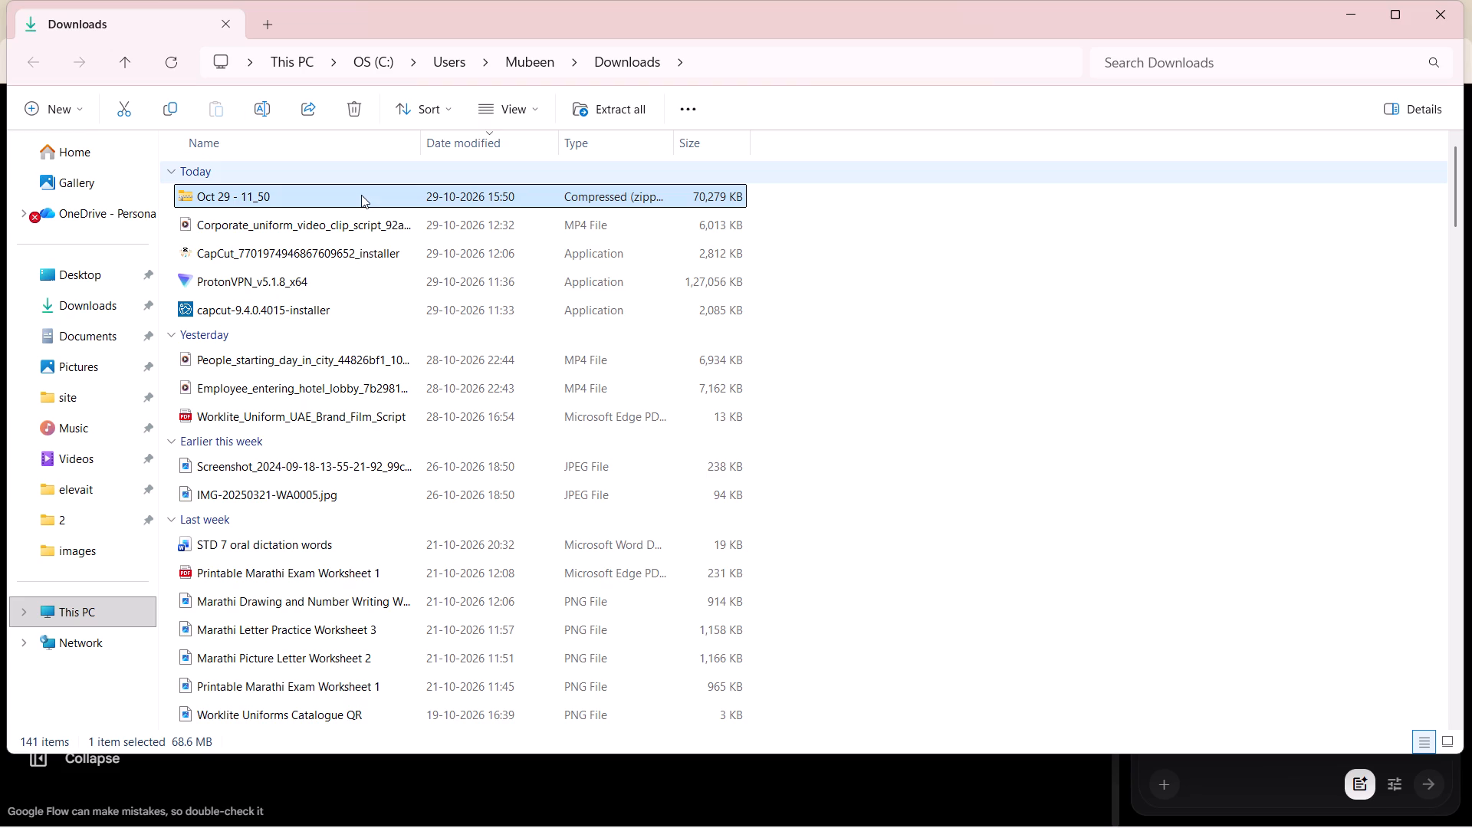
click(601, 119)
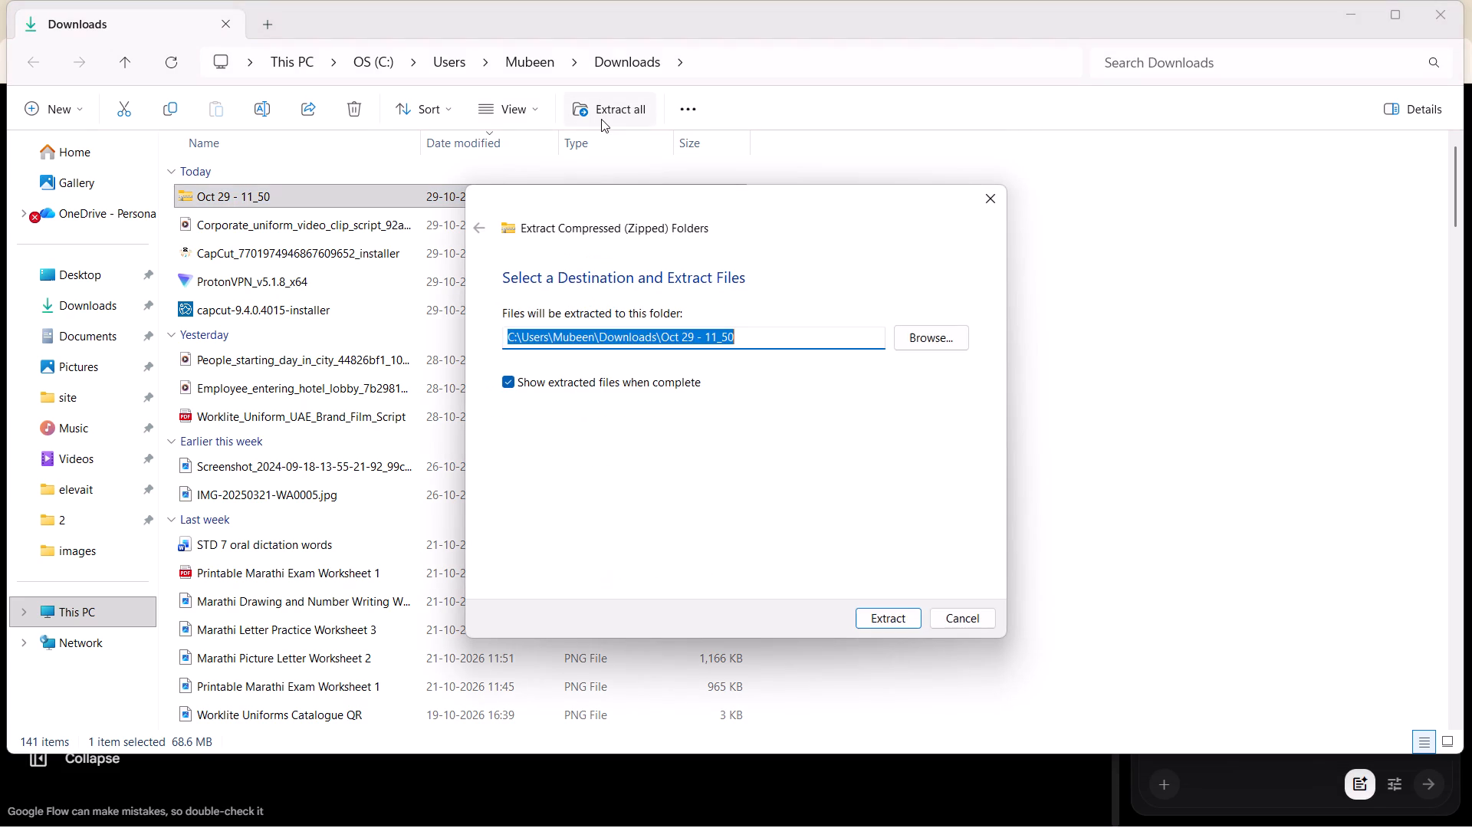
key(Return)
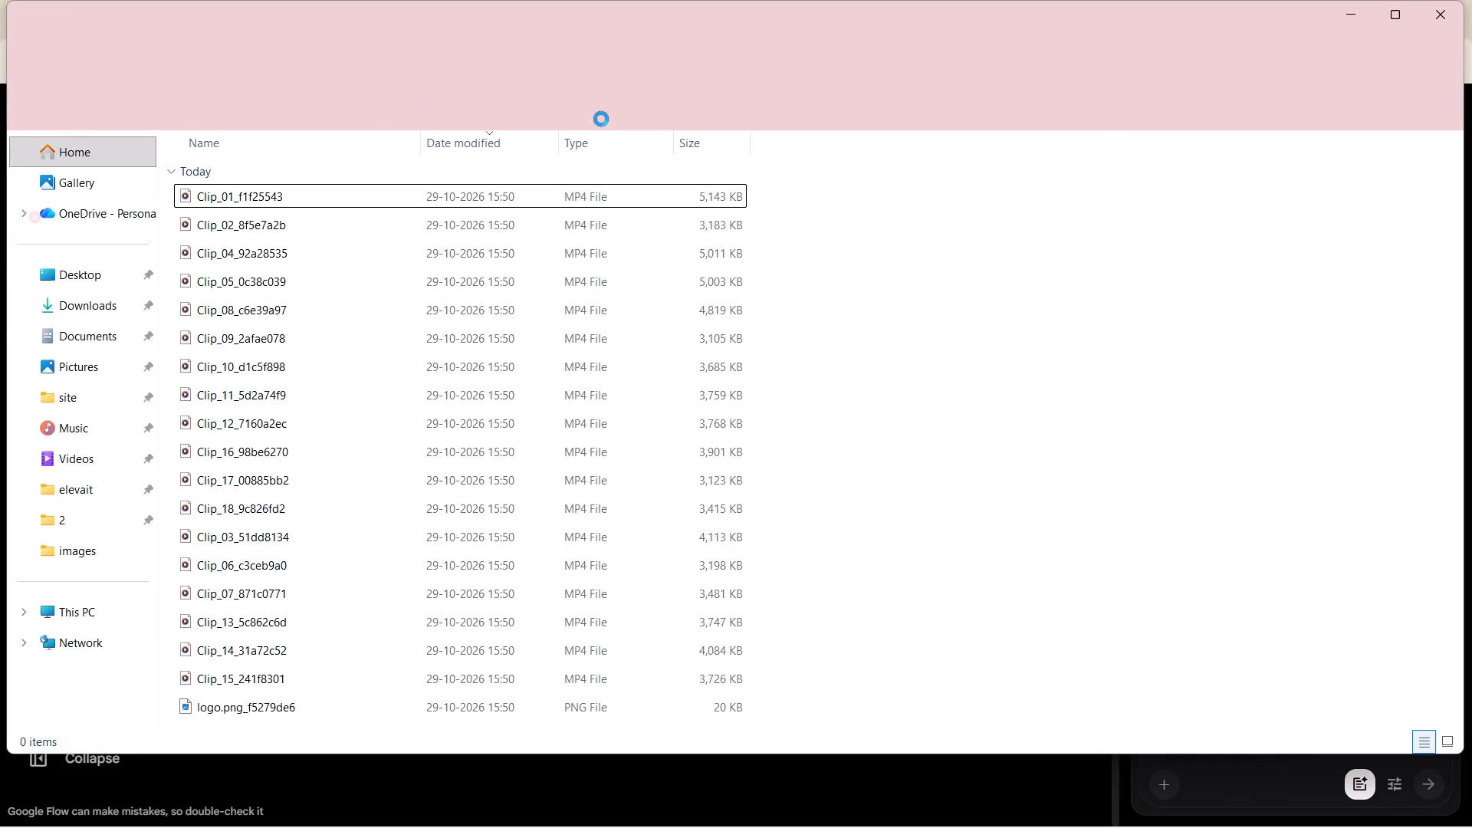
scroll(608, 455, down, 4)
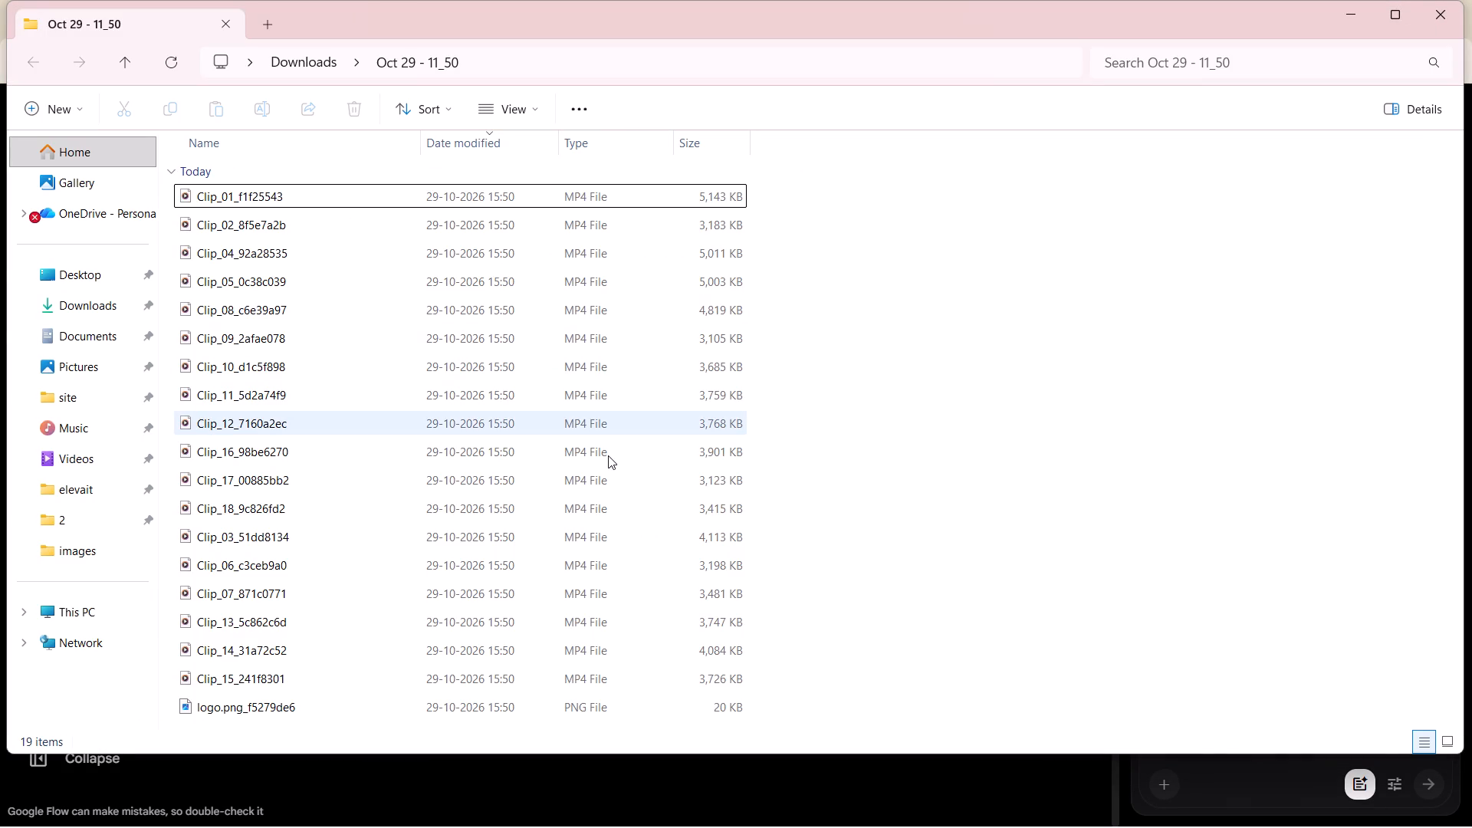
scroll(536, 354, up, 1)
key(alt+Tab)
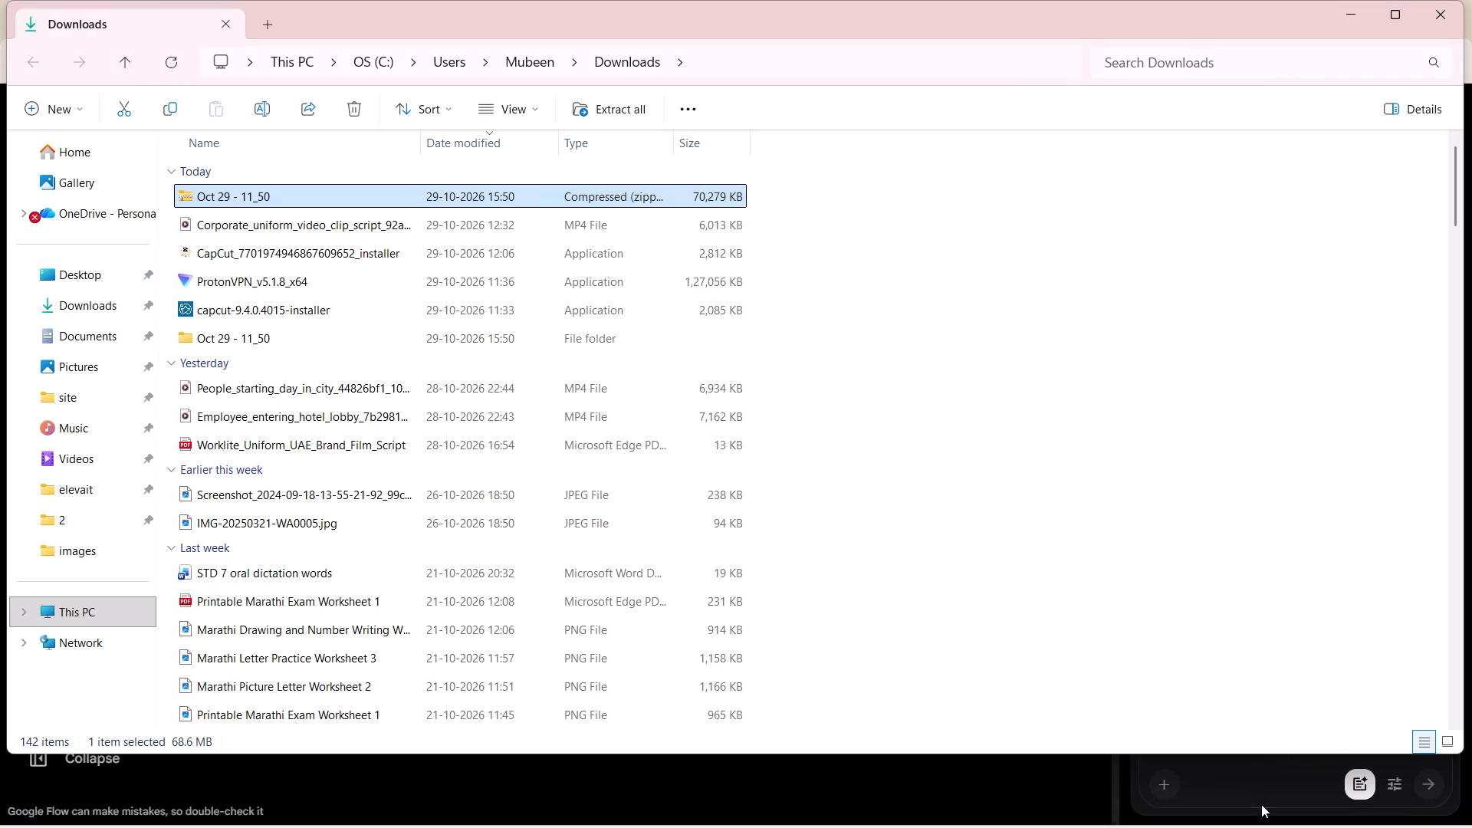
Switch to Proton VPN, connect it from the system tray, and check its connection options.
click(1247, 825)
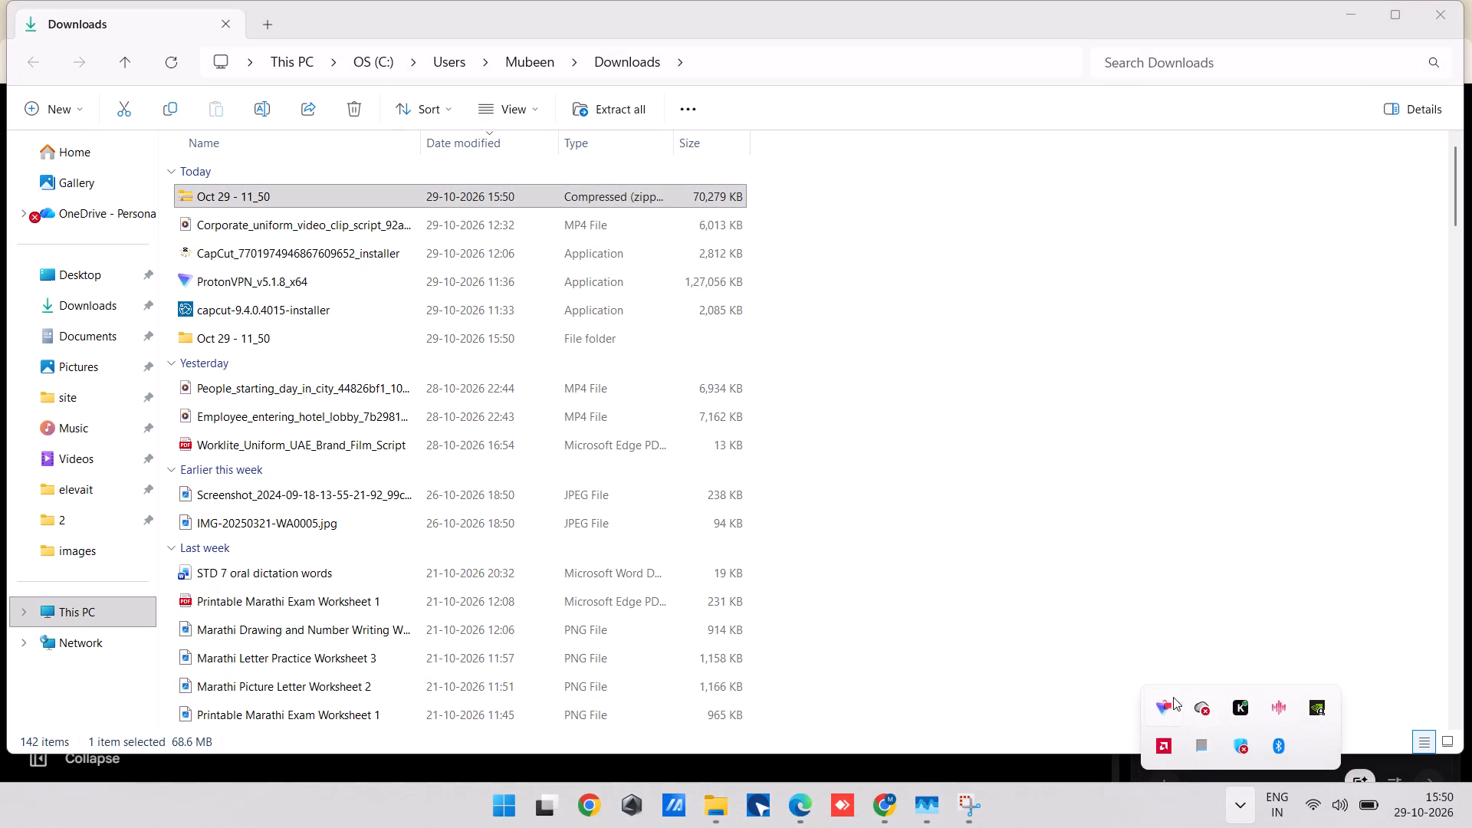
right_click(1165, 695)
click(1191, 626)
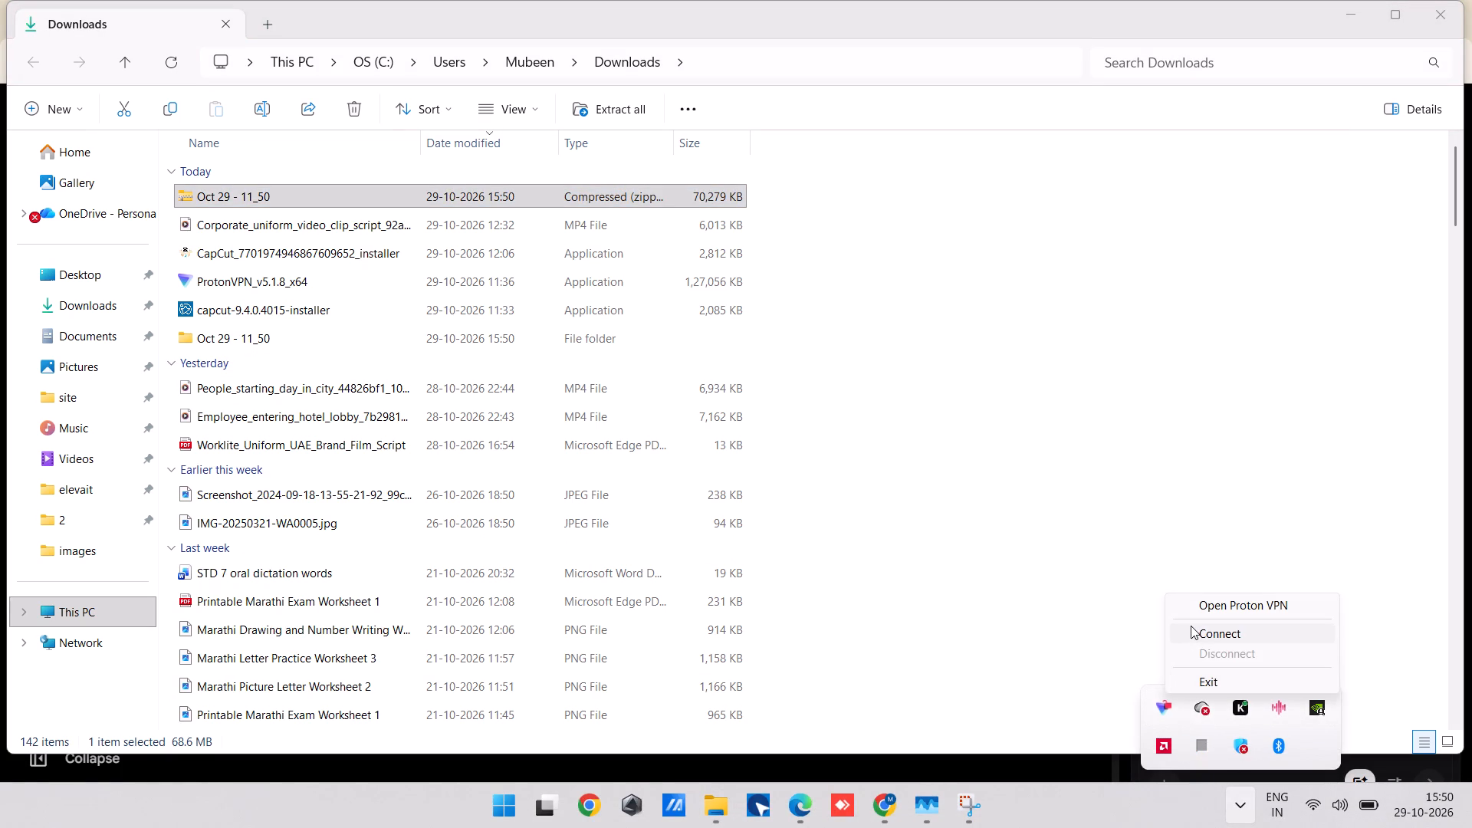
click(1237, 811)
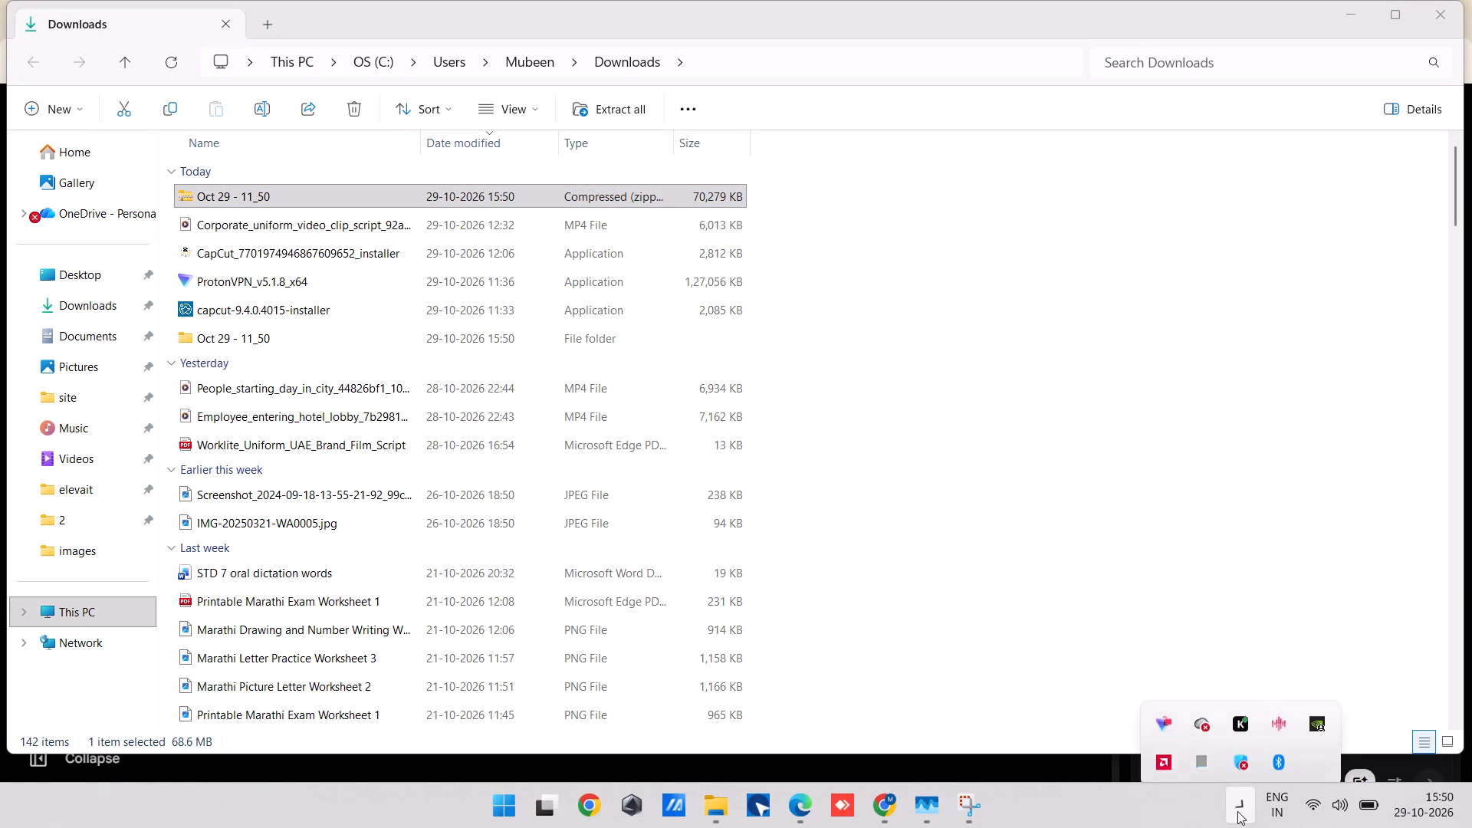
right_click(1161, 705)
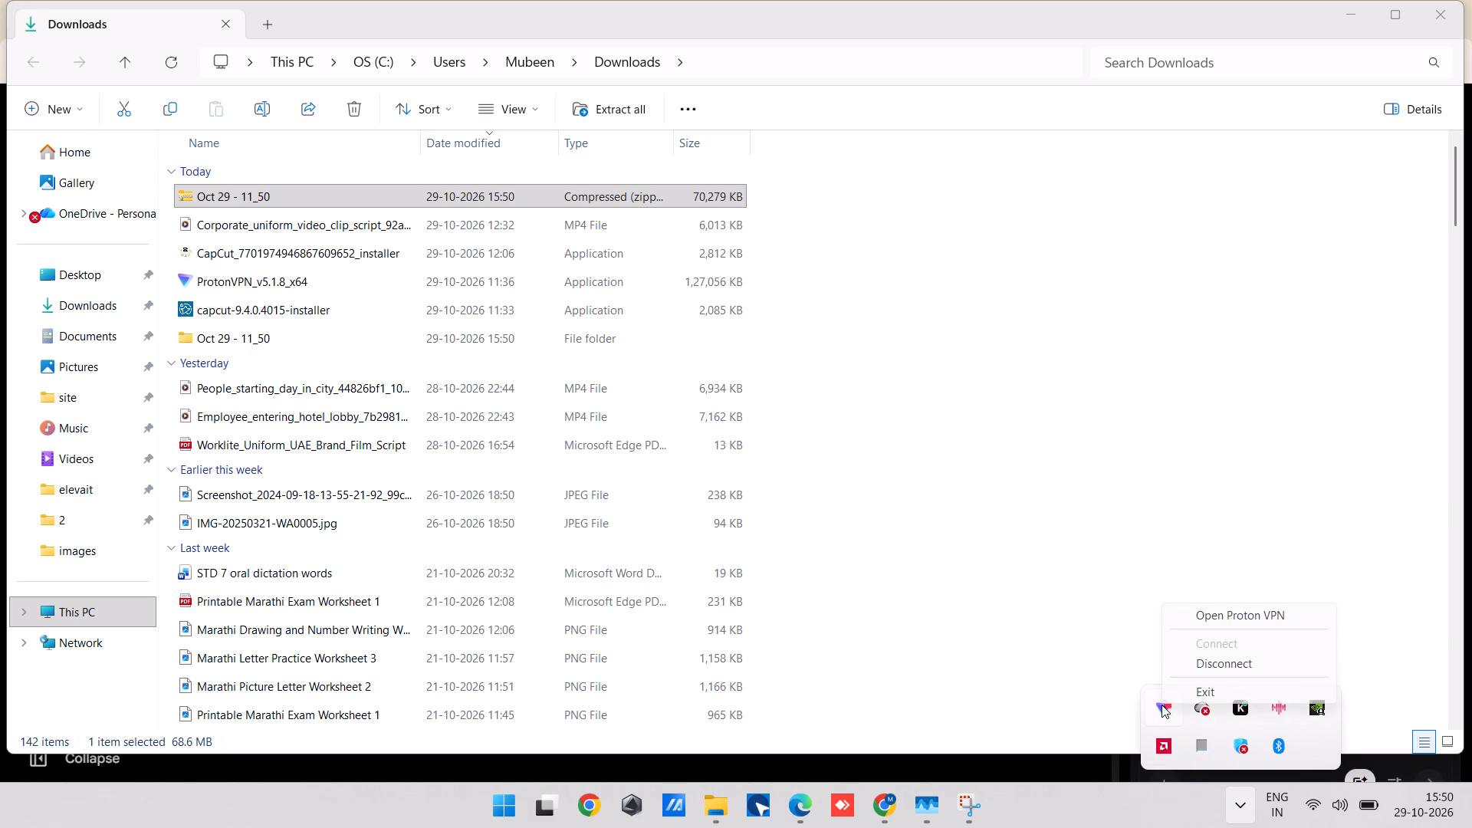
Show the desktop, search the installed apps for "cap" and launch CapCut.
key(super+d)
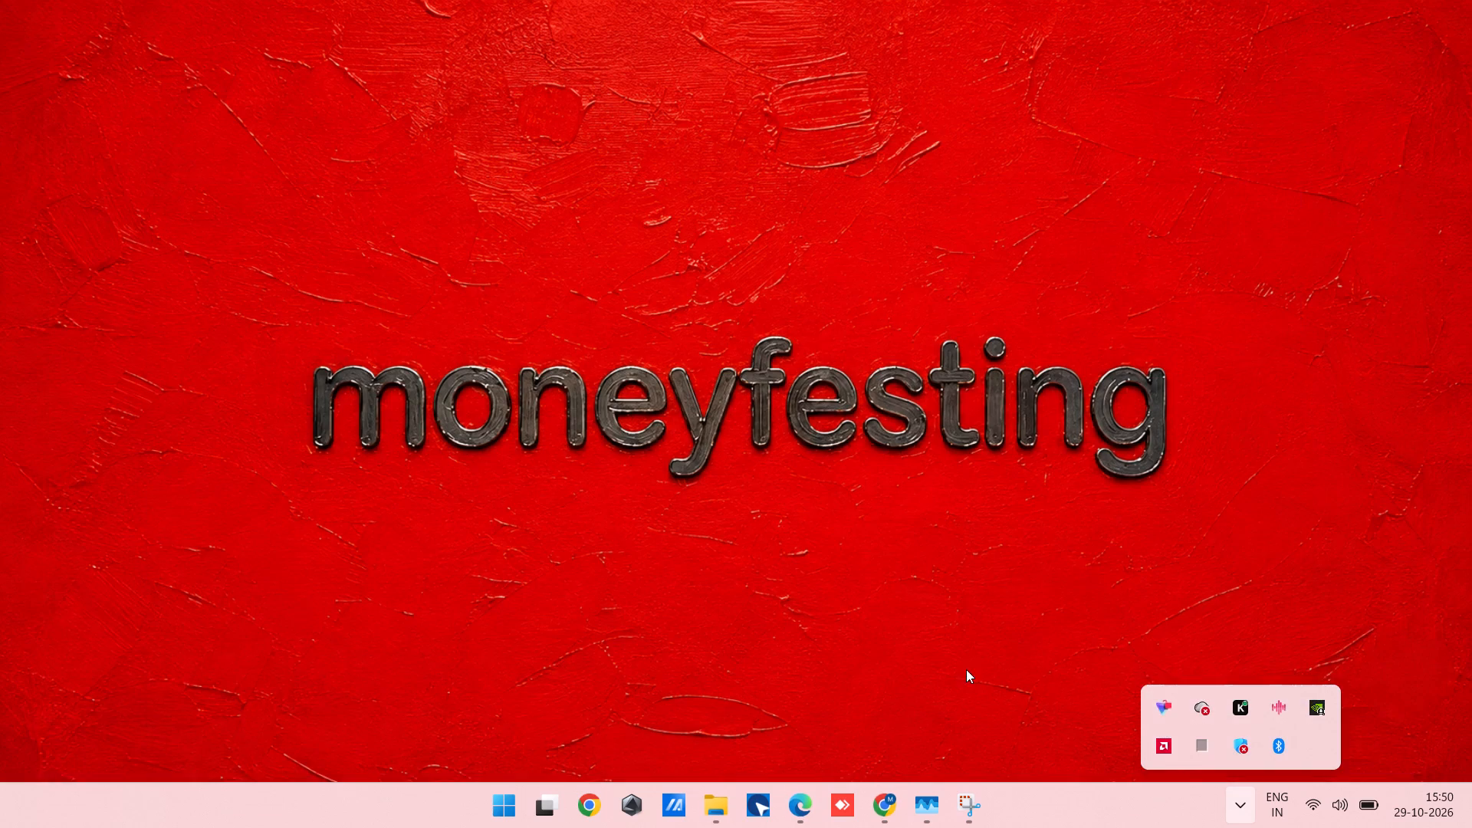
text(ca)
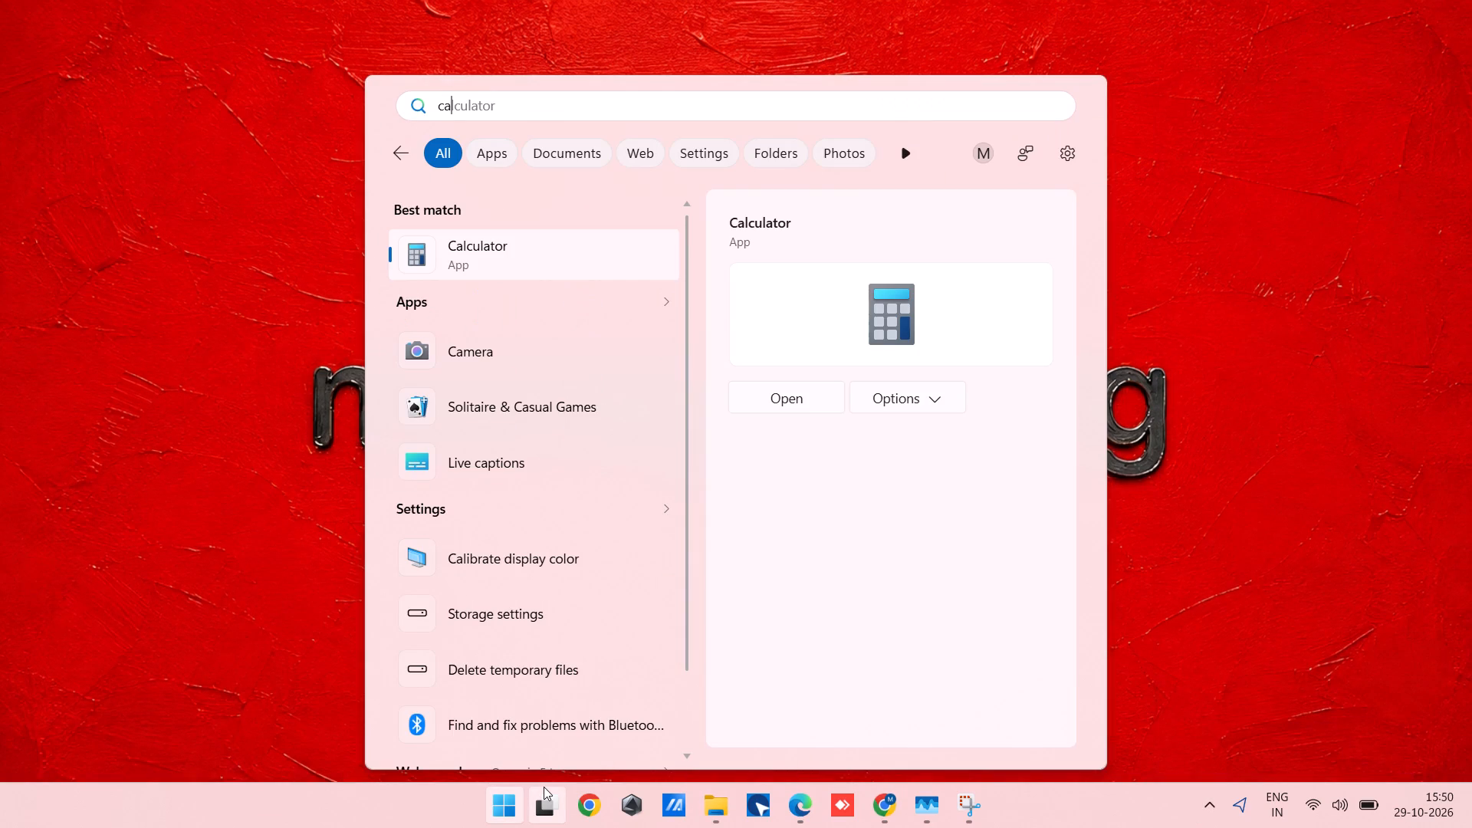
key(p)
key(Return)
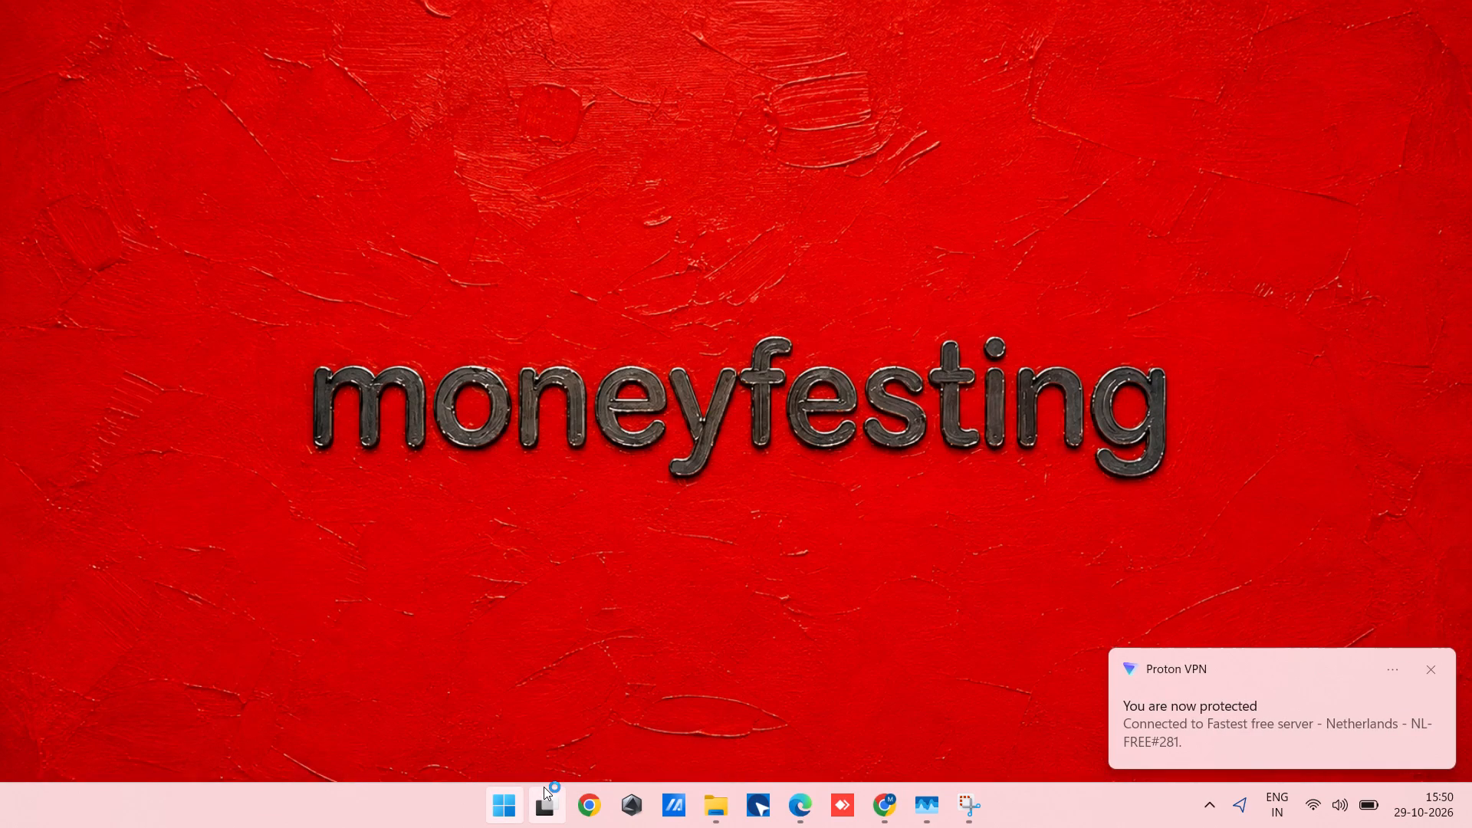
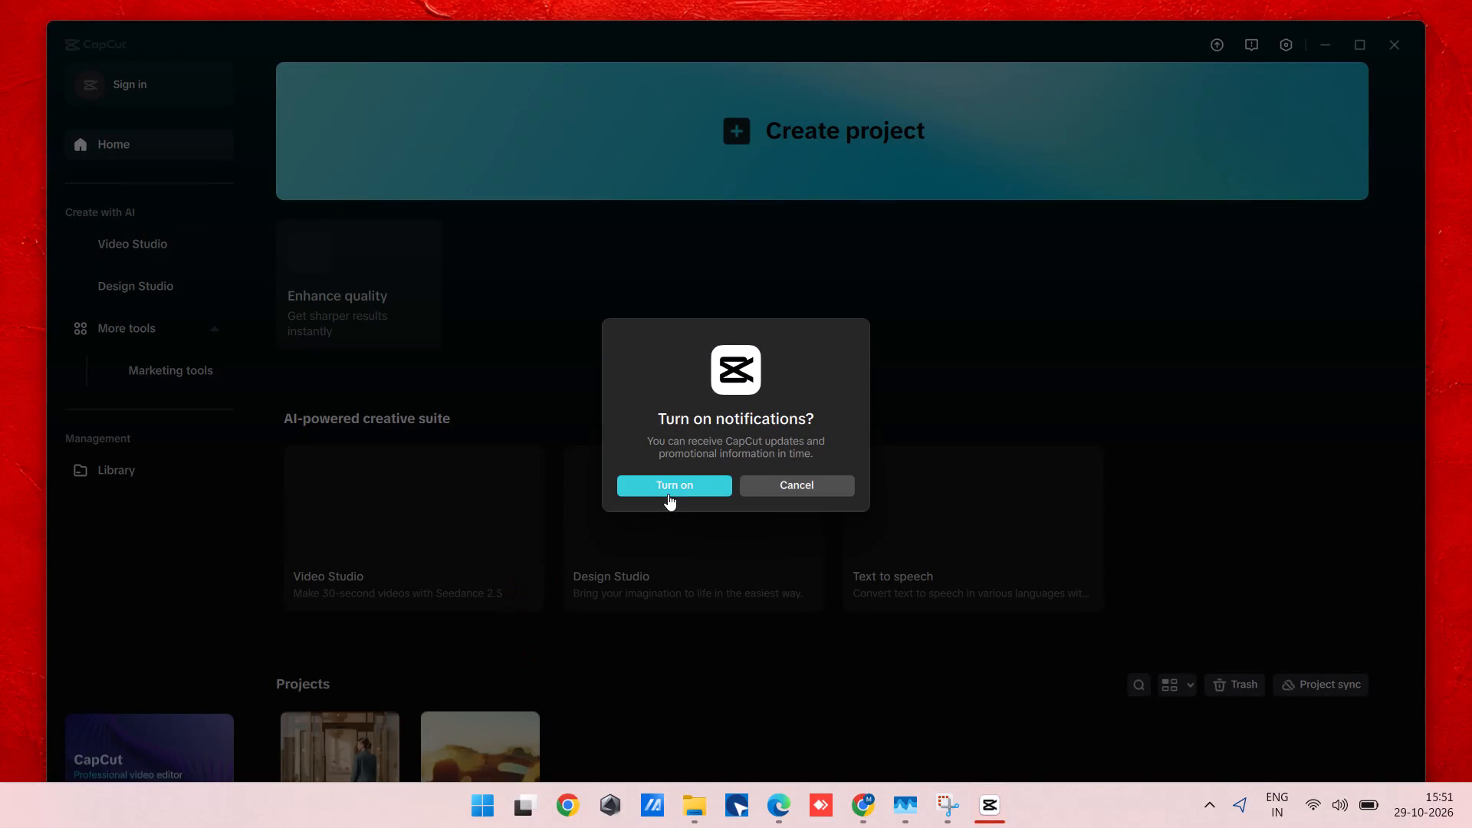
Decline CapCut's notification request and create a new video project.
click(769, 484)
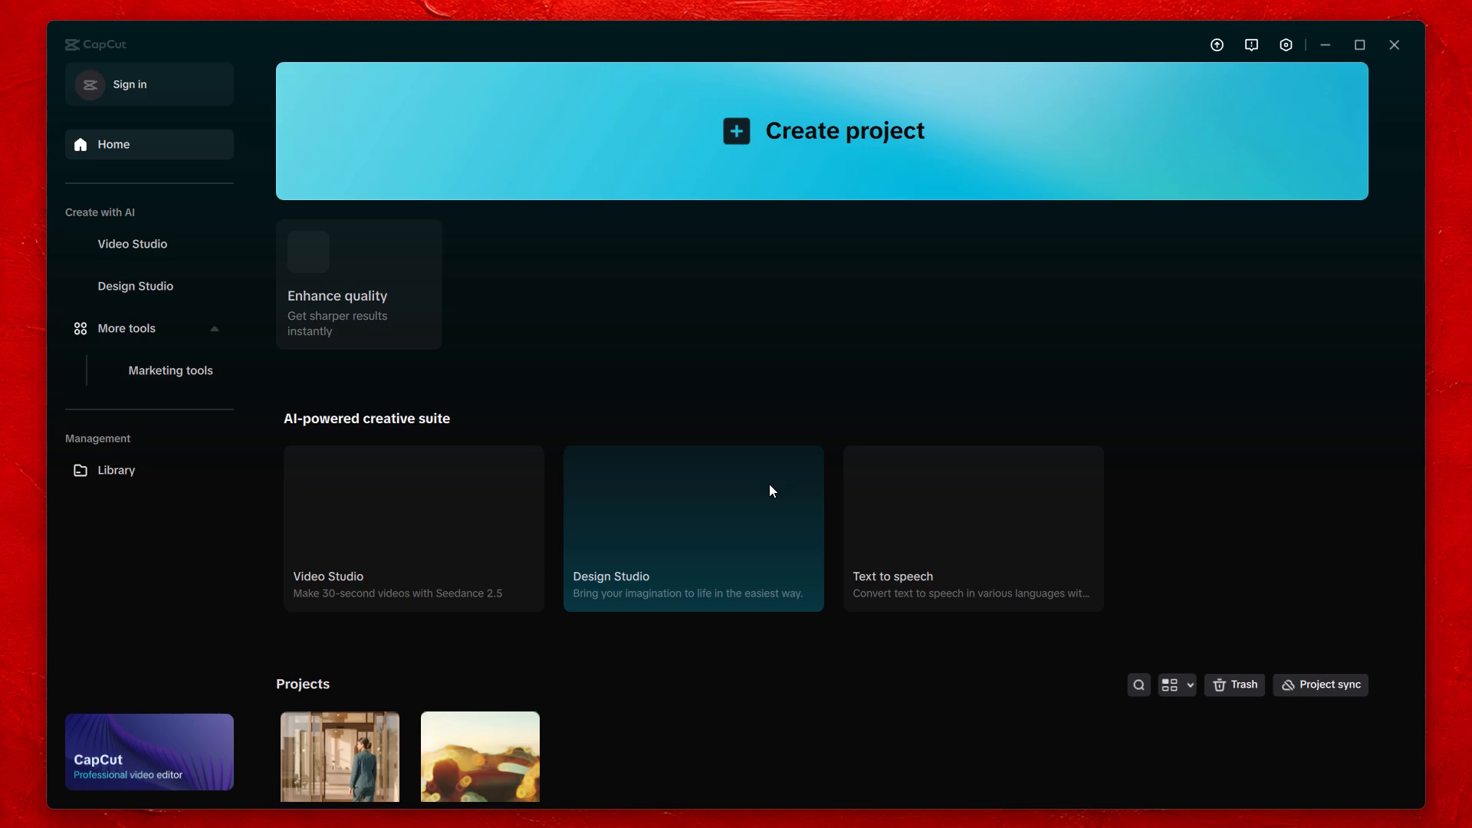
click(718, 127)
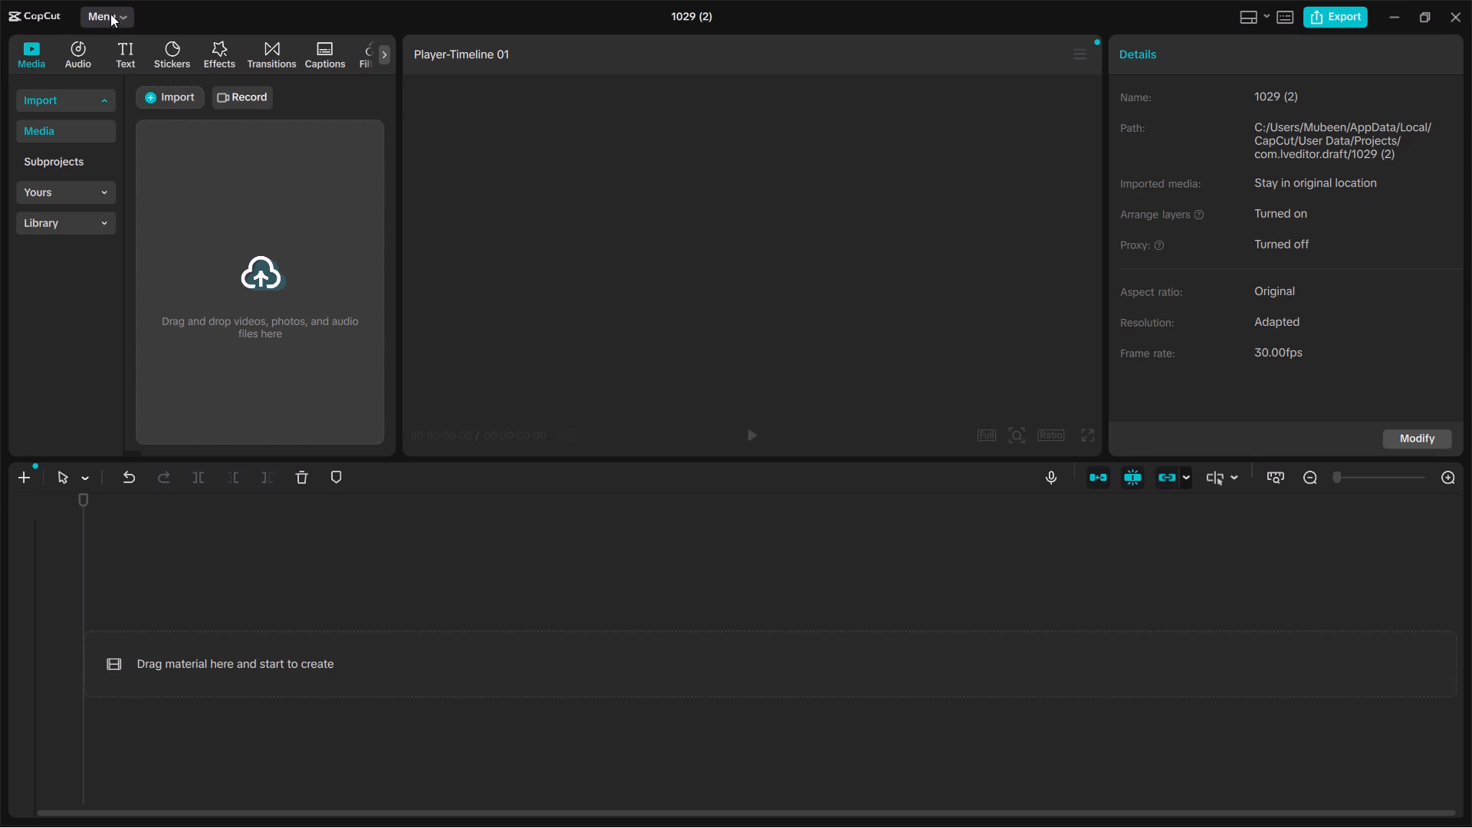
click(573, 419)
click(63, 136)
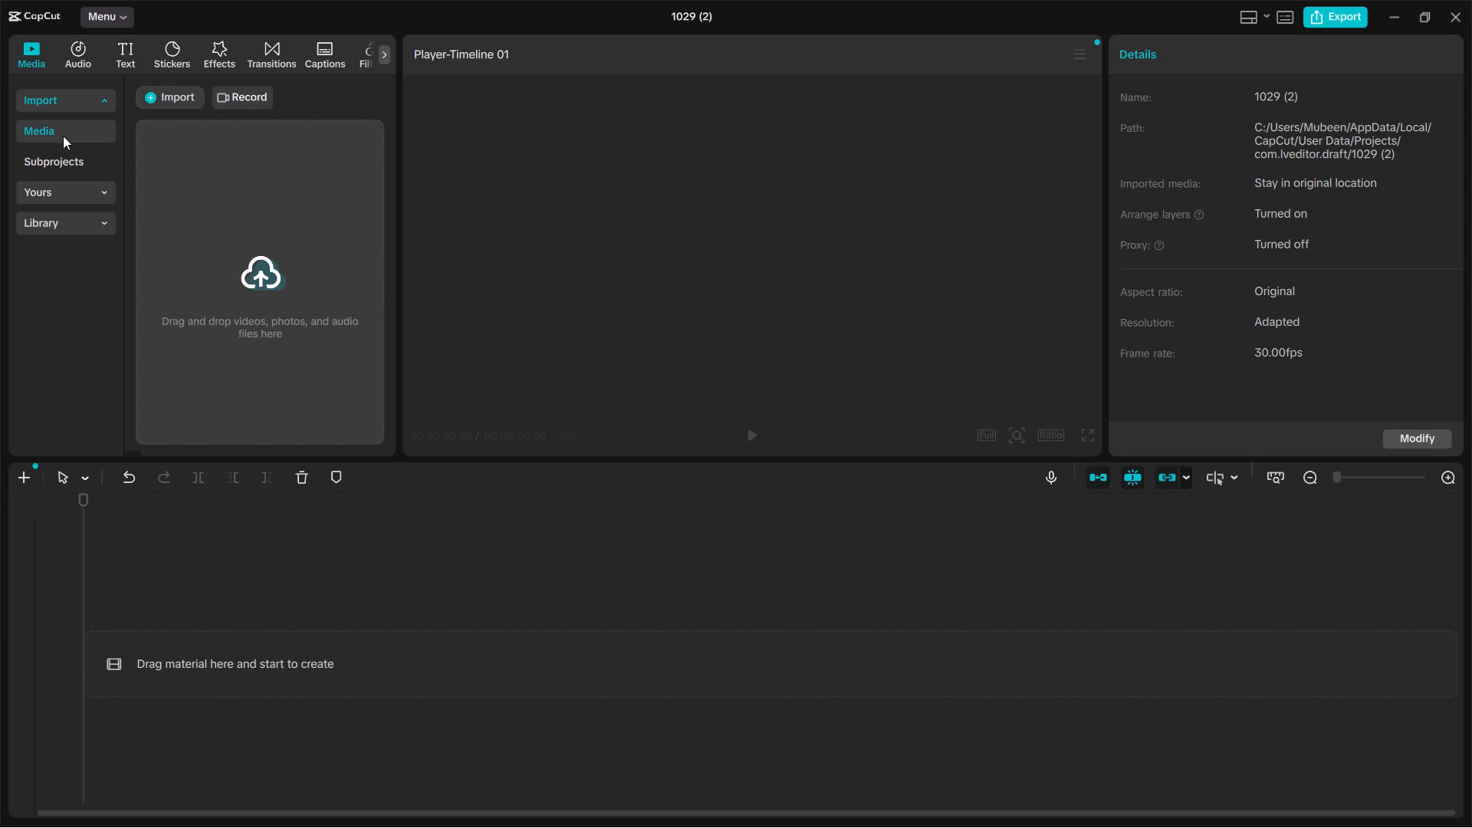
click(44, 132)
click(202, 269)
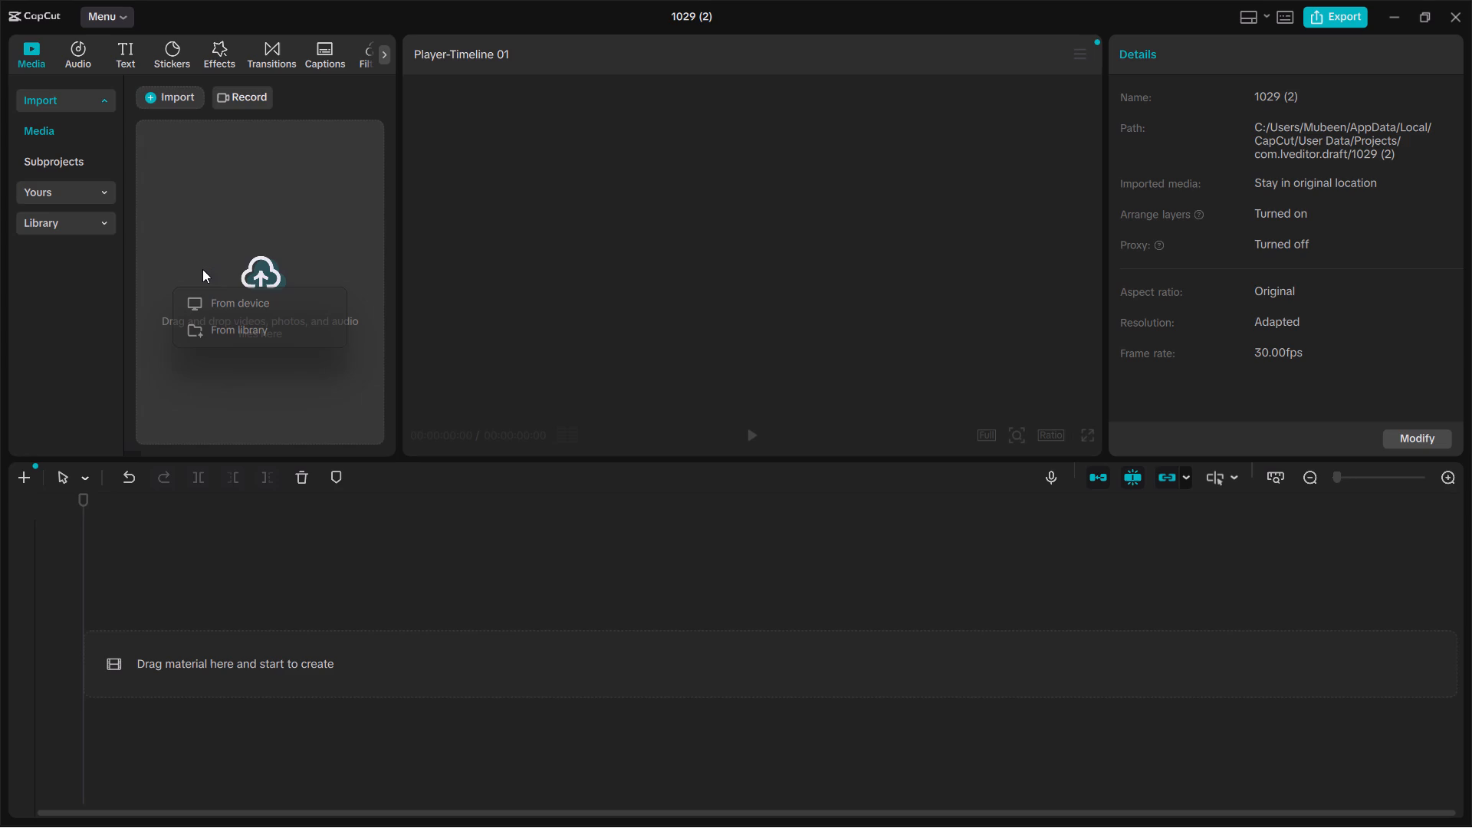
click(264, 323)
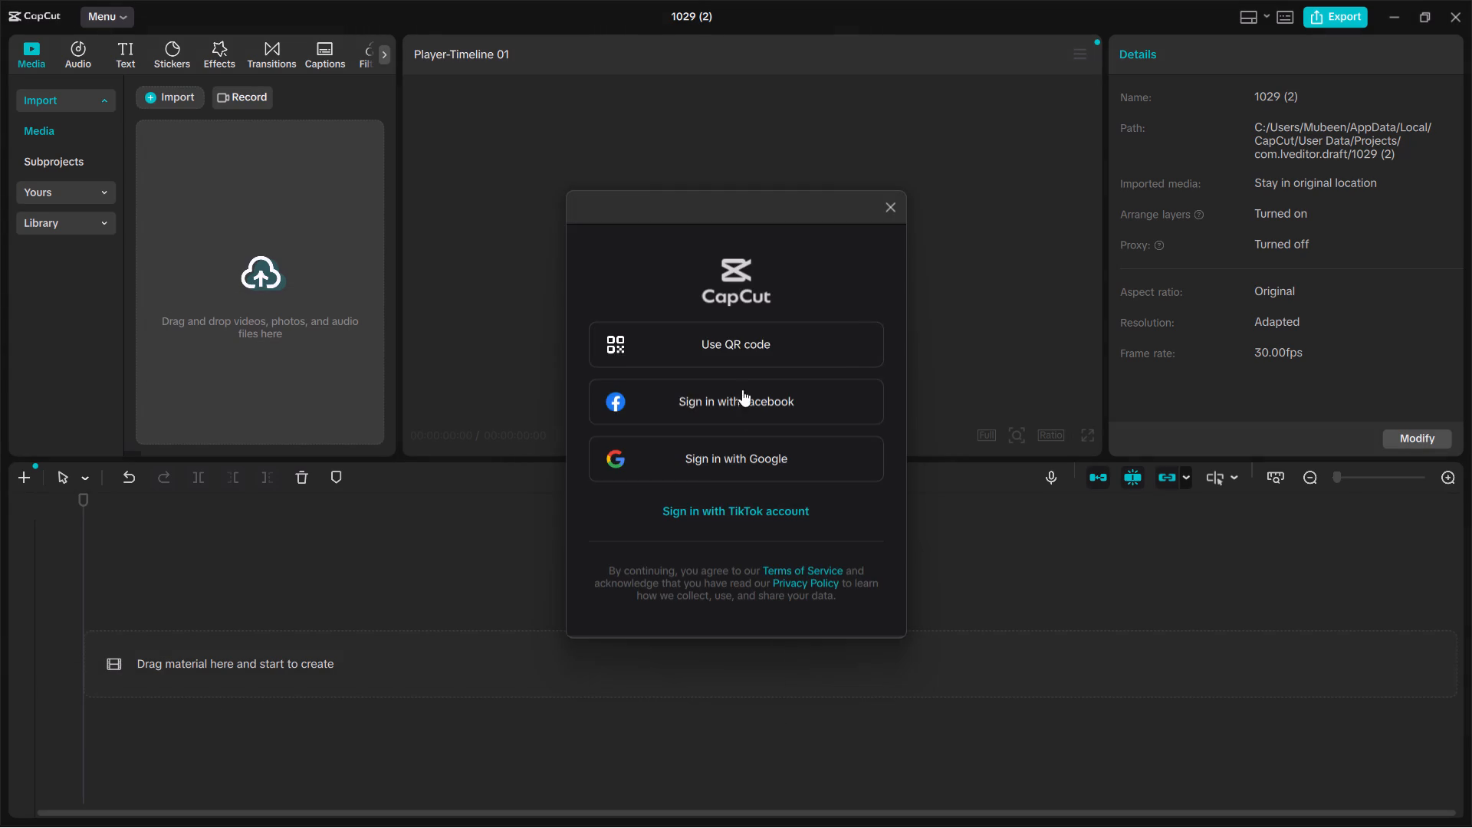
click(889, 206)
Import the PNG image file_00000000fc448207a13e62e2559e2084 from the device's Downloads folder into the project's media.
click(293, 241)
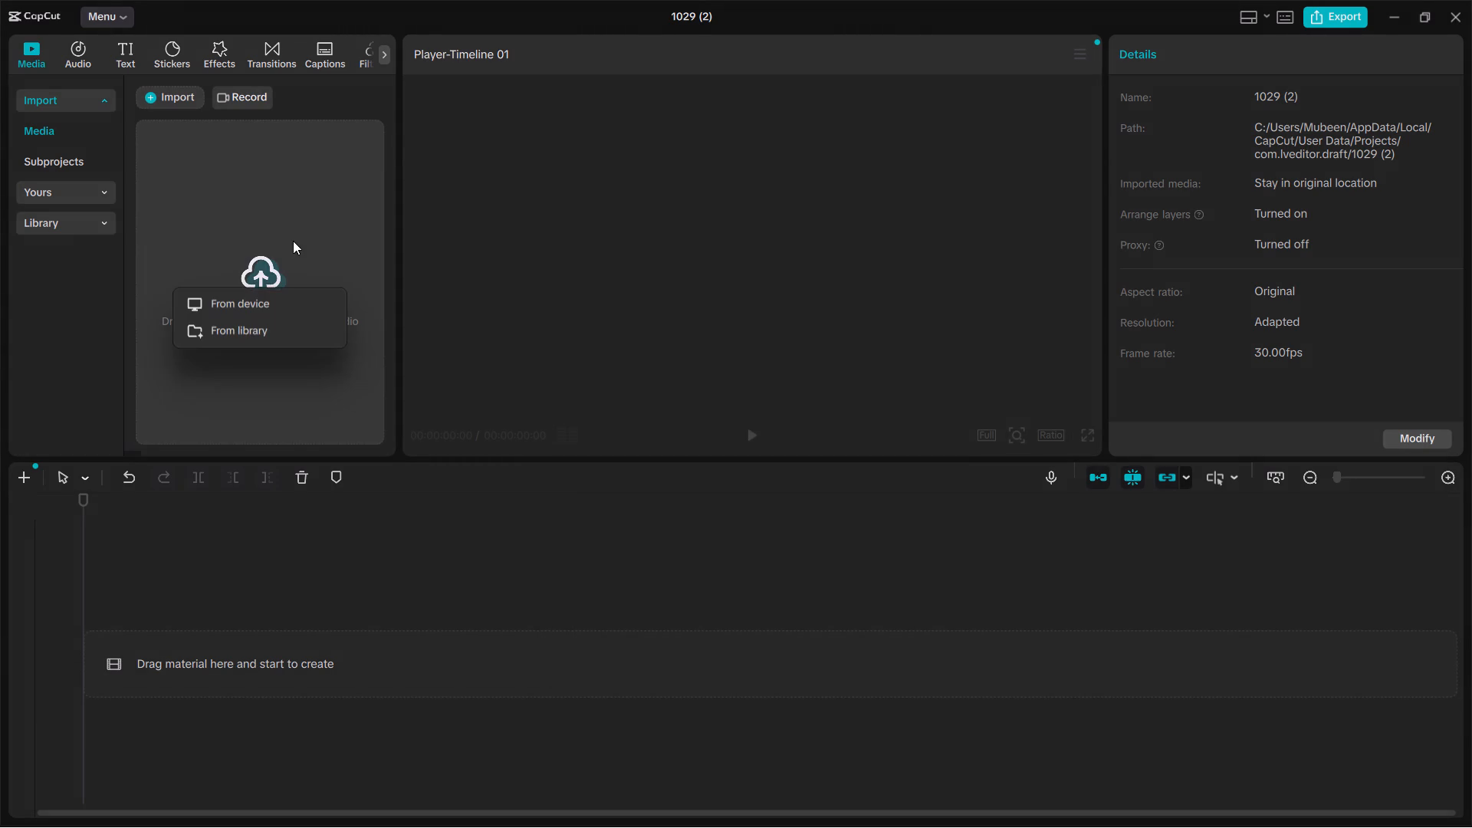
click(241, 314)
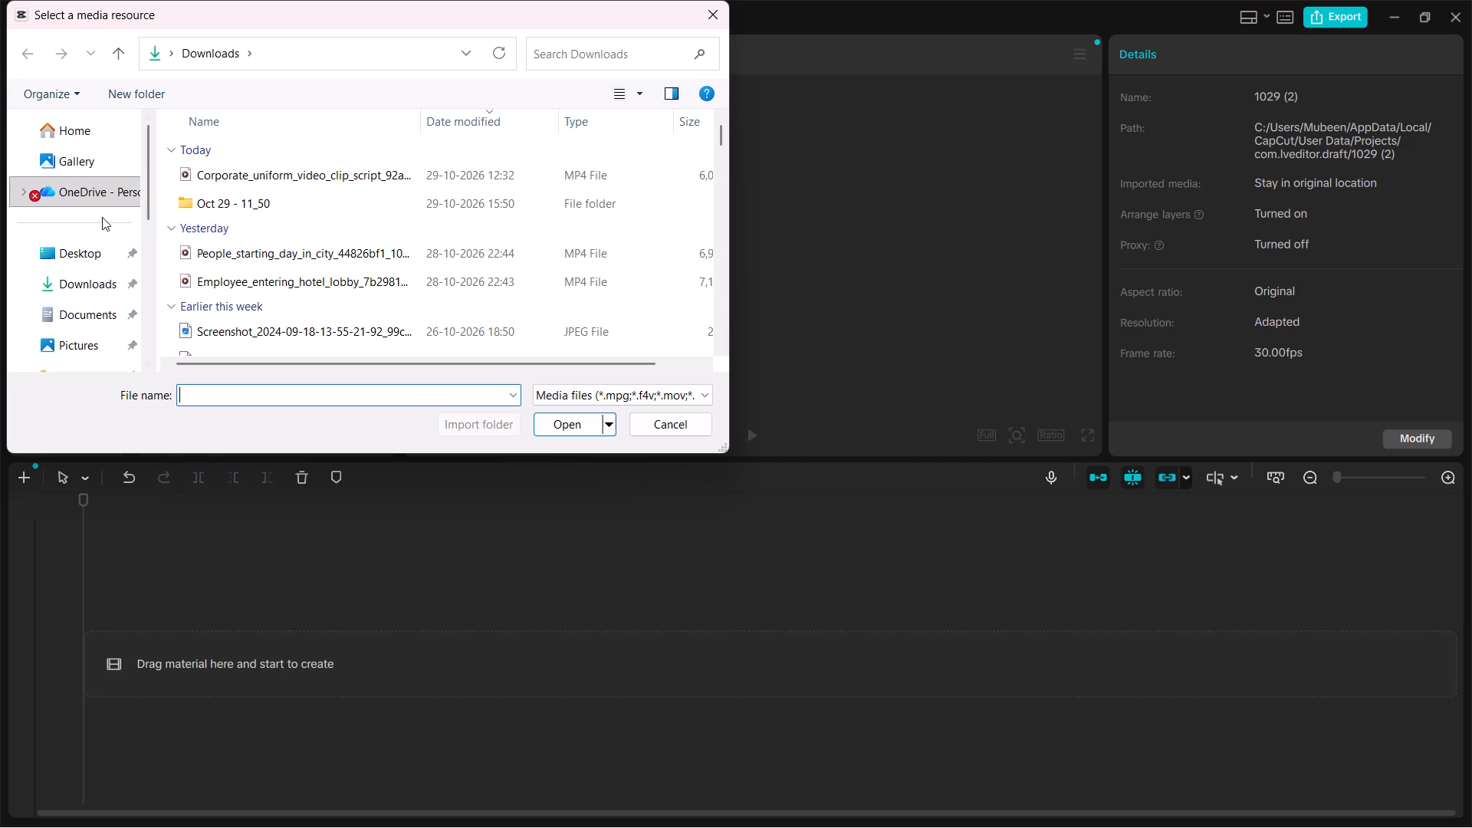
click(93, 271)
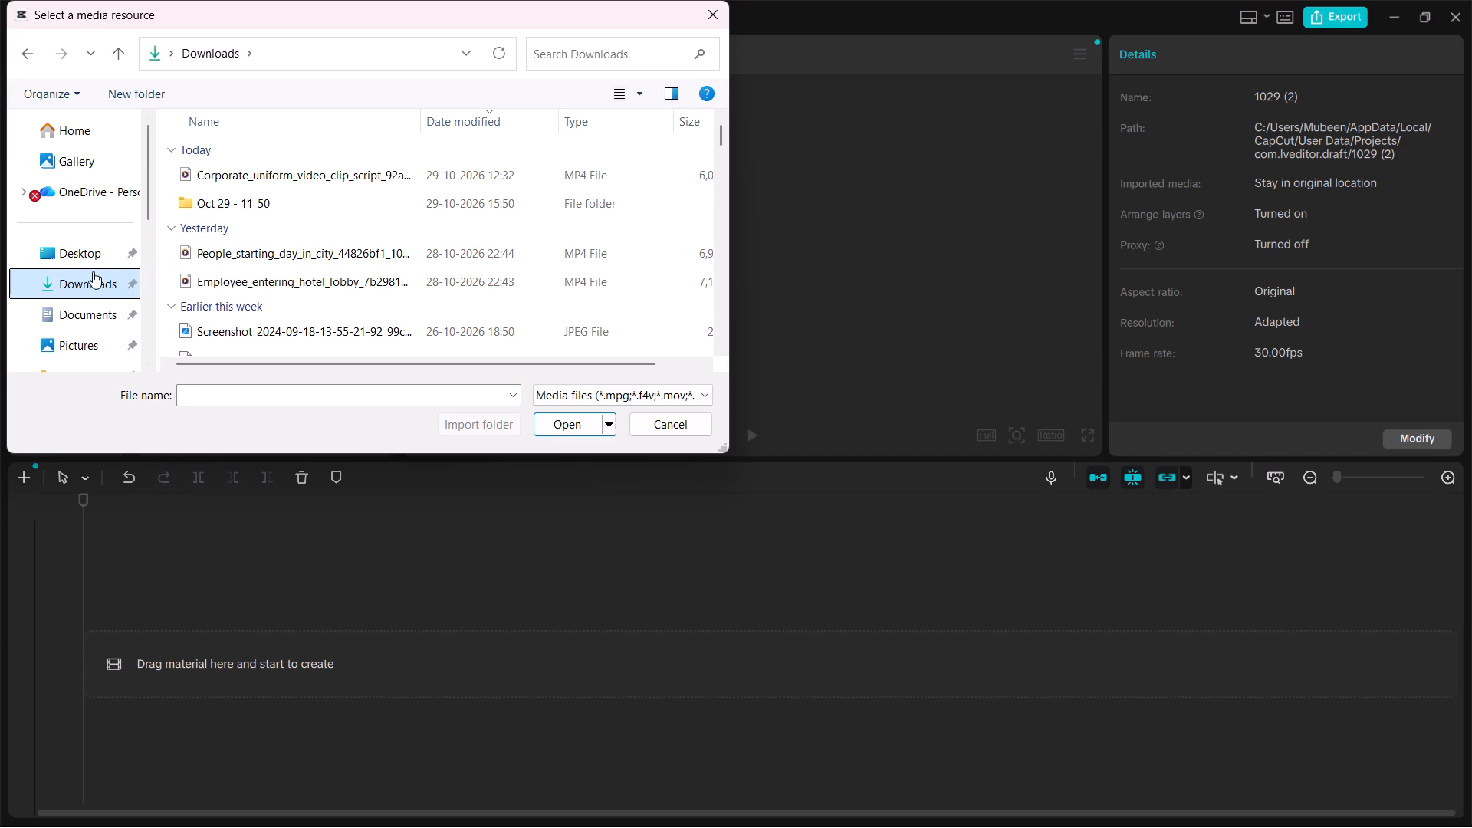
scroll(321, 254, down, 1)
click(321, 254)
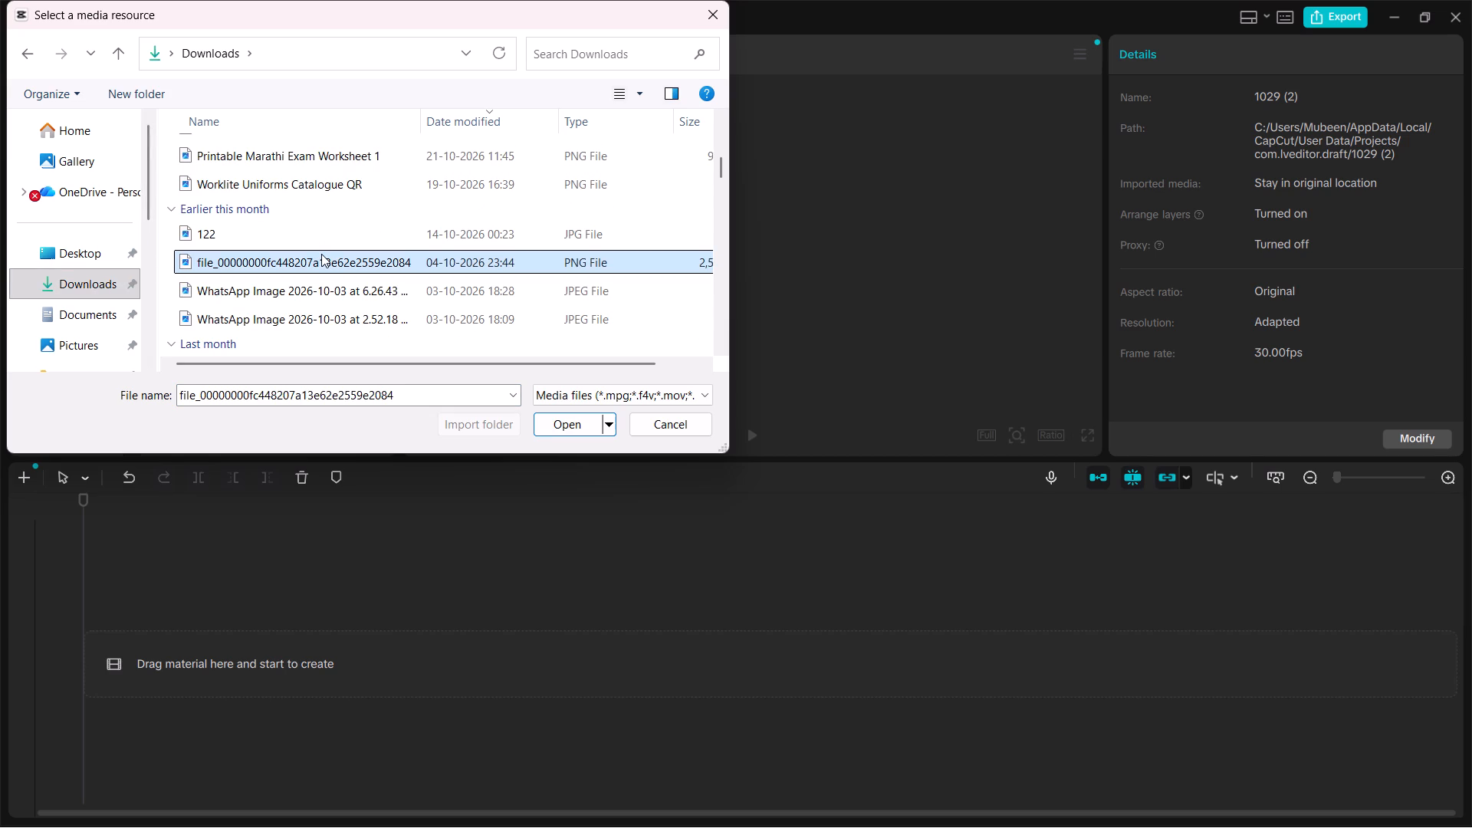
click(550, 411)
click(551, 416)
click(713, 288)
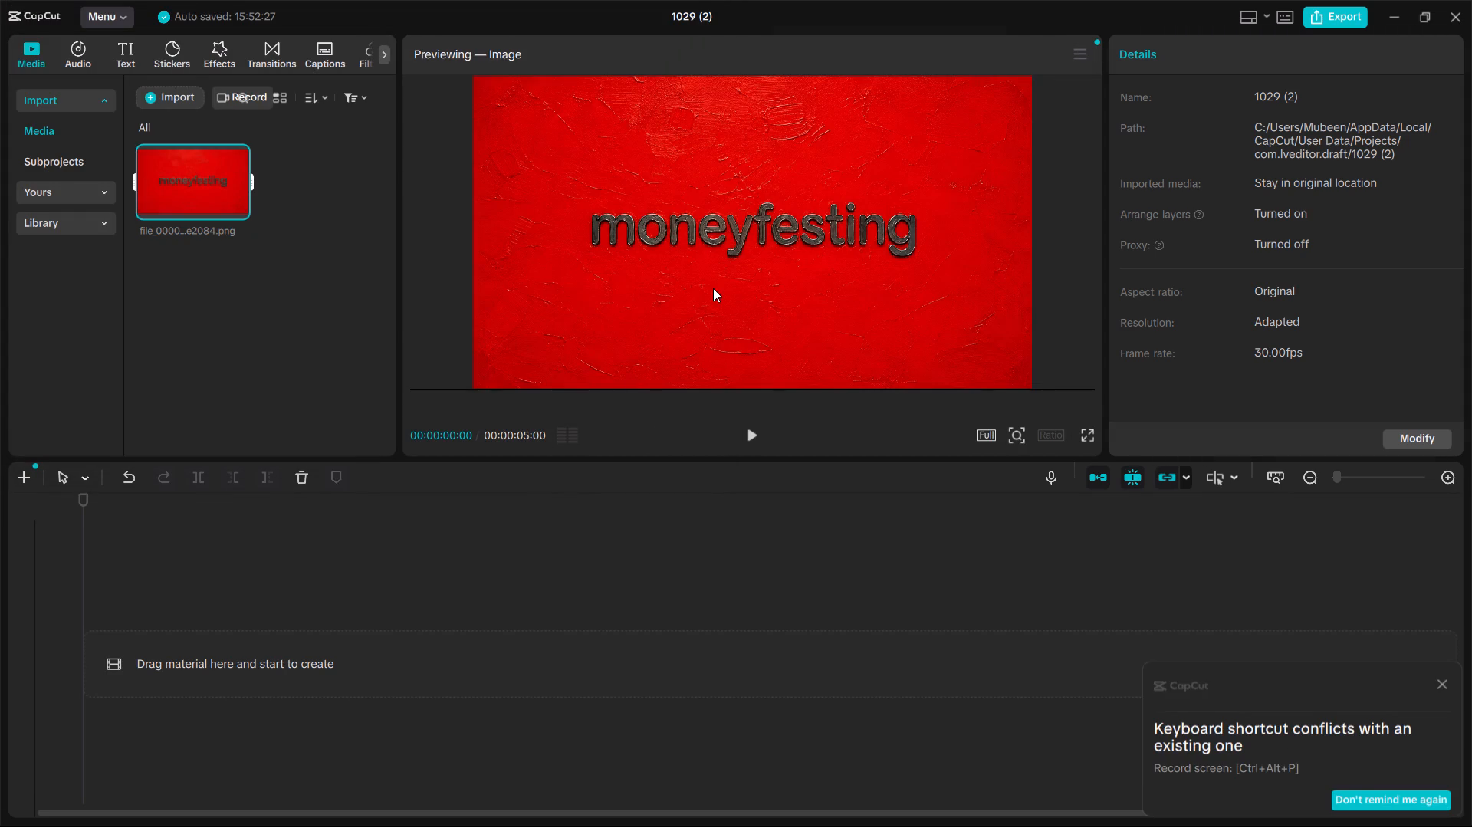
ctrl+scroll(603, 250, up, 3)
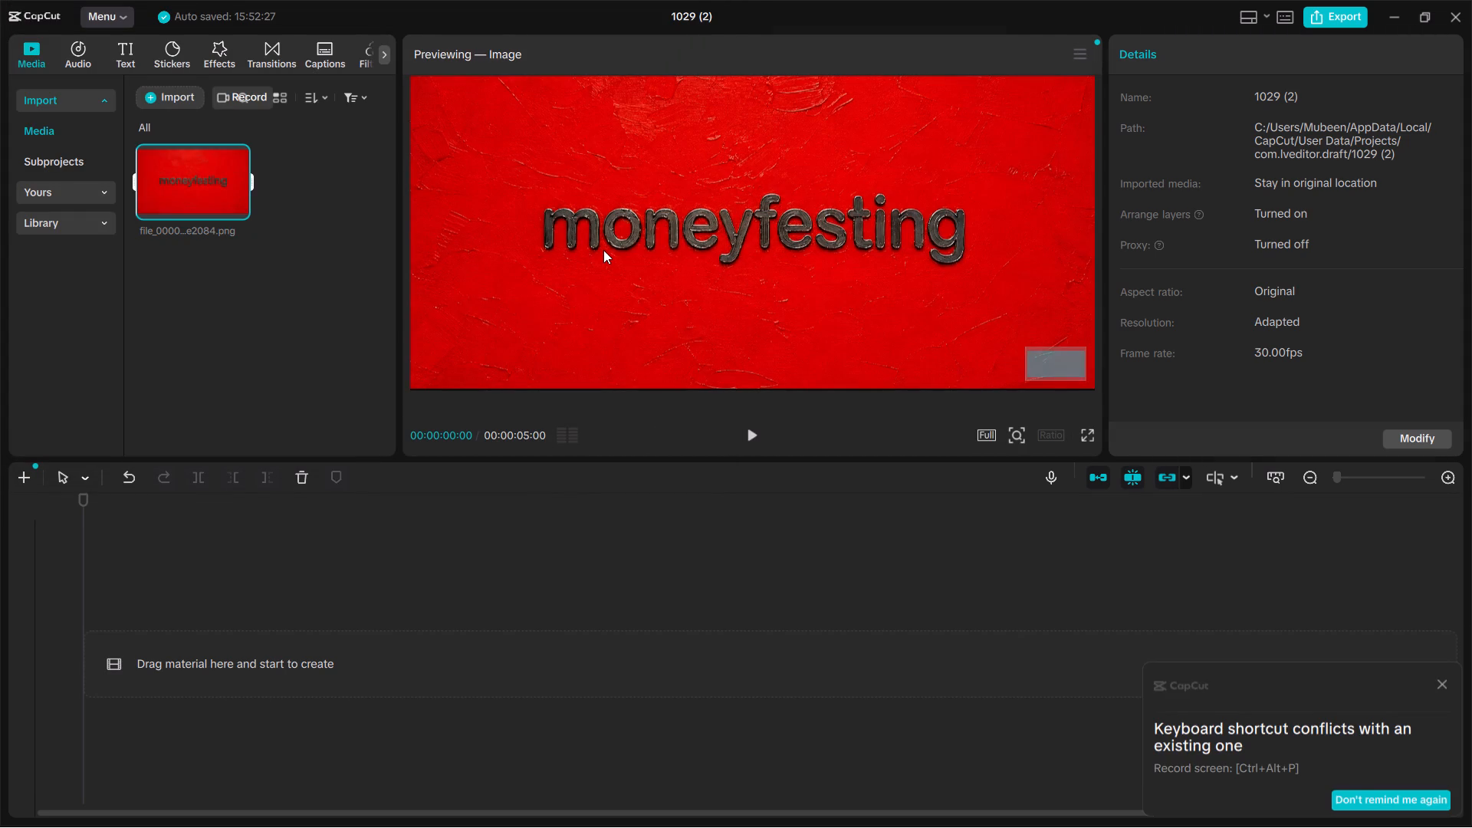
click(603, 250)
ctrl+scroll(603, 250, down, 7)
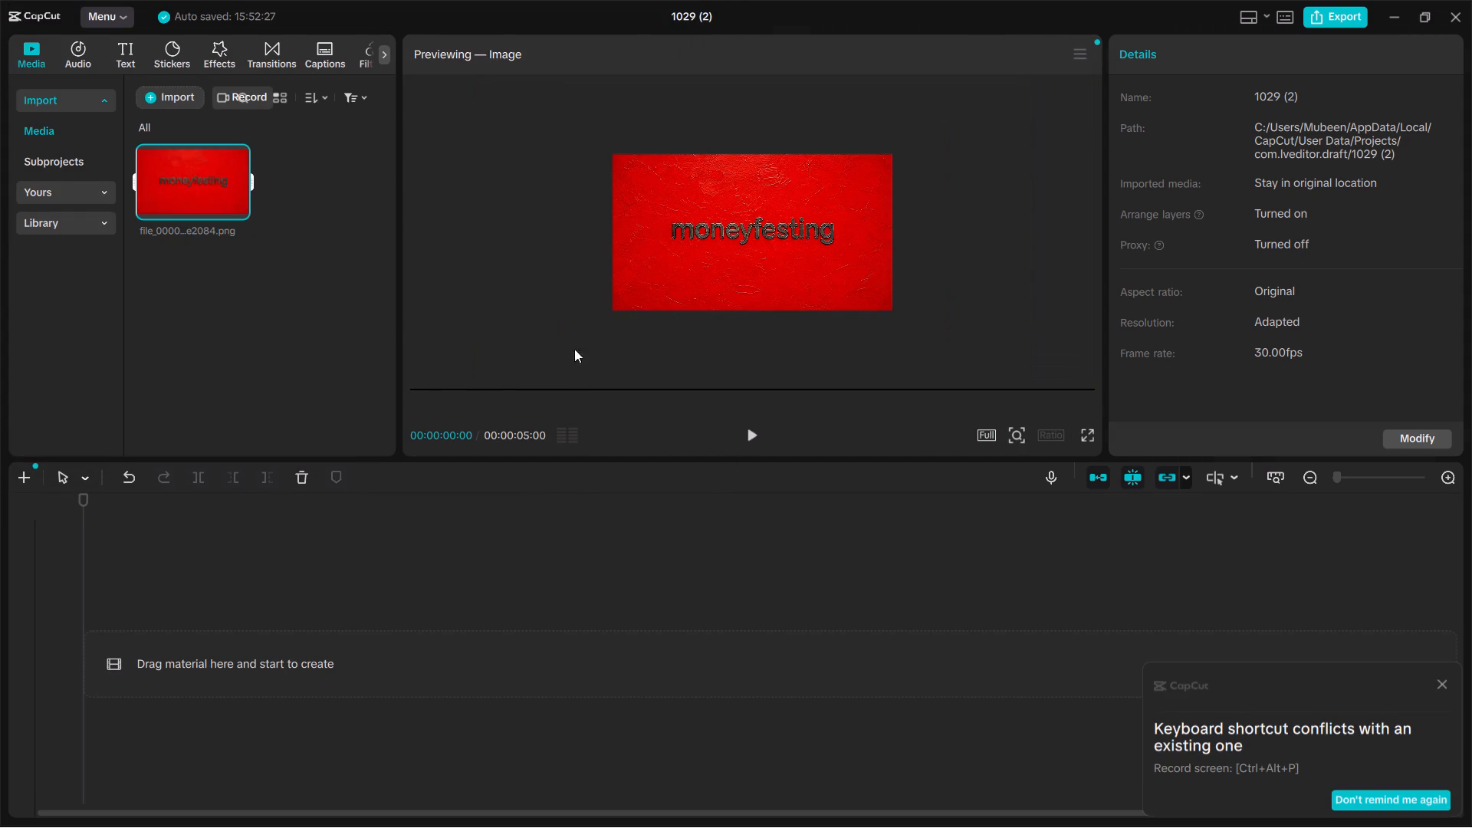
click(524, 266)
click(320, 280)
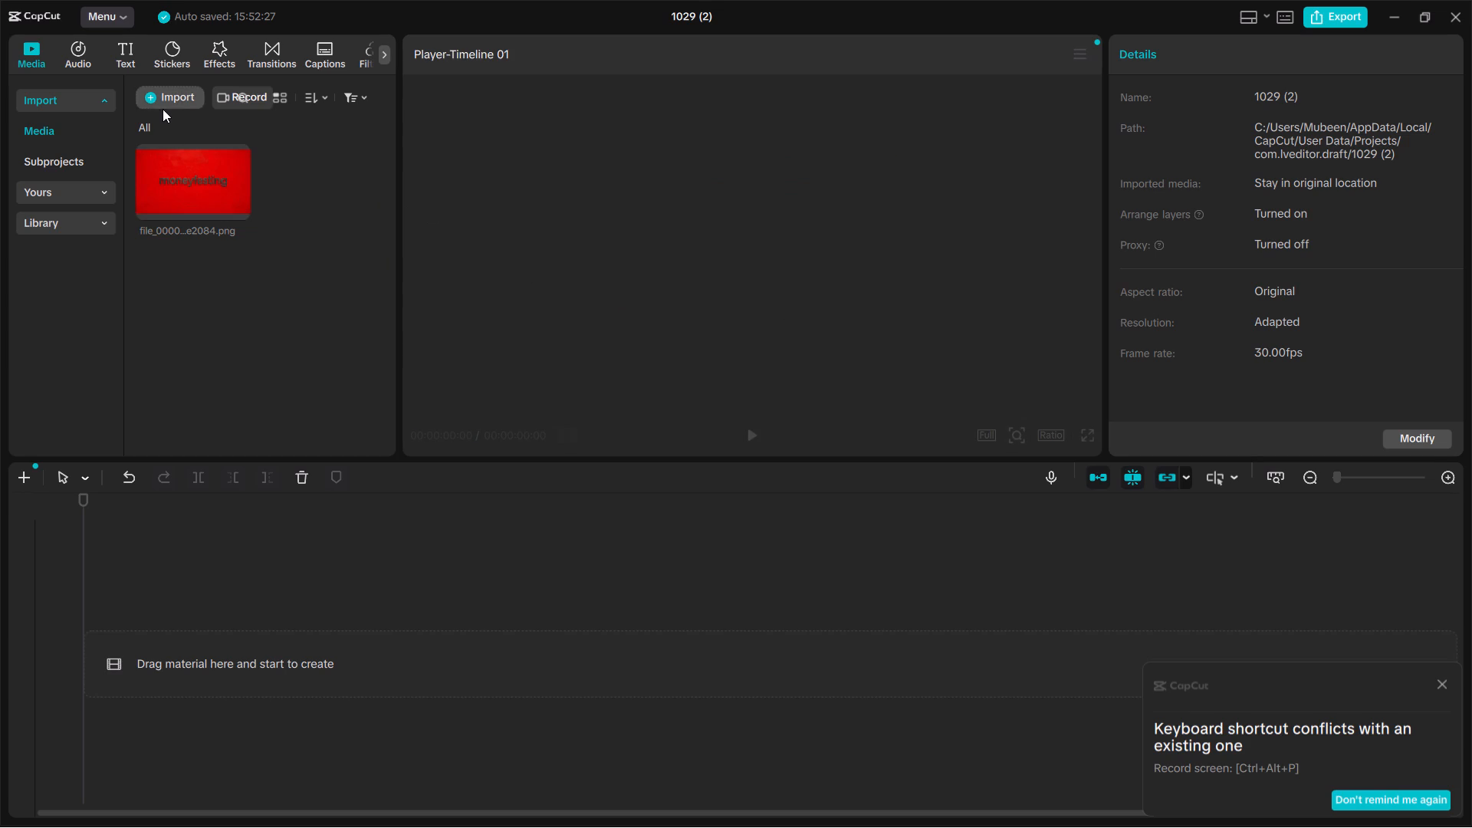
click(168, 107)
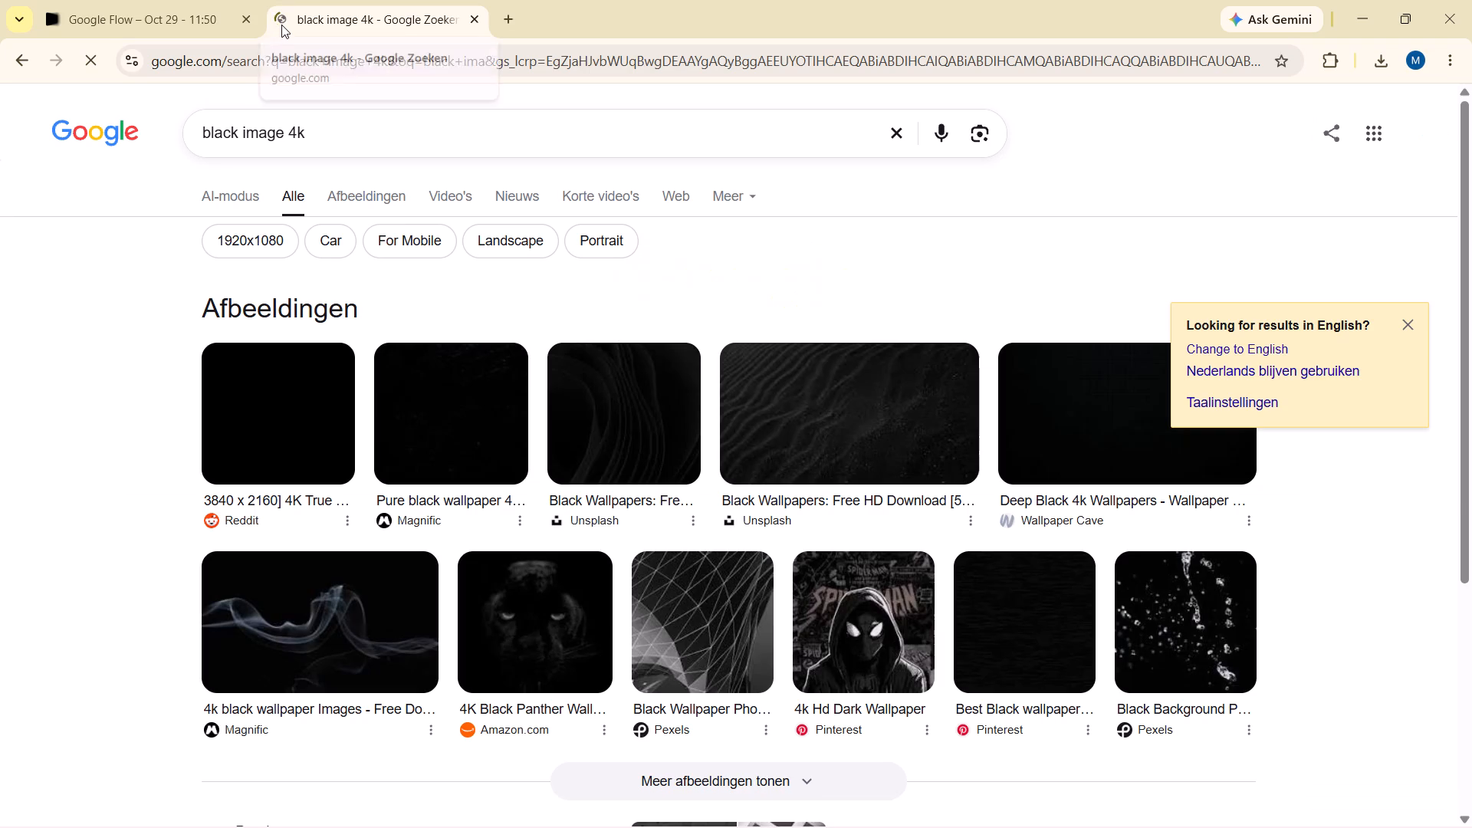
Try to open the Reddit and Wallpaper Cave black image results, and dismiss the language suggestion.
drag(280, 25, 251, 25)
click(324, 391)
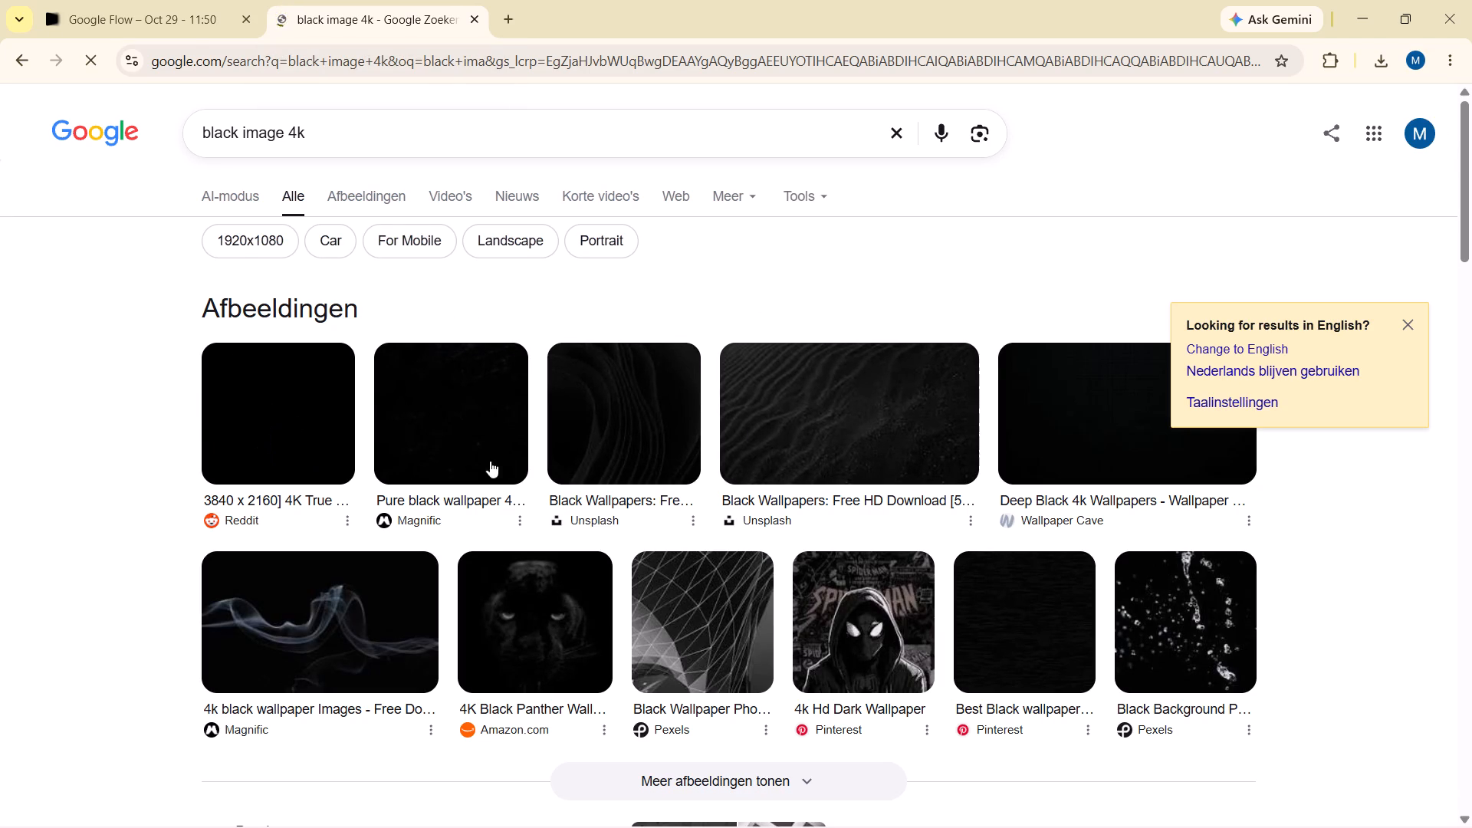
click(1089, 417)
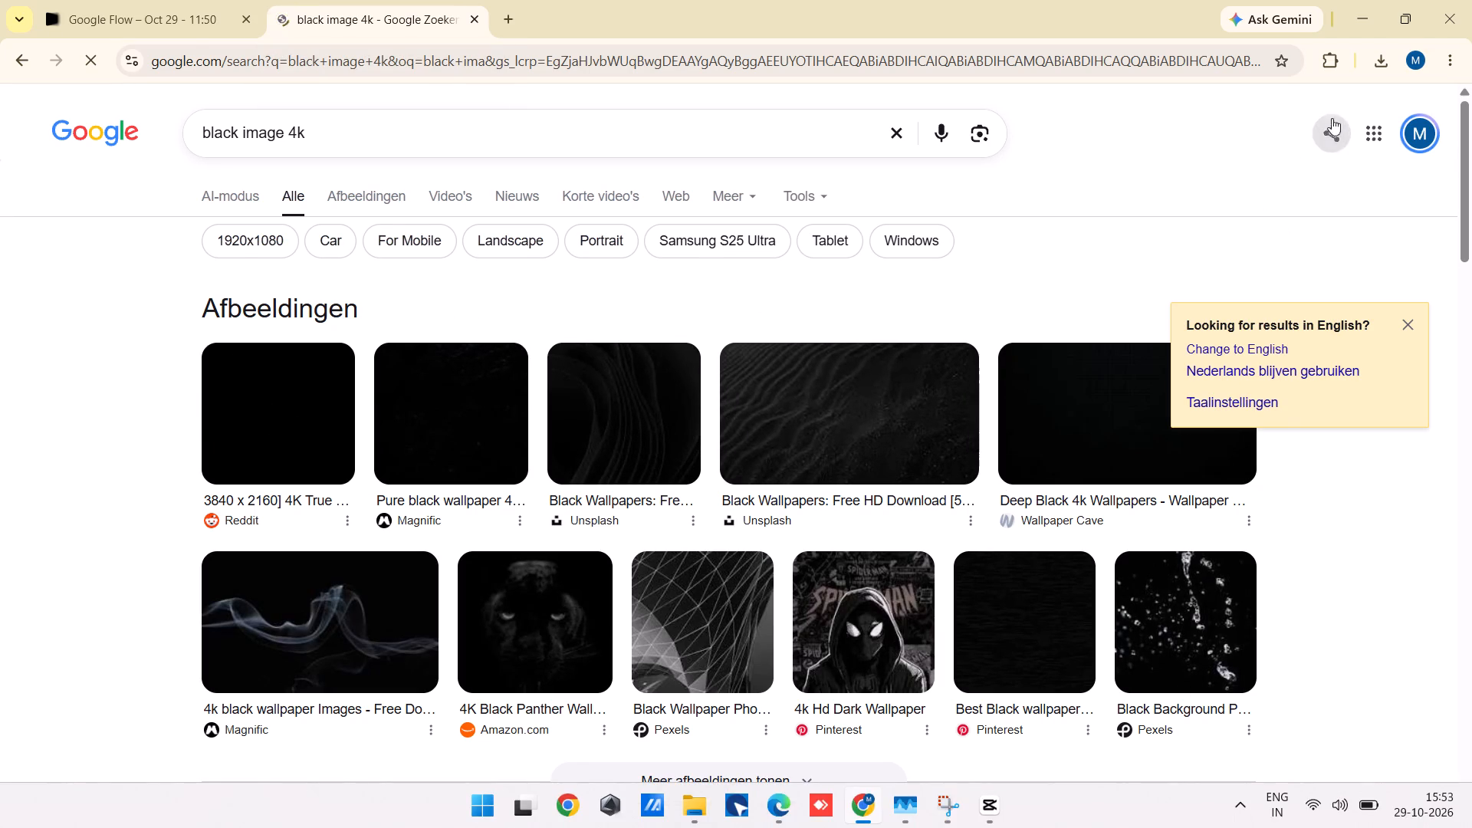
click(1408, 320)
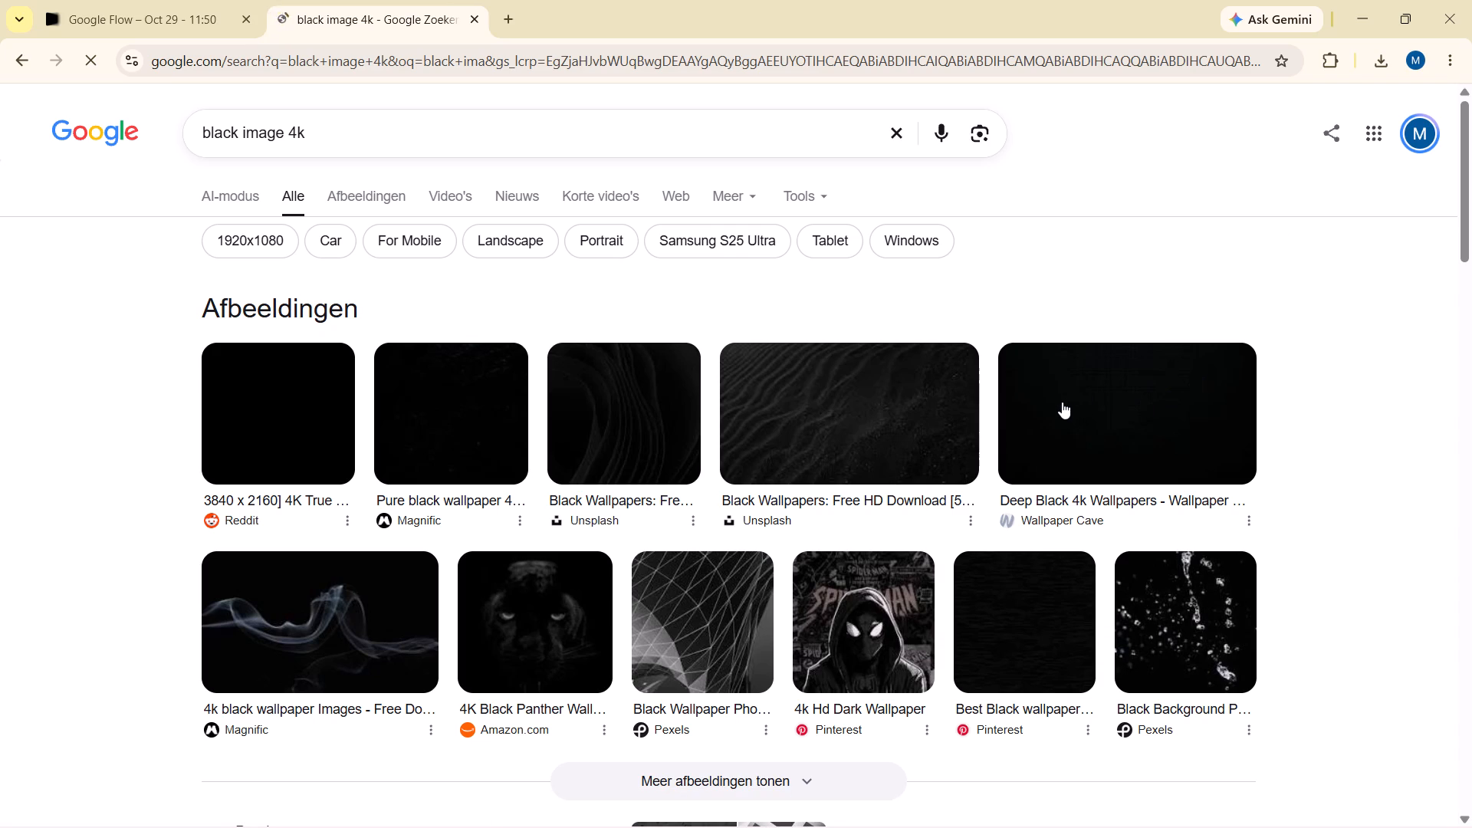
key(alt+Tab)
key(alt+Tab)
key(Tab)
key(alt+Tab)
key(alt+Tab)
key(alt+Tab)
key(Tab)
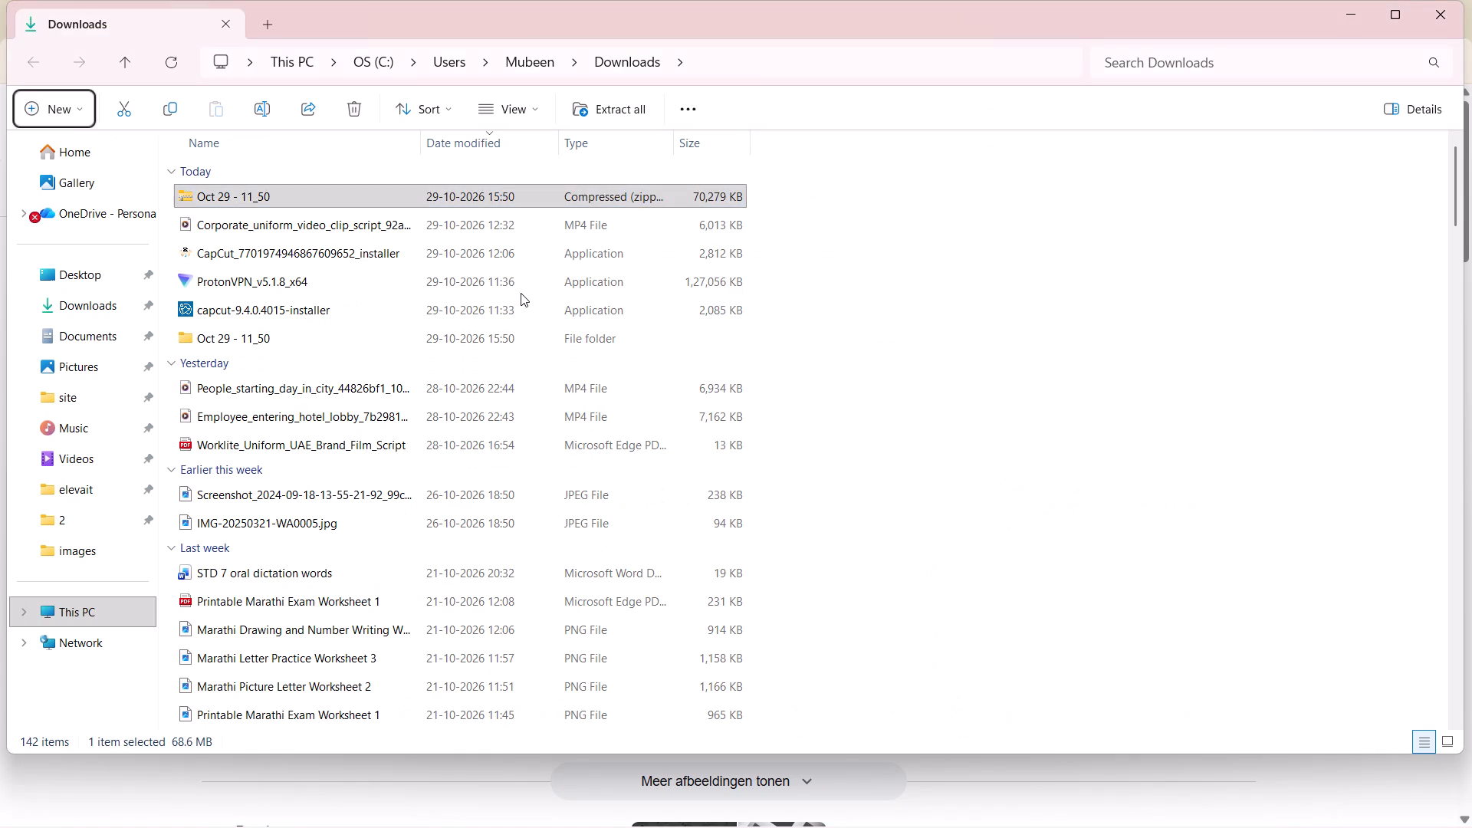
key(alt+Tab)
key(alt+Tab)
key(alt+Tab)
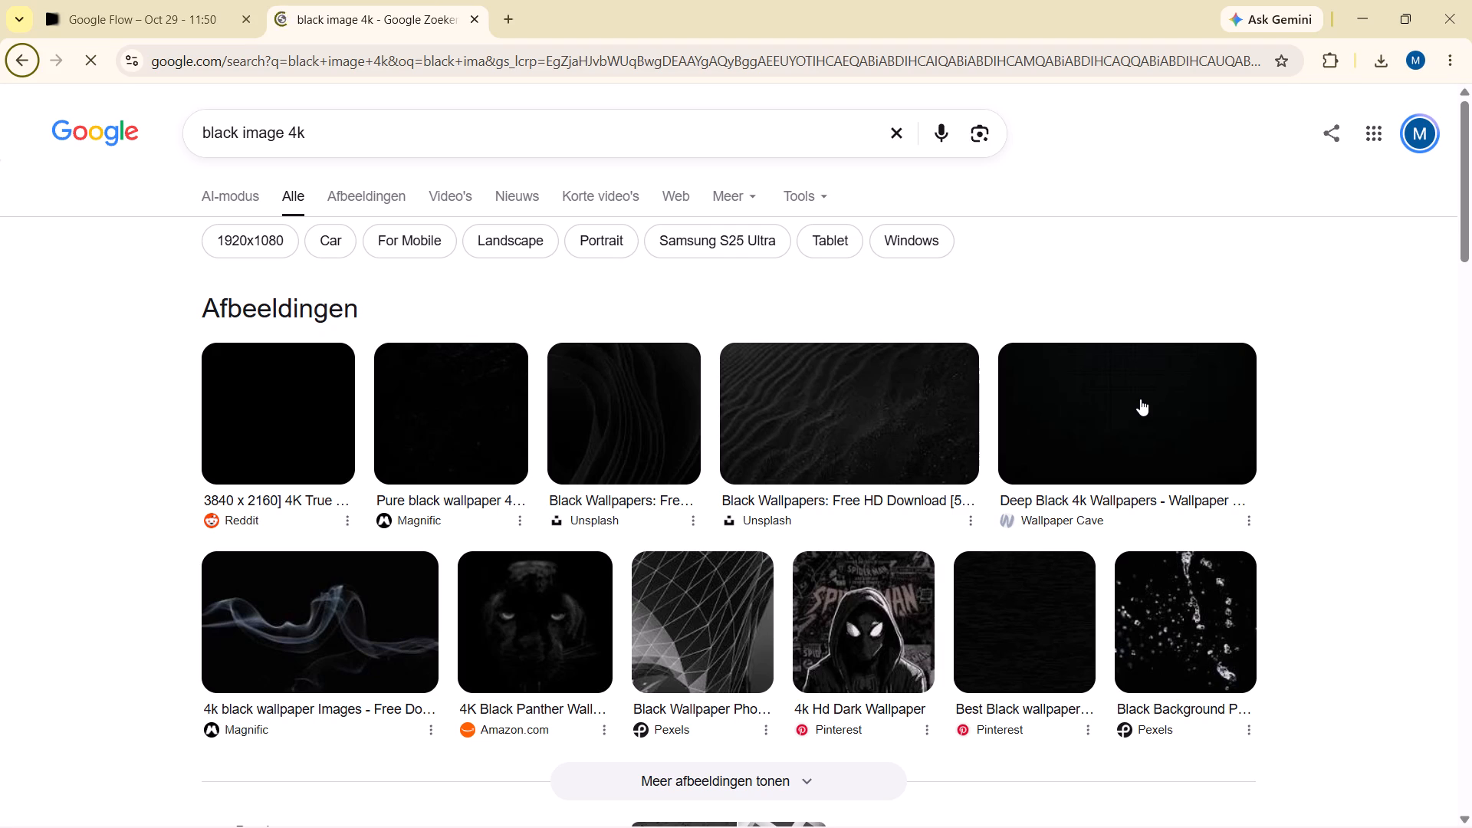
Save the "Deep Black 4k Wallpapers" image from the search results to Downloads as the JPEG "download".
click(1105, 429)
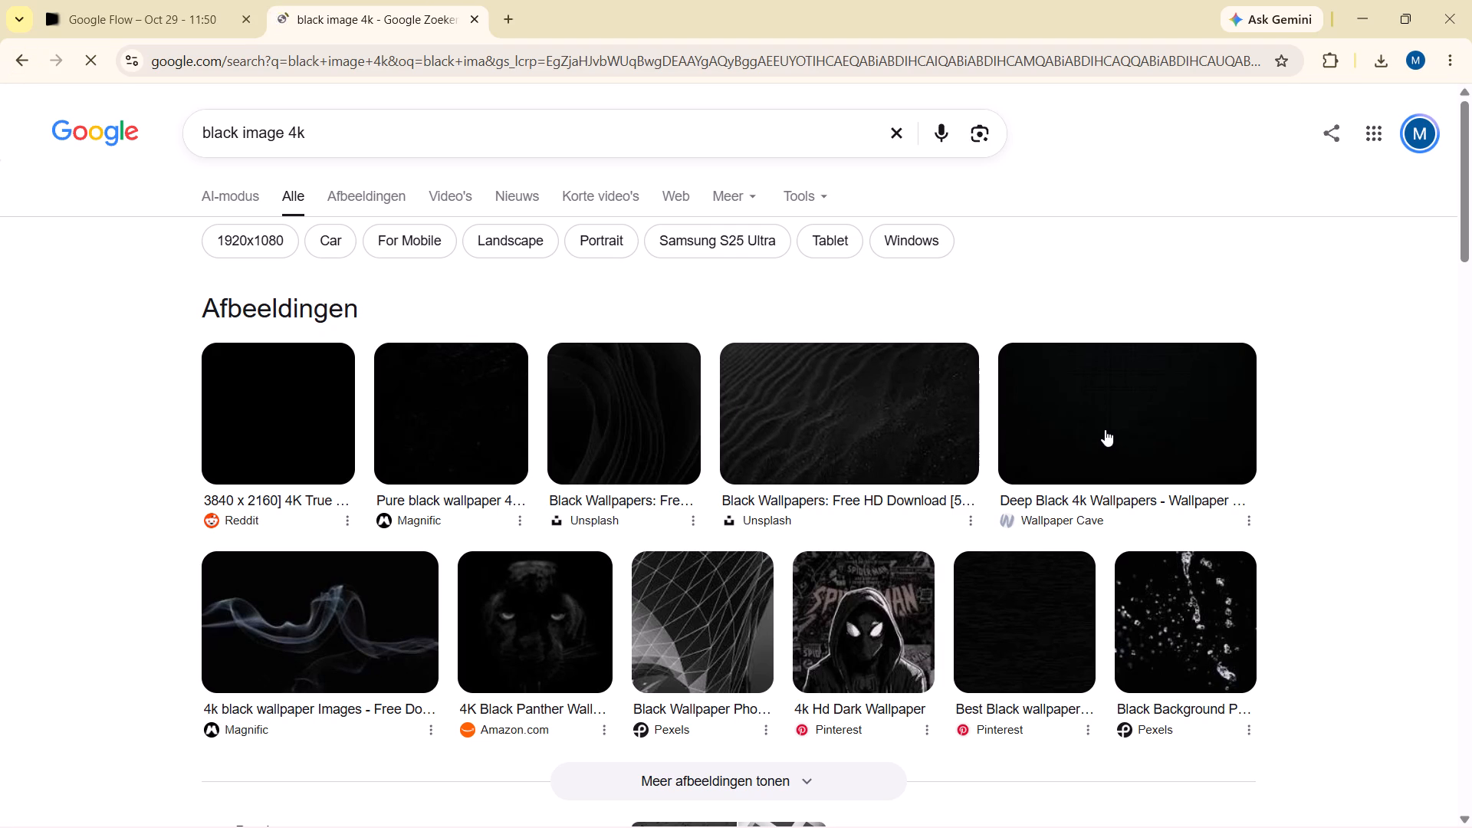
double_click(1105, 429)
right_click(1105, 429)
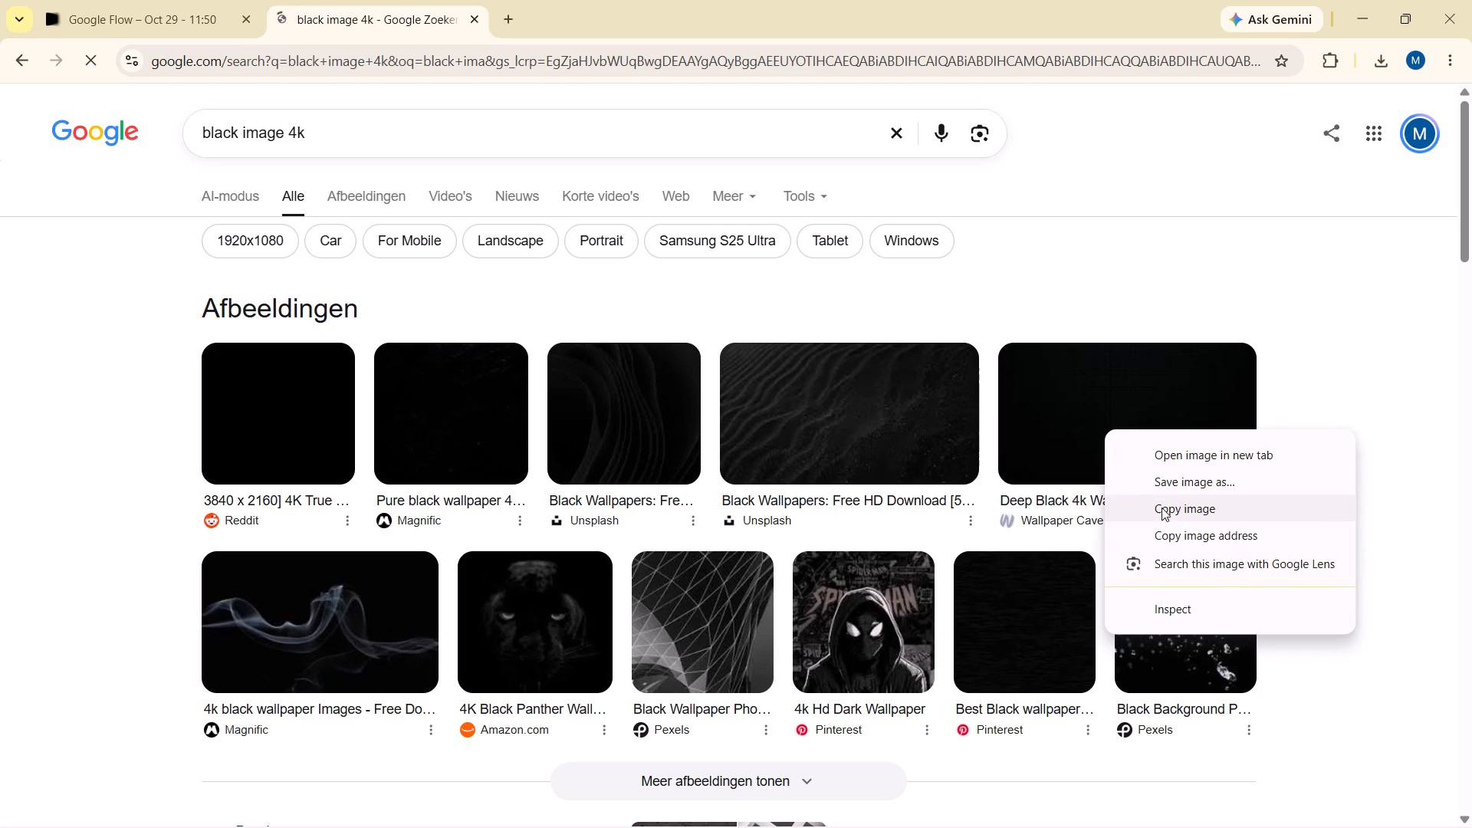
click(1161, 488)
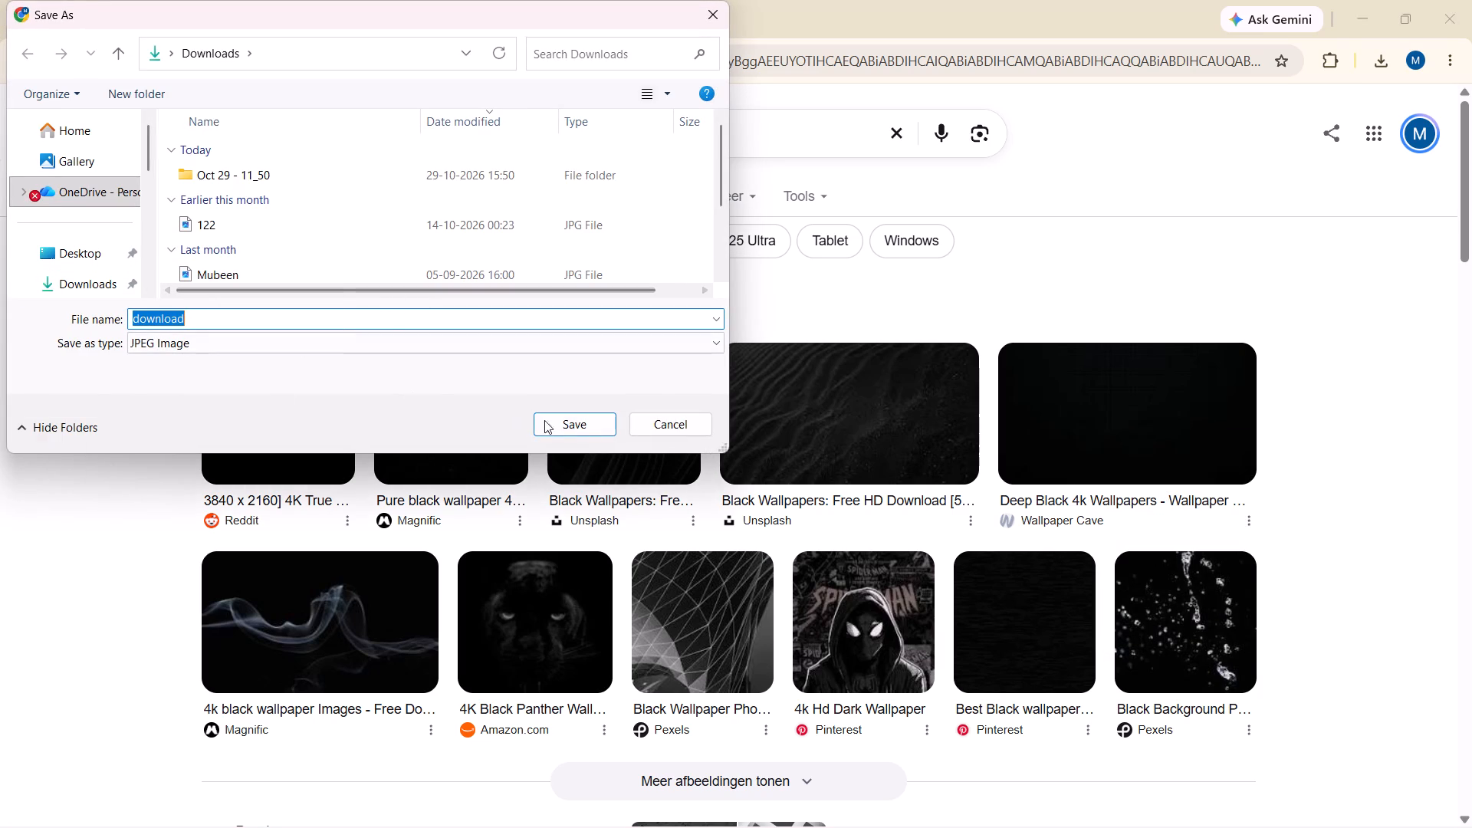
click(568, 420)
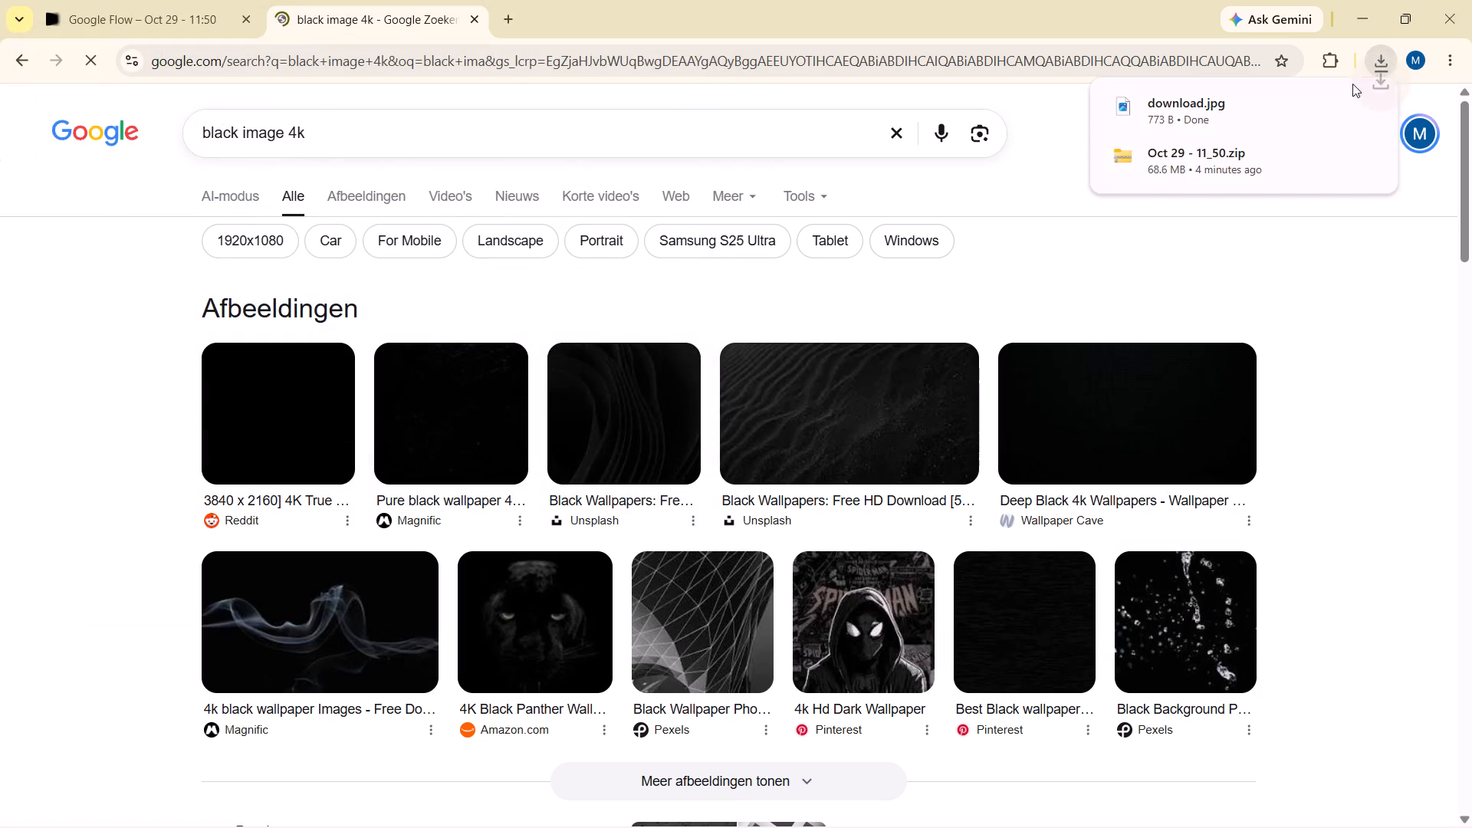
Switch to CapCut and import the "download" JPG from the Downloads folder into the project media.
key(alt+Tab)
key(alt+Tab)
key(alt+Tab)
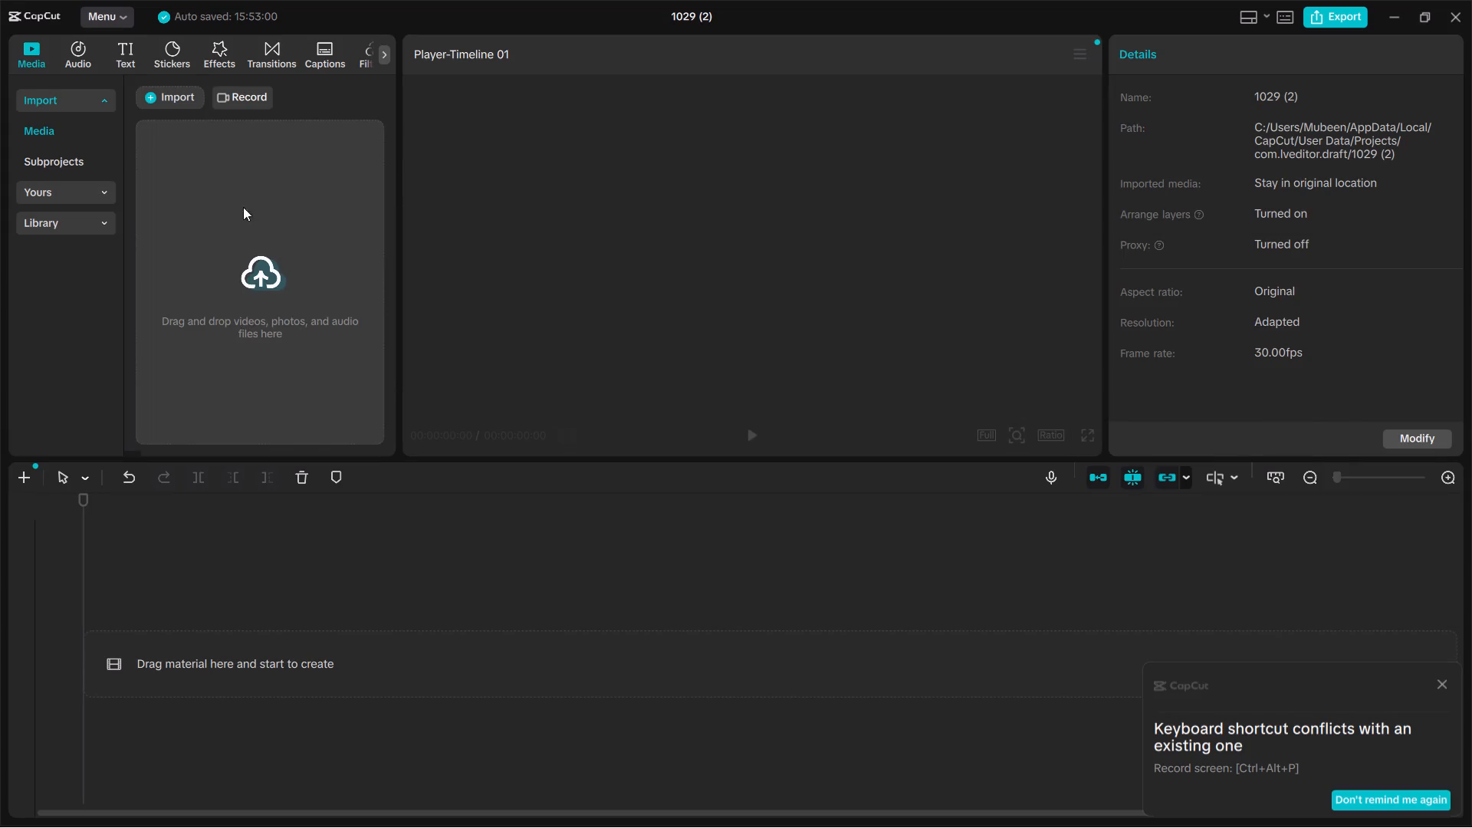
click(258, 206)
click(234, 307)
click(261, 170)
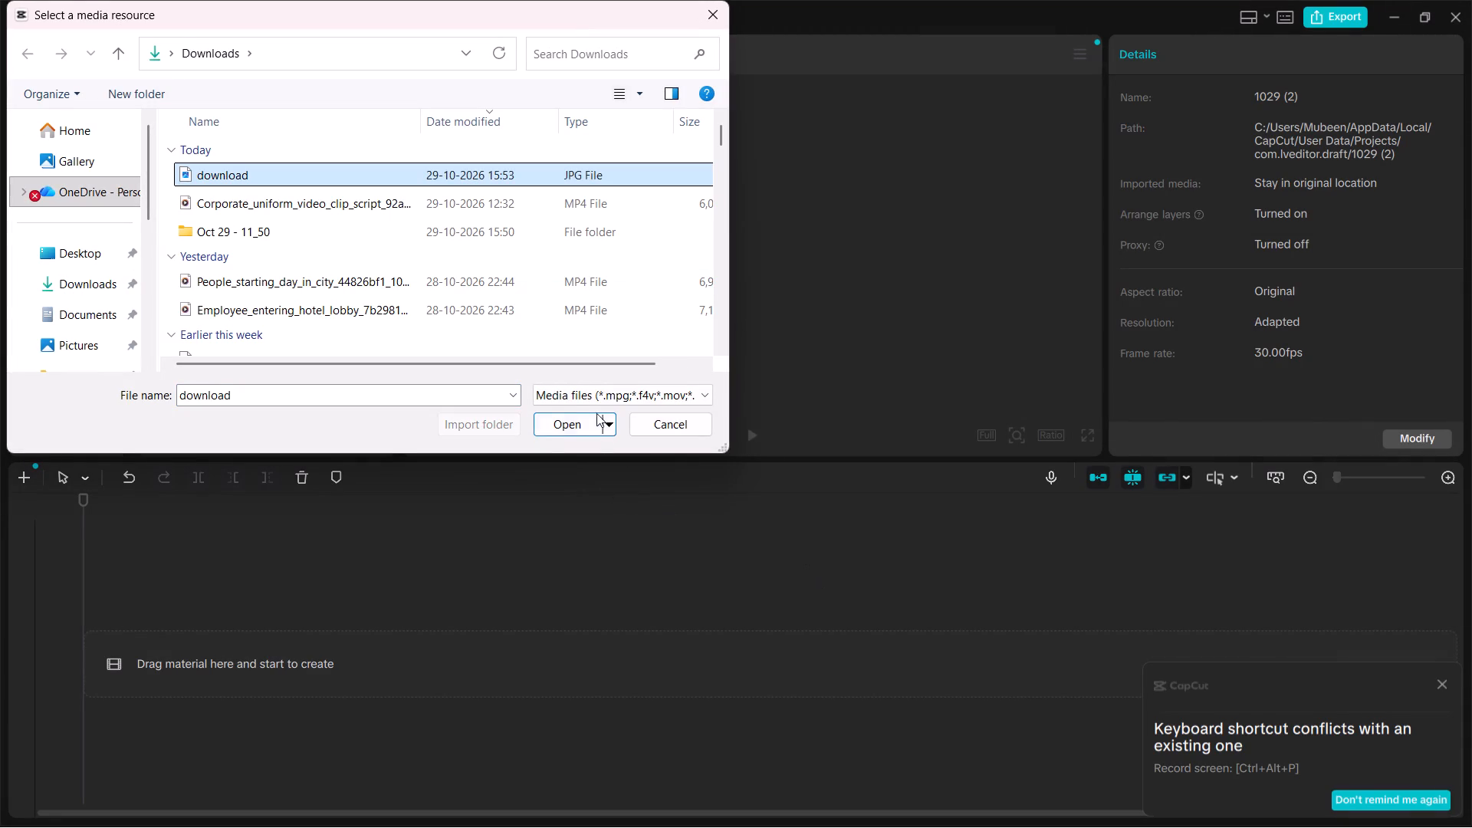
click(550, 436)
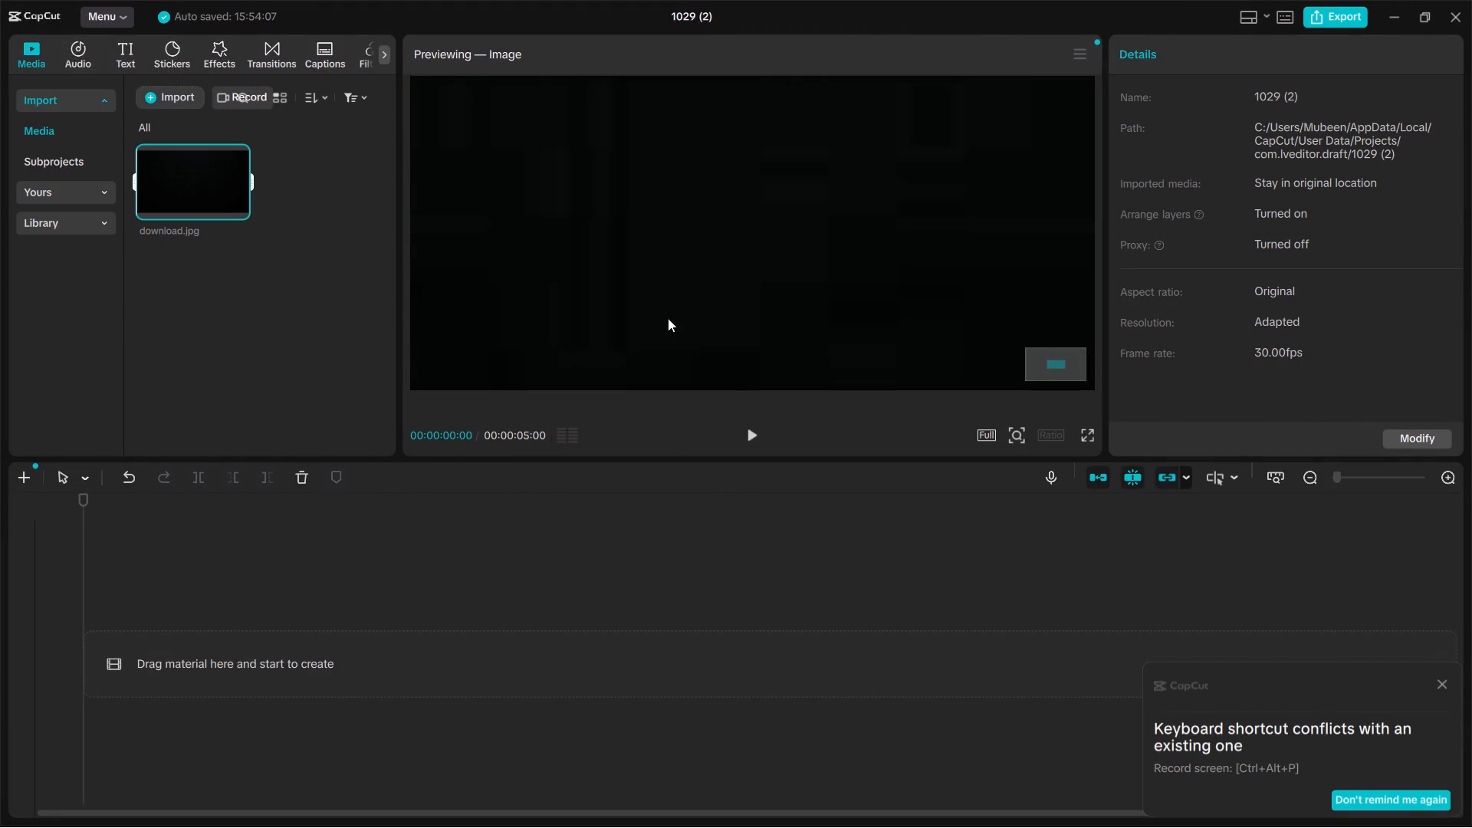
Add the black image download.jpg to the timeline.
click(797, 623)
click(169, 191)
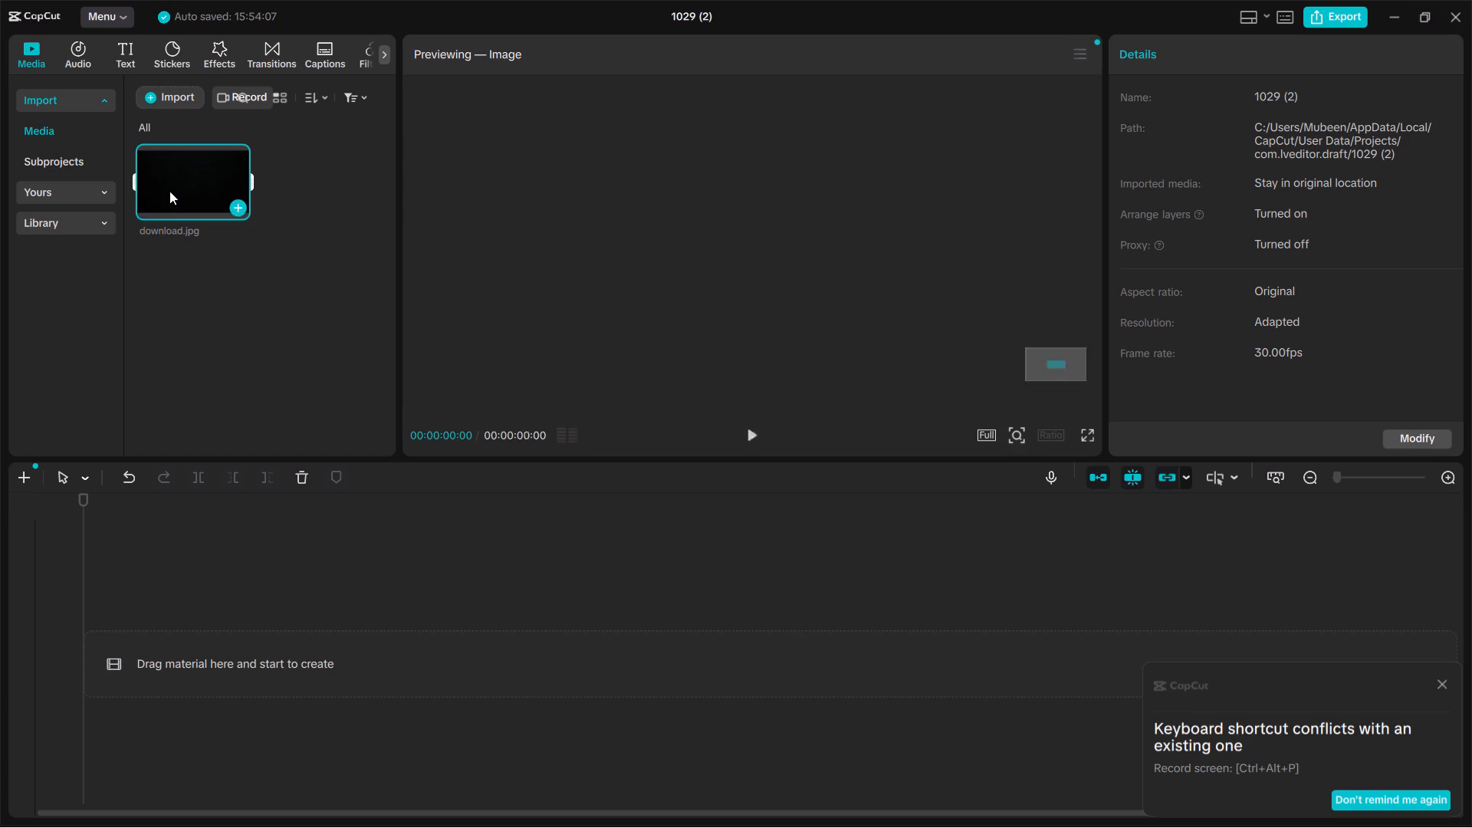
click(238, 209)
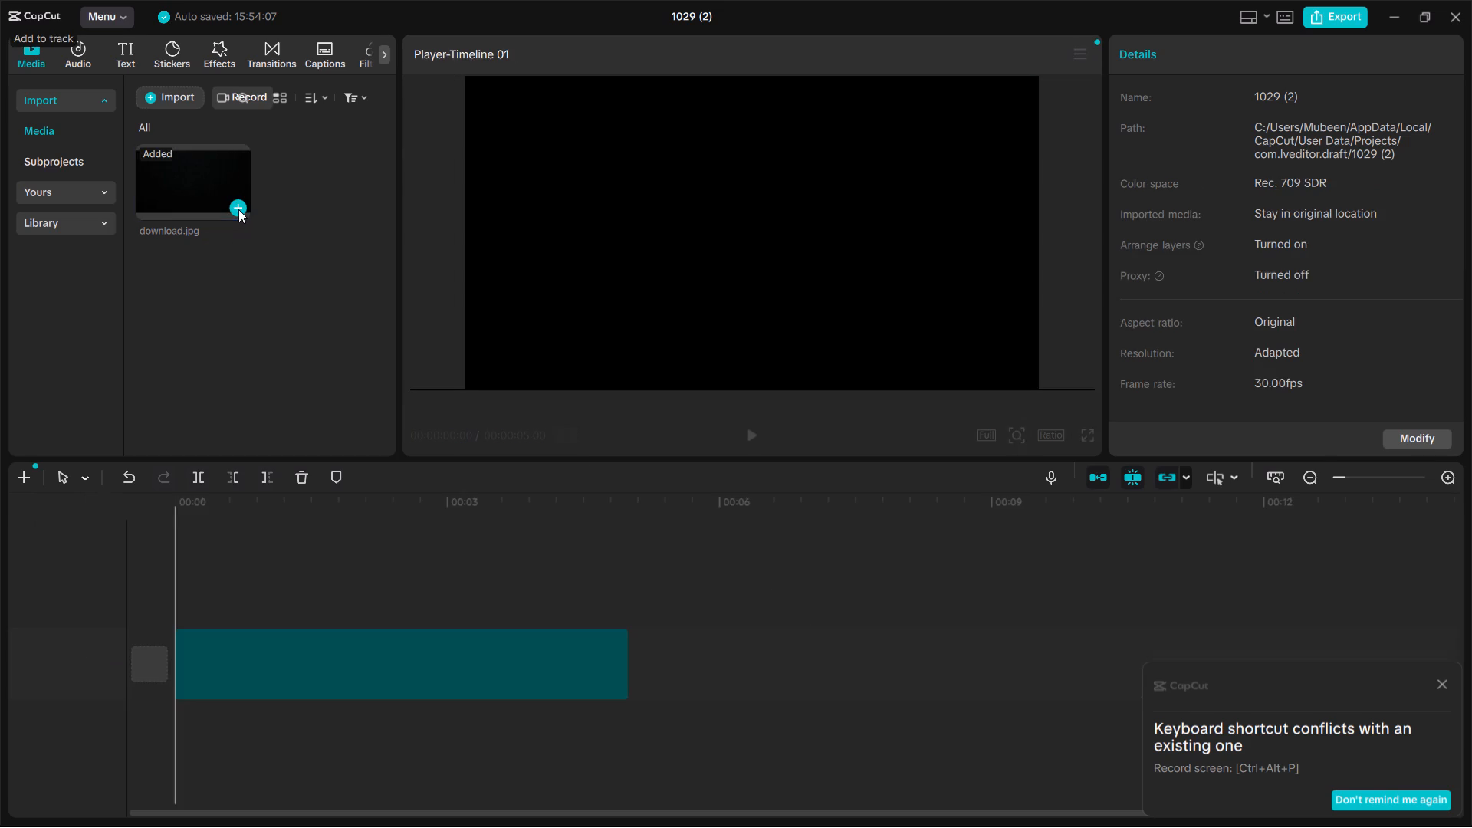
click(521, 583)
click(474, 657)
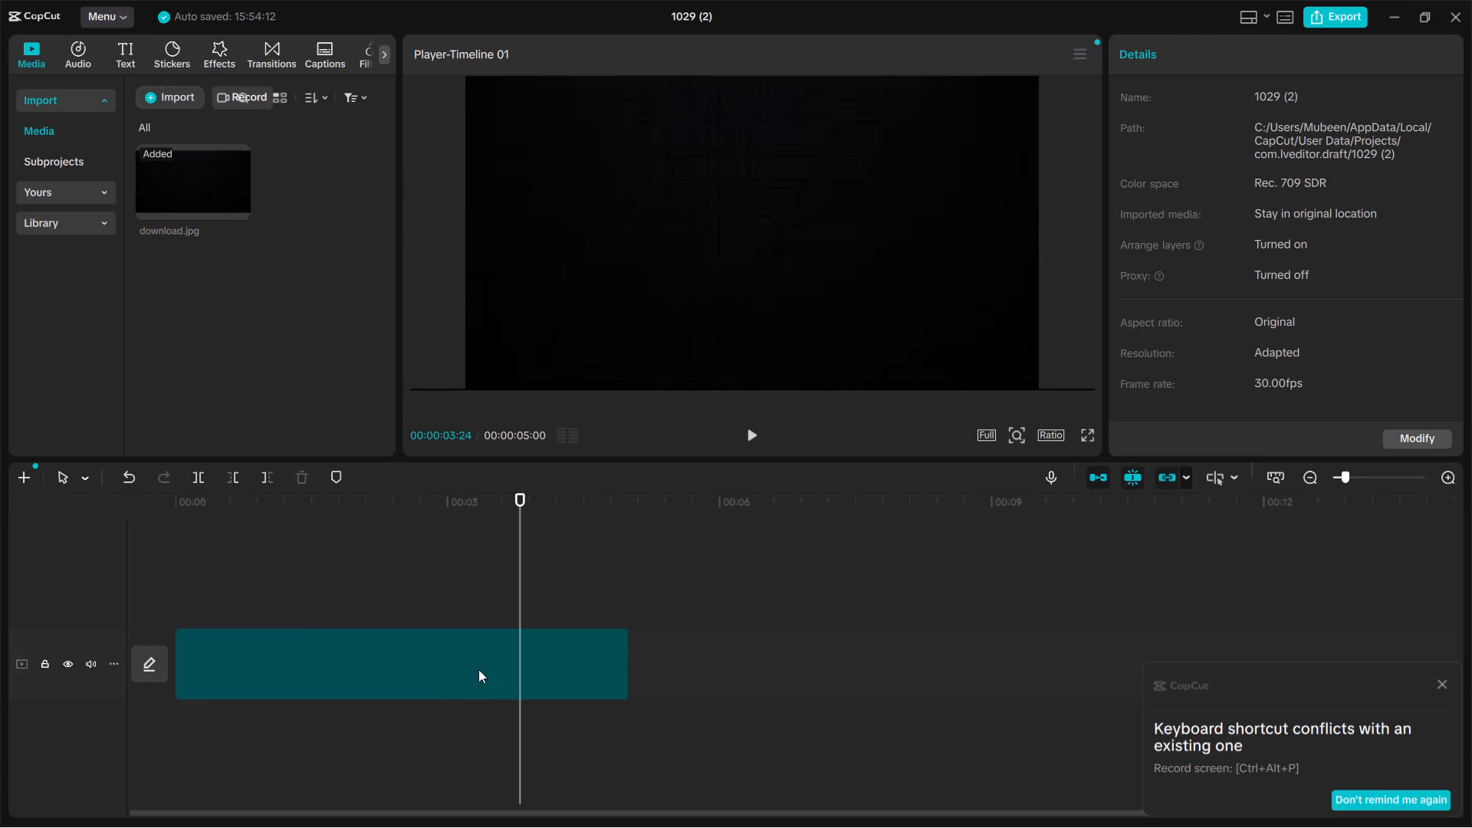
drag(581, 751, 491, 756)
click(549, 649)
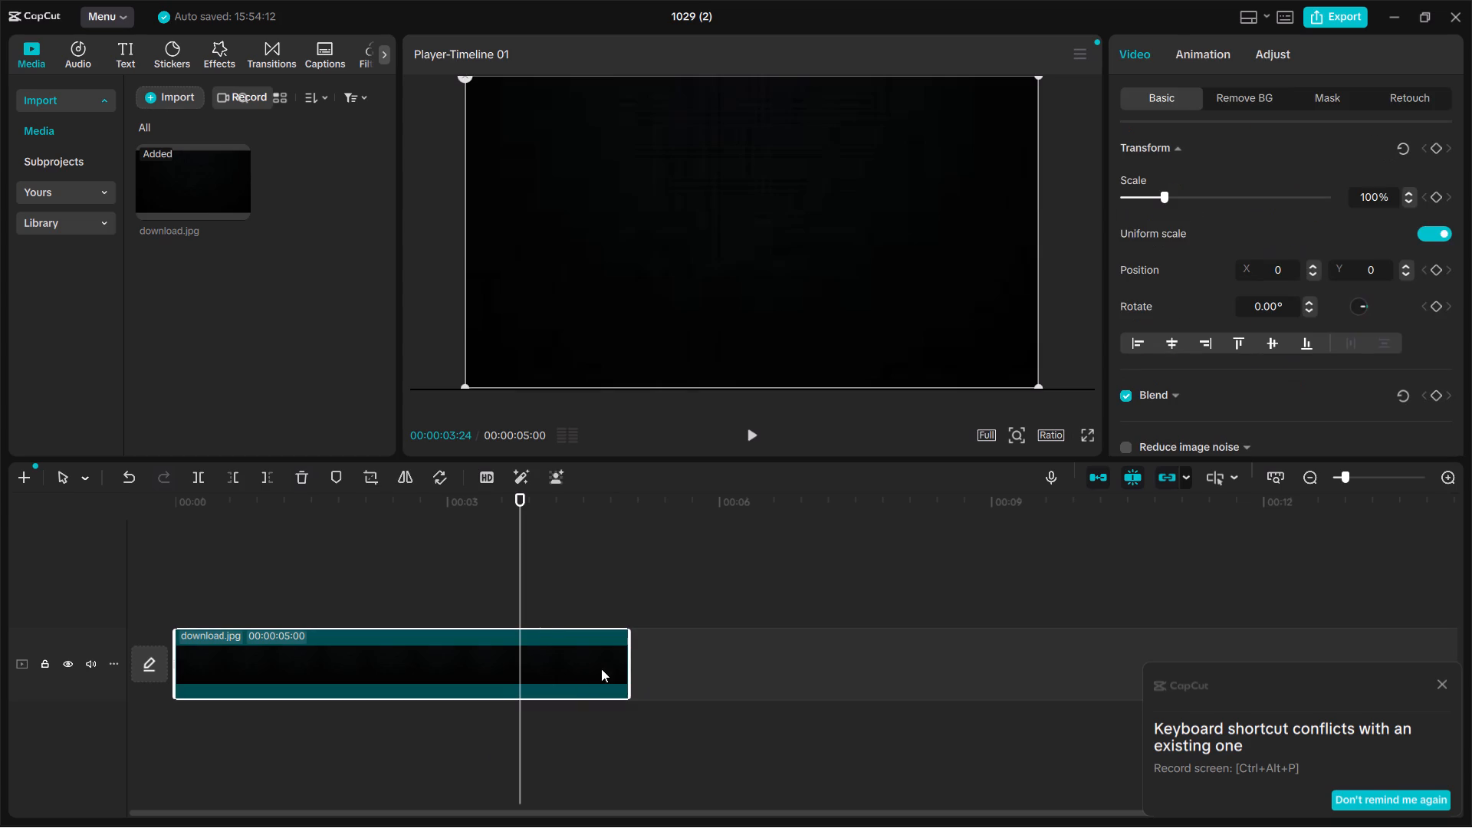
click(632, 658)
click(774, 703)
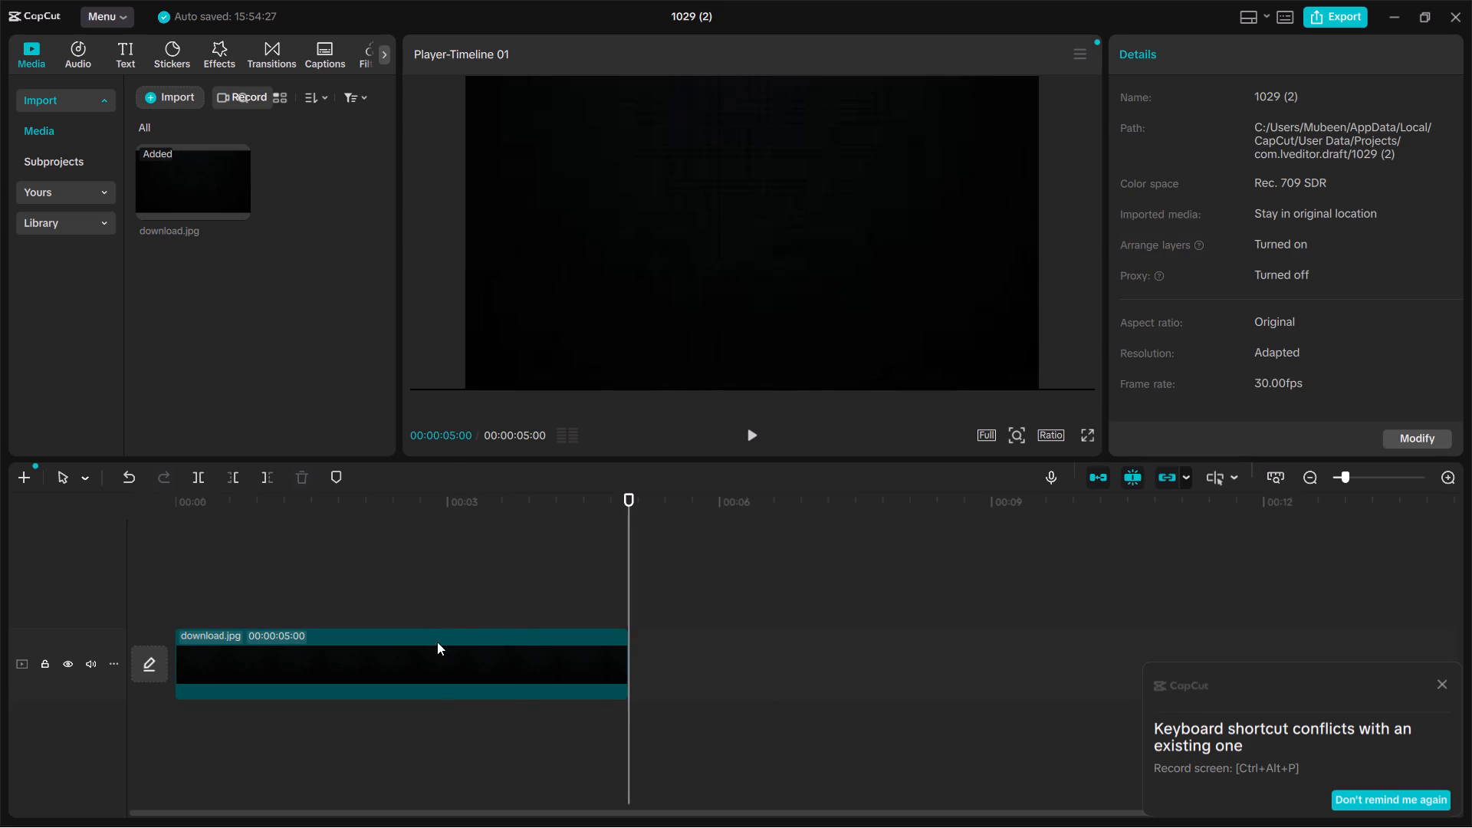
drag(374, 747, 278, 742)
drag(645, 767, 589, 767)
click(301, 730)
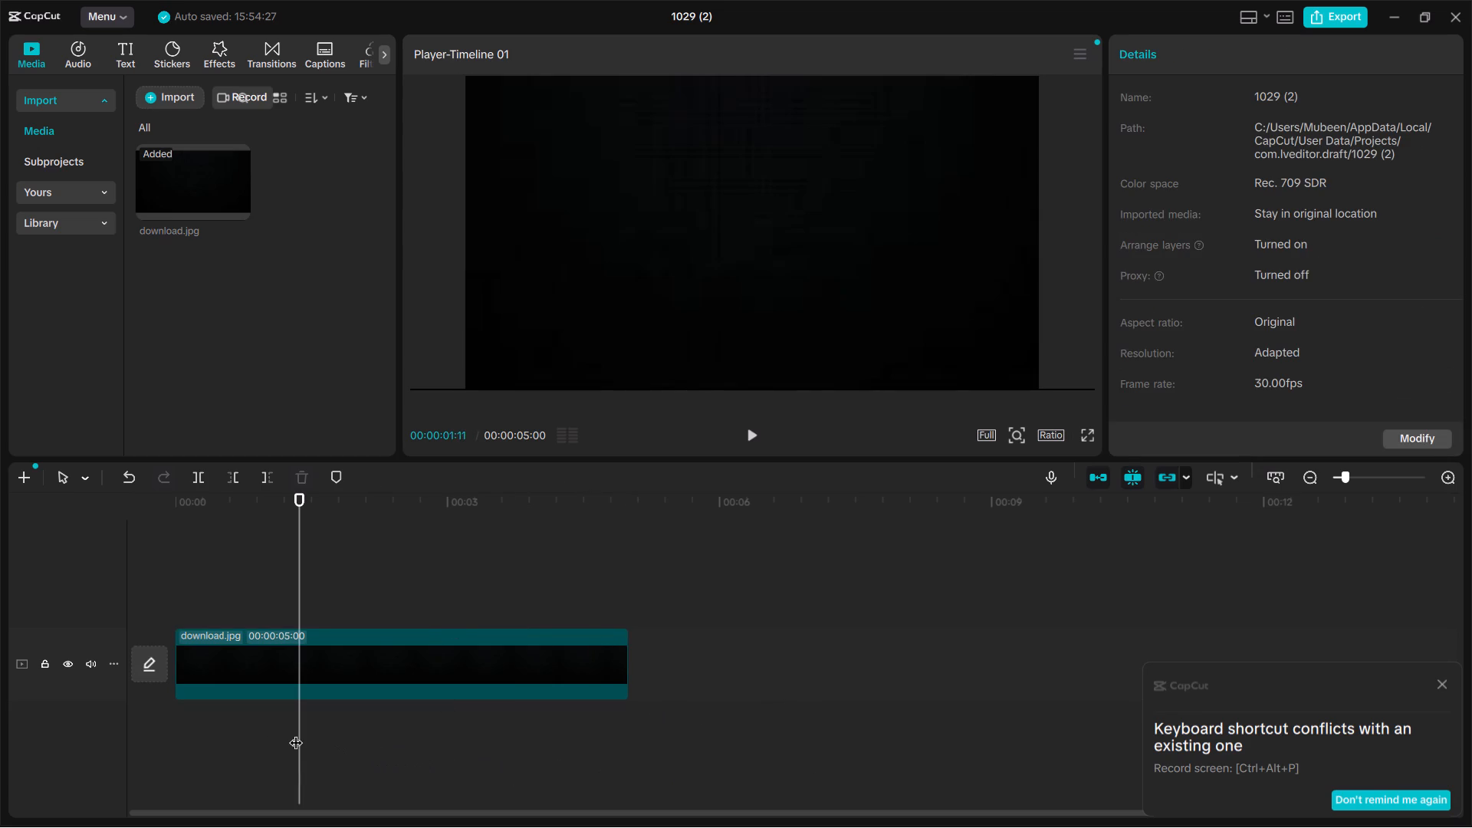
Add a default text clip above the black image, starting at about 00:00:00:02 on the timeline.
drag(296, 733, 182, 734)
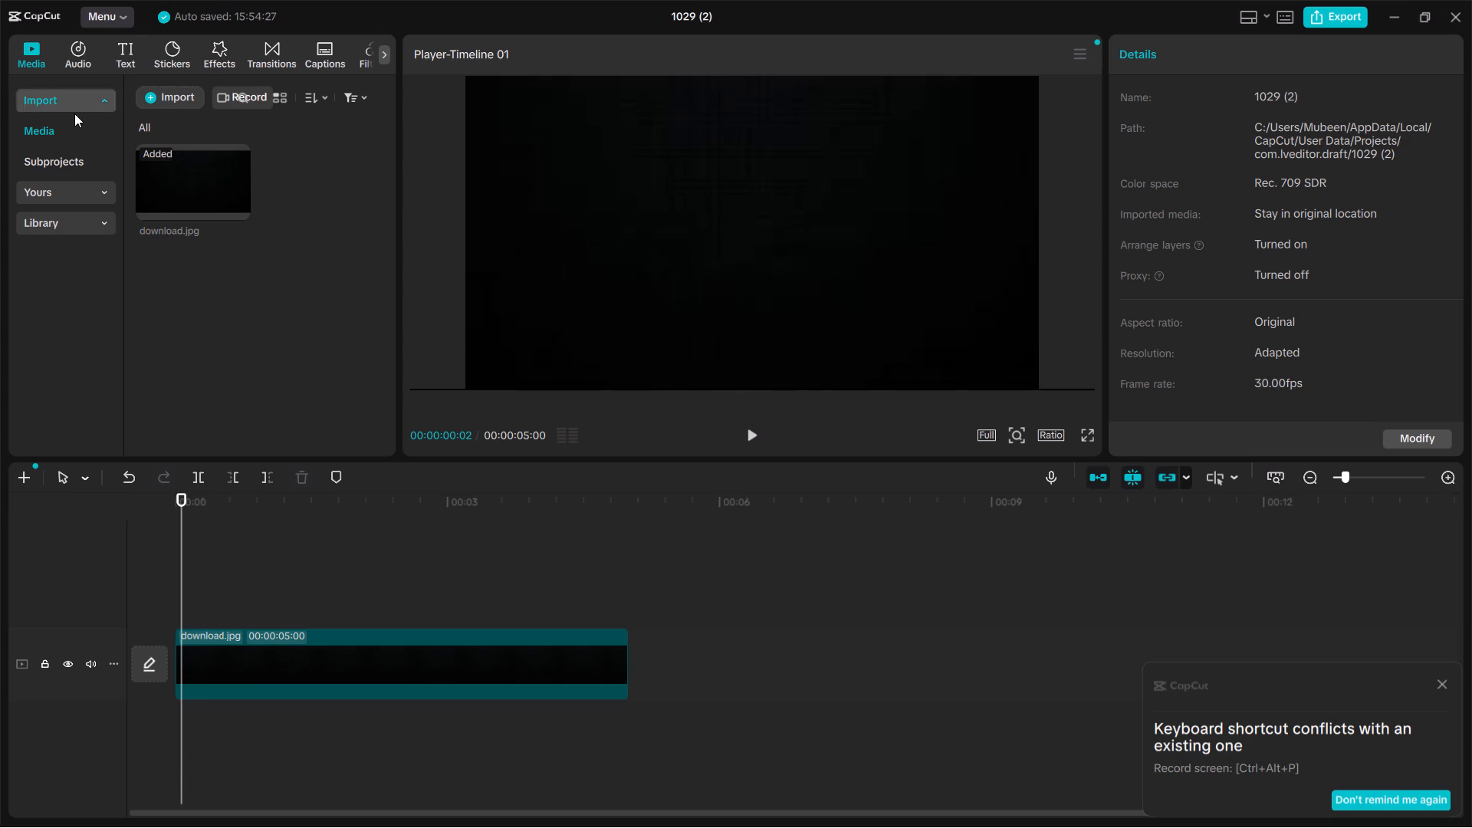
click(132, 63)
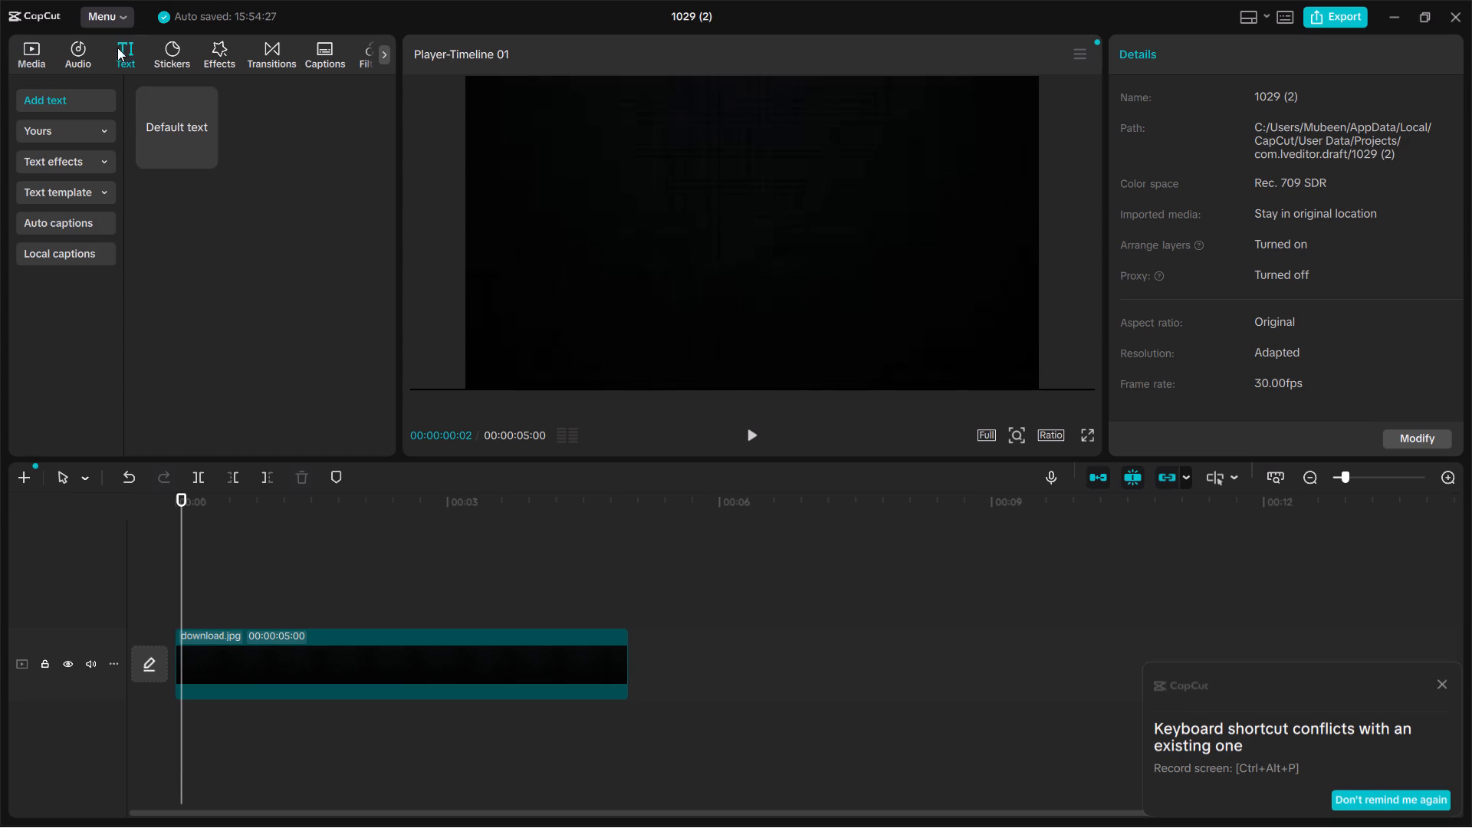
click(183, 127)
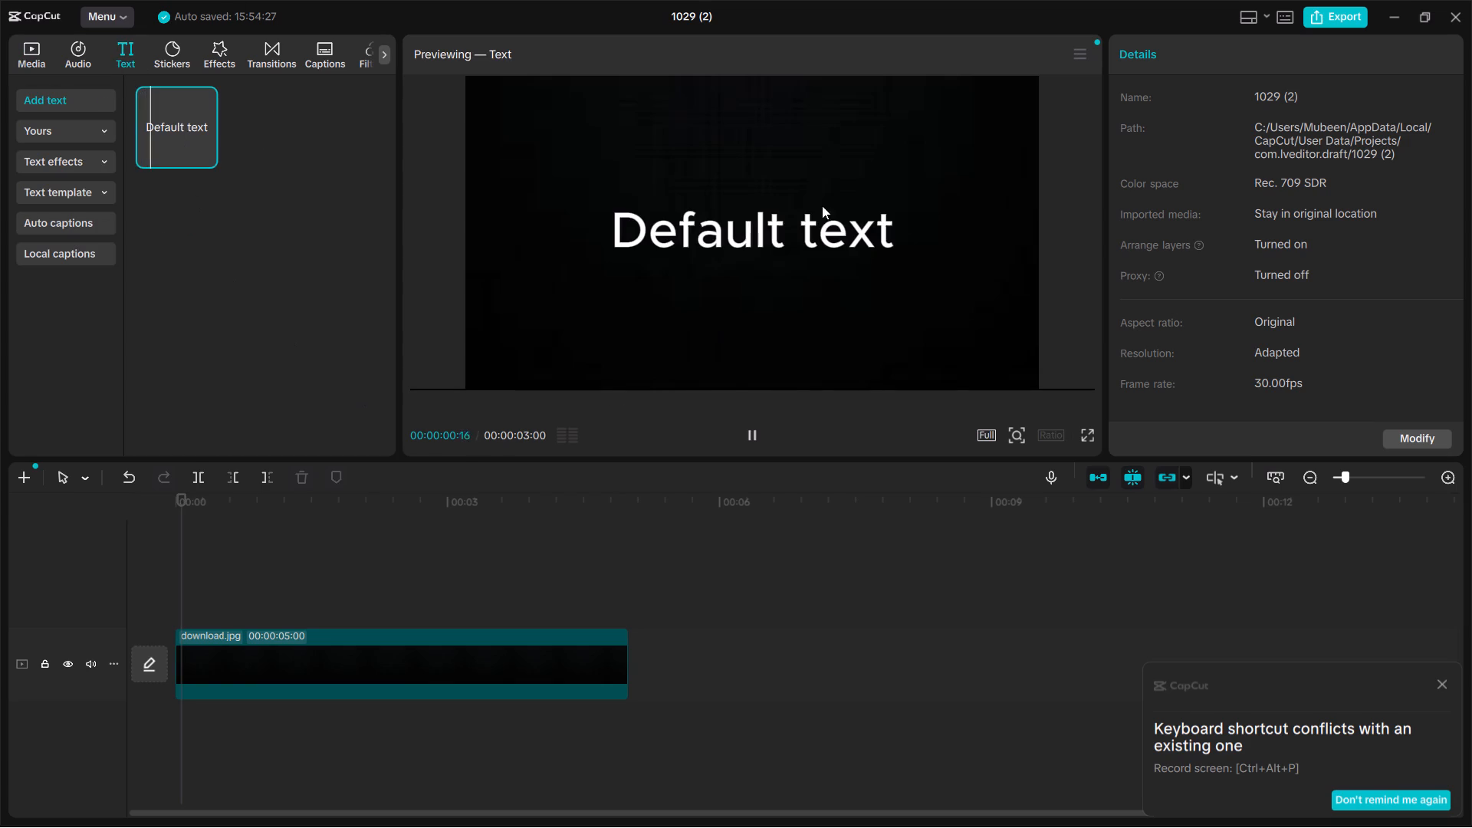
click(761, 222)
double_click(186, 150)
double_click(722, 232)
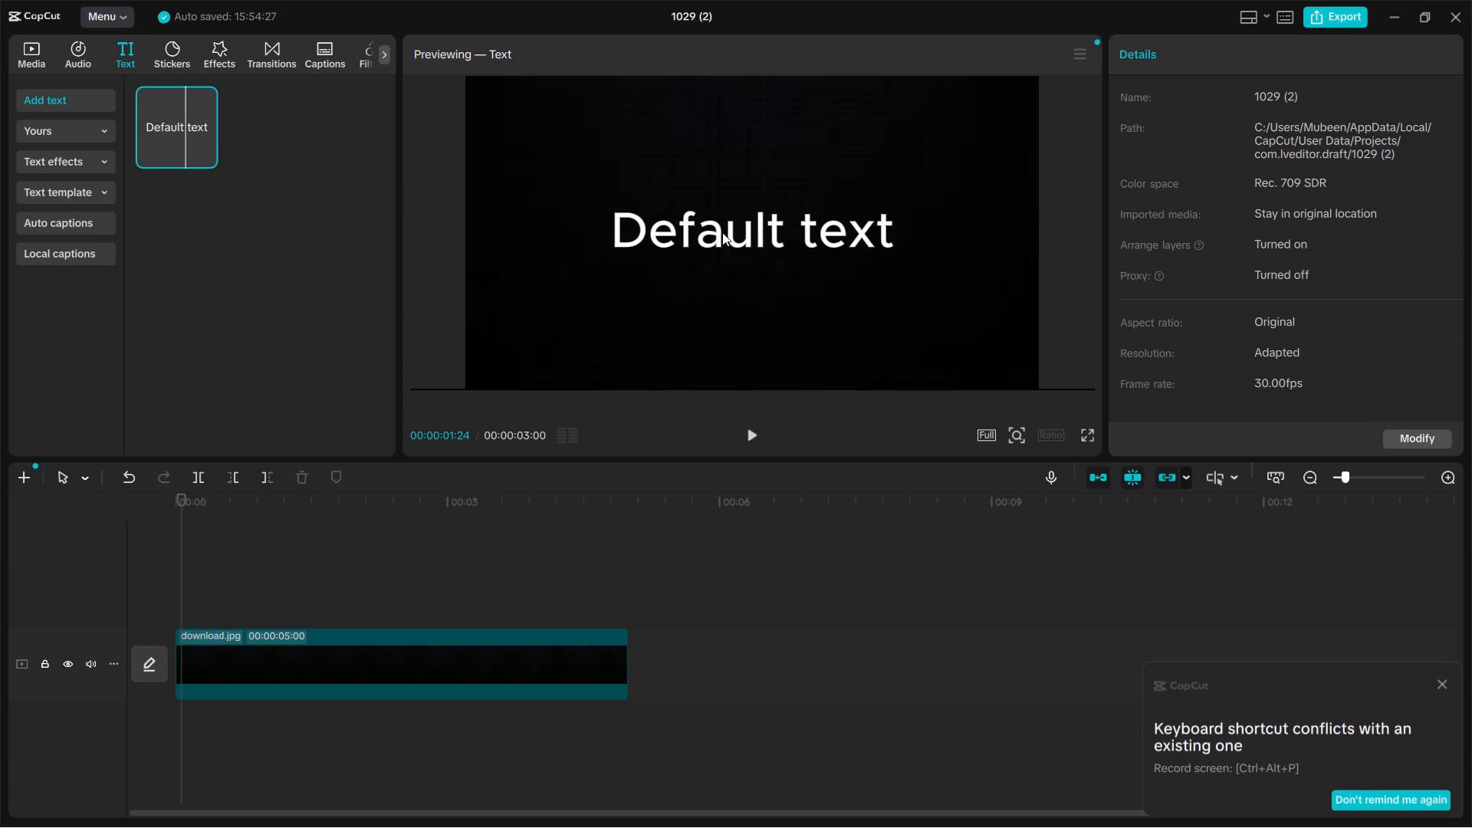
right_click(722, 232)
click(183, 133)
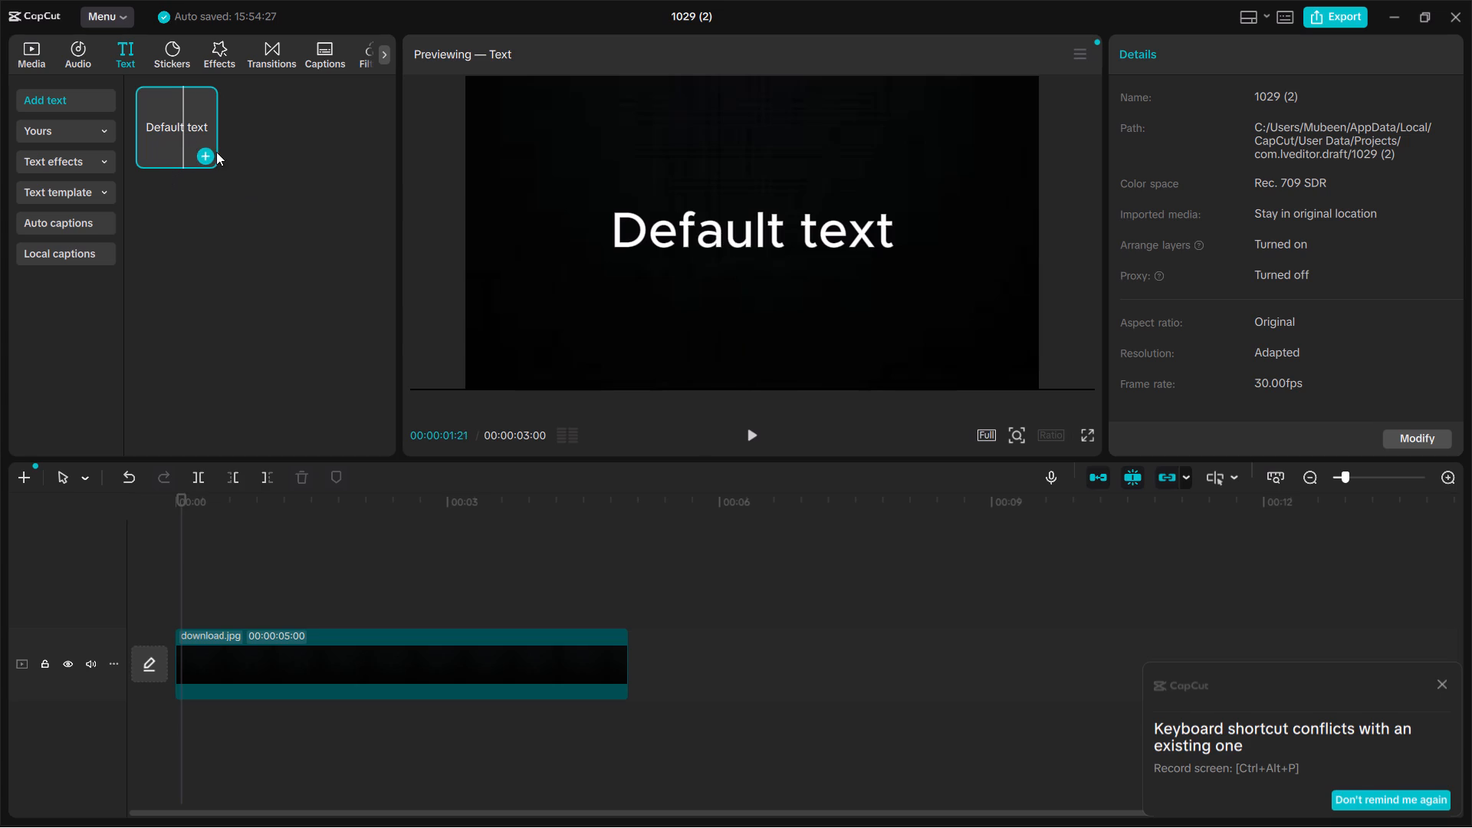
click(205, 156)
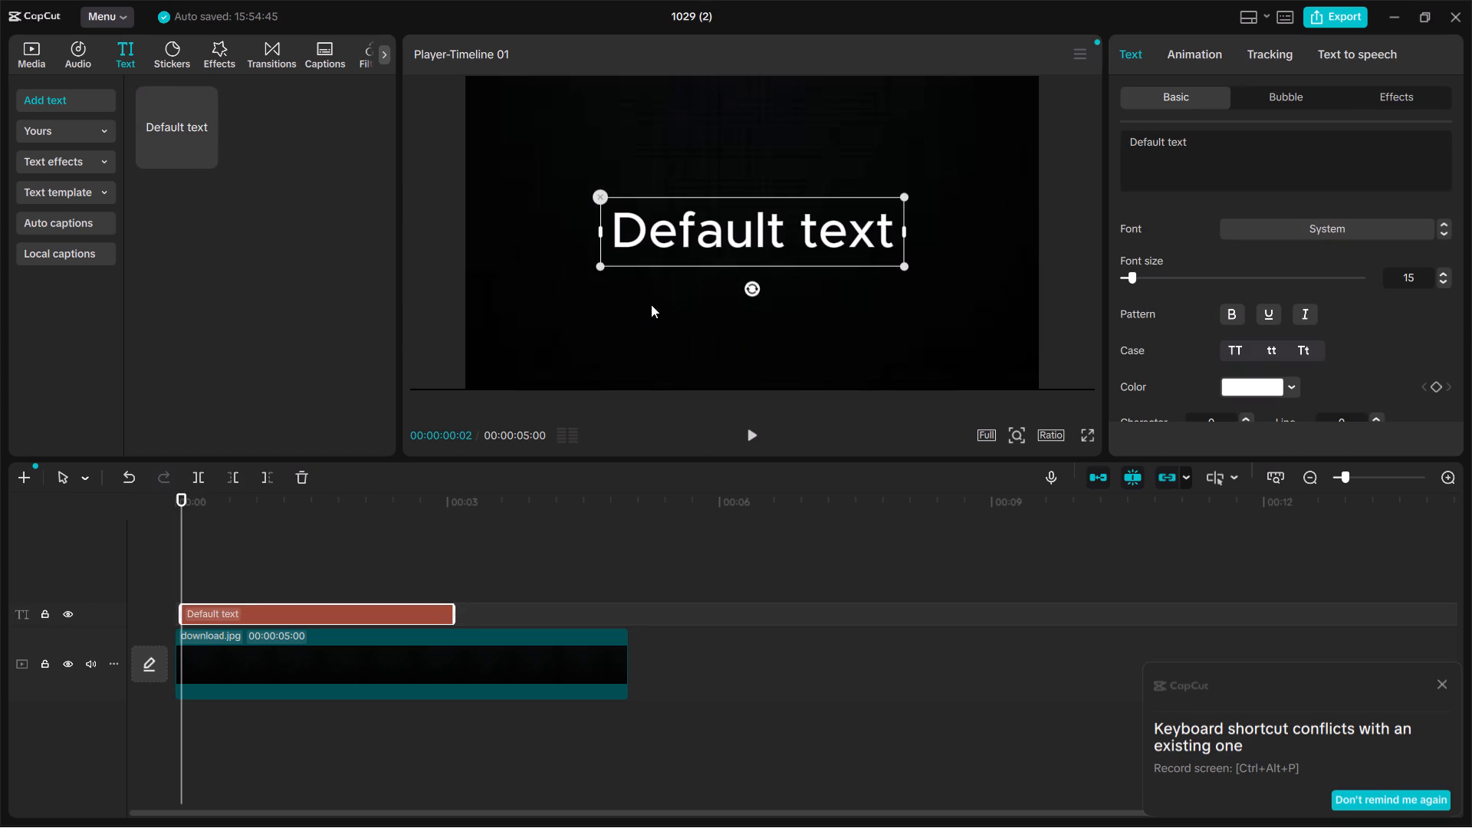
Change the default text to "Worklite Uniforms".
double_click(769, 225)
text(Wo)
text(rklite Uniforms)
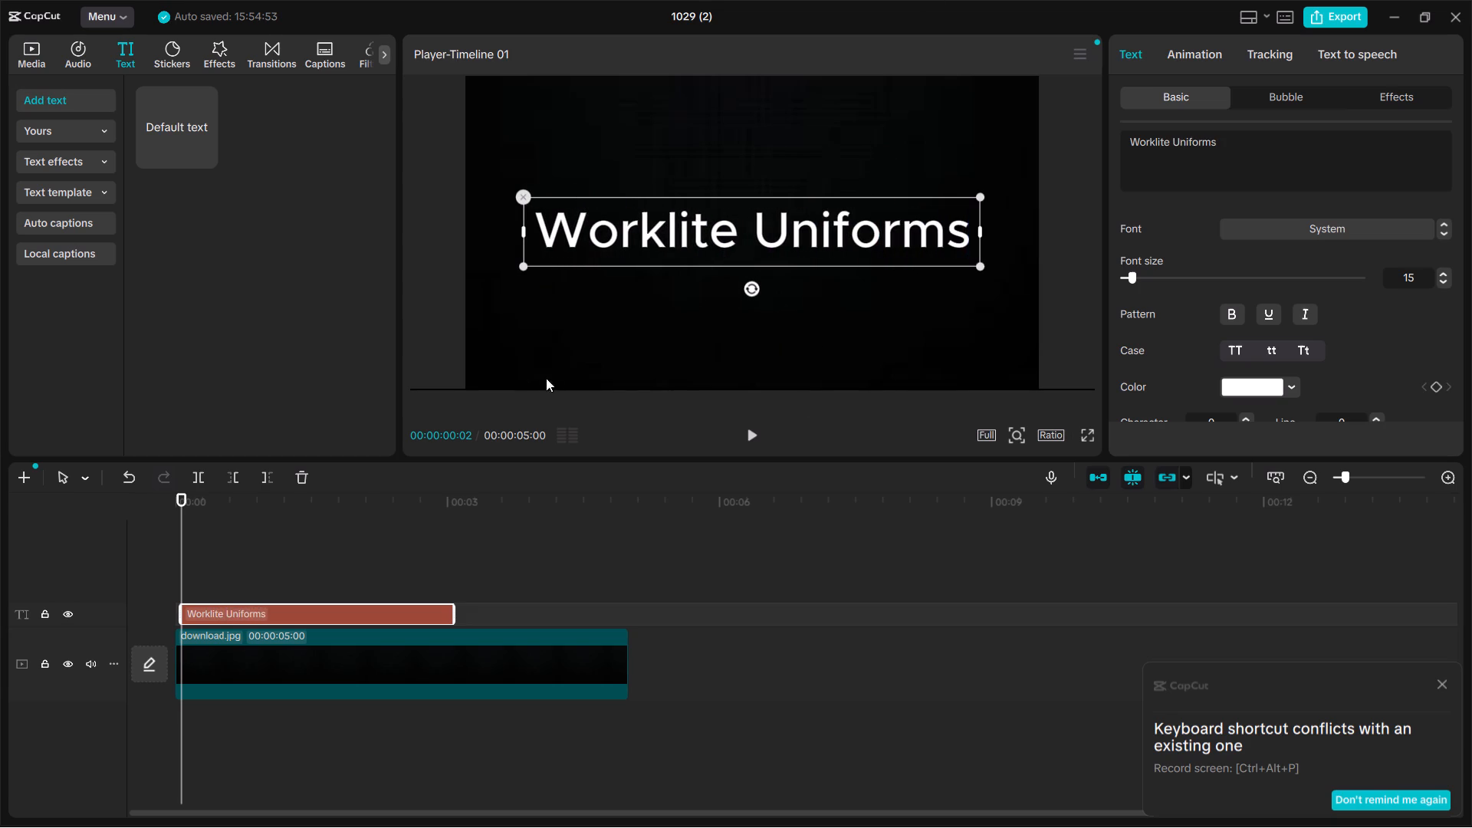
click(576, 310)
click(603, 248)
click(610, 227)
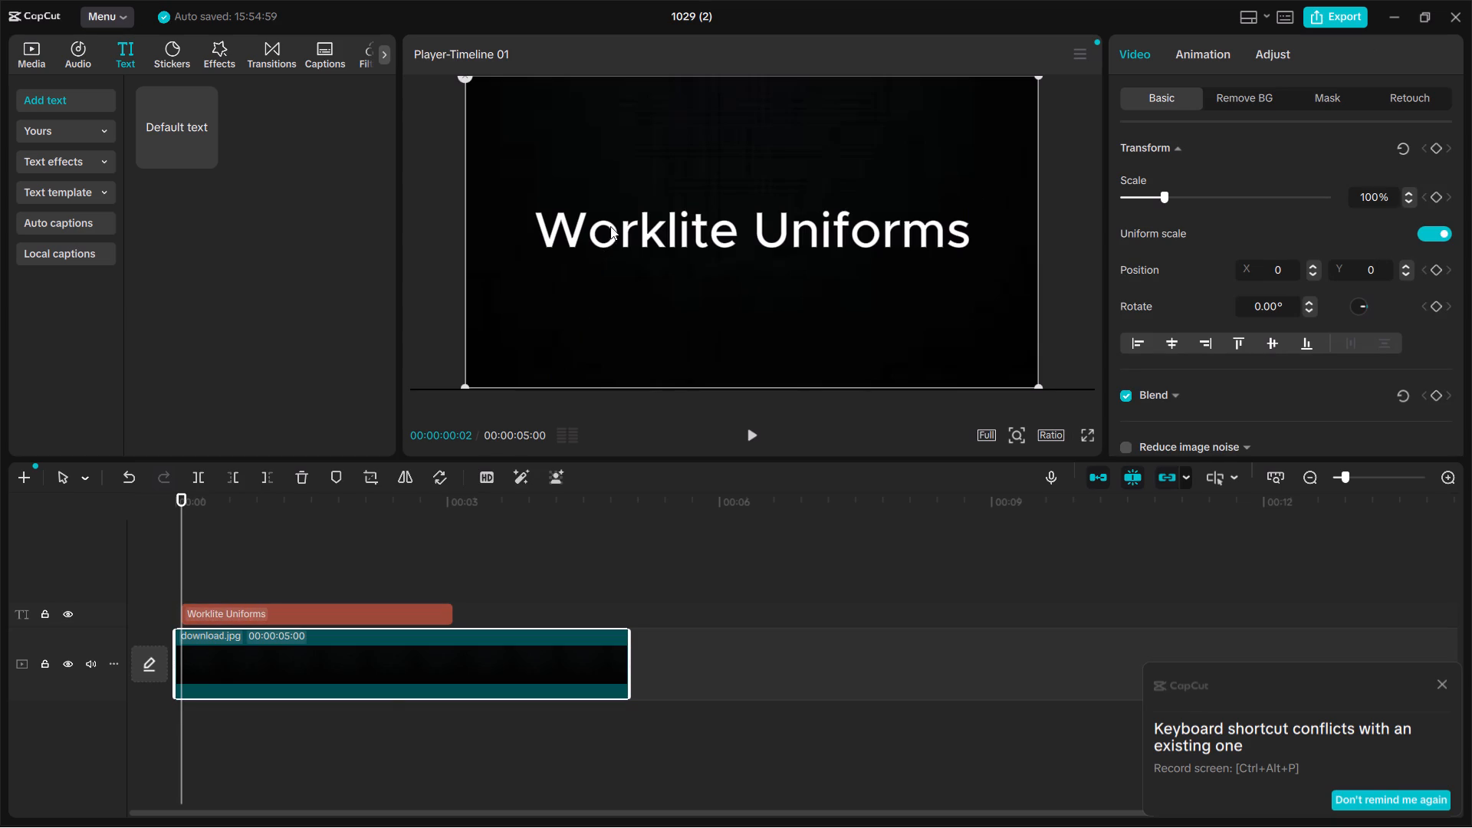
Set the font size of the "Worklite Uniforms" text to 12.
click(358, 616)
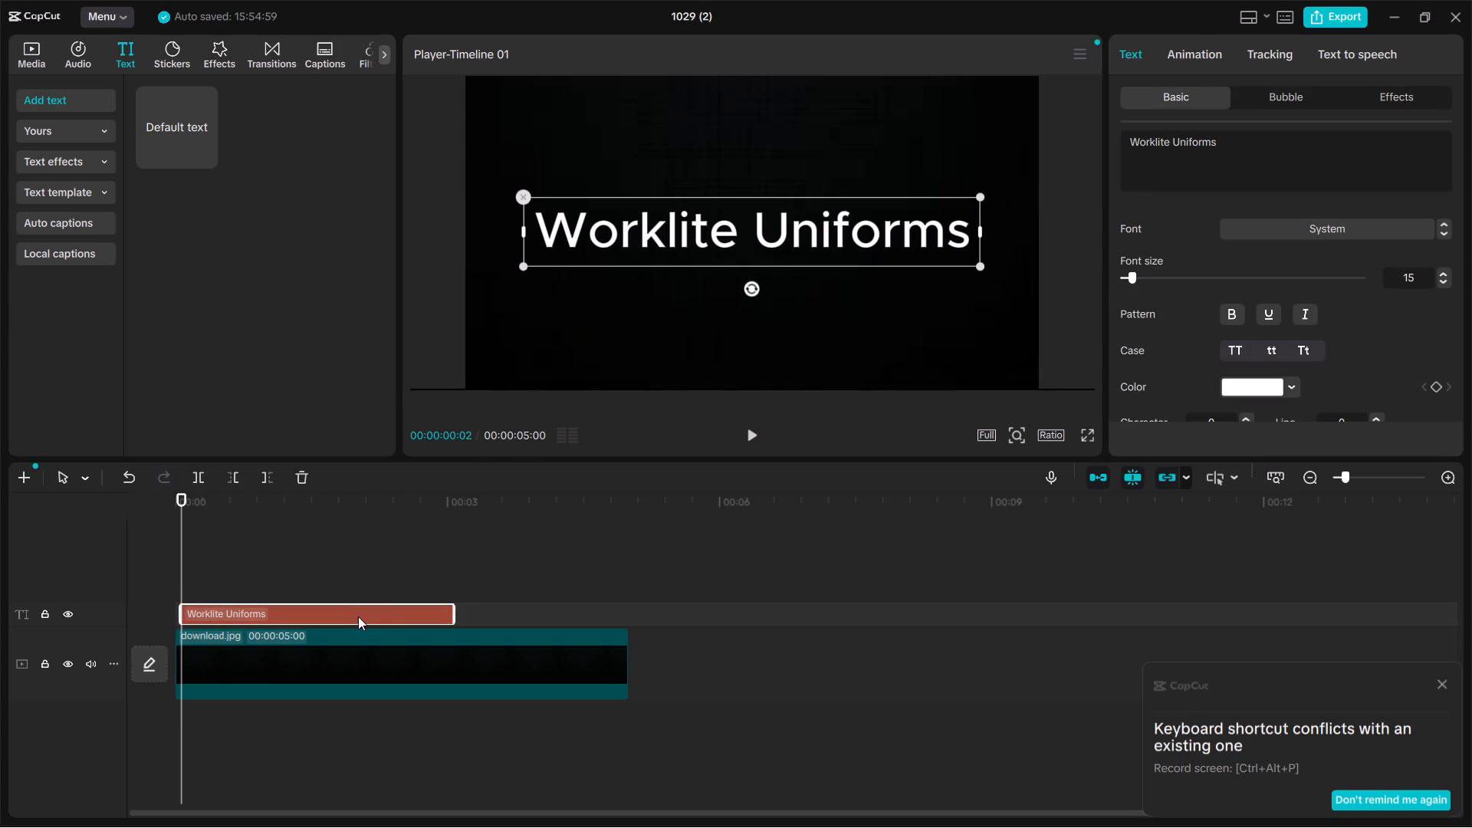
click(1129, 278)
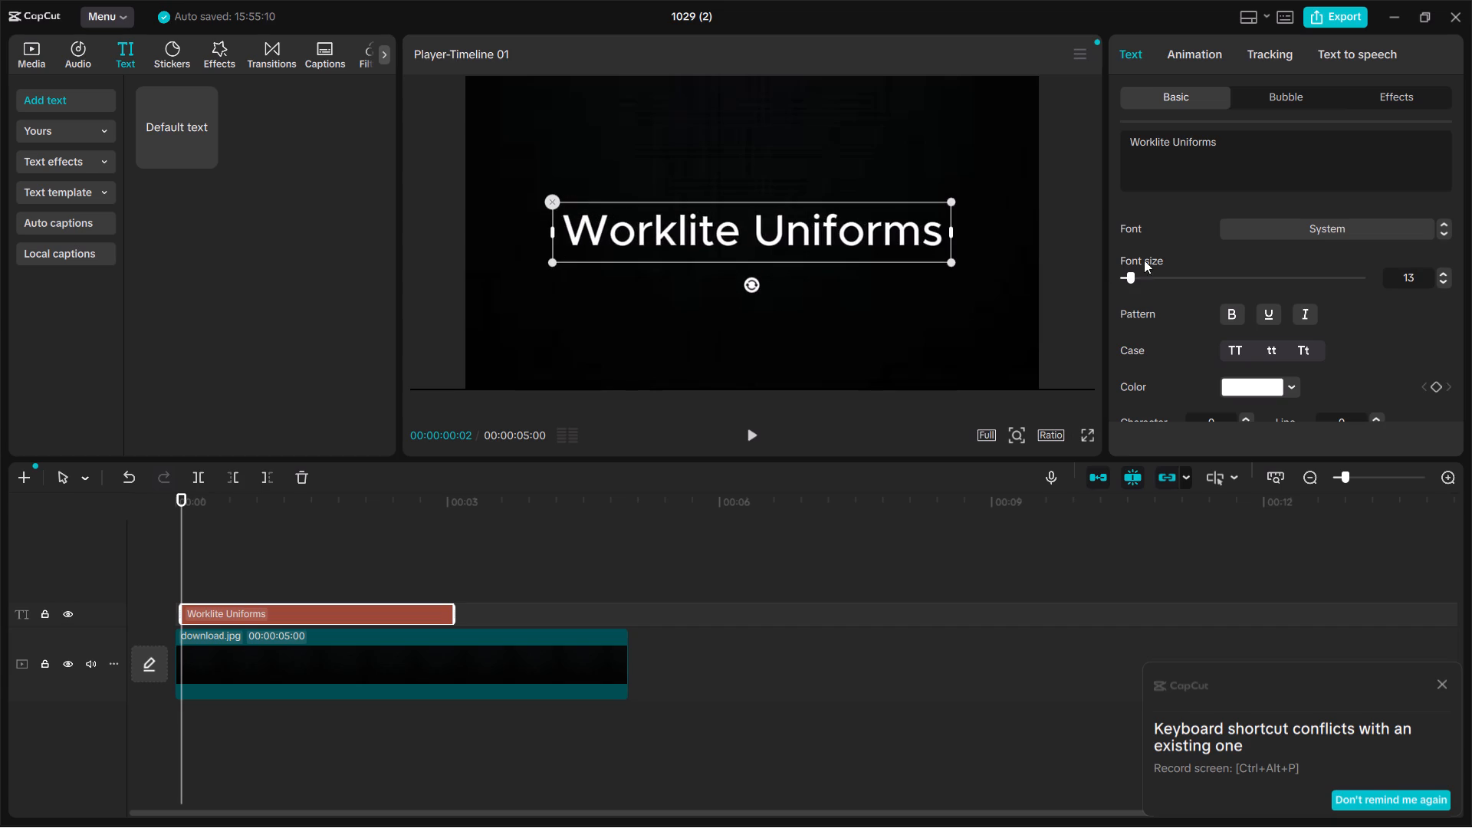
click(1443, 267)
click(1438, 274)
double_click(1442, 285)
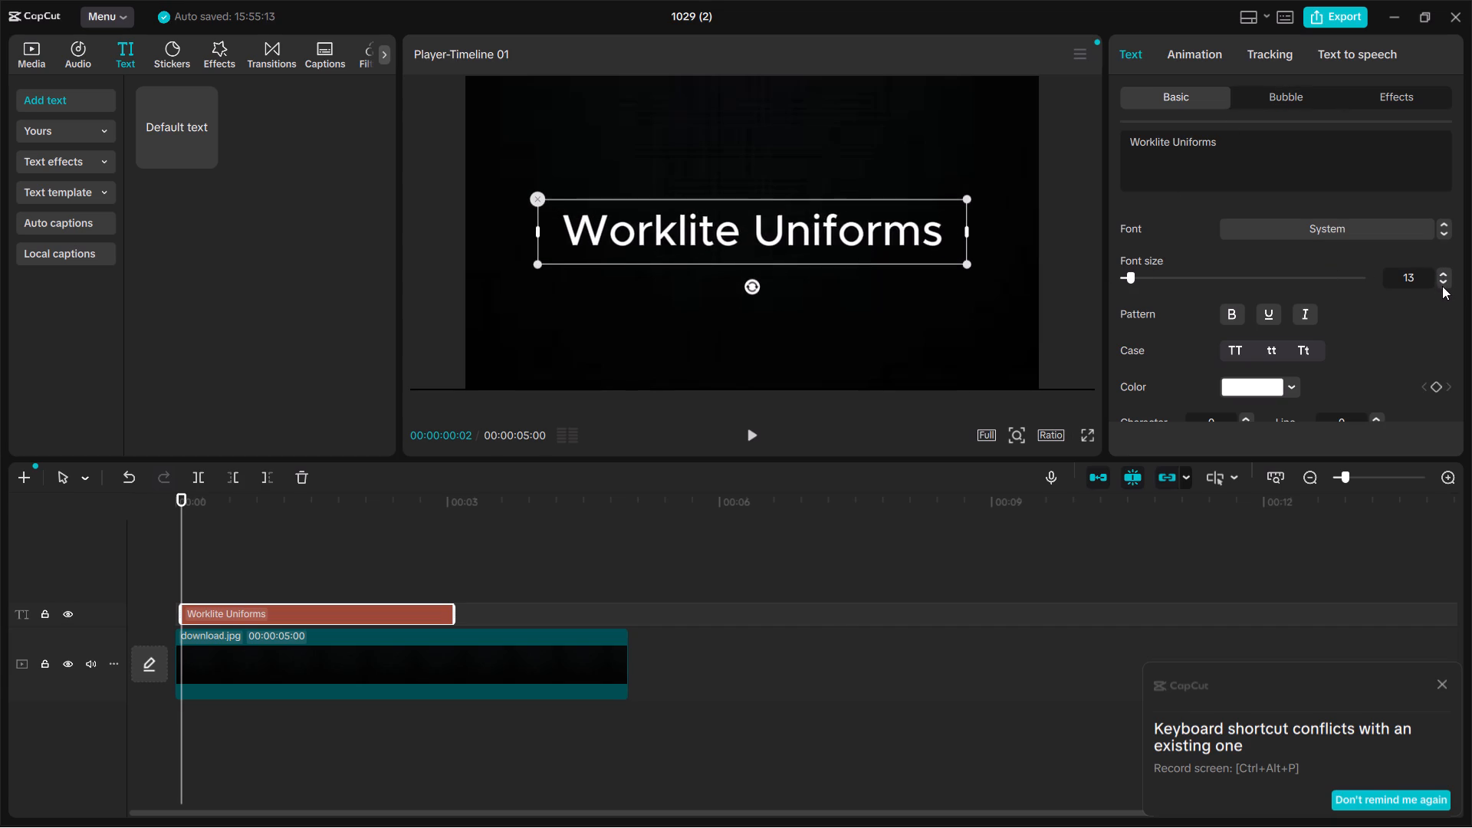
click(1444, 279)
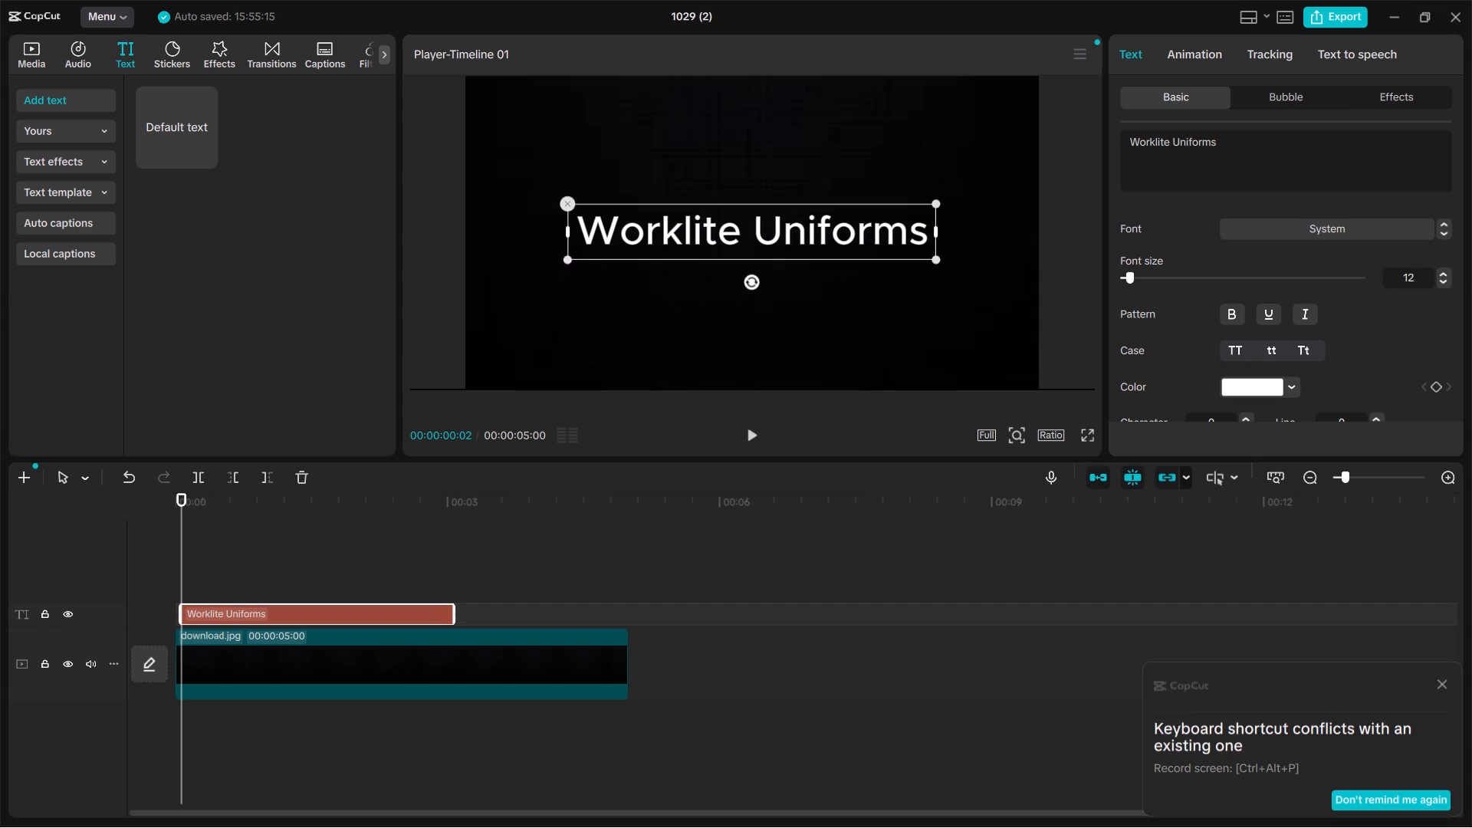
Change the font of the "Worklite Uniforms" text to Agency FB.
click(1348, 241)
click(1339, 237)
click(1307, 225)
click(1439, 232)
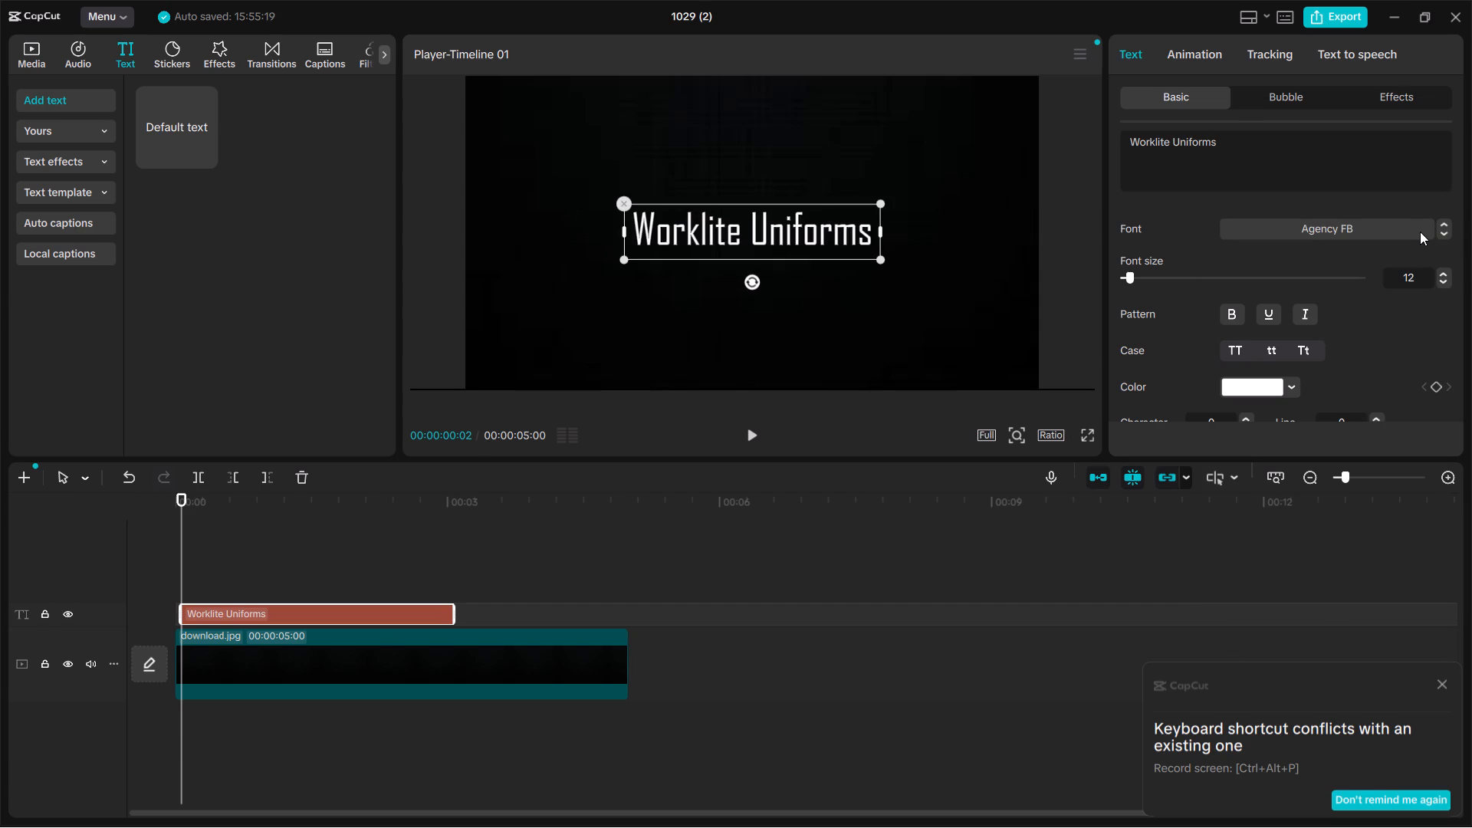
Search the font list for "Elegant" for the "Worklite Uniforms" text and retry loading the results.
click(1420, 232)
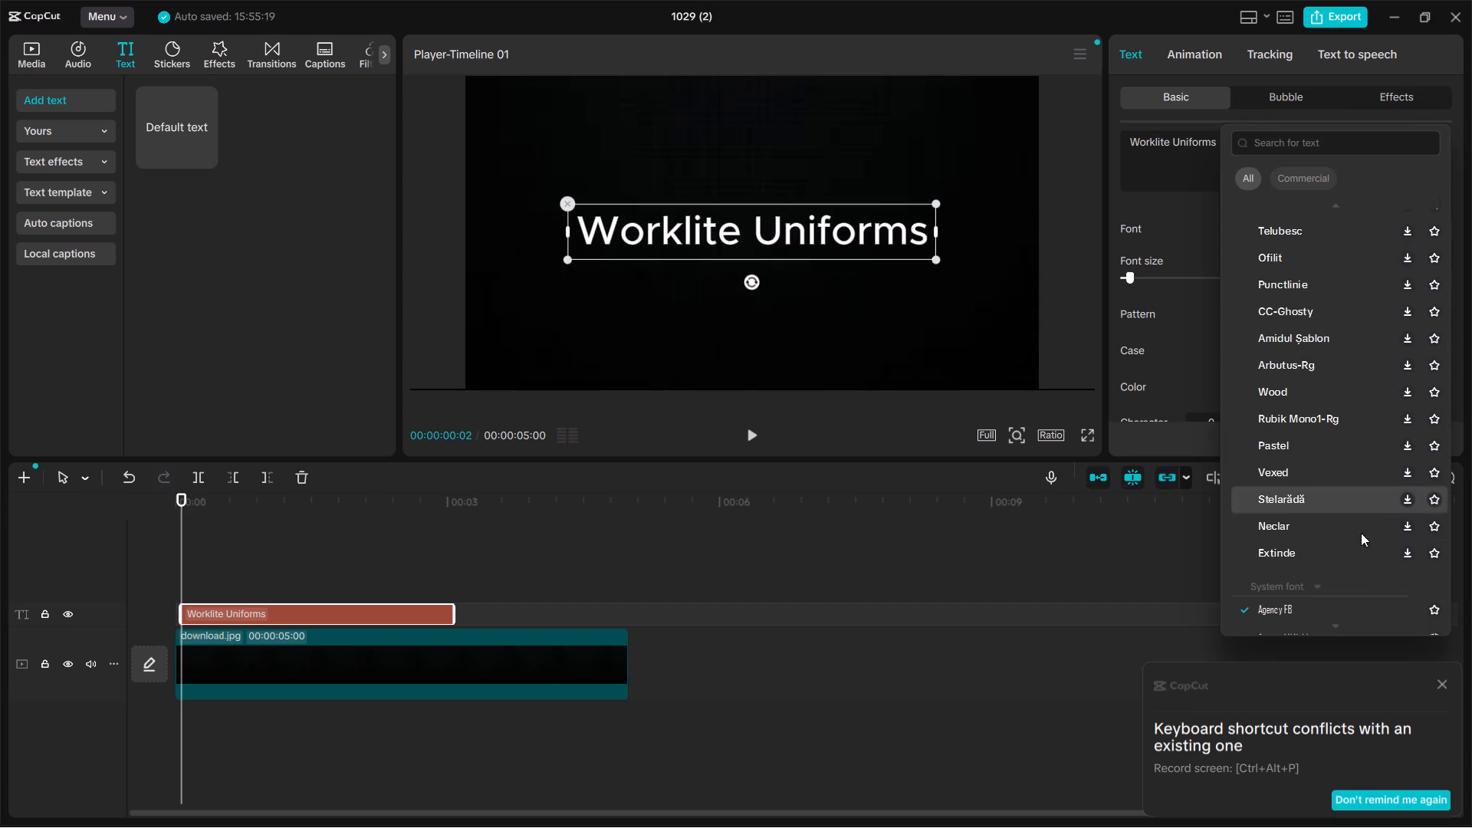
scroll(1340, 483, down, 3)
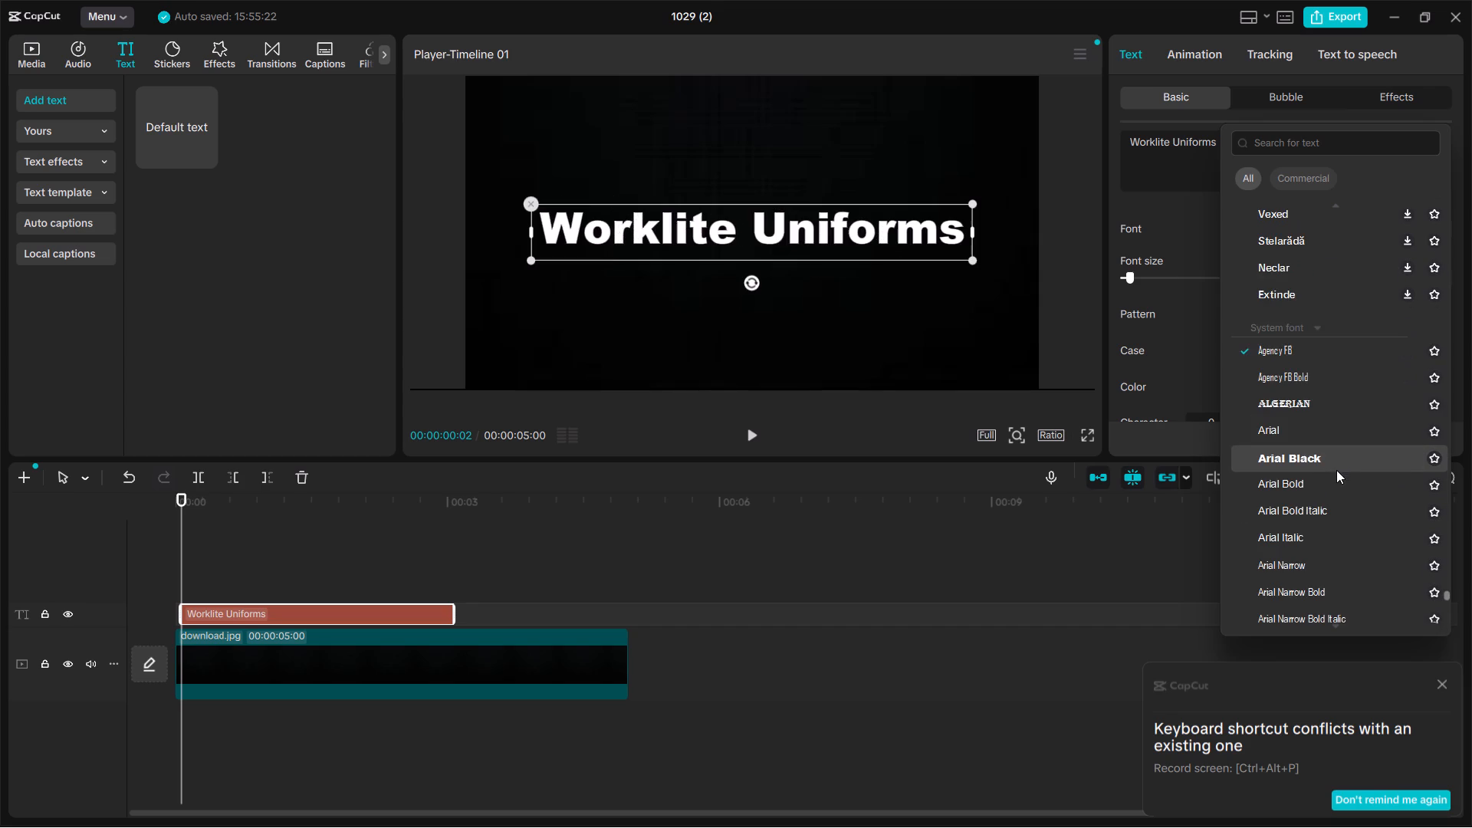
scroll(1330, 442, up, 3)
click(1260, 145)
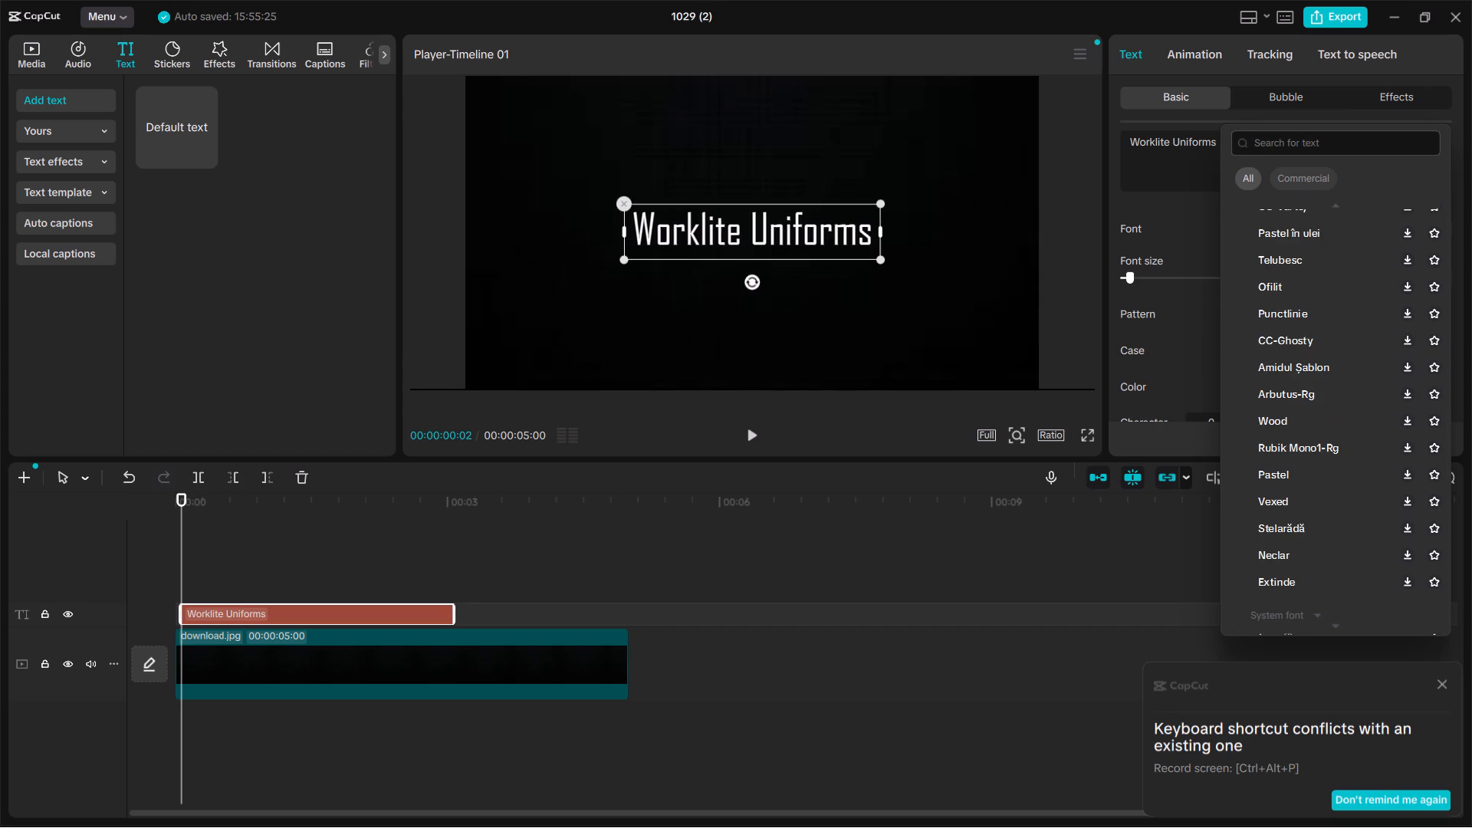
key(e)
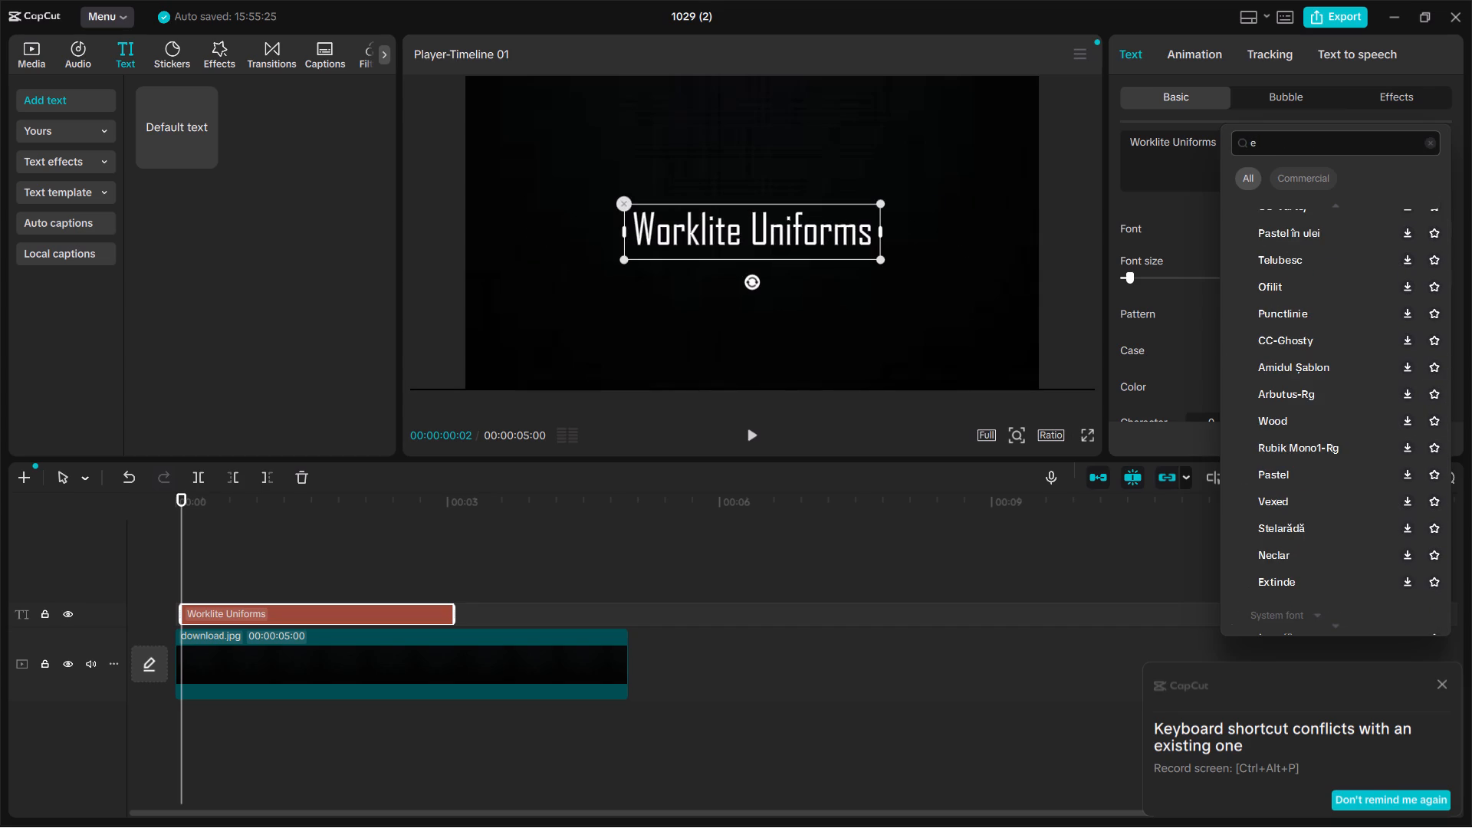
shift+click(1260, 145)
shift+drag(1257, 146, 1250, 146)
key(shift+e)
text(le)
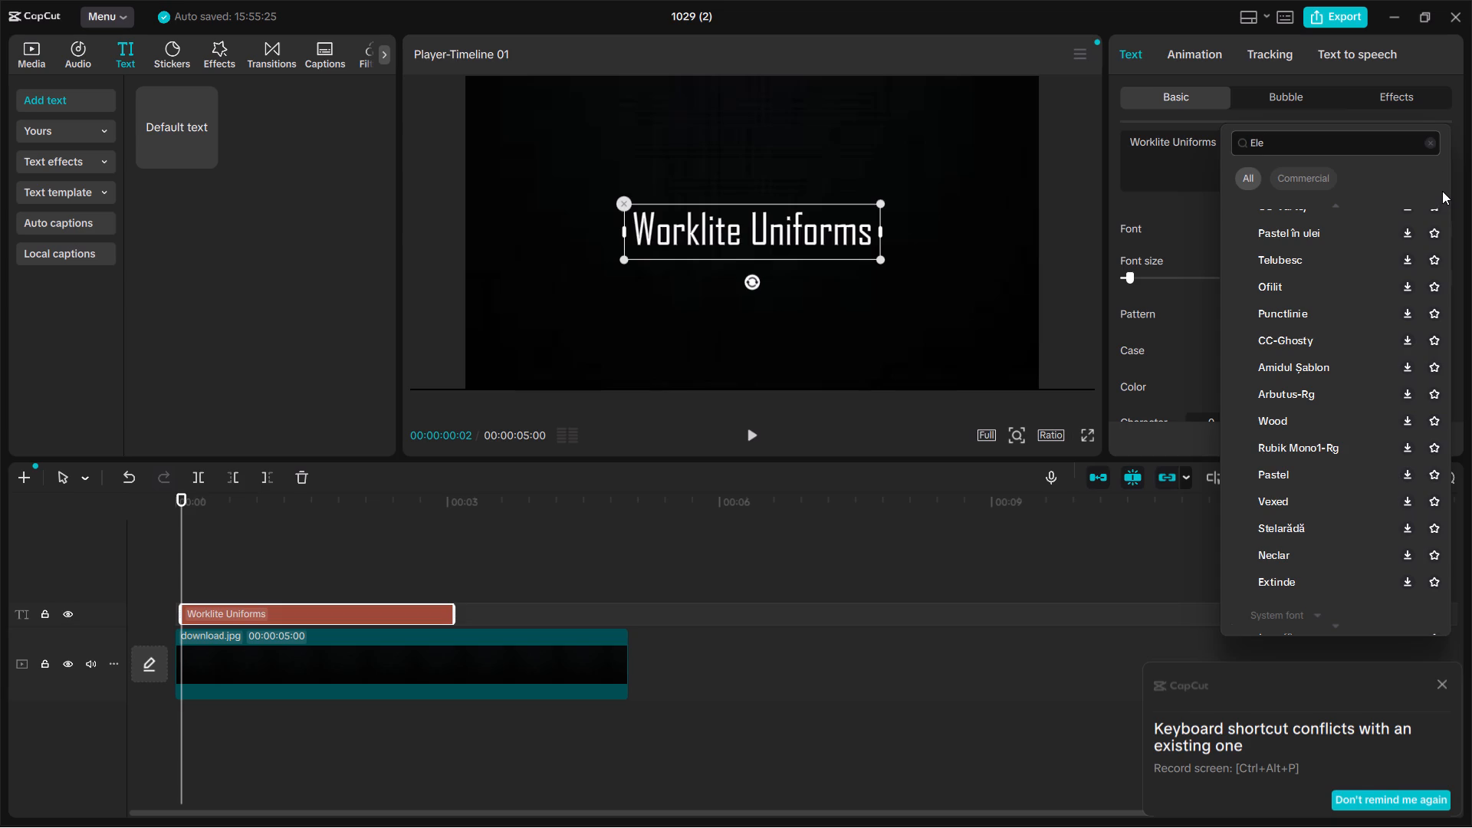
text(gant)
key(Return)
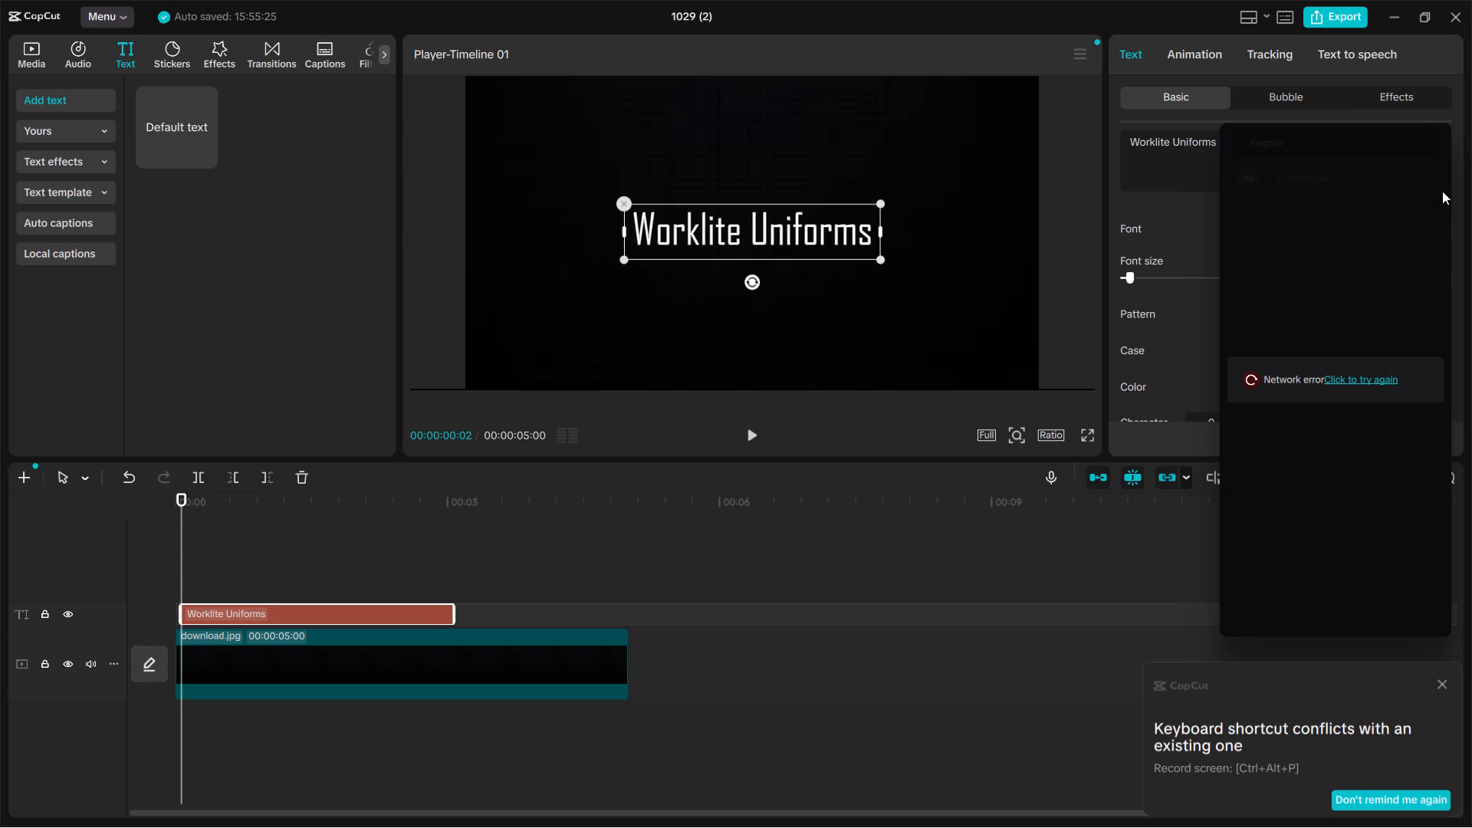
click(1372, 379)
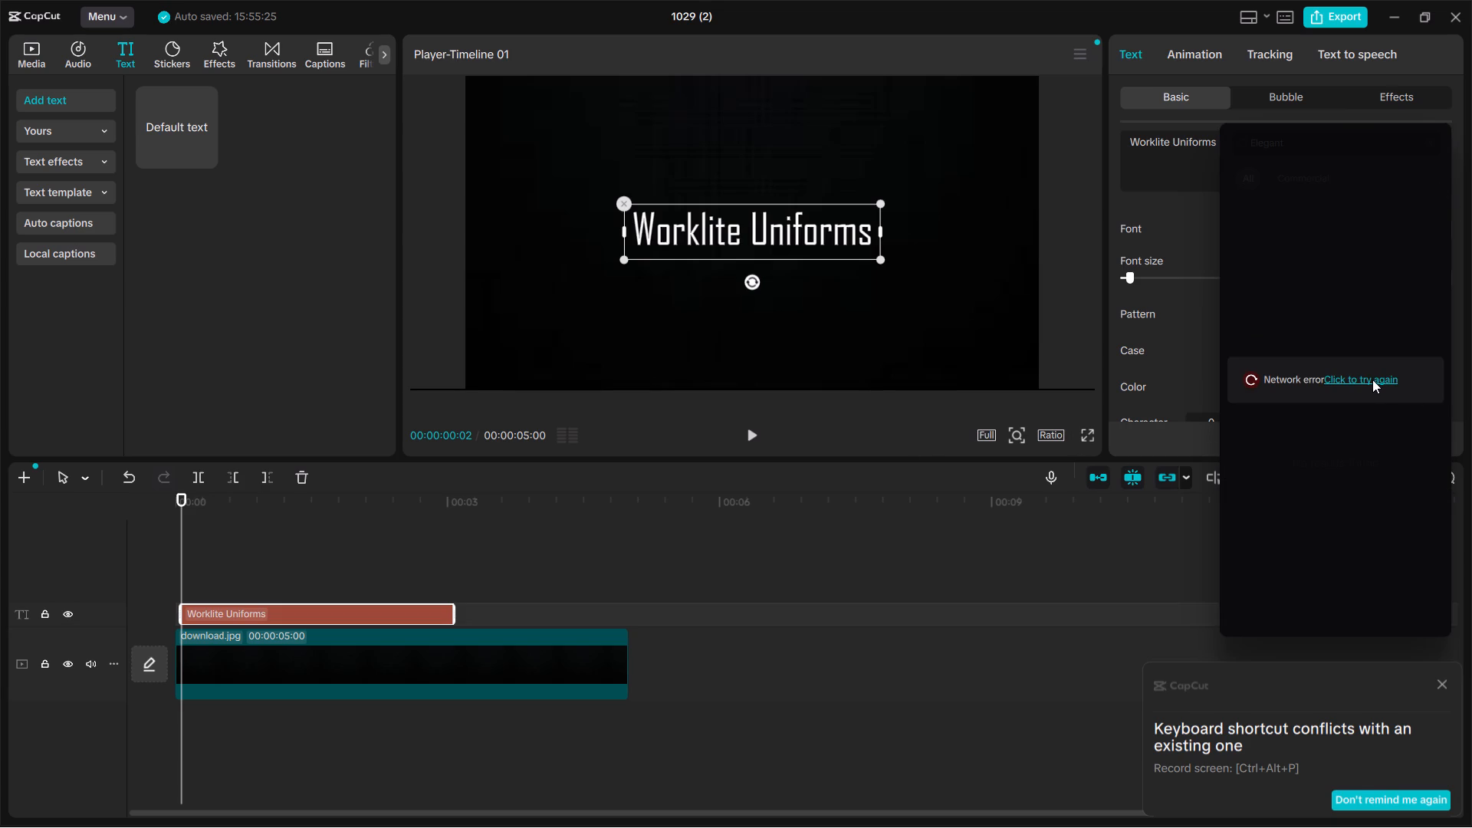
triple_click(1372, 379)
double_click(1372, 379)
click(1346, 266)
drag(1069, 570, 1092, 565)
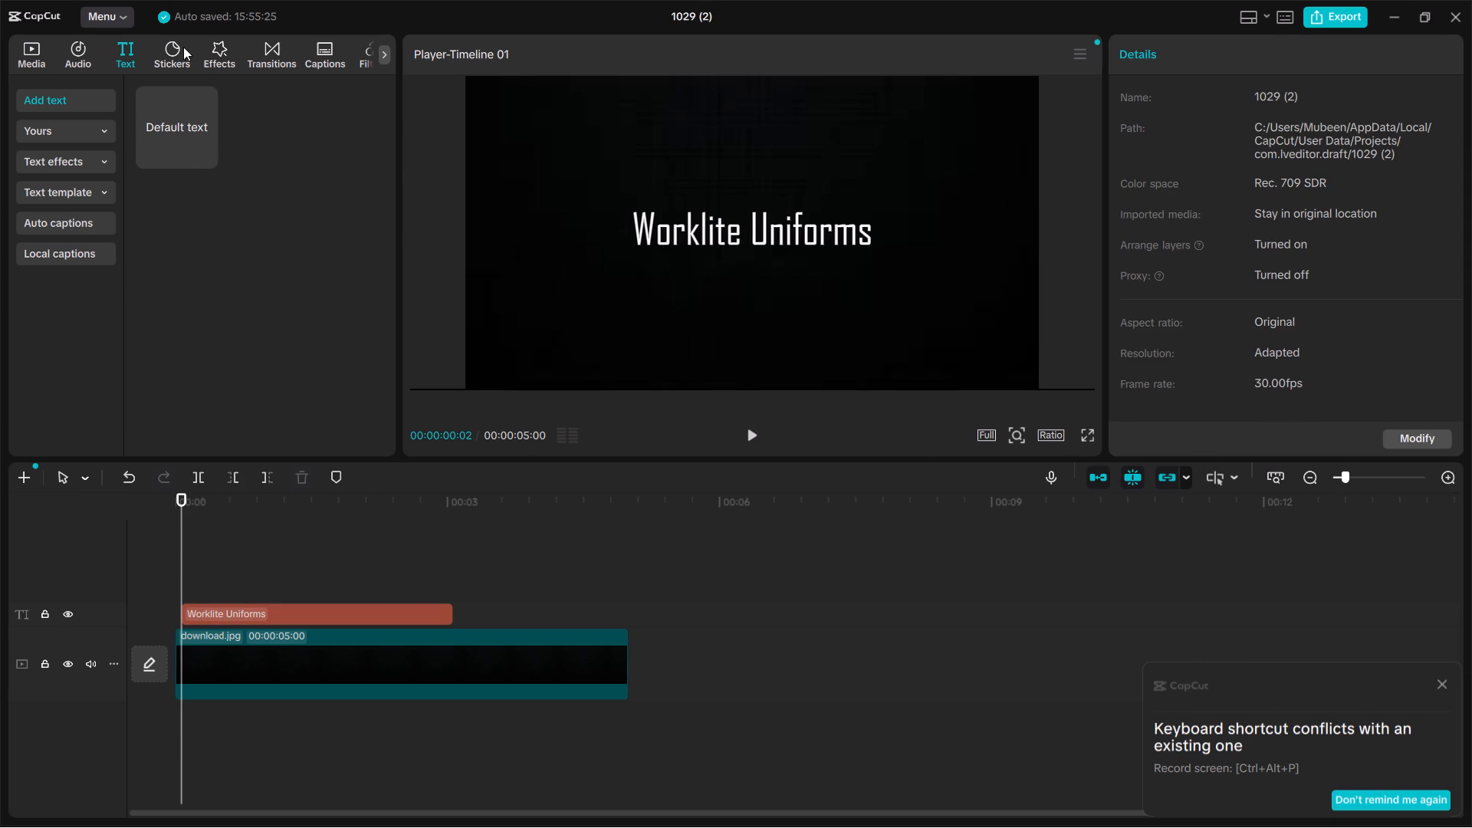
Open the video effects library.
click(236, 60)
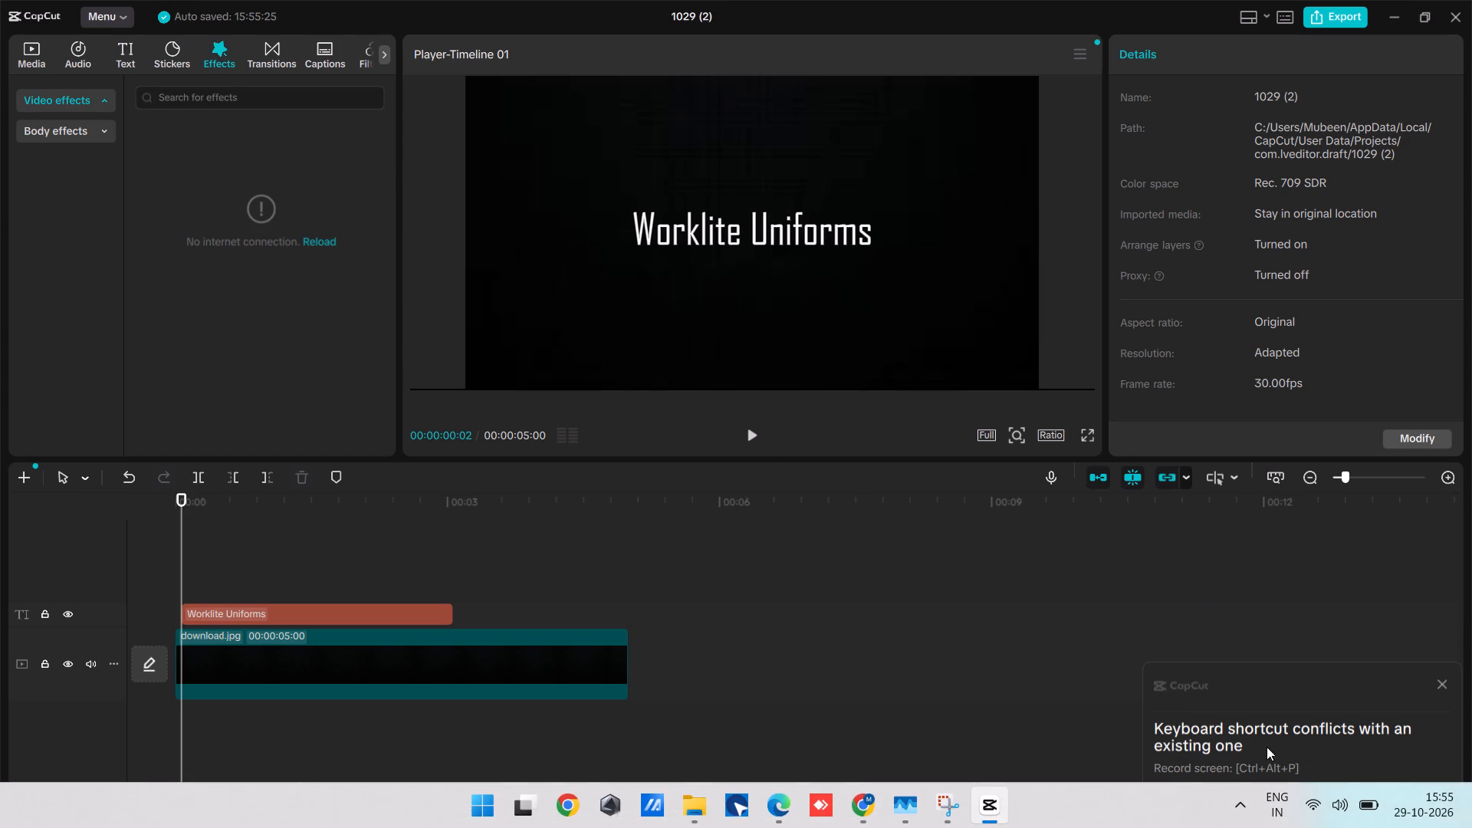
Switch to Proton VPN, opening its main window from the background apps.
click(1244, 798)
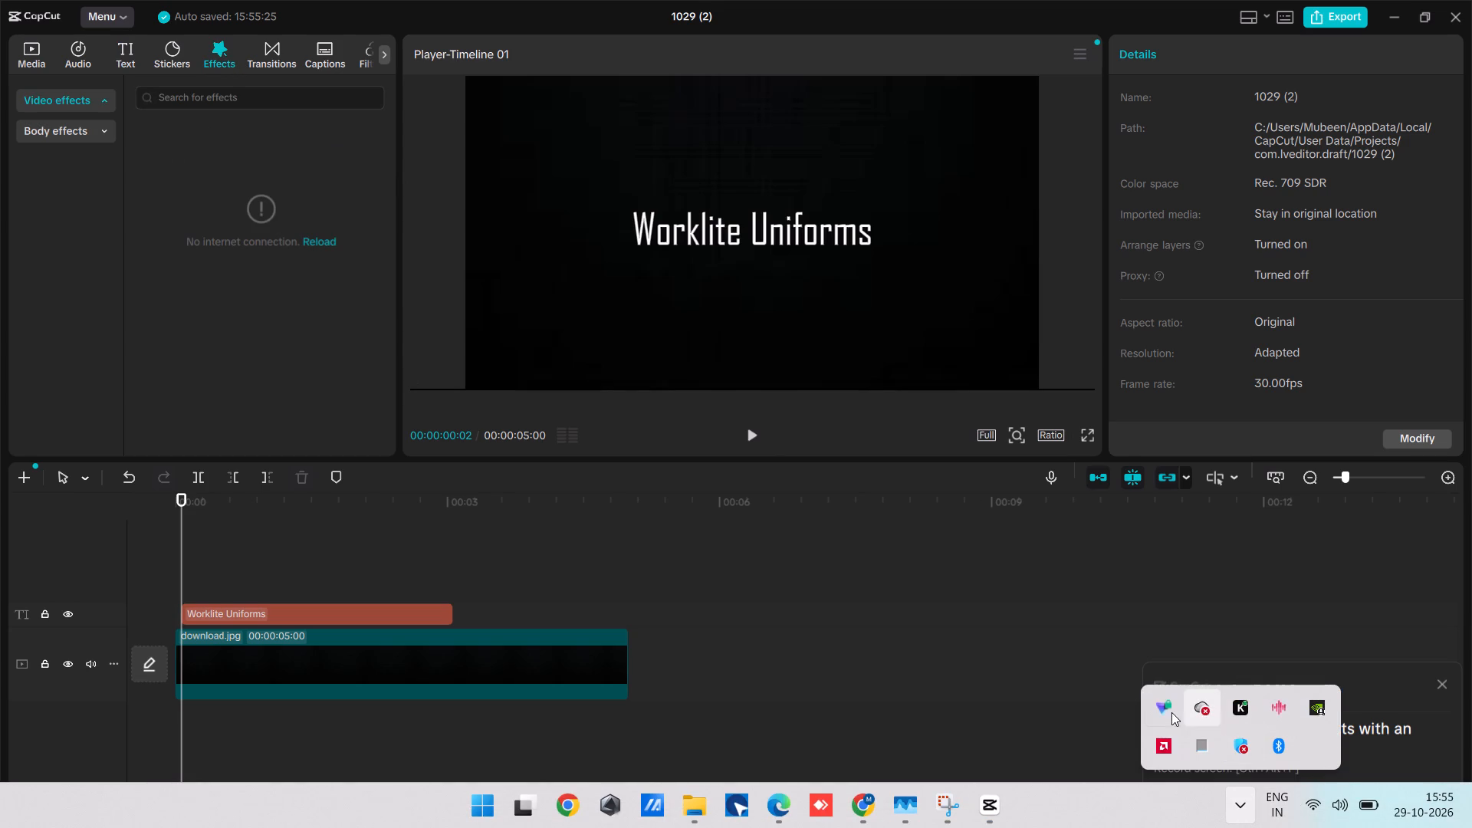
right_click(1163, 702)
click(1194, 611)
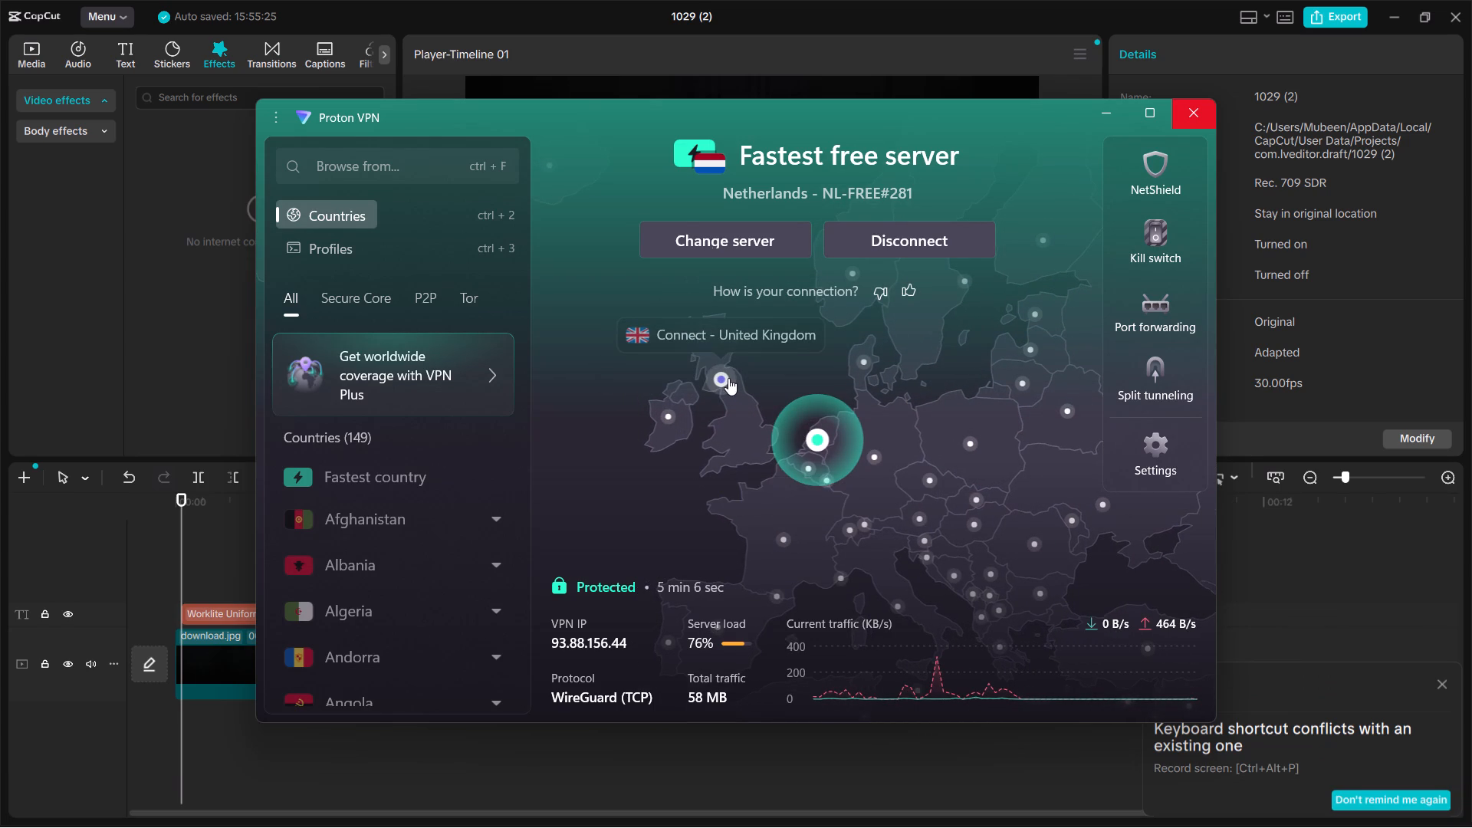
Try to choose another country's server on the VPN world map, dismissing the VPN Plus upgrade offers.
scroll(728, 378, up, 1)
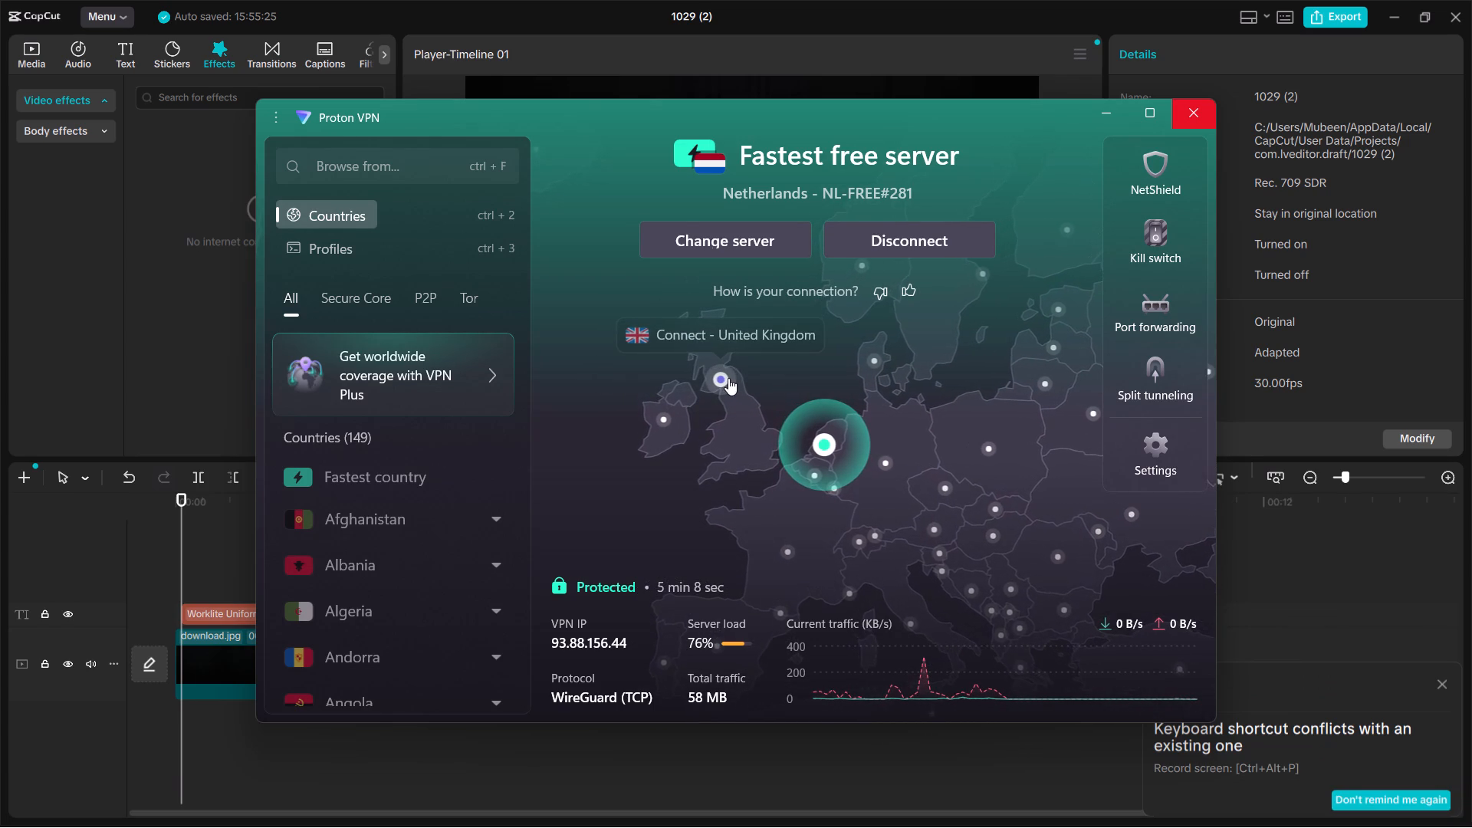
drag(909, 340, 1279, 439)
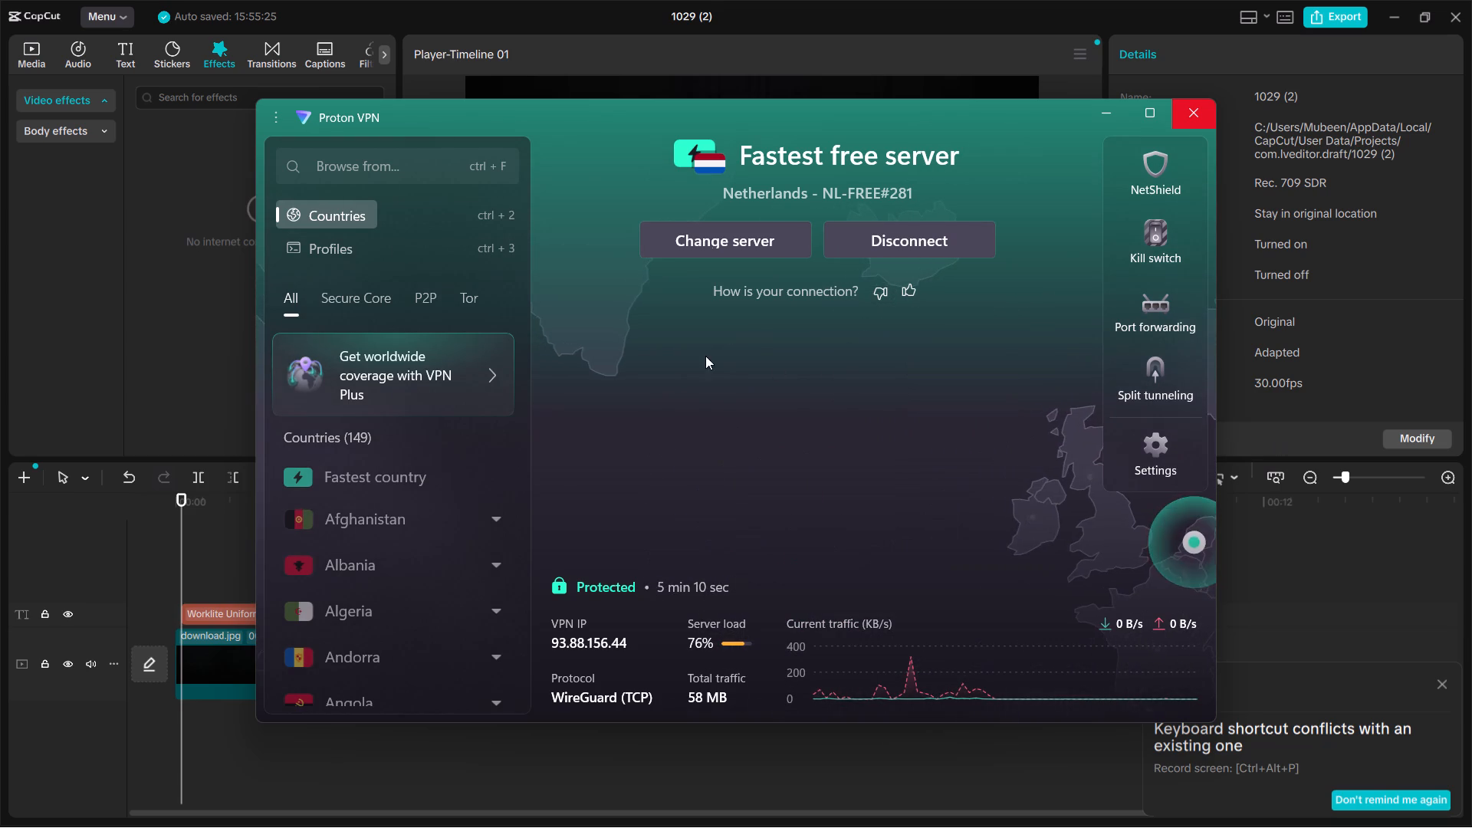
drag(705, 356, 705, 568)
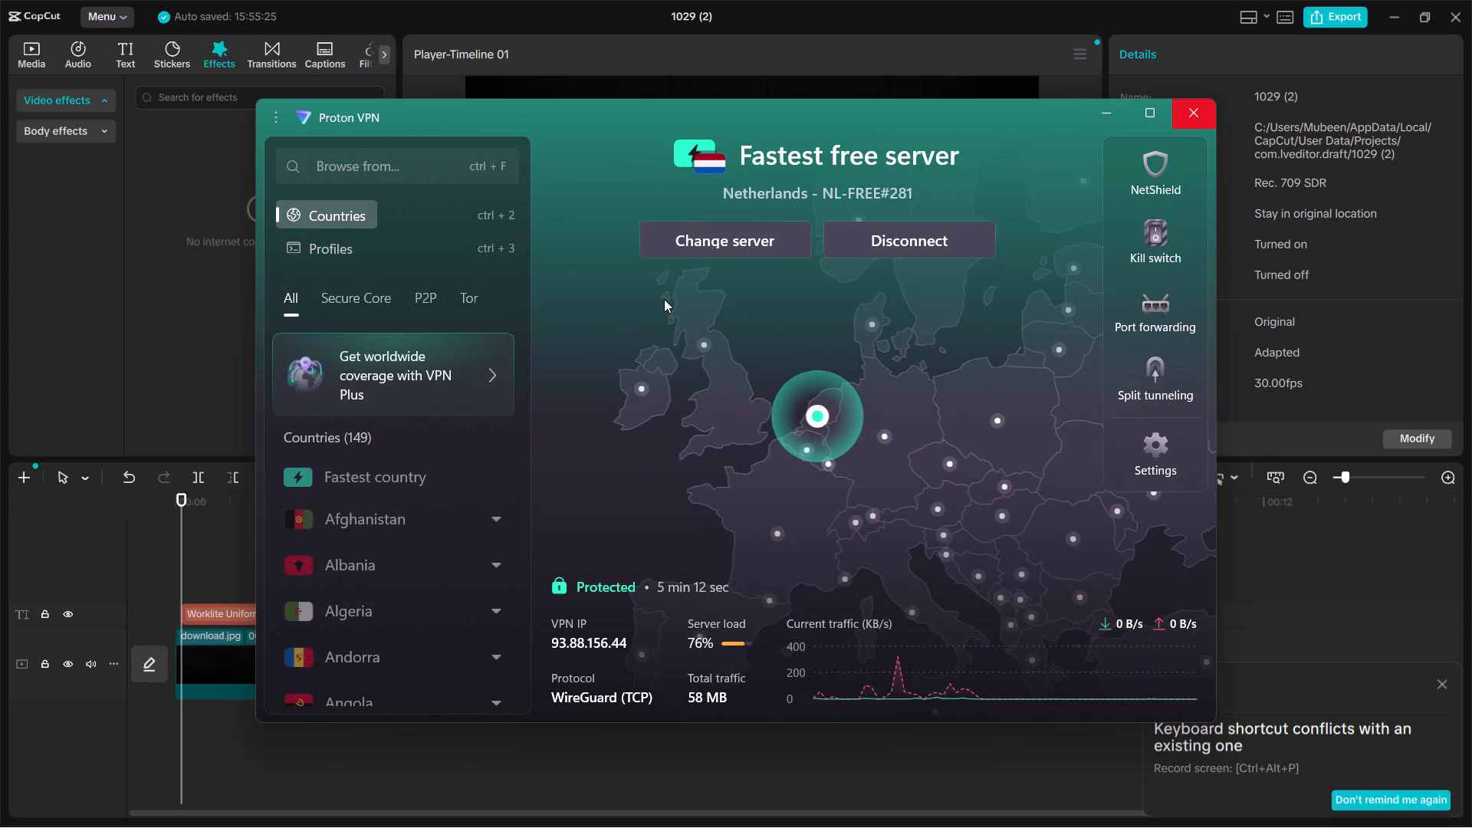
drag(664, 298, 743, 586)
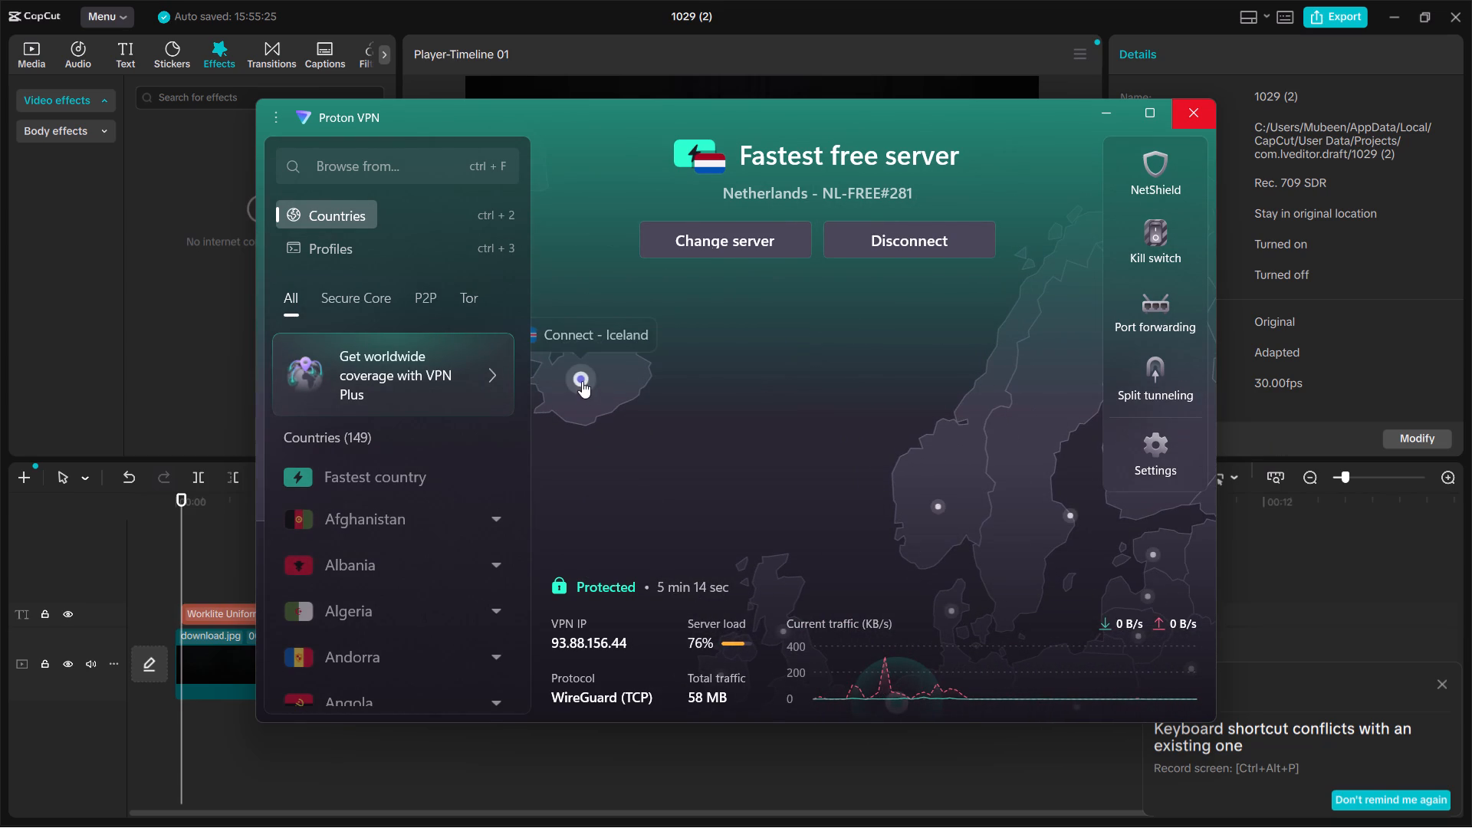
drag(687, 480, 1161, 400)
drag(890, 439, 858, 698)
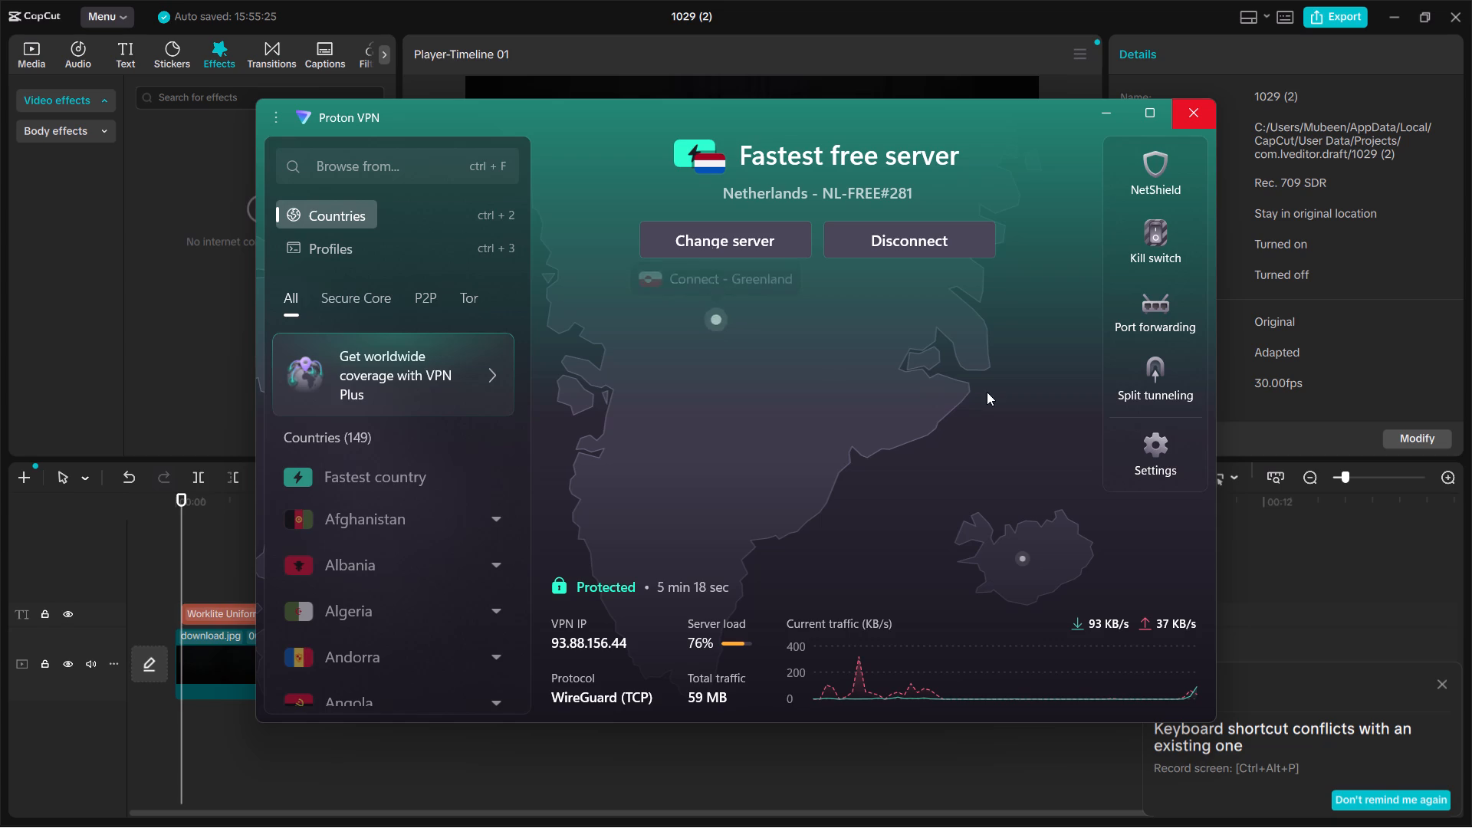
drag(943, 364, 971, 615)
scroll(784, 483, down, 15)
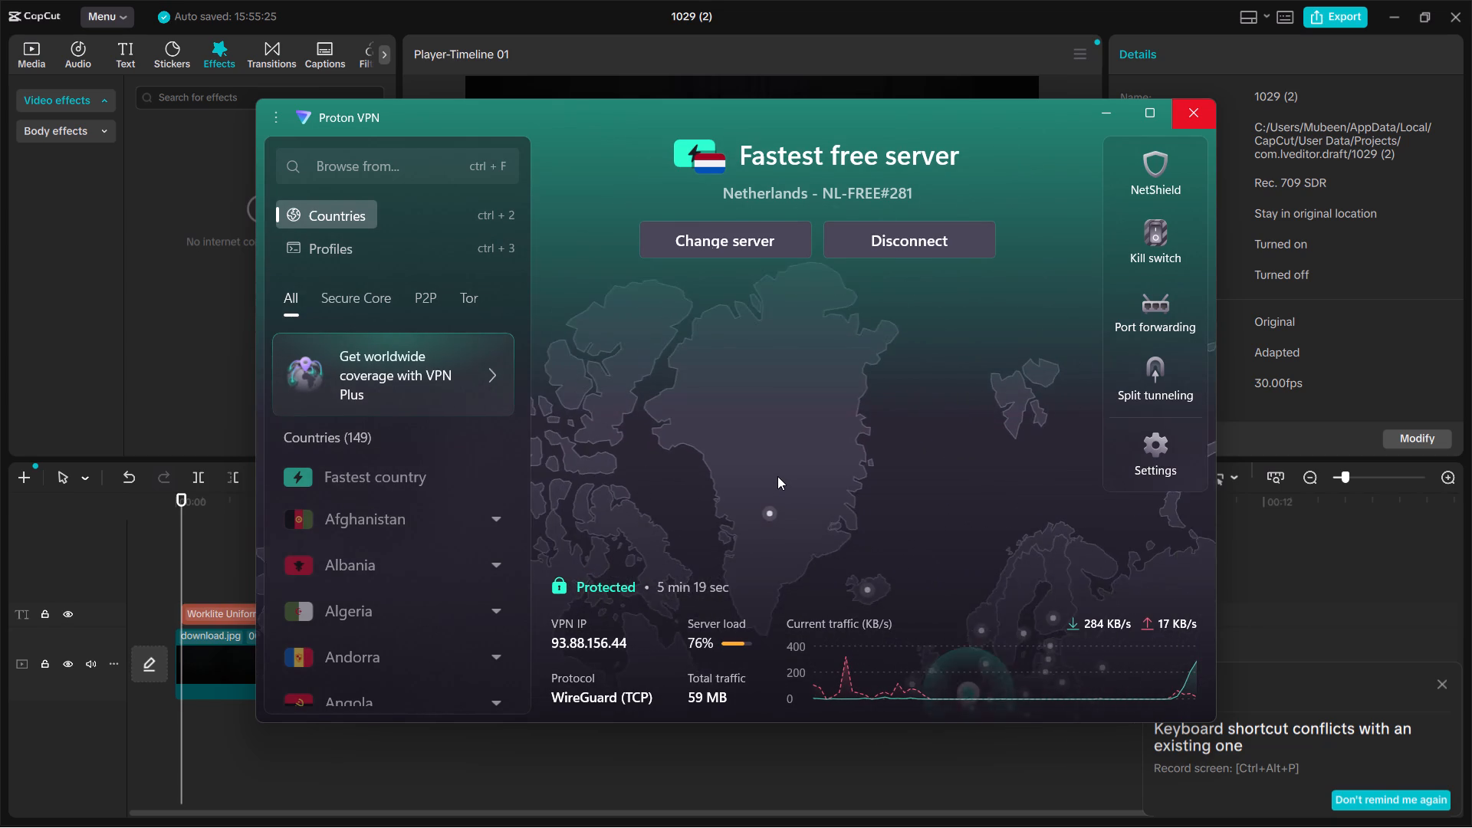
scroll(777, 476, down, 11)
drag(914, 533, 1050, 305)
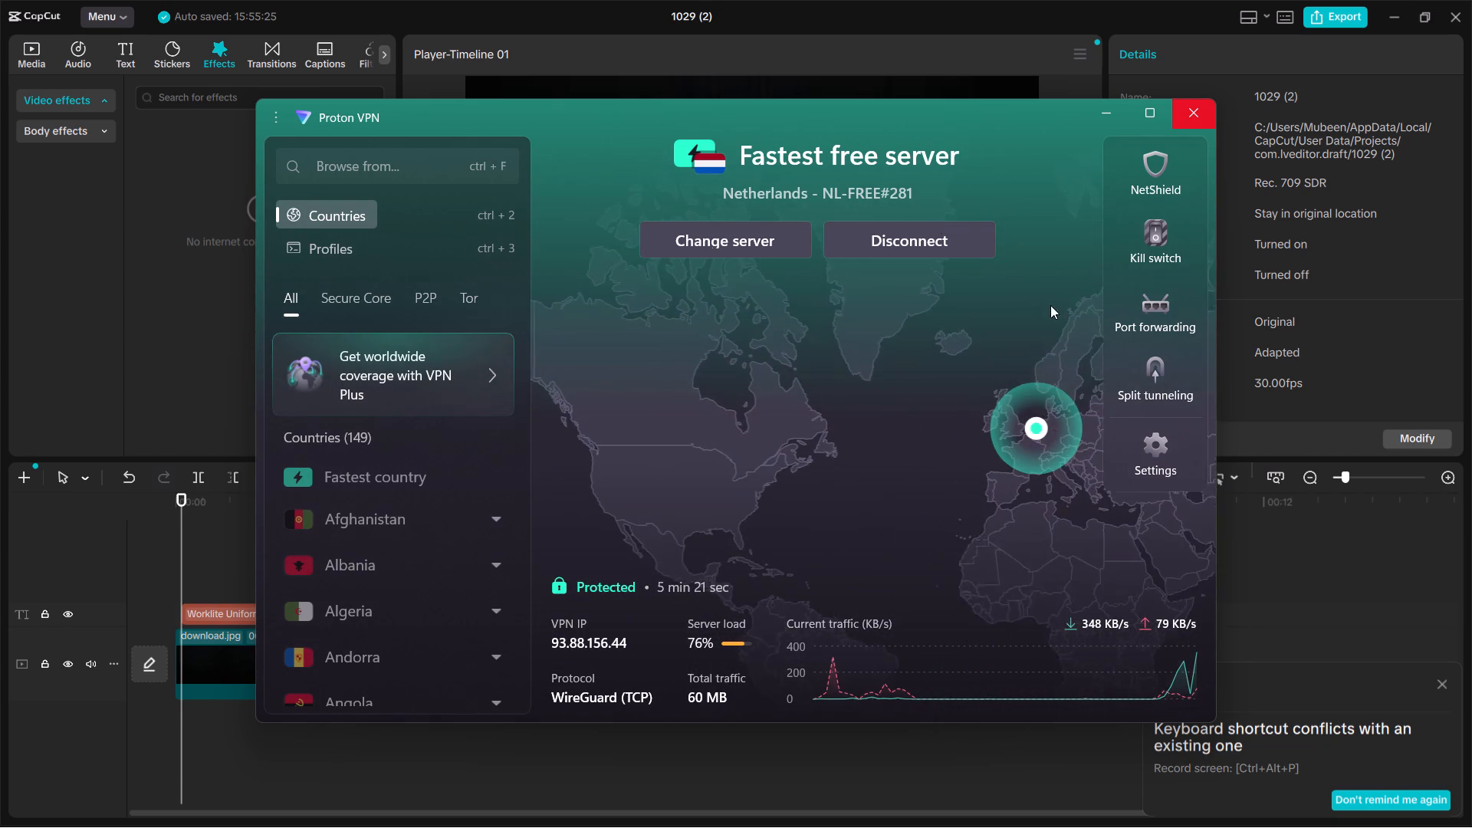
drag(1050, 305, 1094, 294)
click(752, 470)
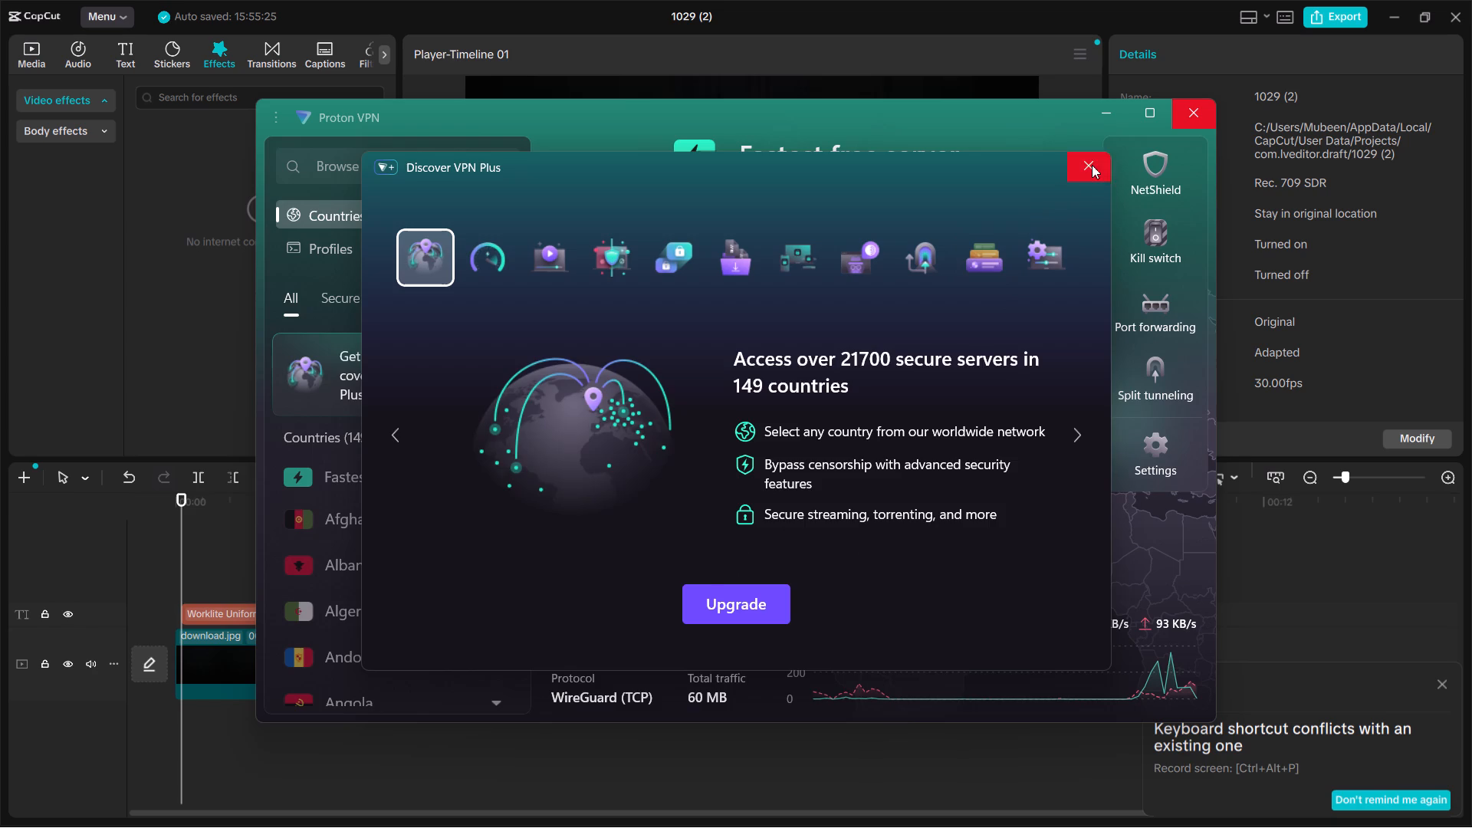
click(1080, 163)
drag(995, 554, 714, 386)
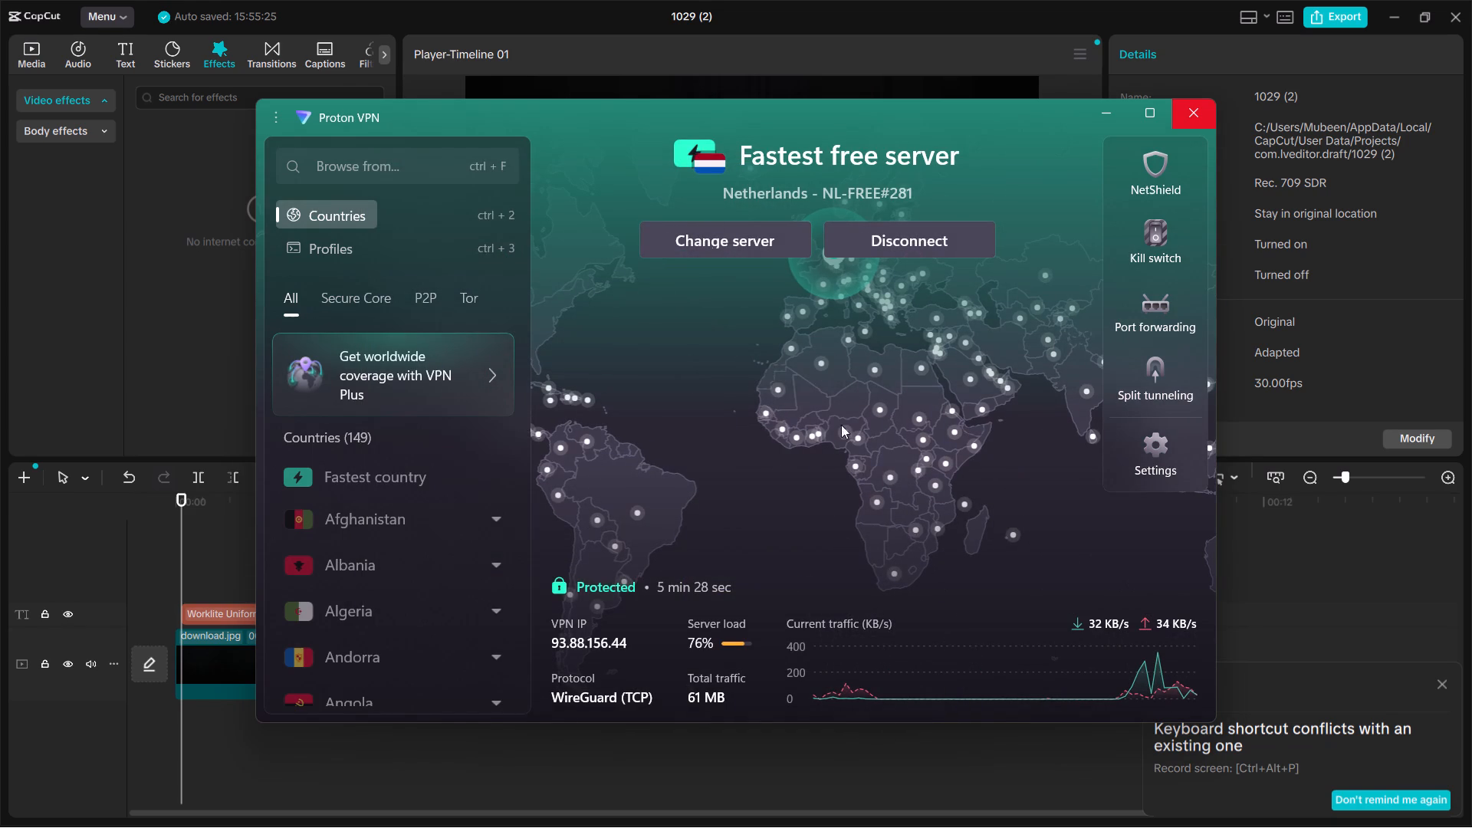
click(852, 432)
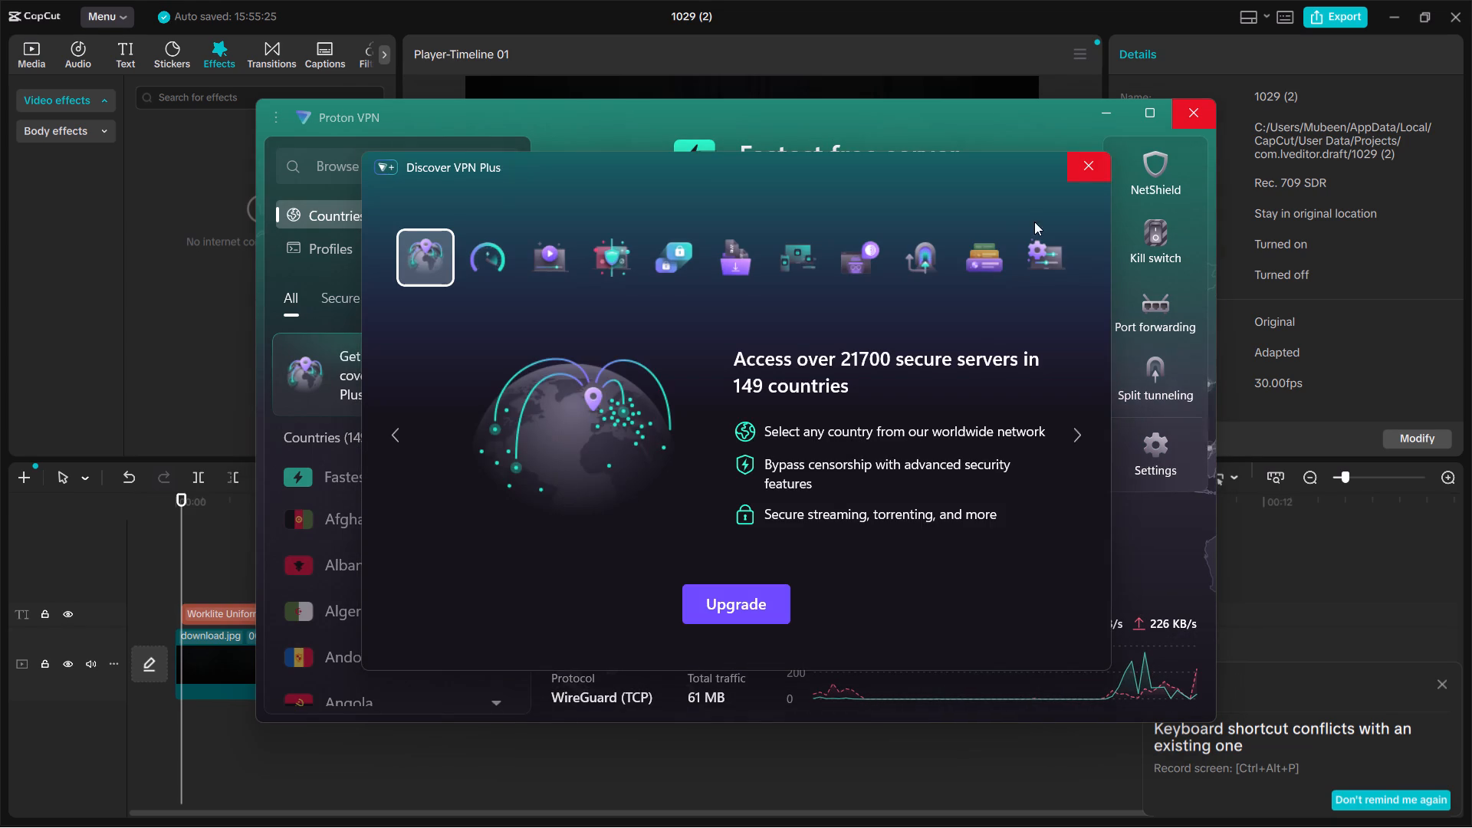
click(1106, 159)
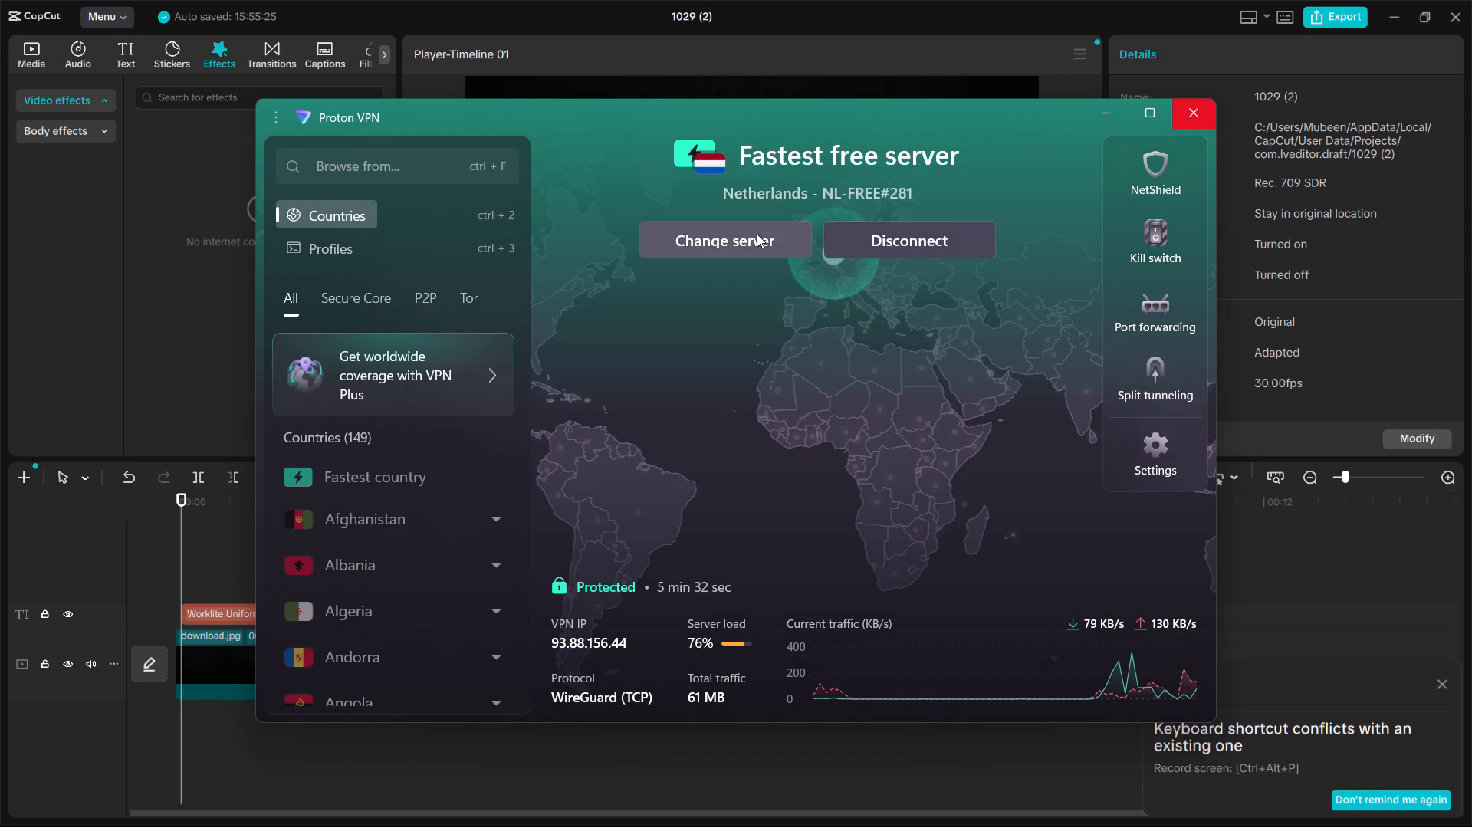
Change the VPN connection to another free server and return to CapCut.
click(757, 234)
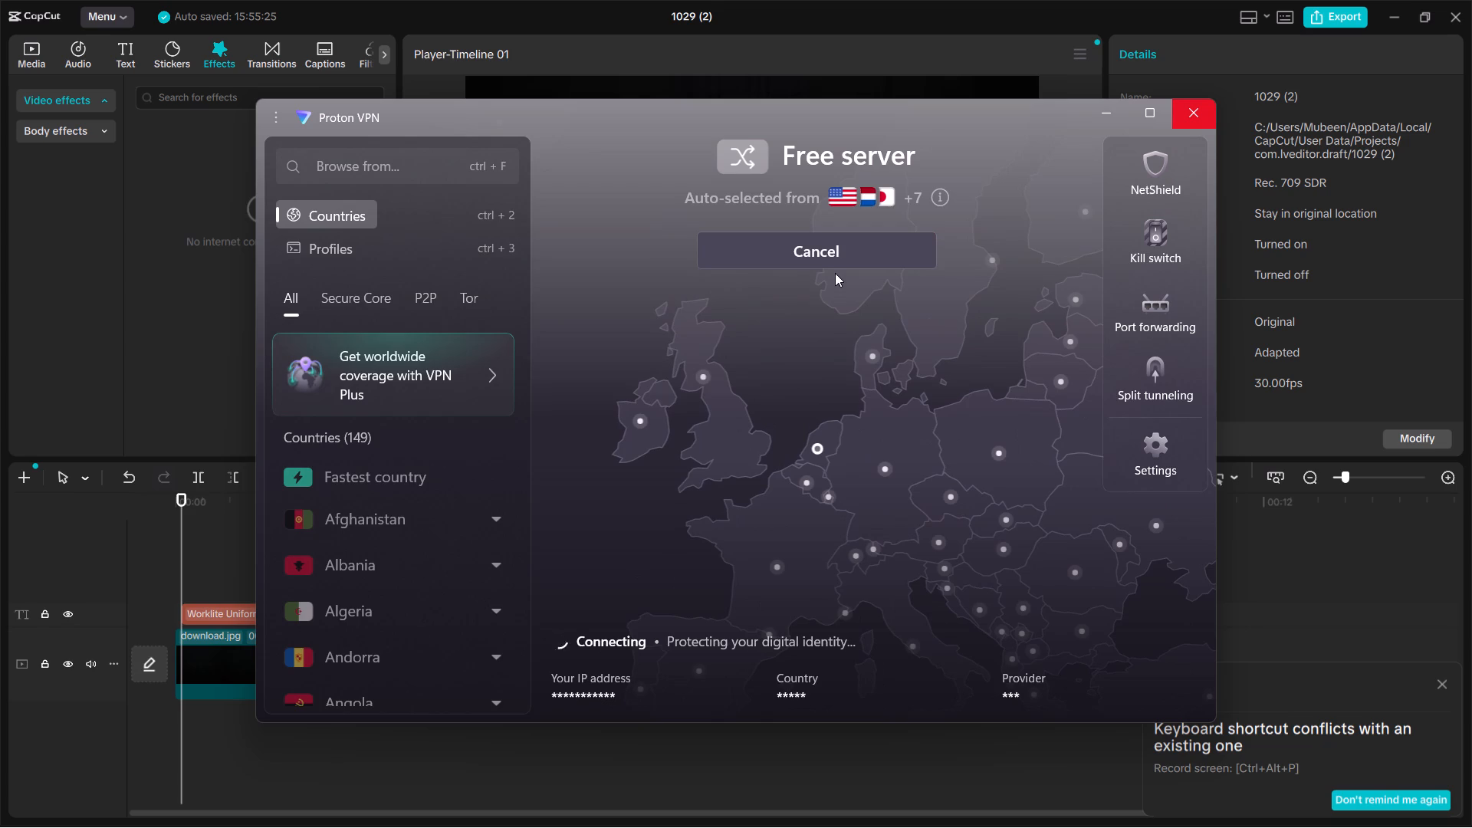
click(874, 177)
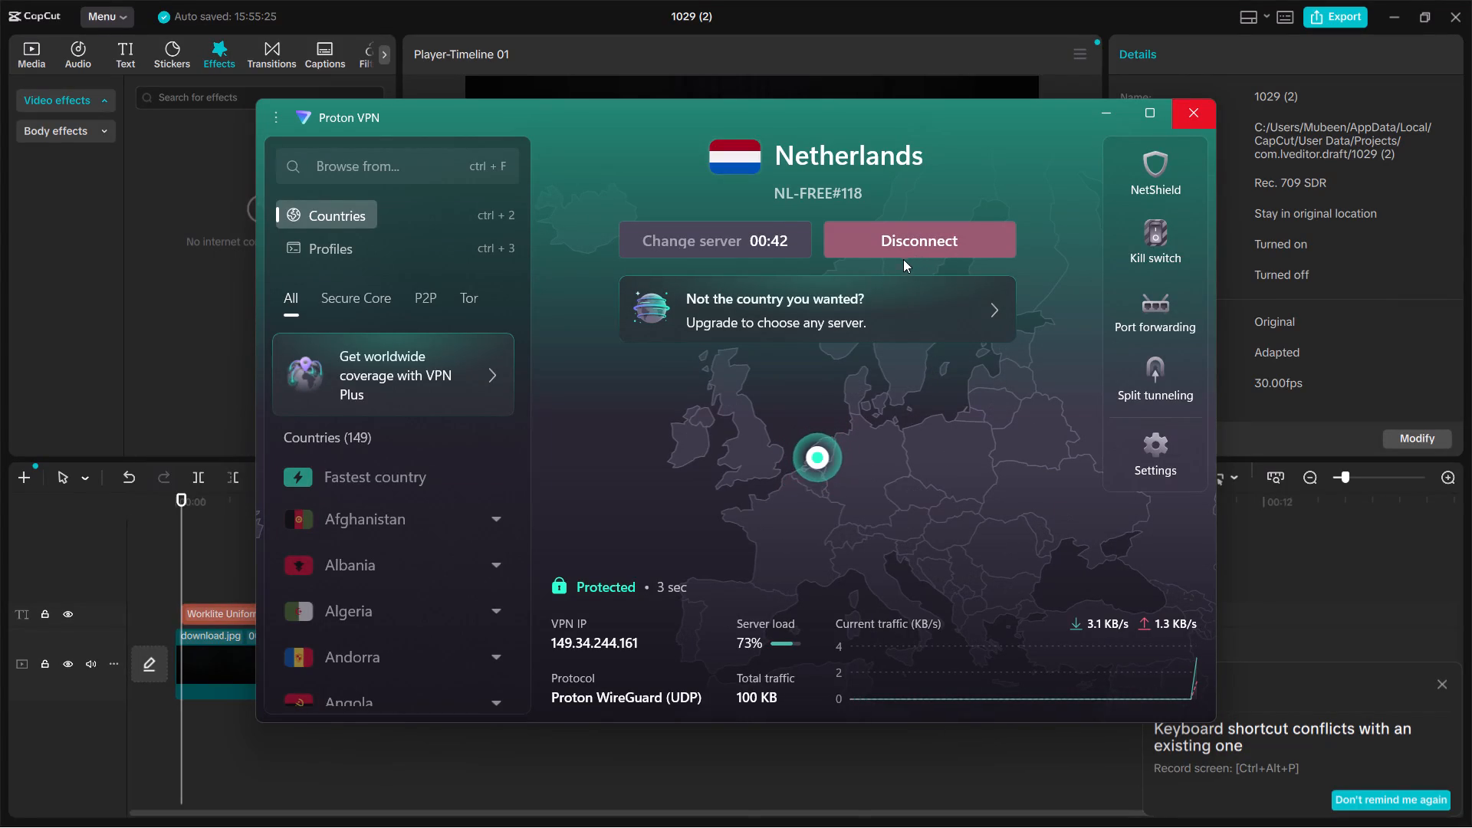
key(alt+Tab)
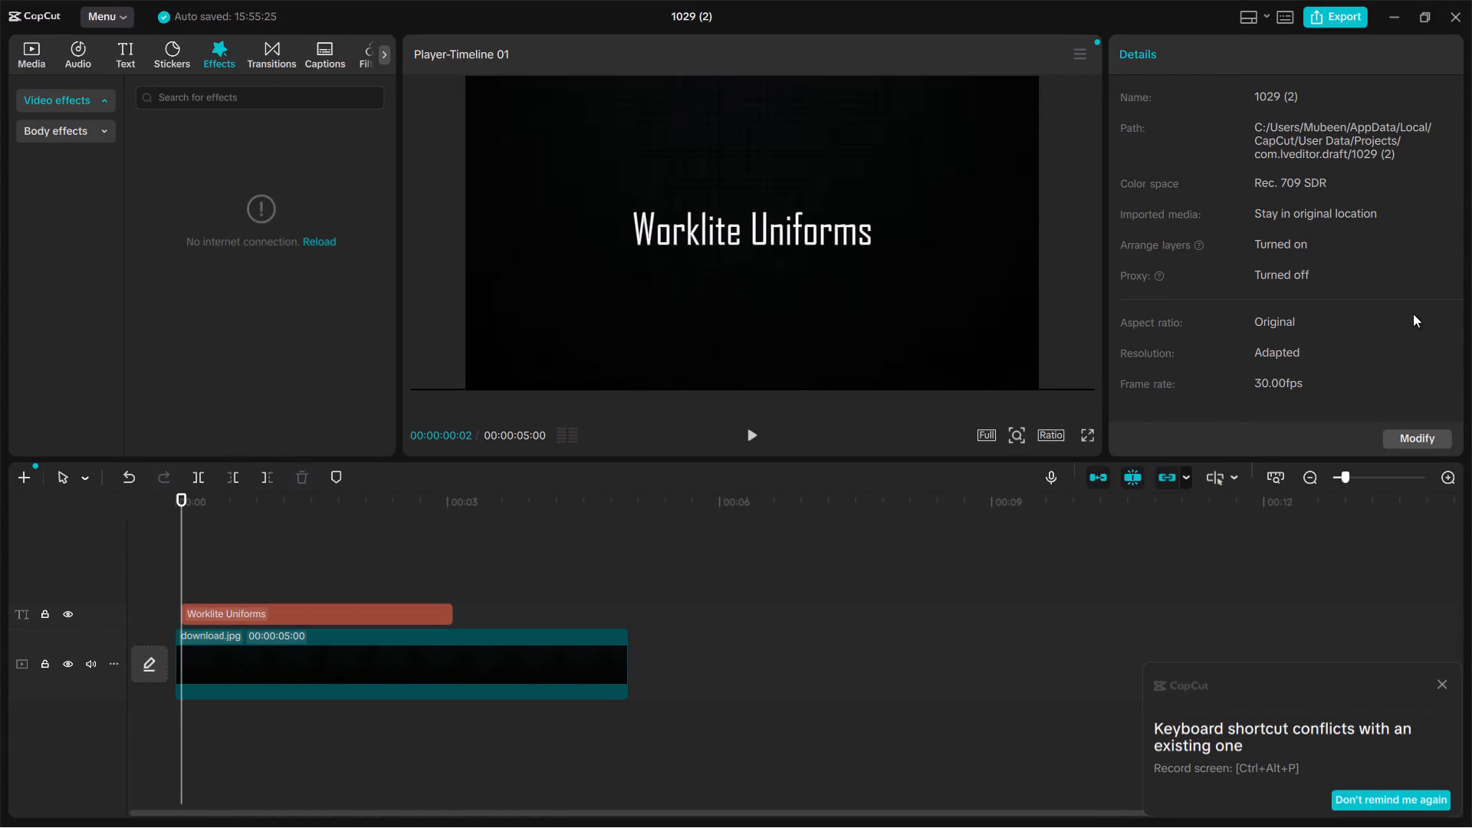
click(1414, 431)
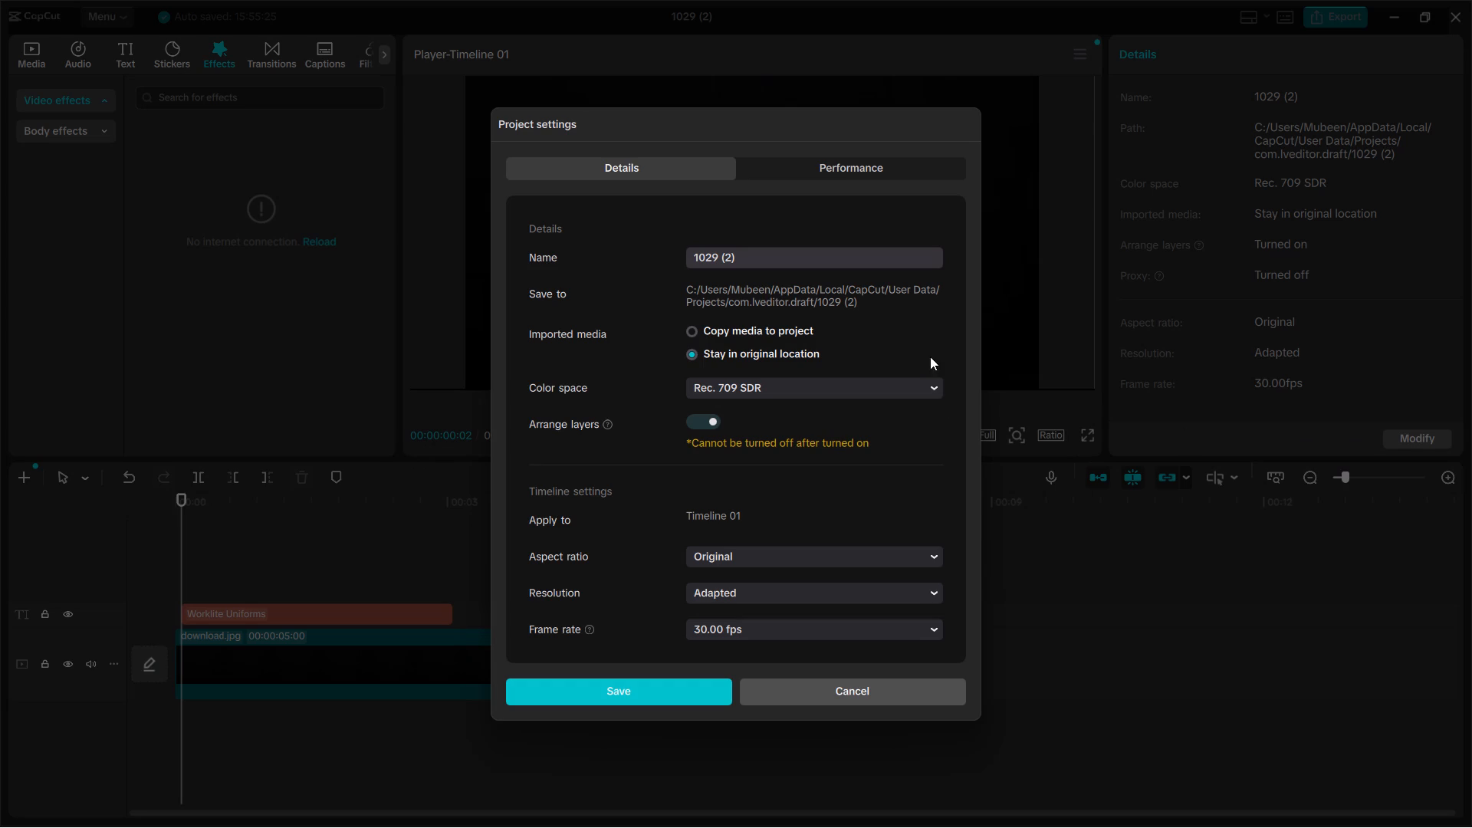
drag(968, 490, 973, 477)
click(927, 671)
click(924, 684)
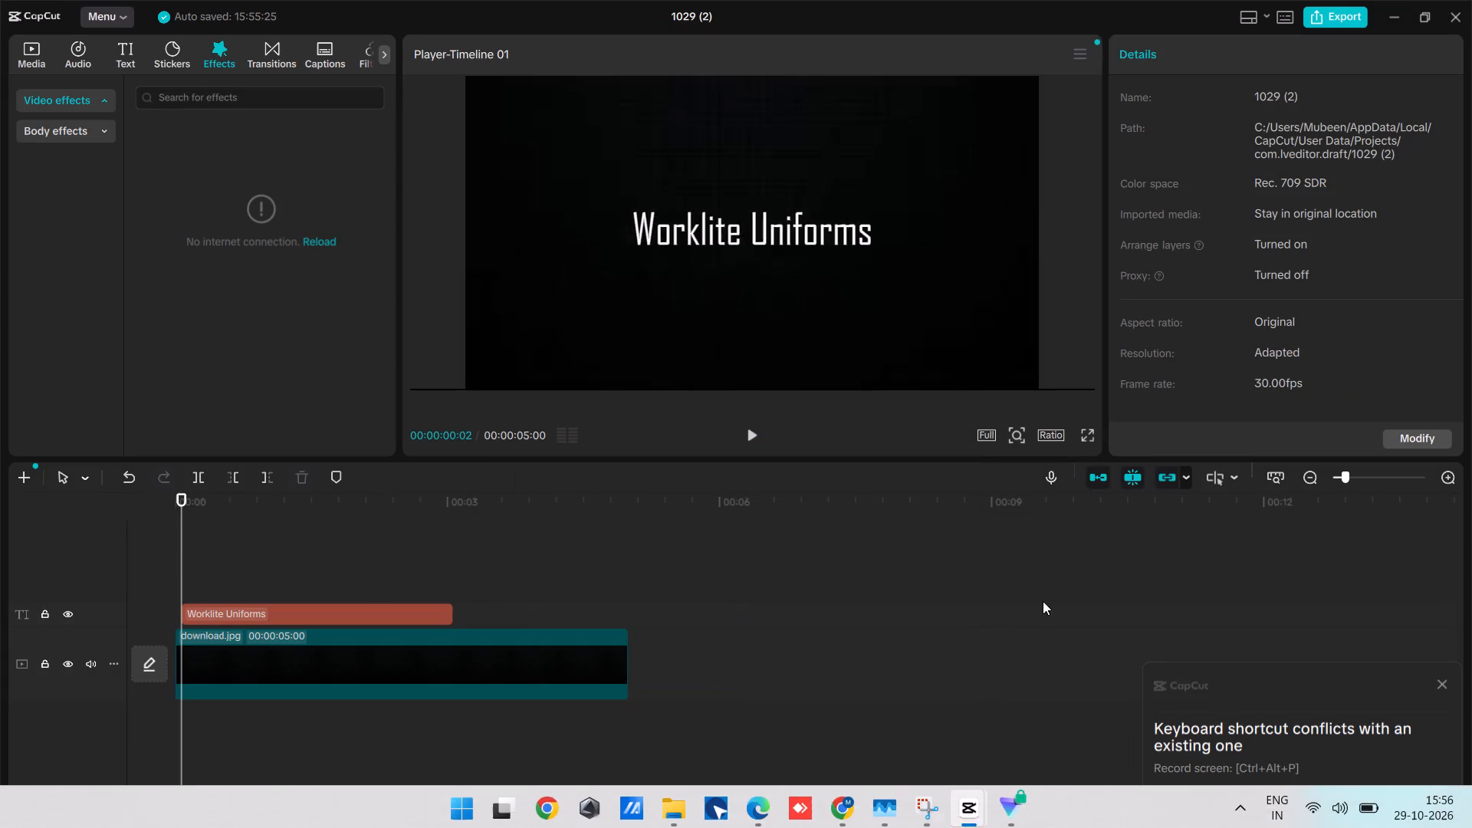
Extend the end of the "Worklite Uniforms" text clip to match the end of the black image clip at 00:00:05:00.
click(1050, 597)
click(325, 602)
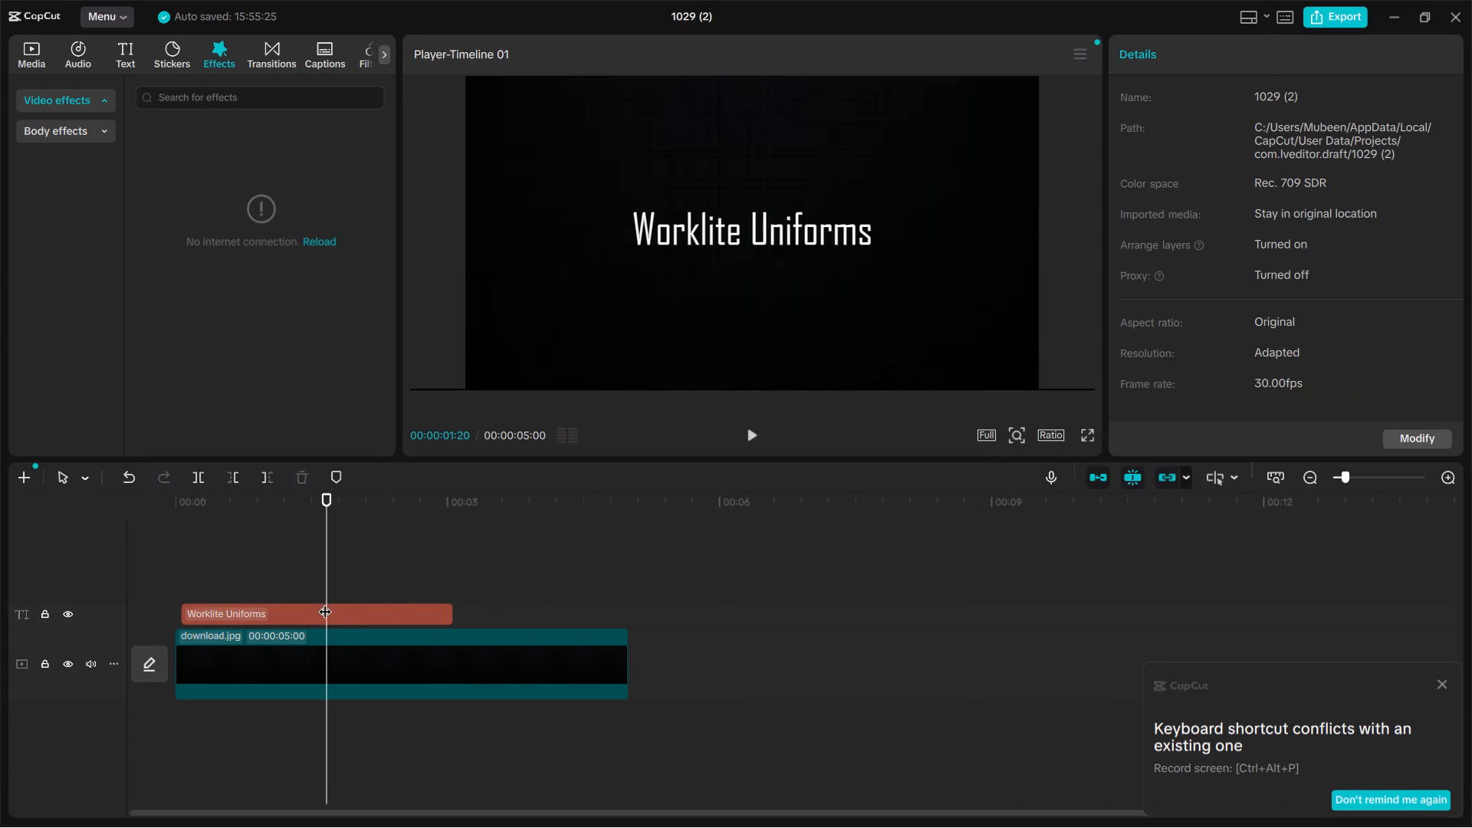
click(389, 602)
click(432, 605)
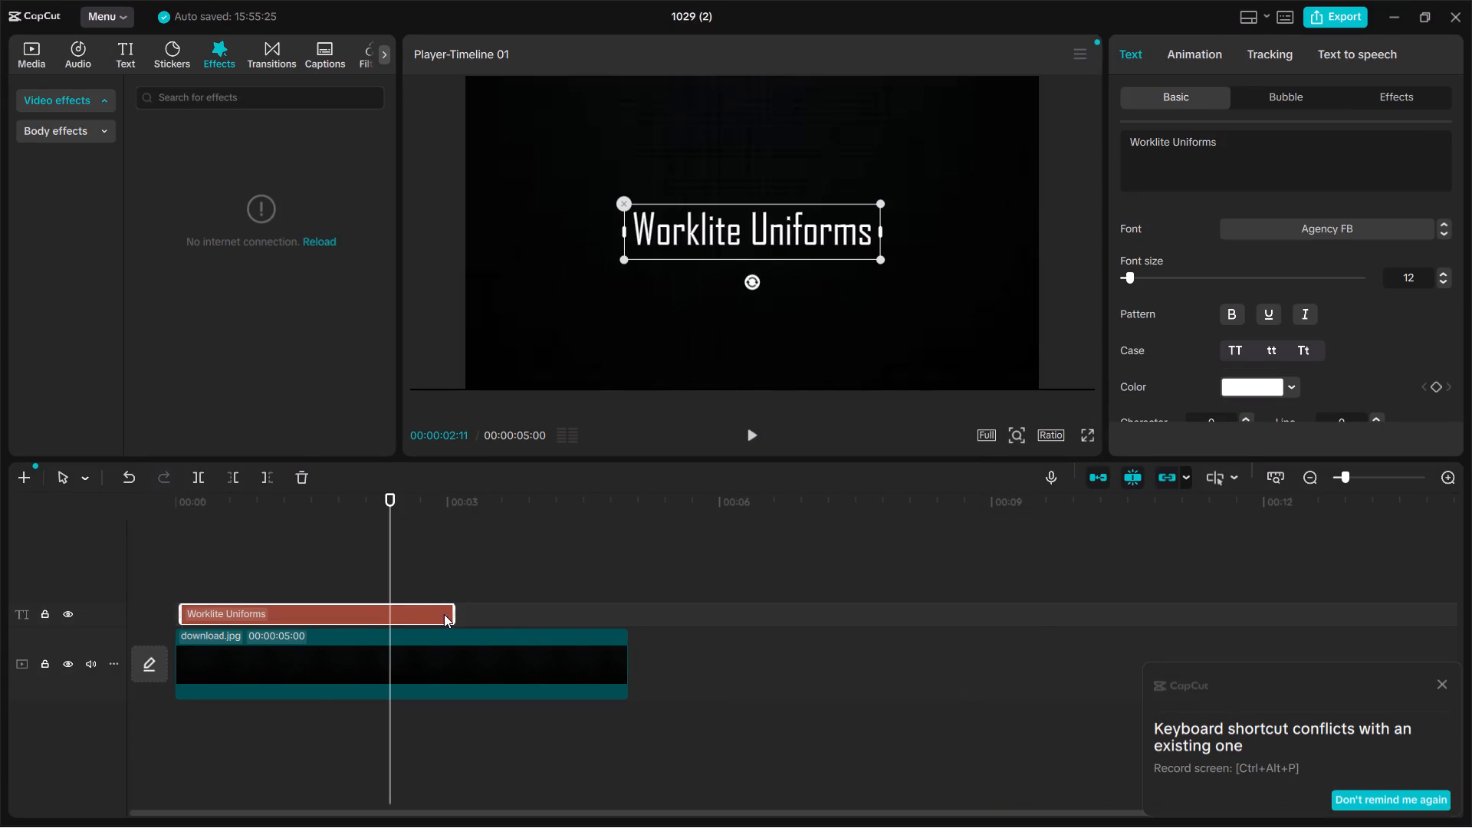
drag(450, 612, 520, 627)
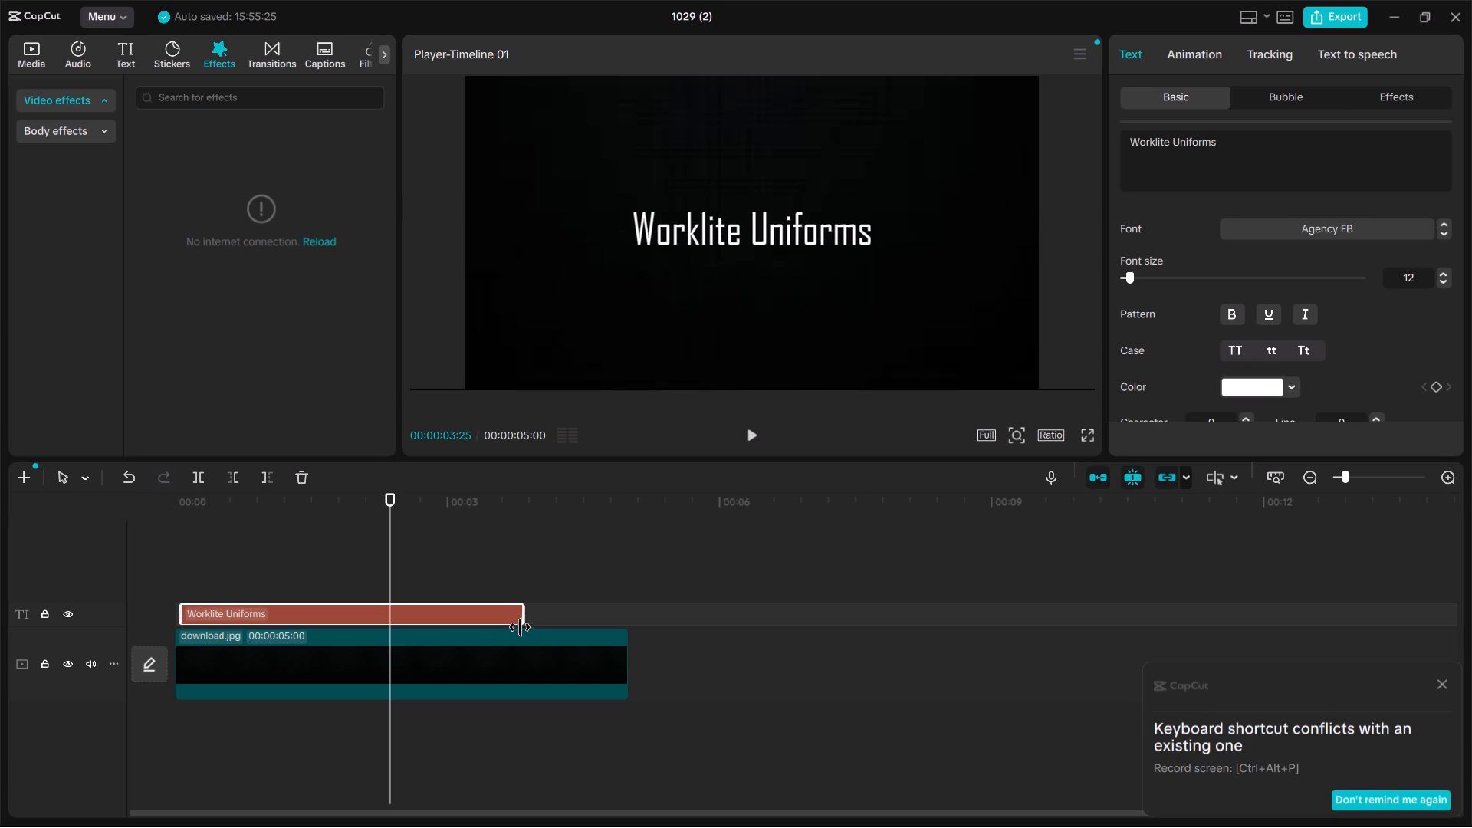
drag(520, 627, 620, 697)
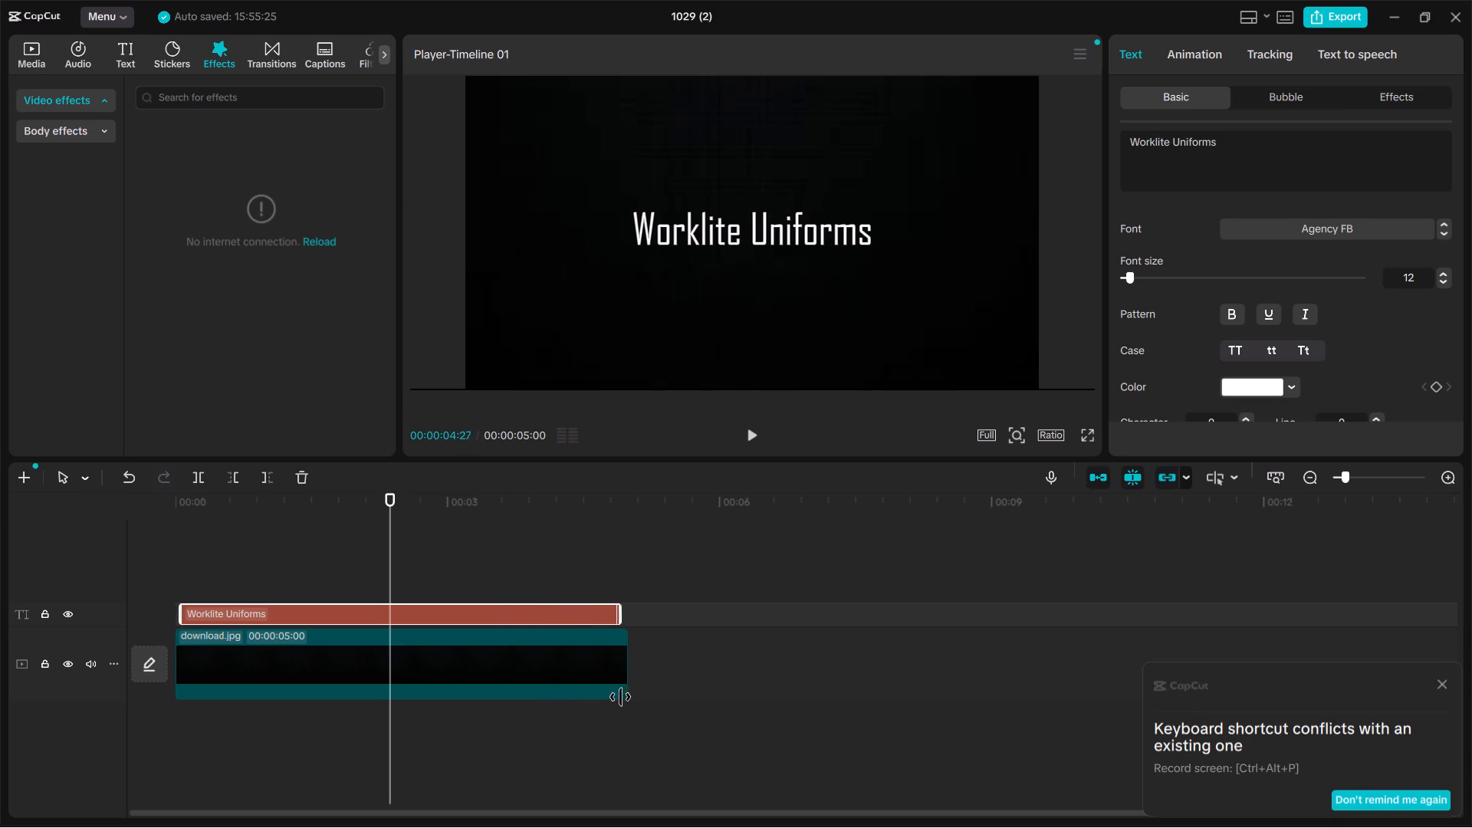
drag(620, 697, 613, 695)
drag(613, 695, 623, 686)
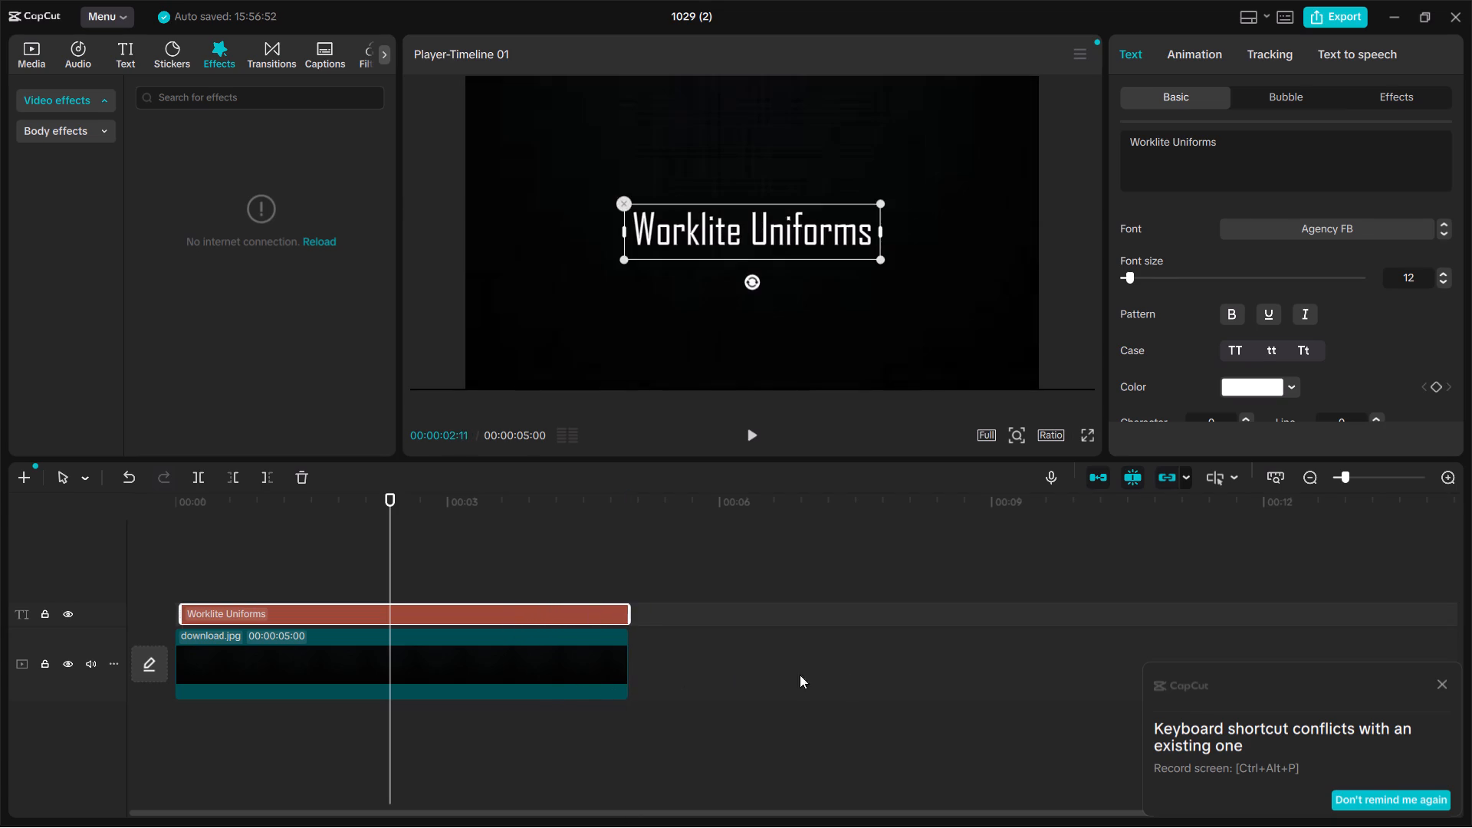
Browse the system fonts and set the "Worklite Uniforms" title's font to Ebrima Bold.
click(877, 674)
click(787, 212)
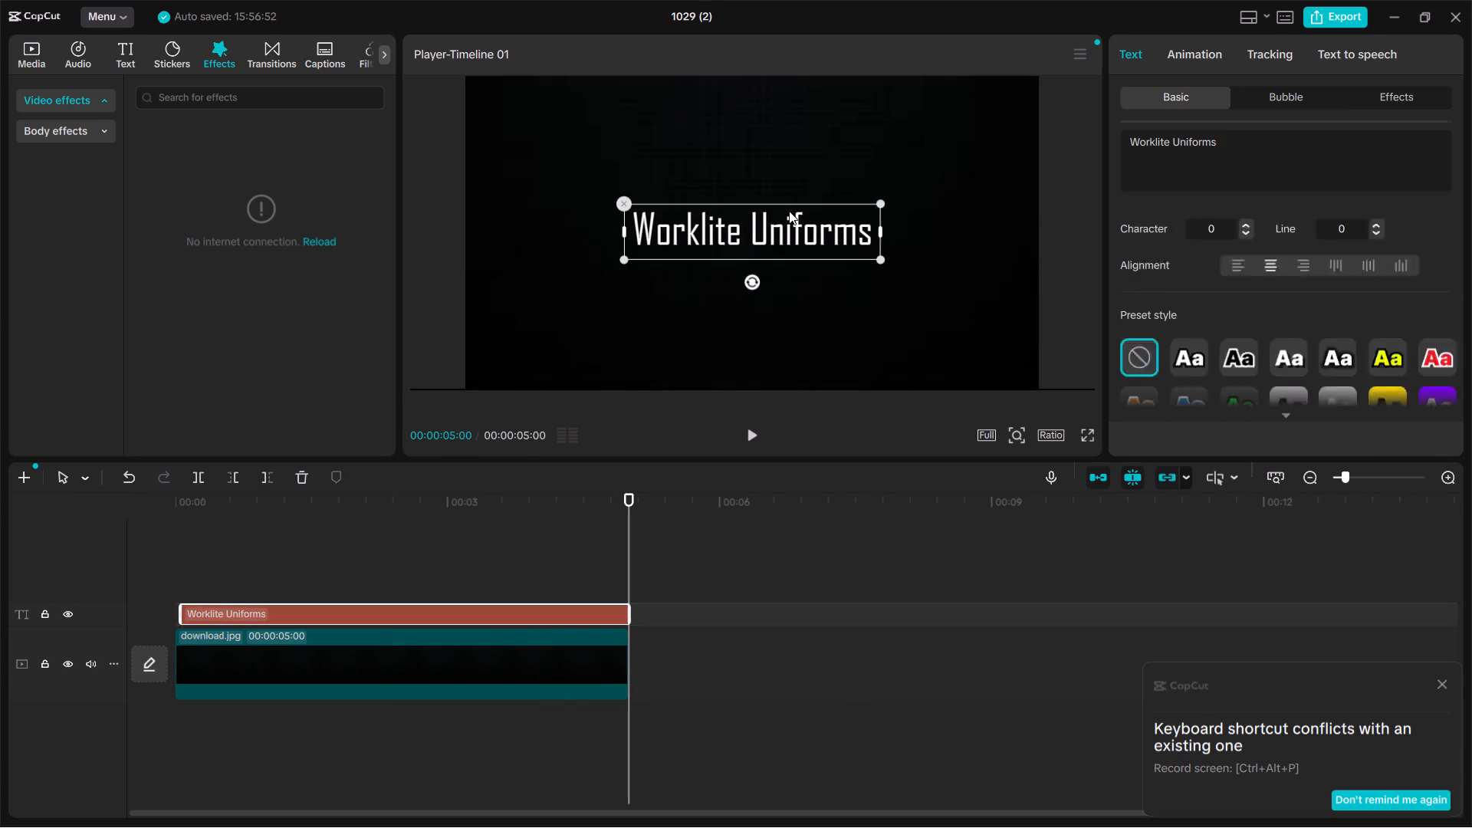
click(1378, 227)
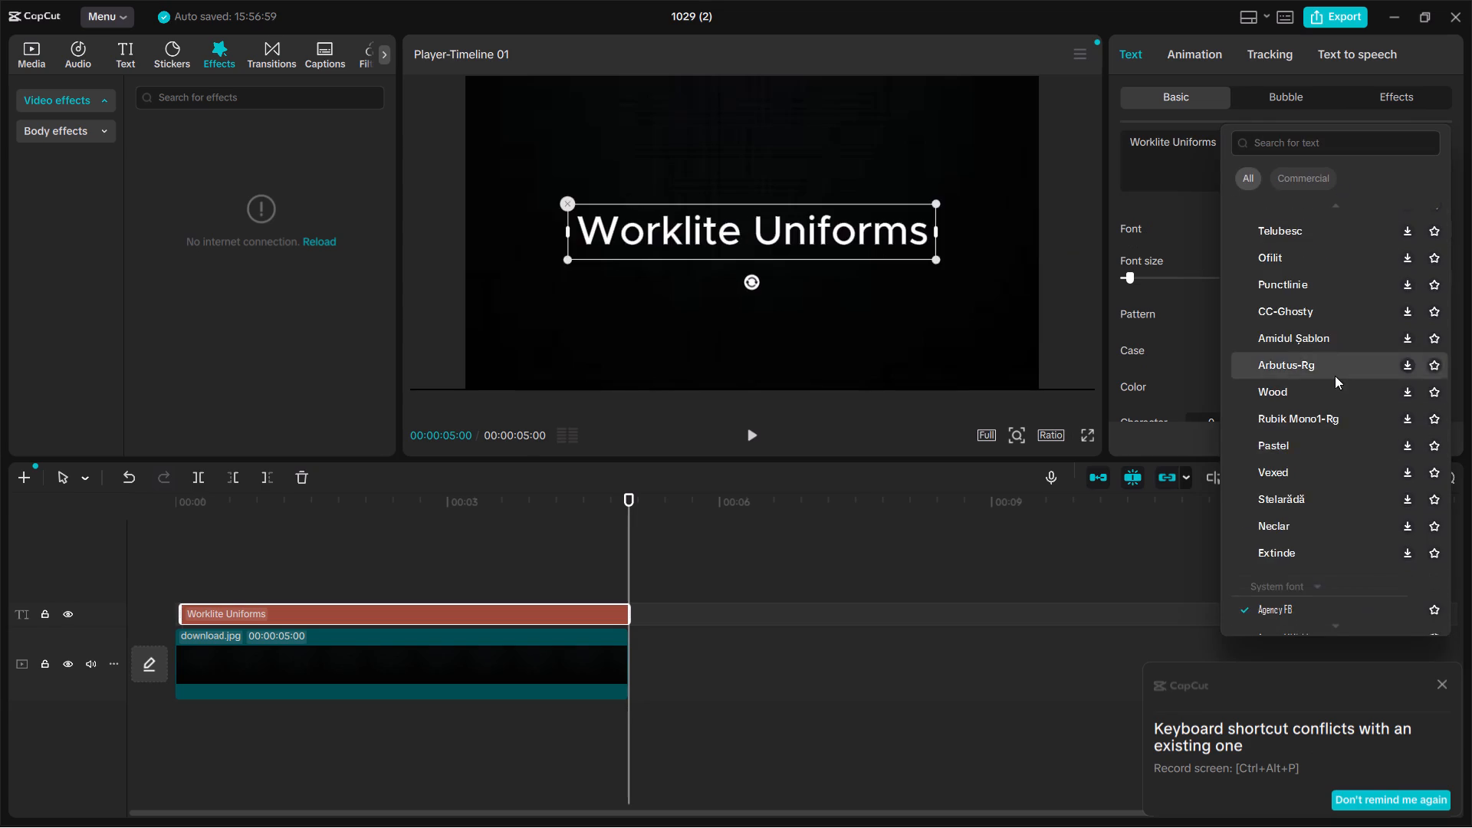
scroll(1334, 376, down, 15)
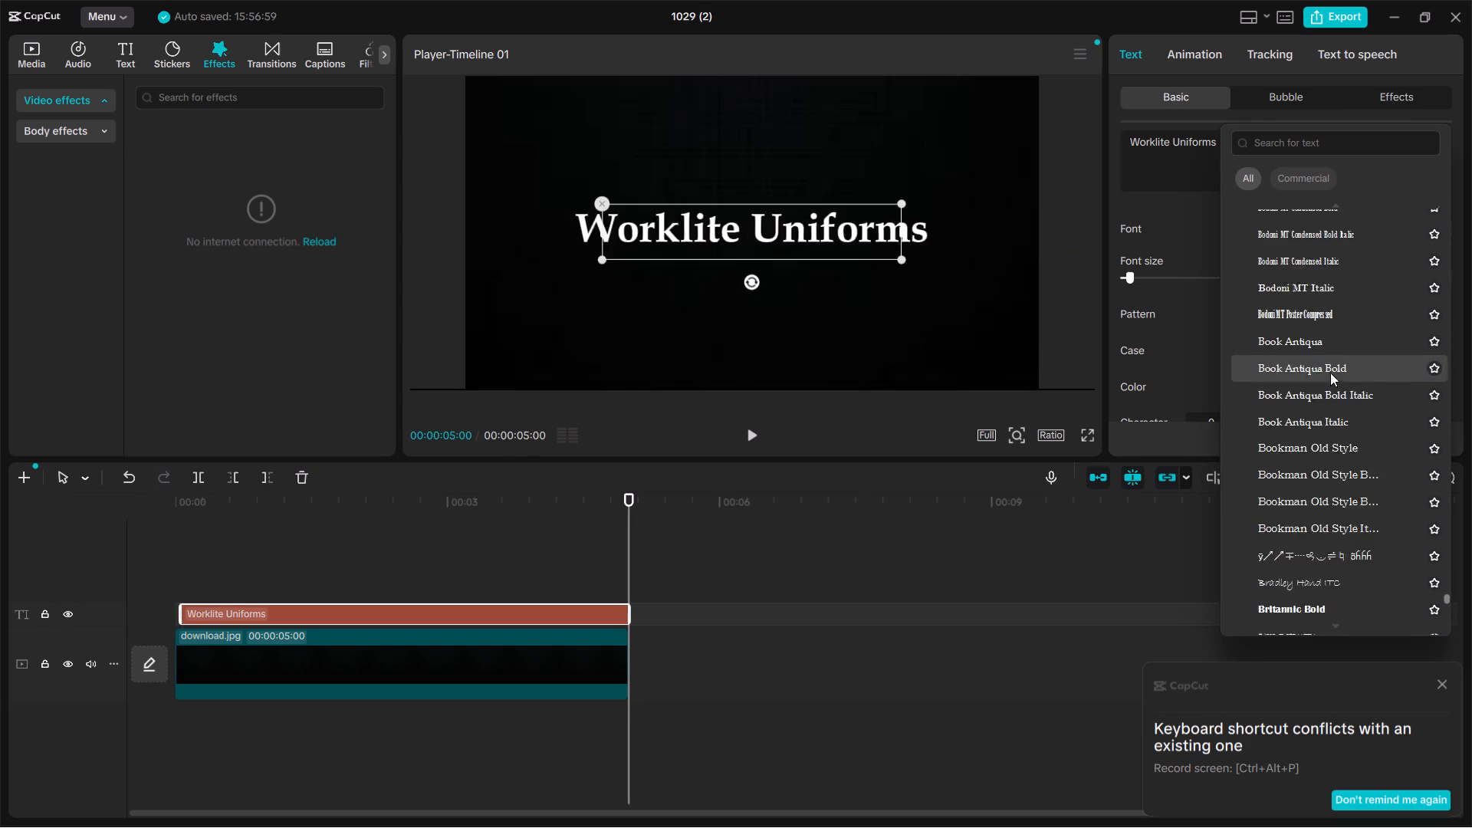
scroll(1330, 373, down, 11)
scroll(1330, 373, up, 9)
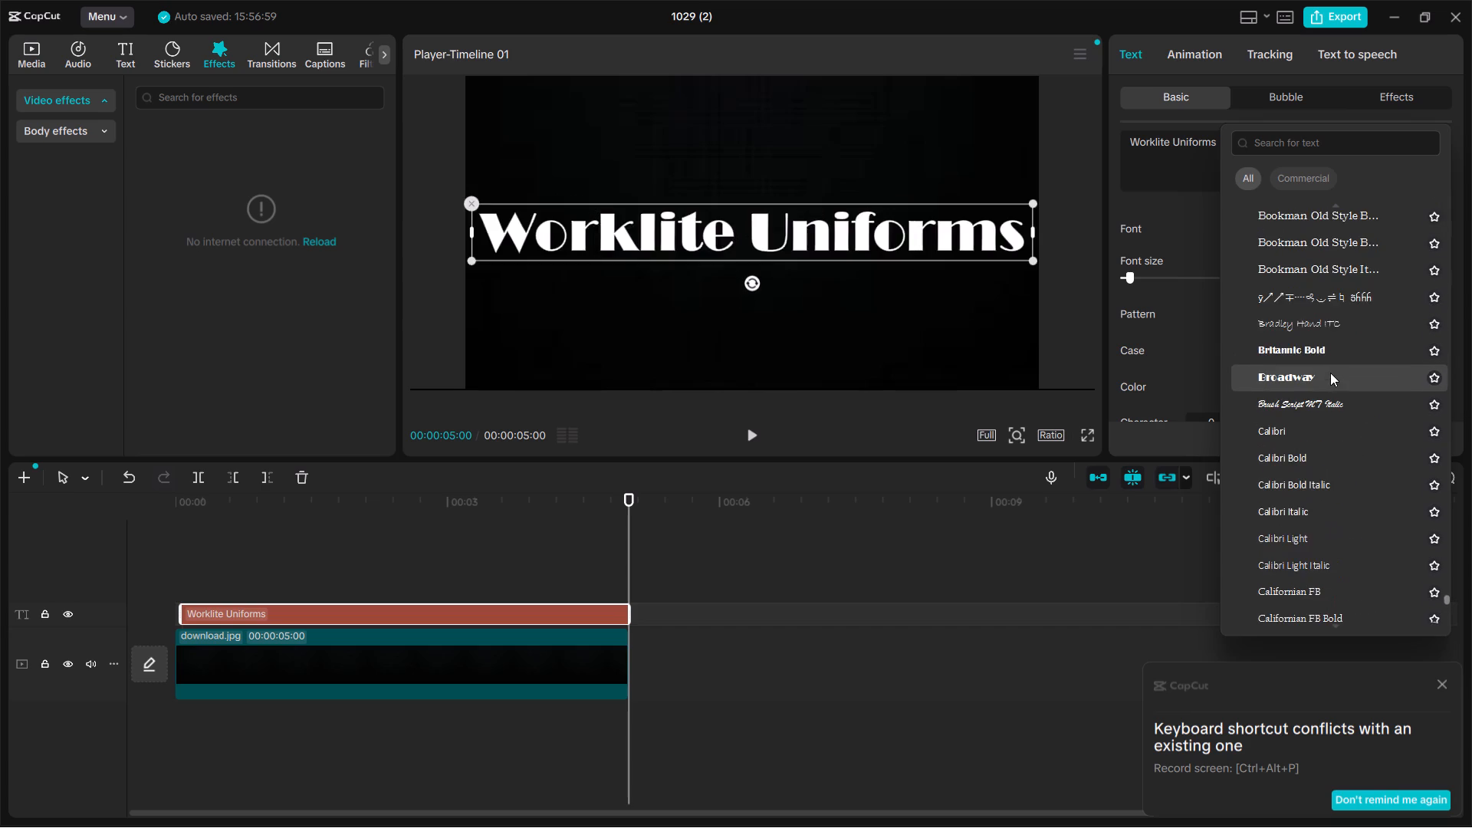
scroll(1330, 373, up, 1)
scroll(1330, 373, down, 16)
scroll(1330, 373, down, 10)
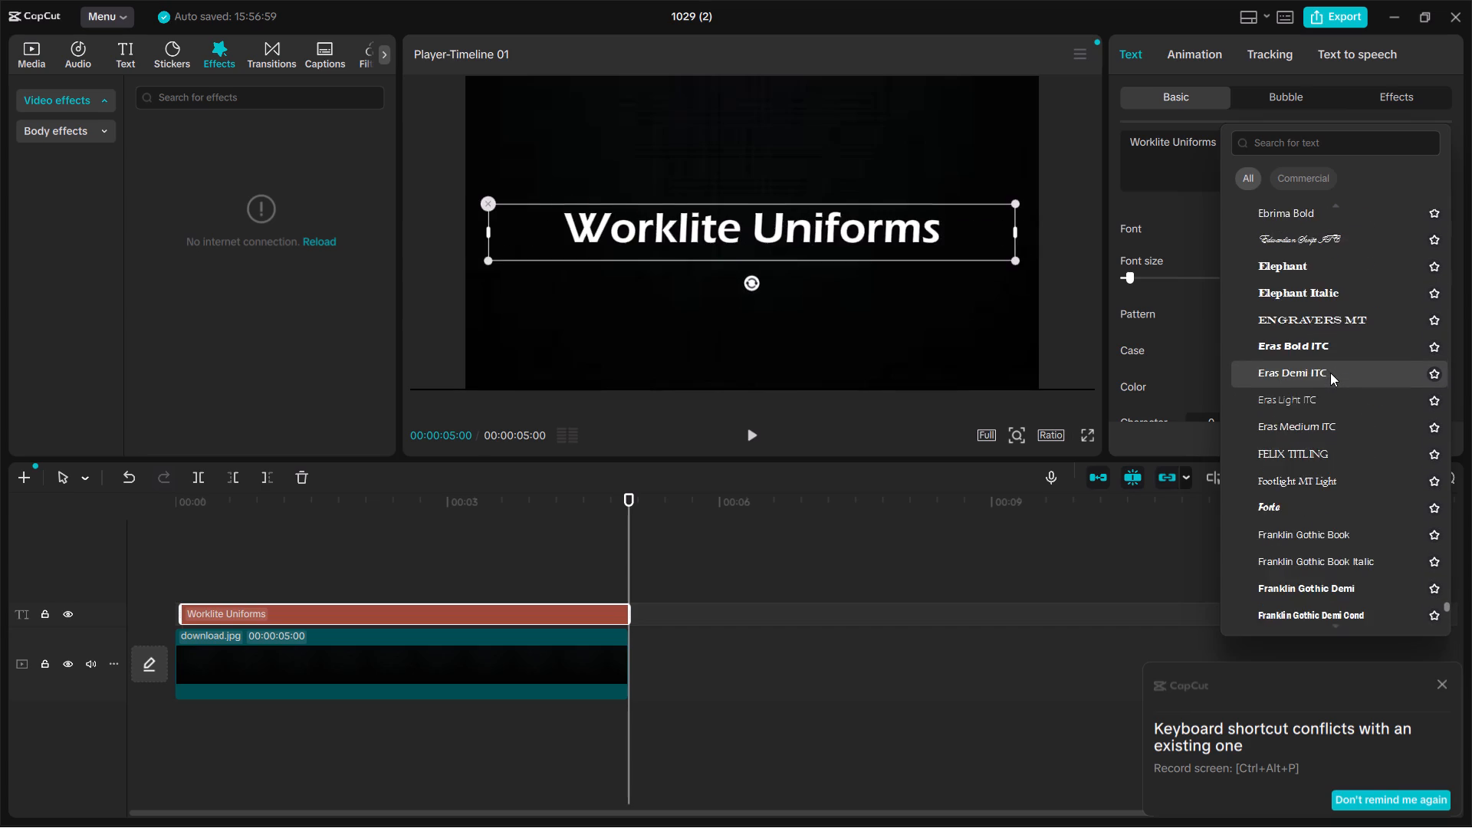
scroll(1330, 373, down, 3)
scroll(1330, 373, up, 3)
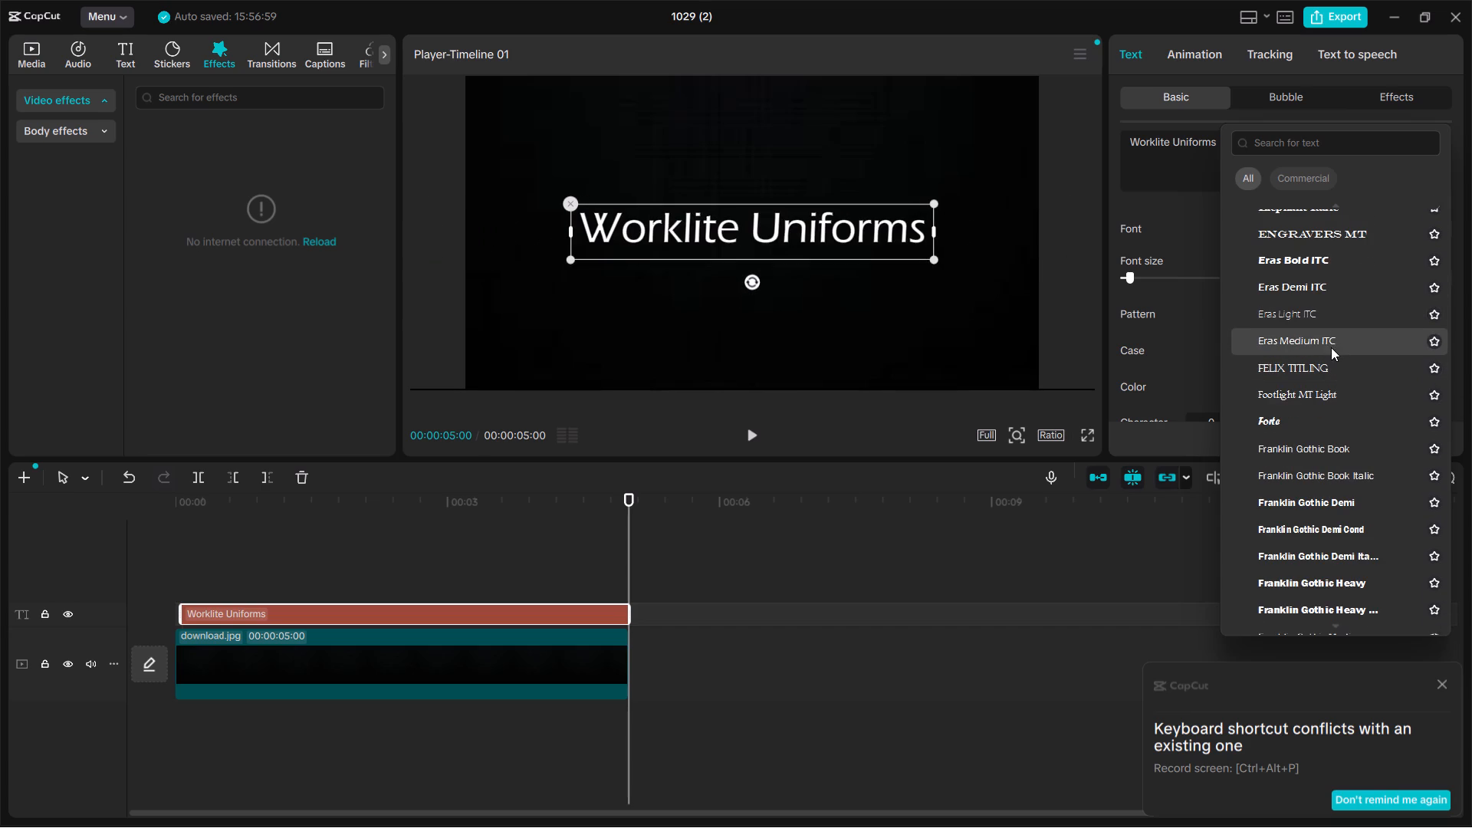
scroll(1331, 350, up, 1)
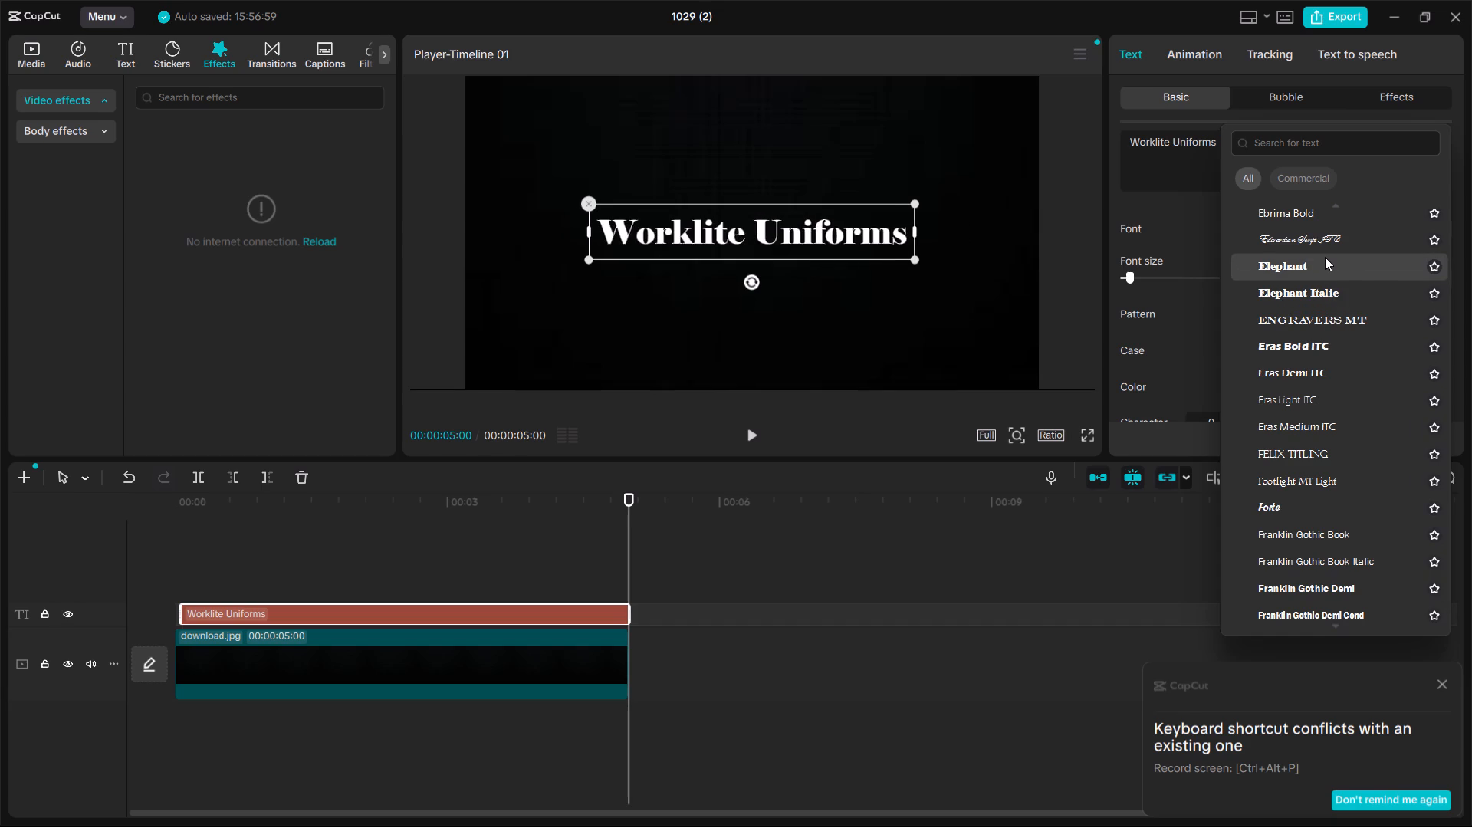
scroll(1325, 257, up, 1)
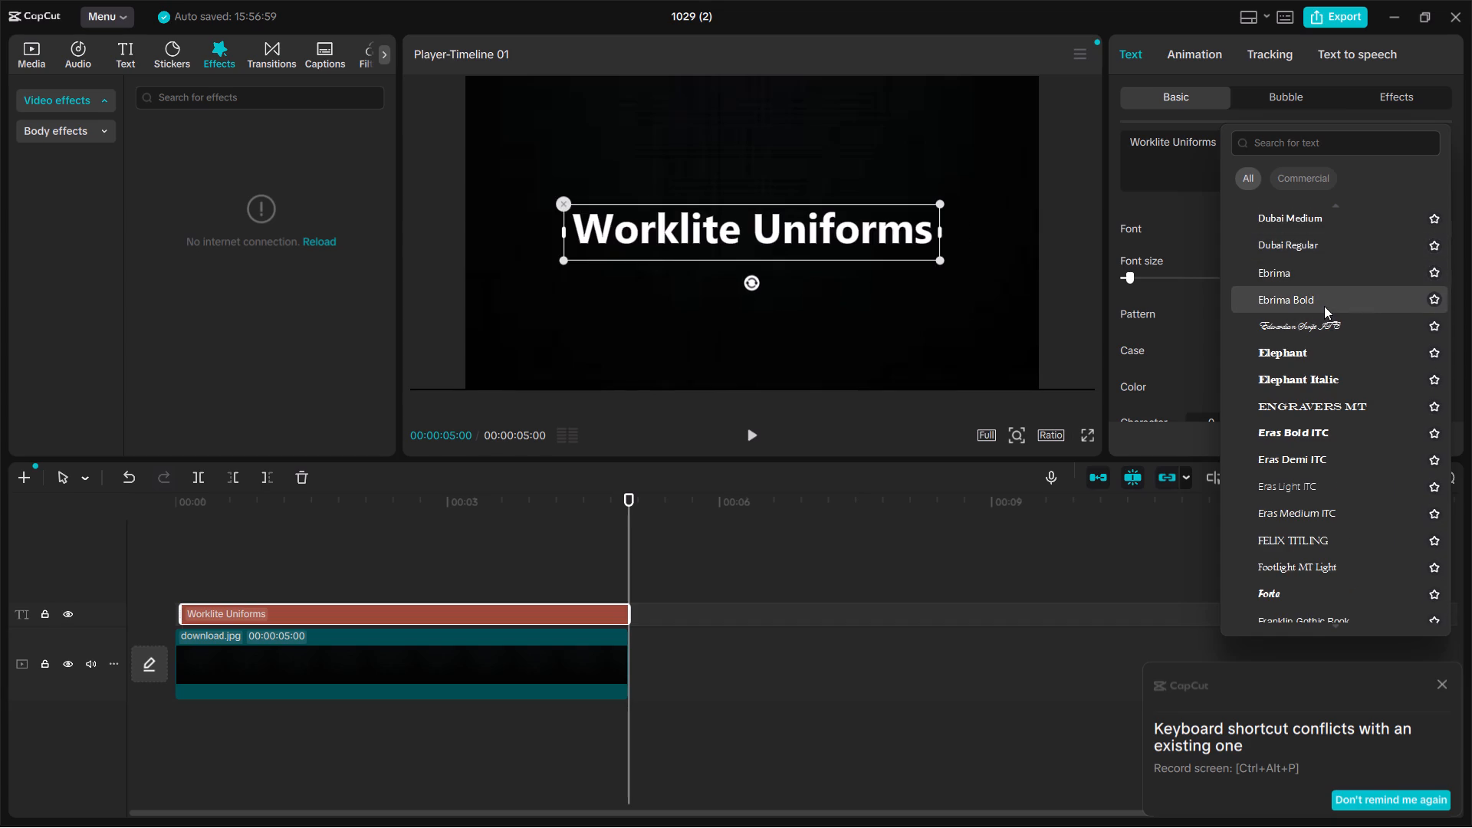
click(1324, 306)
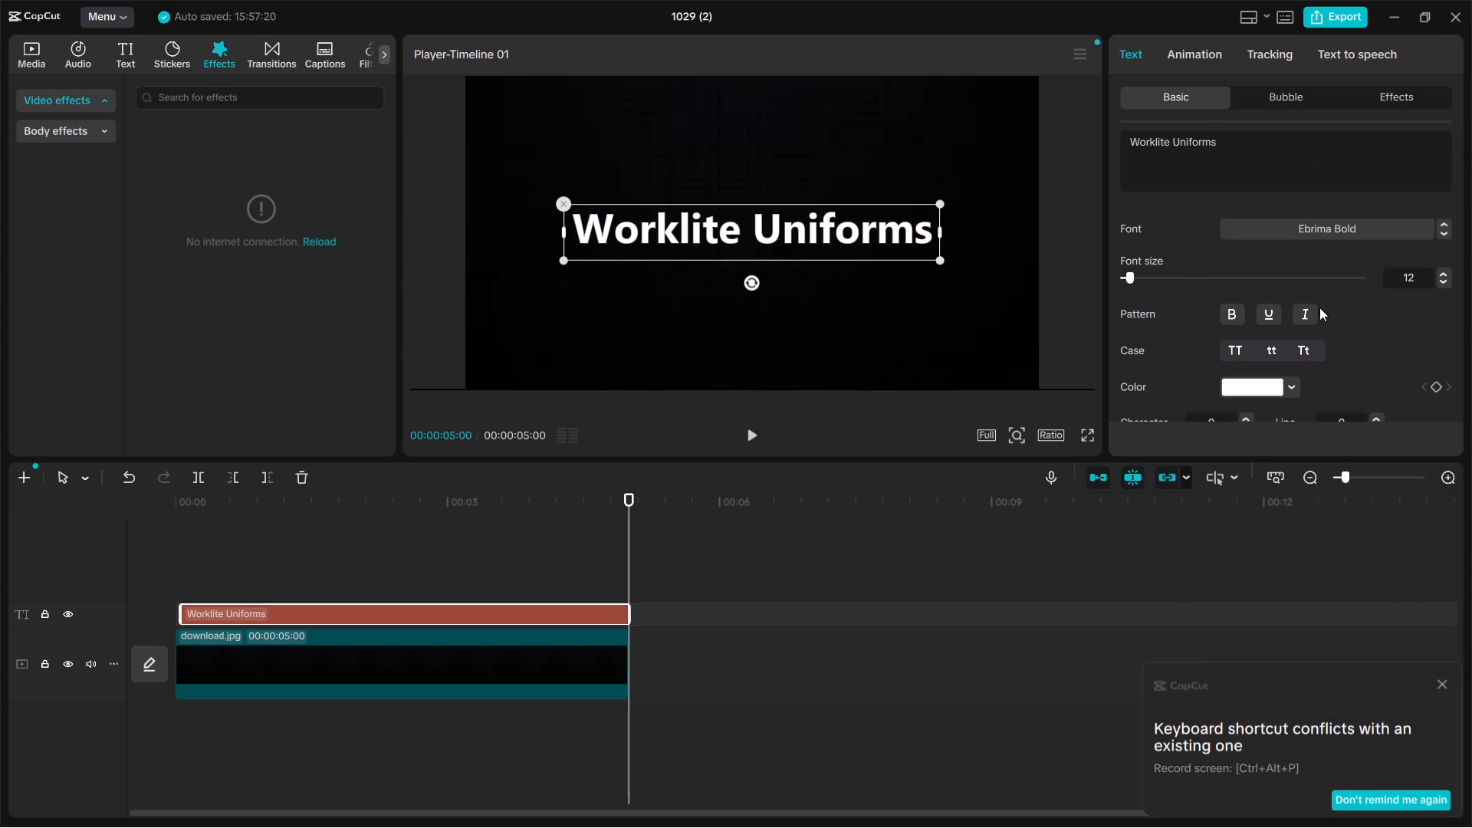
Set the "Worklite Uniforms" title's font size to 10.
click(905, 664)
click(740, 233)
click(1441, 268)
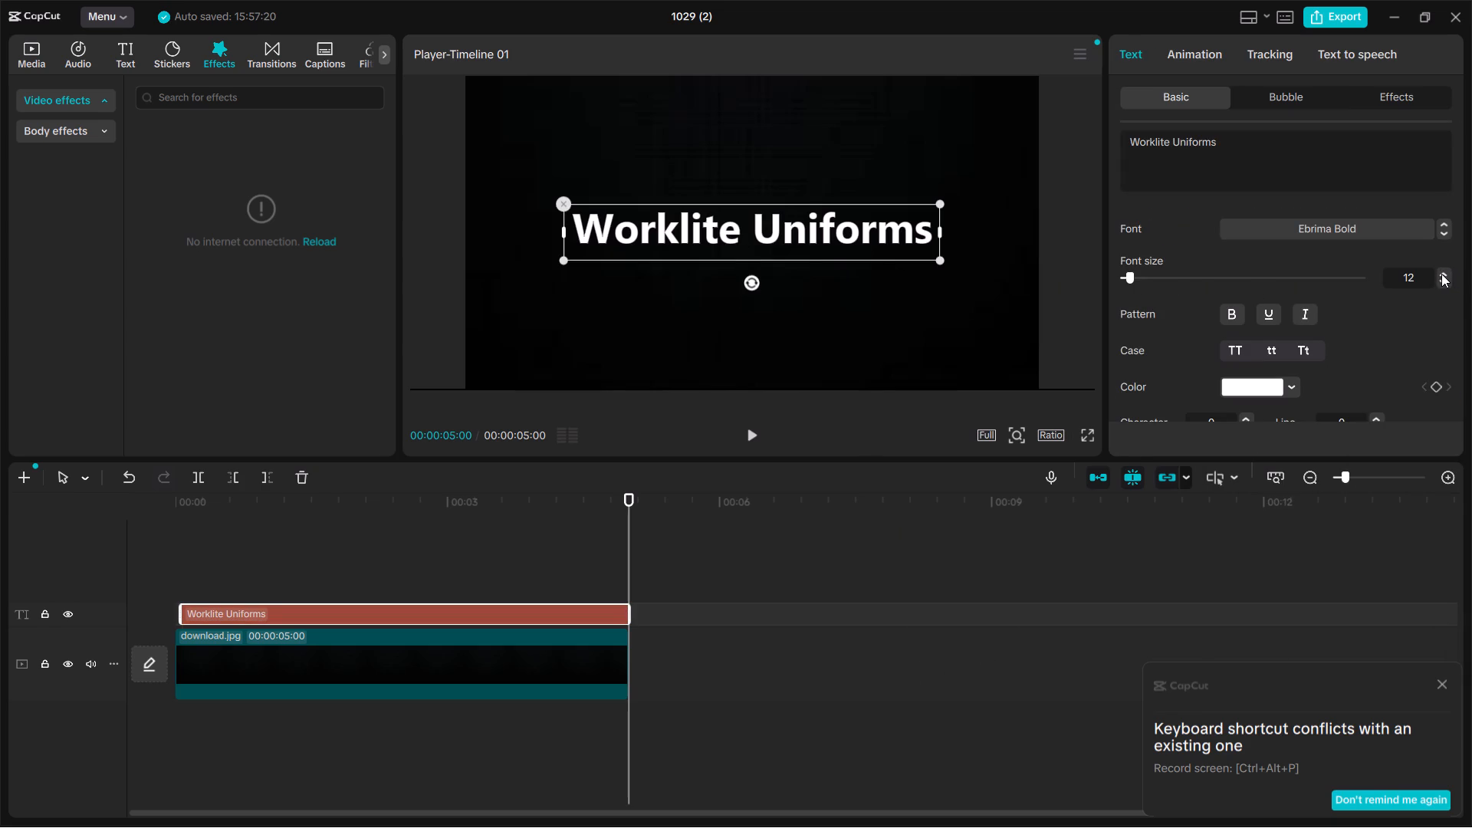
click(1441, 274)
click(1435, 298)
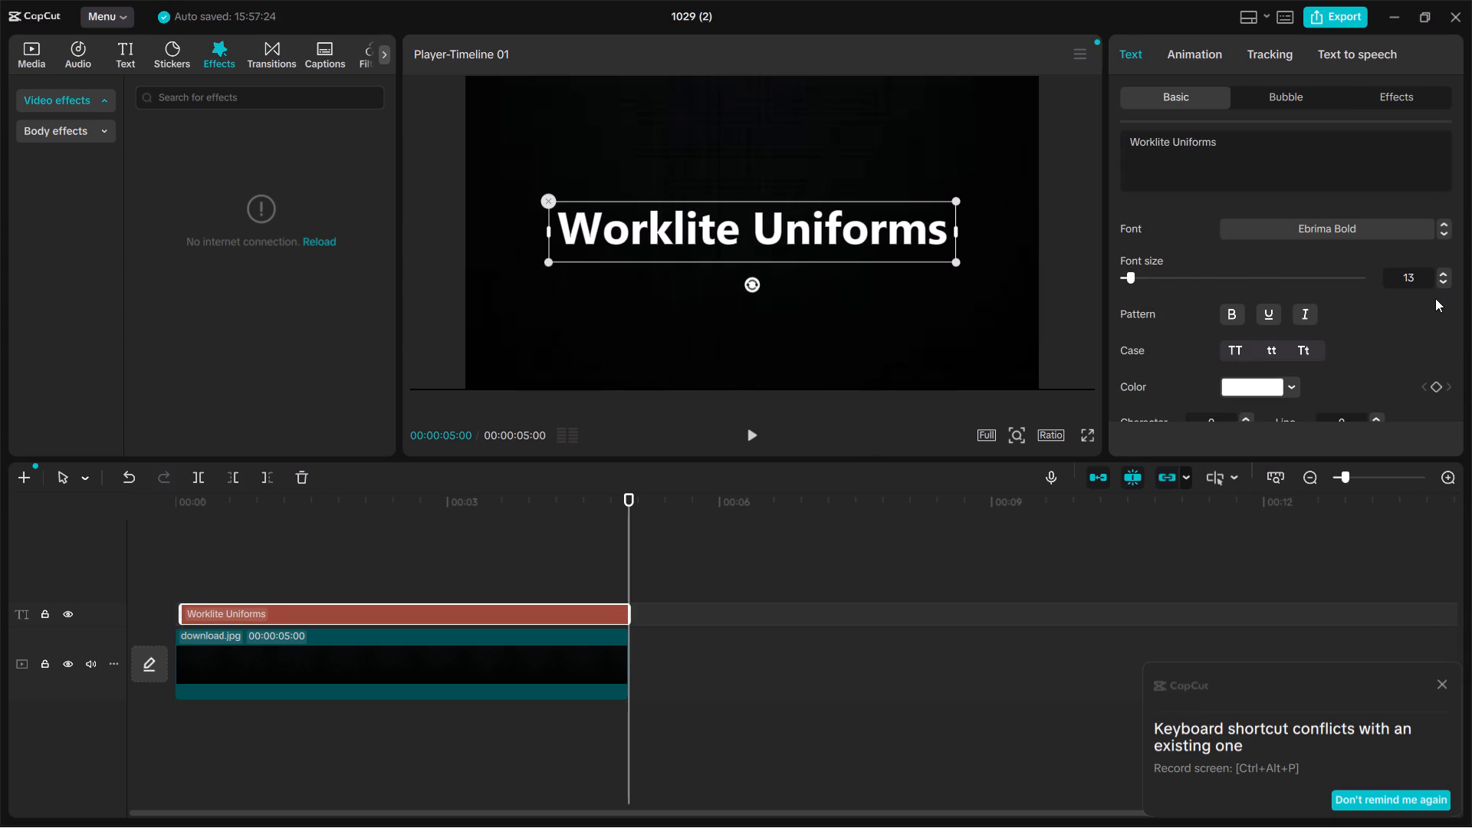
click(1444, 281)
click(1444, 281)
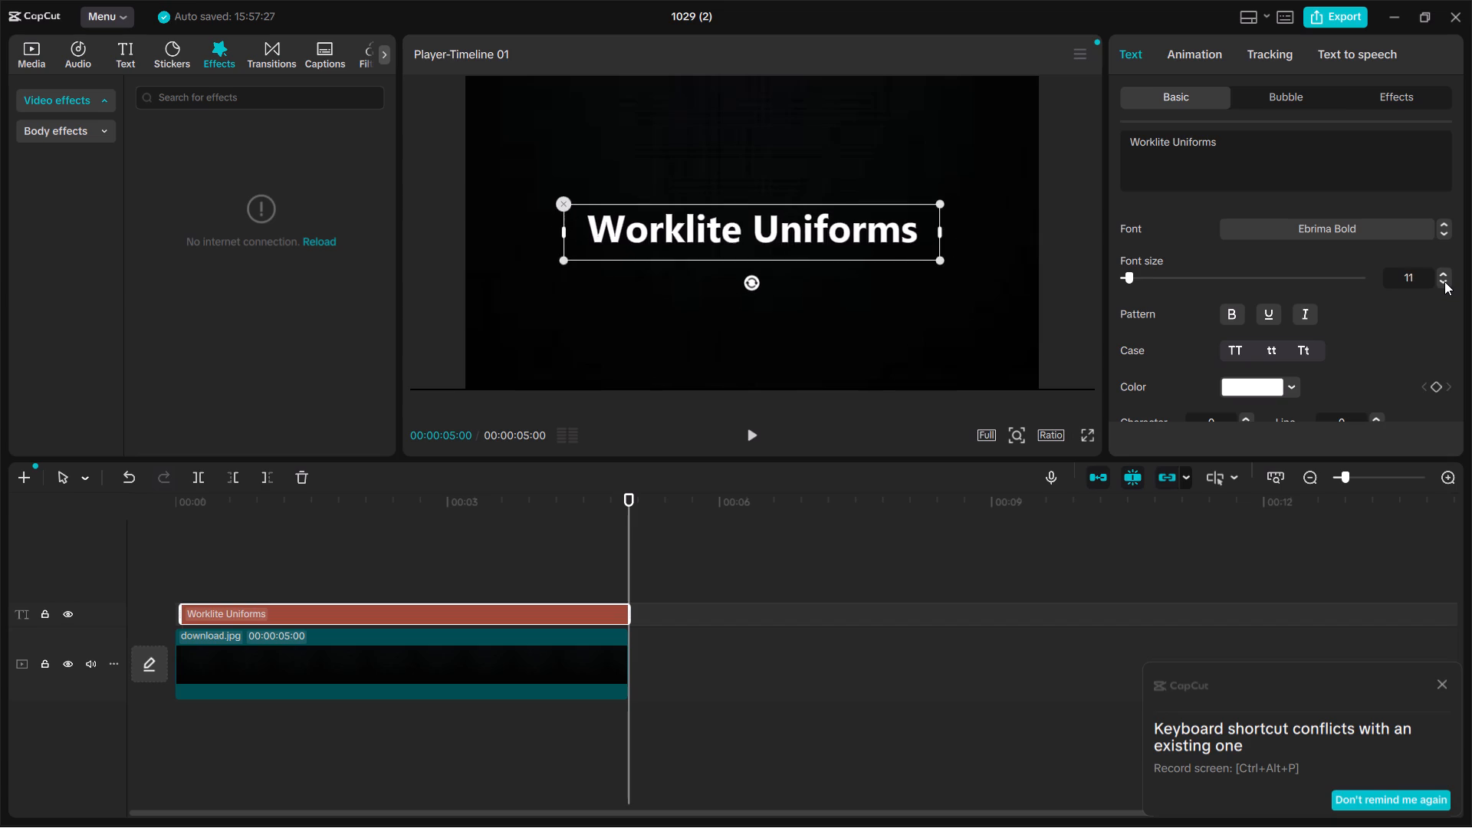
click(1444, 281)
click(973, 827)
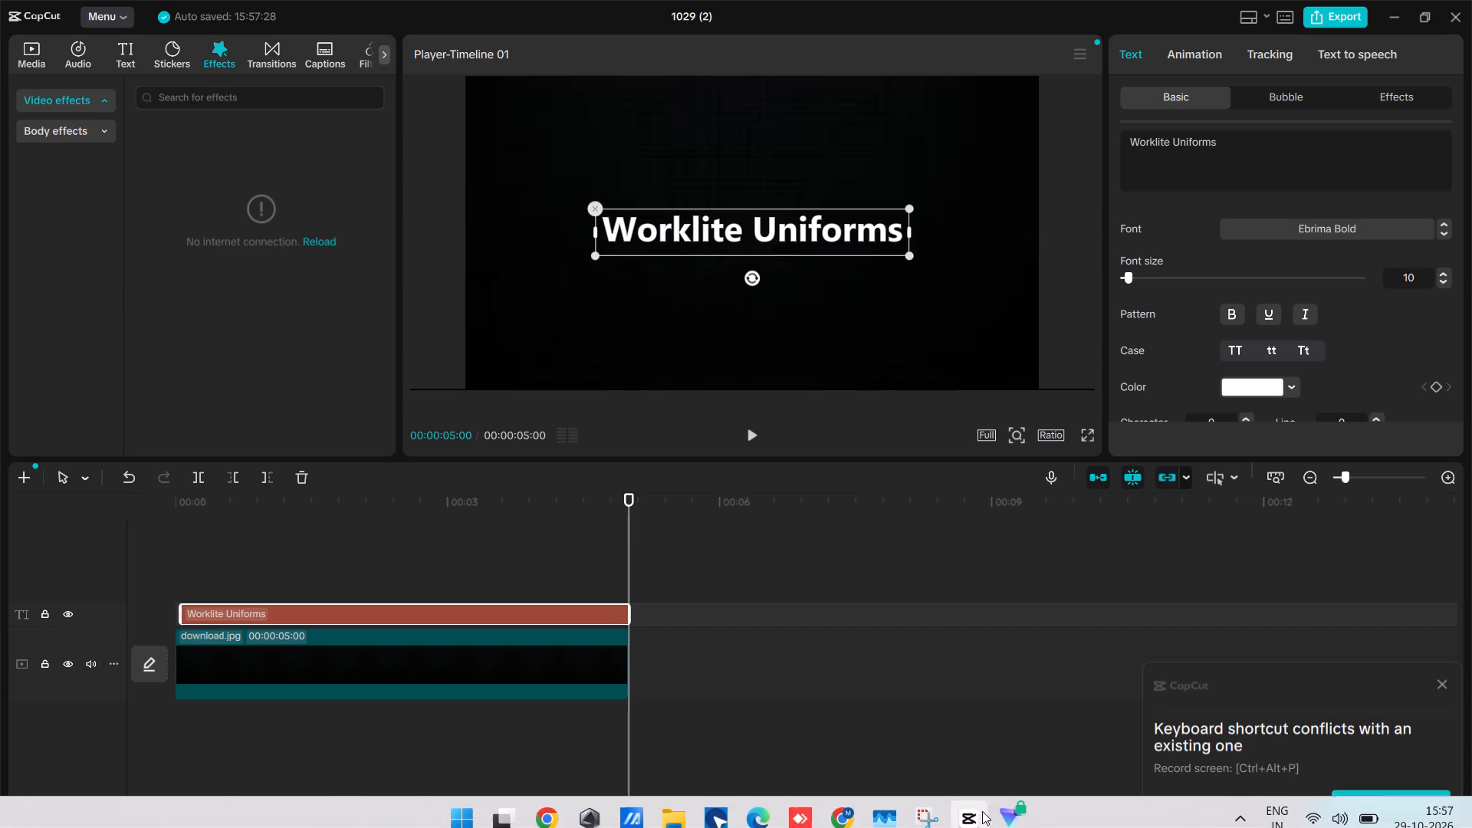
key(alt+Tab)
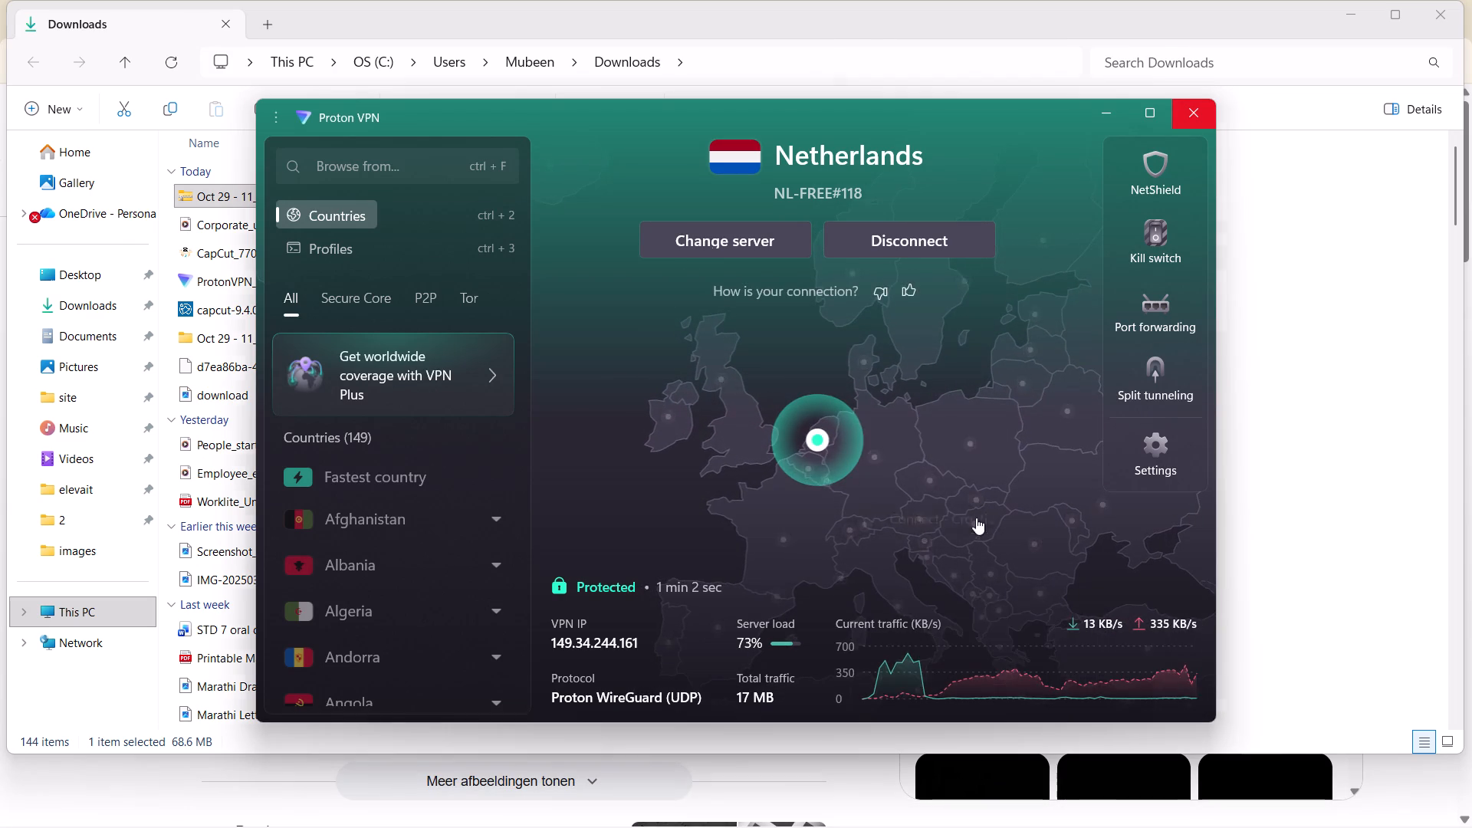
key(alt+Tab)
Move the playhead to the timeline start and briefly play back the title sequence.
drag(850, 698, 859, 690)
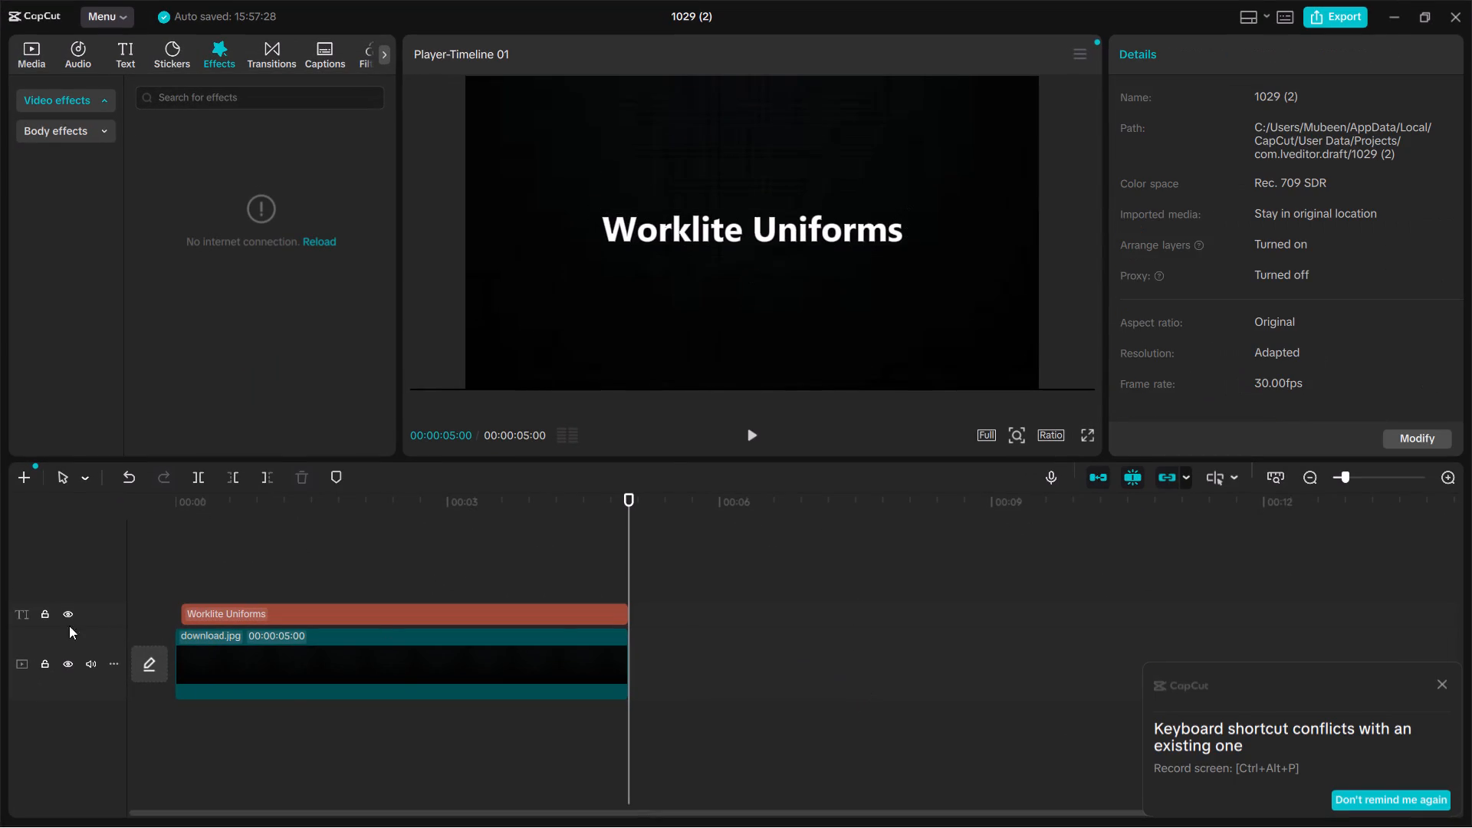
drag(255, 716, 383, 729)
click(609, 724)
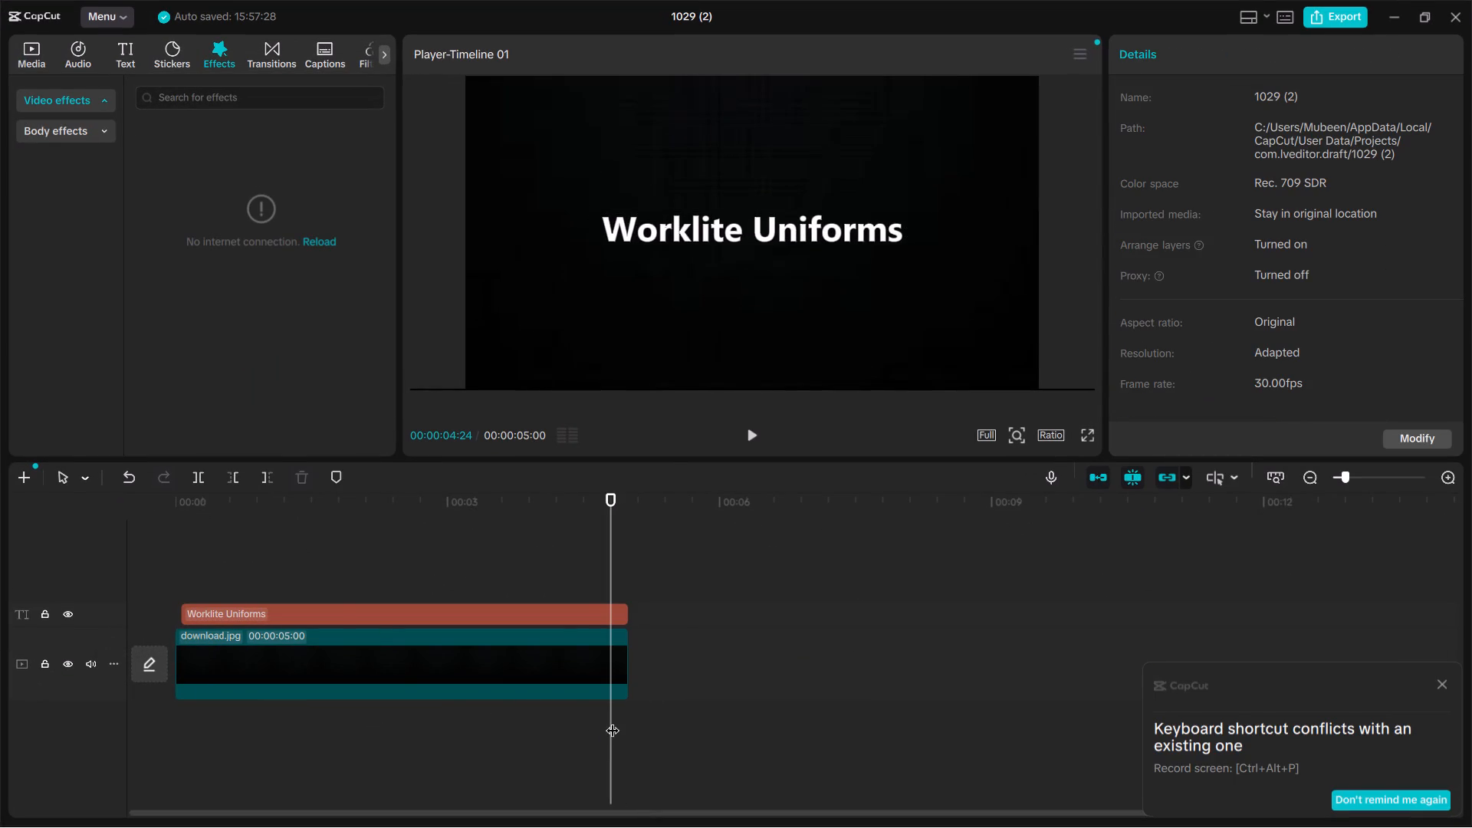
drag(613, 721, 48, 698)
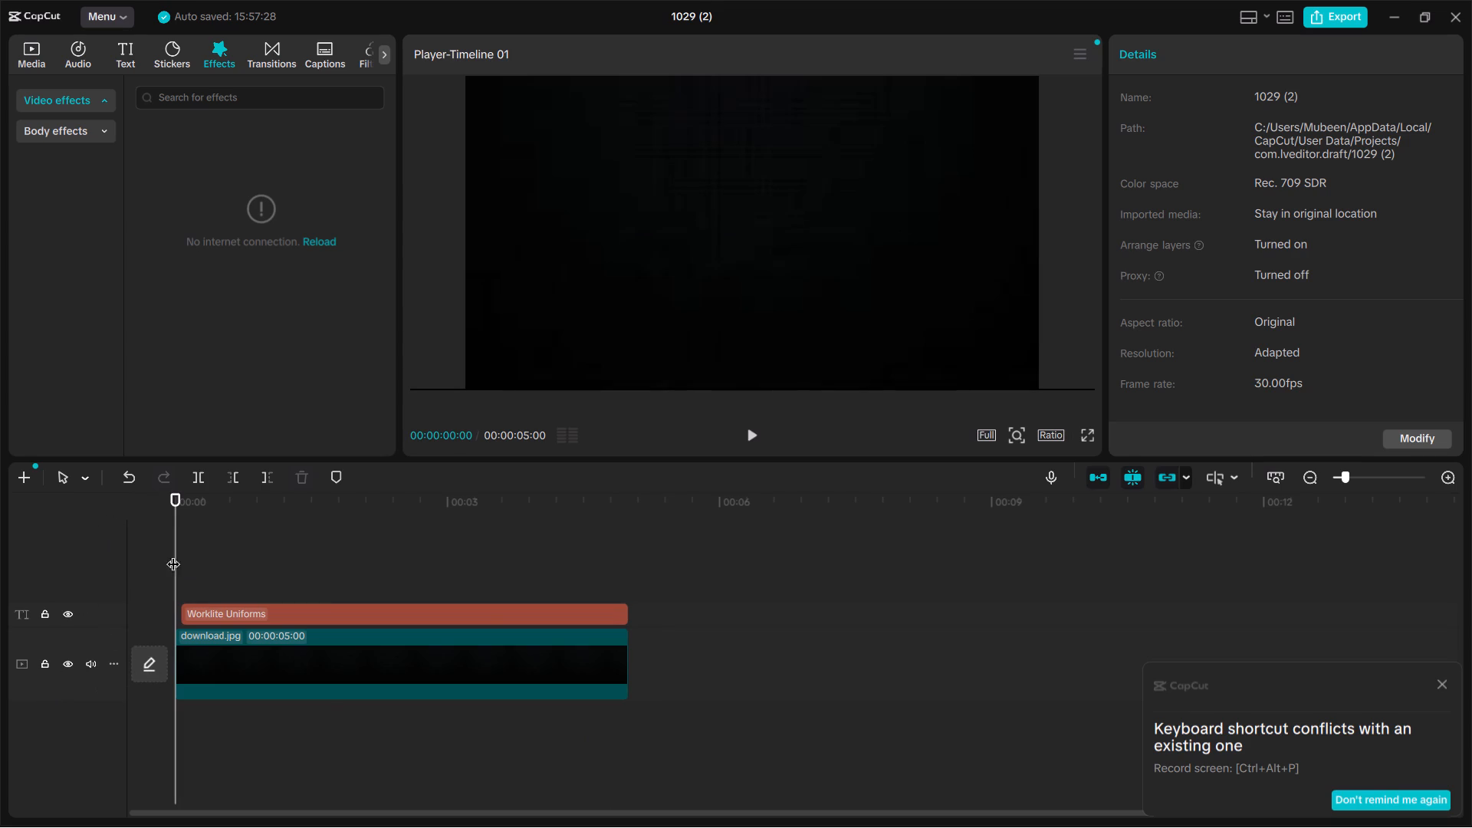
click(758, 436)
click(758, 436)
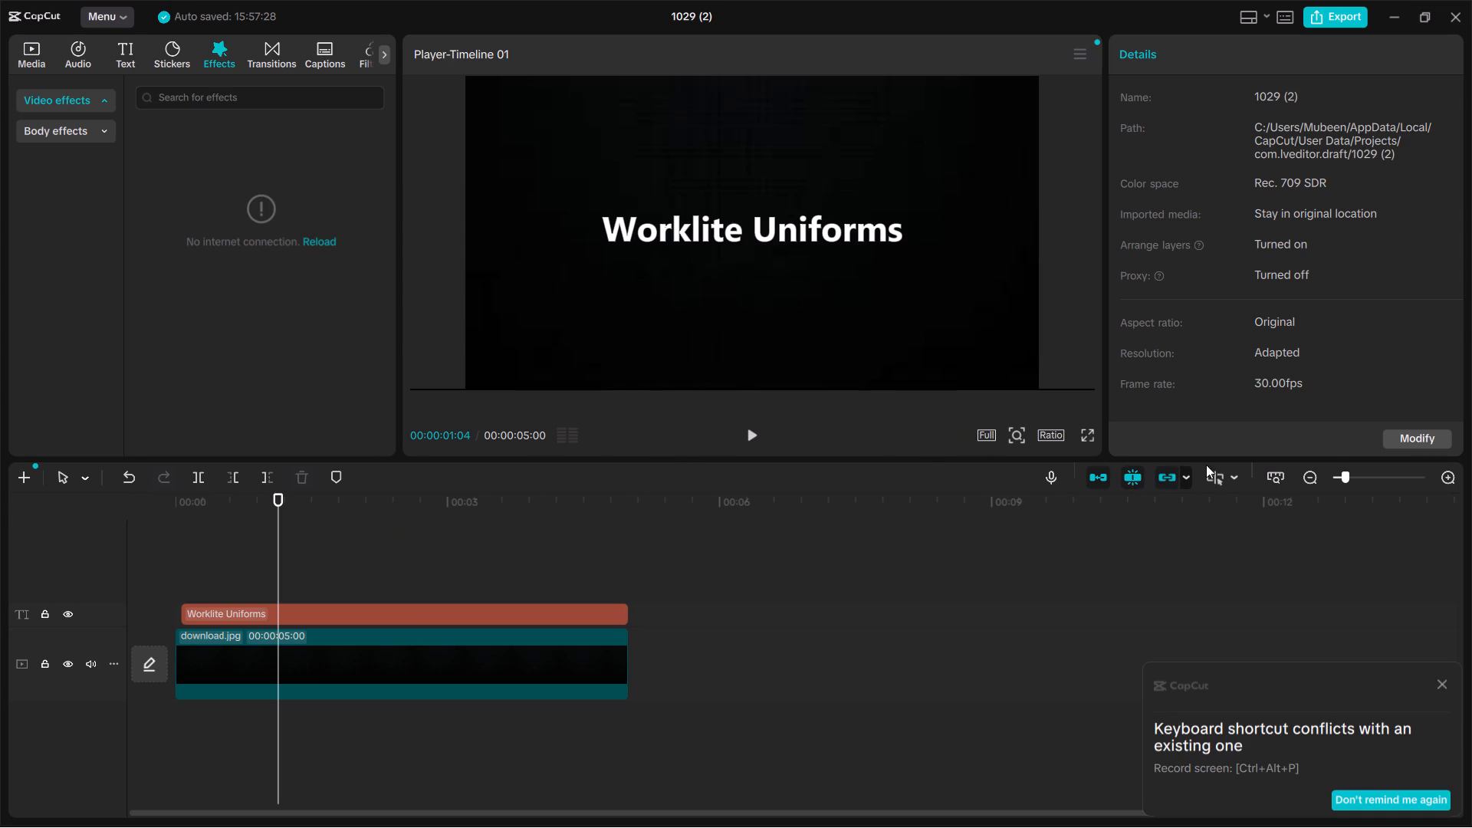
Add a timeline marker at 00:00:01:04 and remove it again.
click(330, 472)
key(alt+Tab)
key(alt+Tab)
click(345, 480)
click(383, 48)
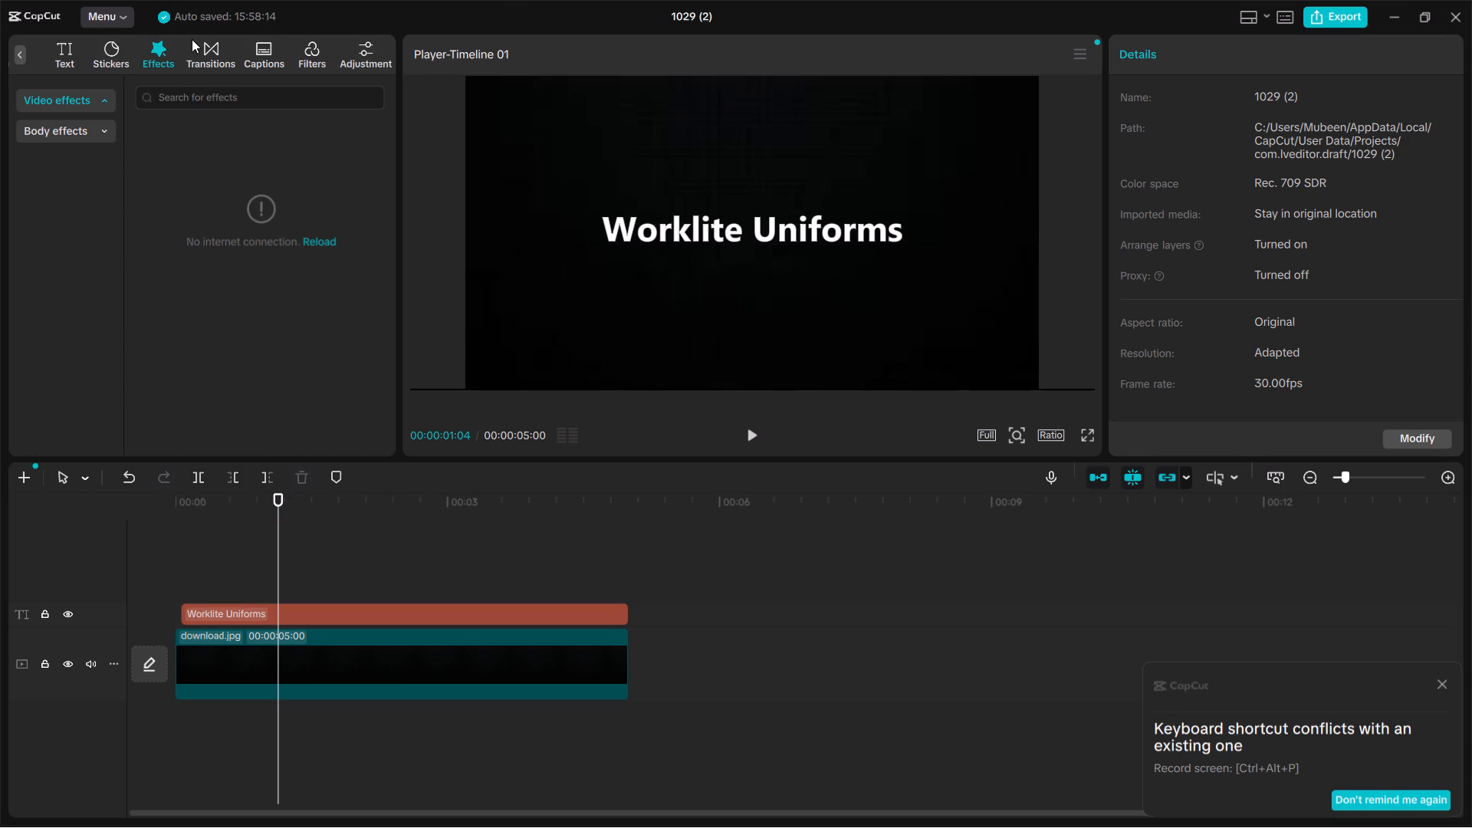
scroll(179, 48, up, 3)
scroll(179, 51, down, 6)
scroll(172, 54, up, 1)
Preview the rest of the title sequence in full screen and return to the editor.
click(1096, 432)
click(1084, 432)
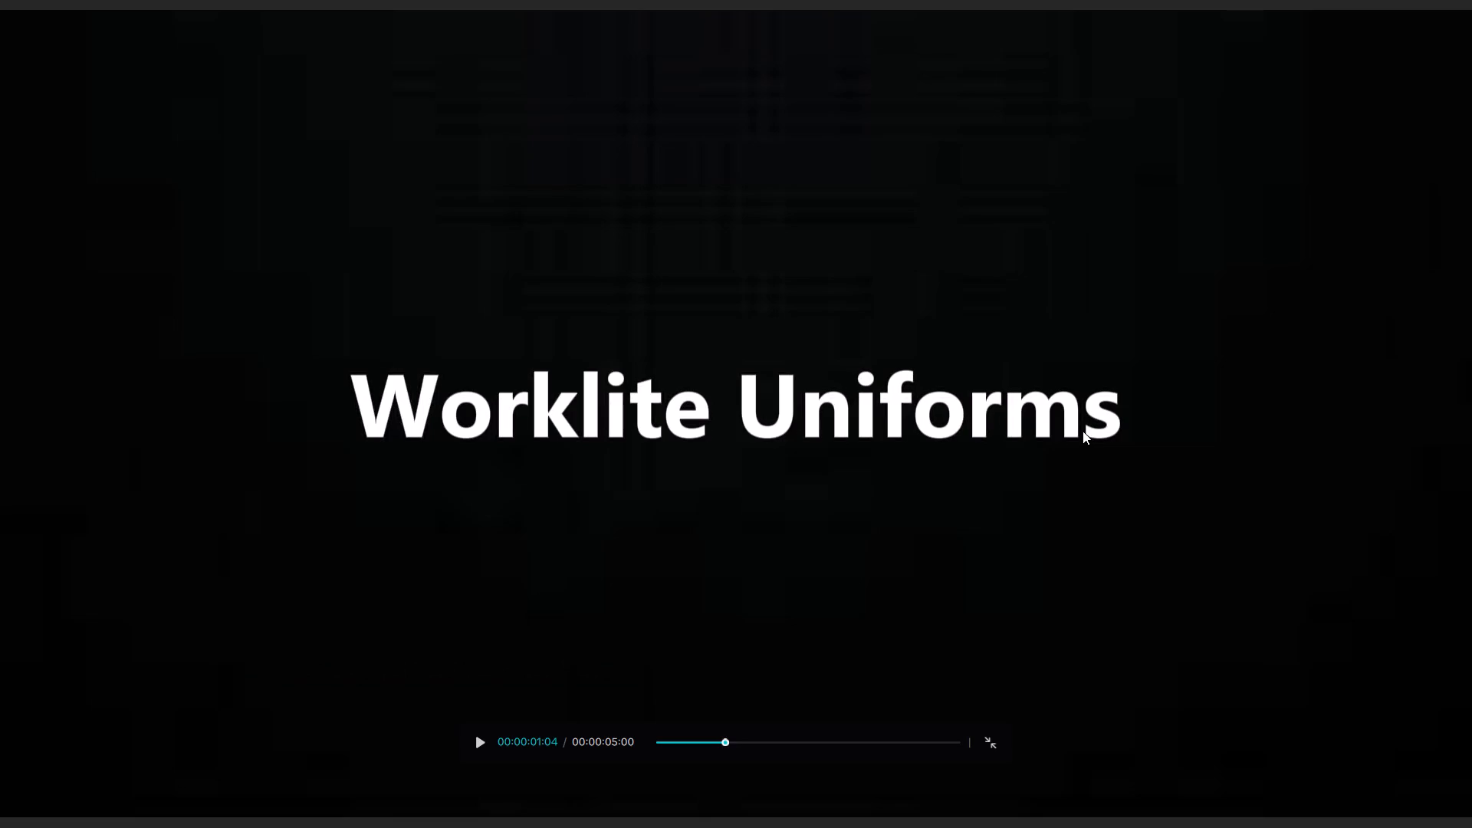
click(521, 491)
key(alt+Tab)
click(470, 737)
scroll(612, 602, down, 4)
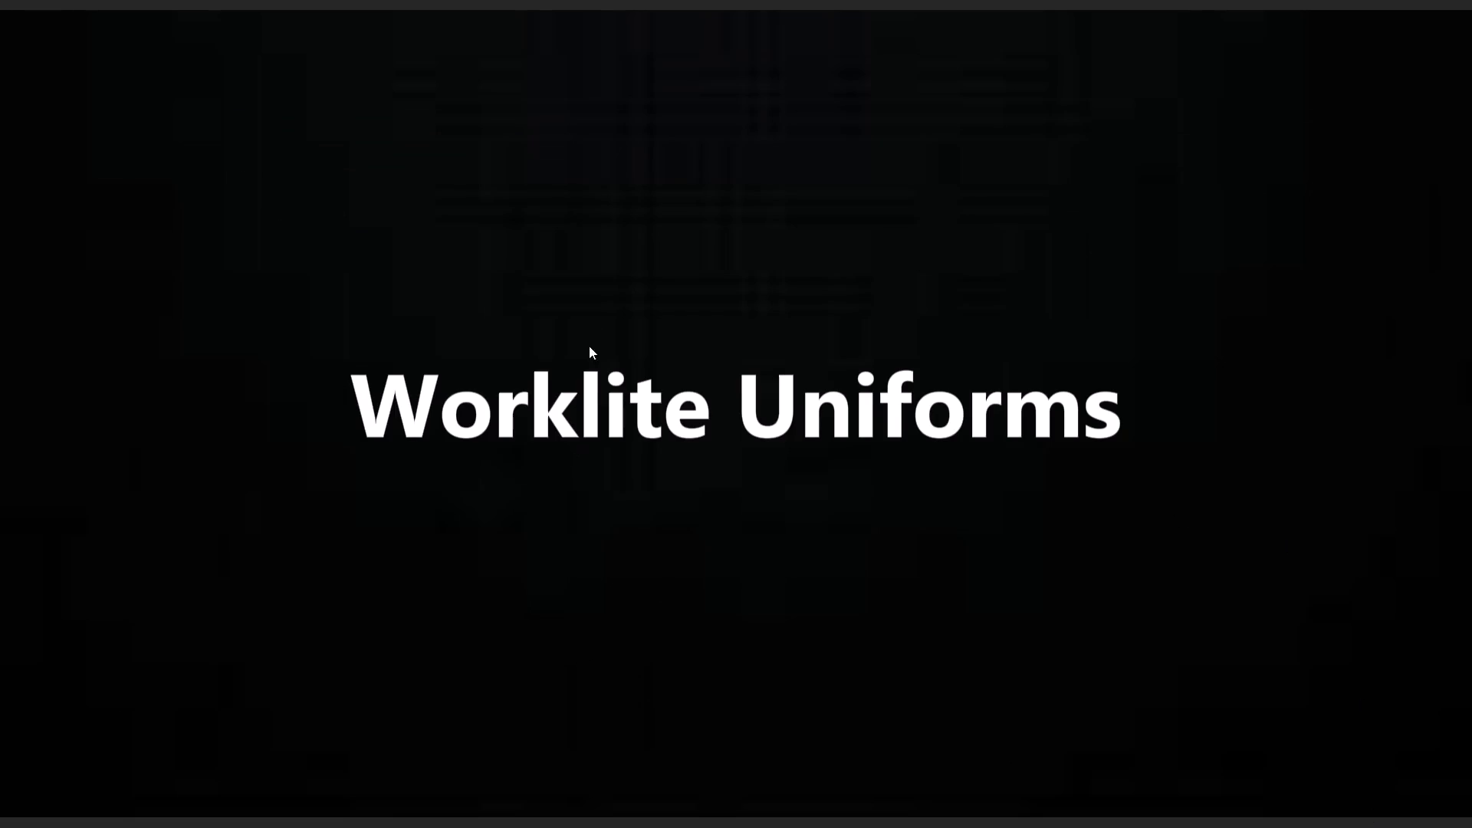
click(596, 312)
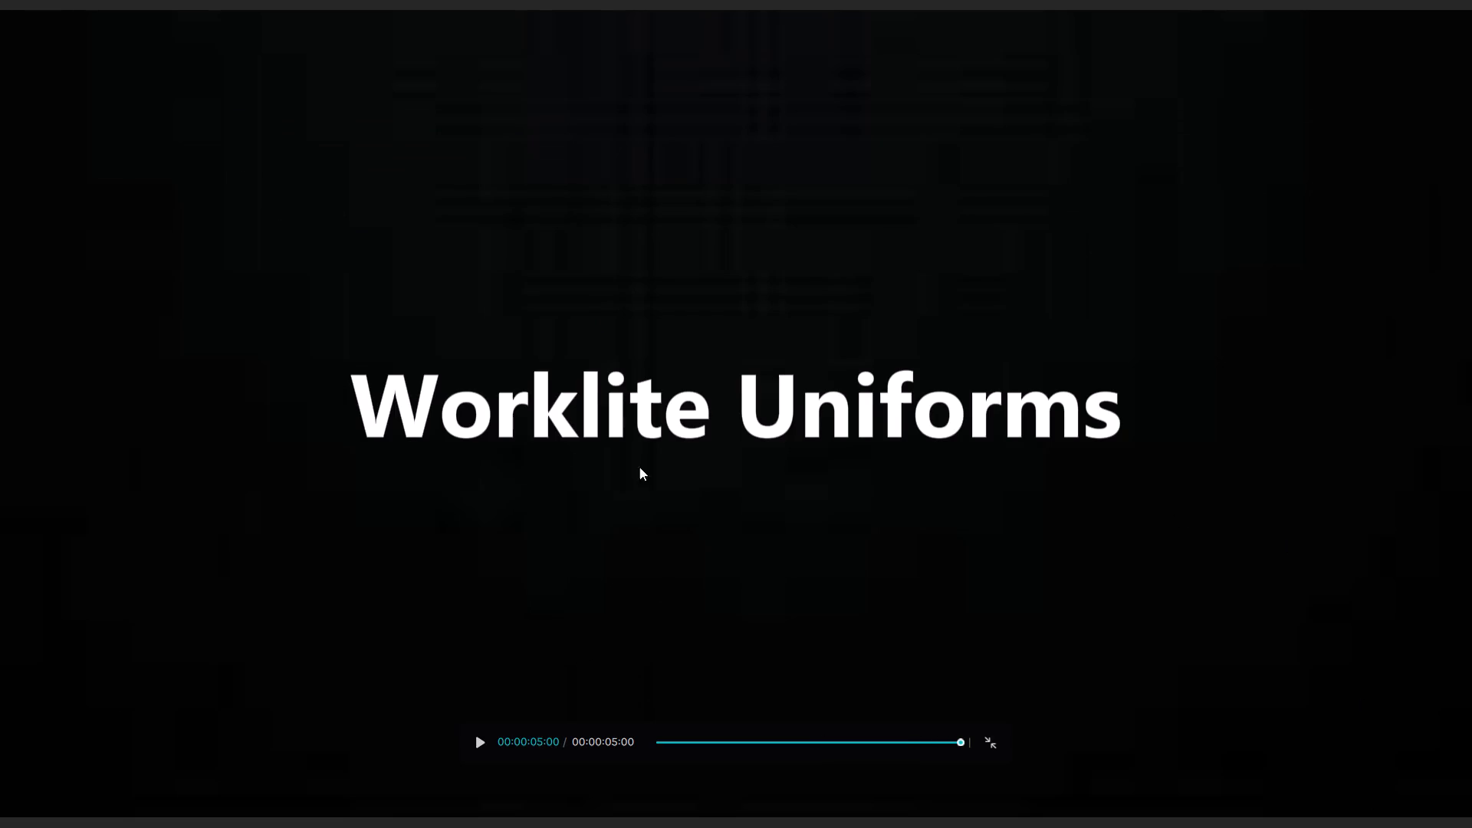
click(995, 738)
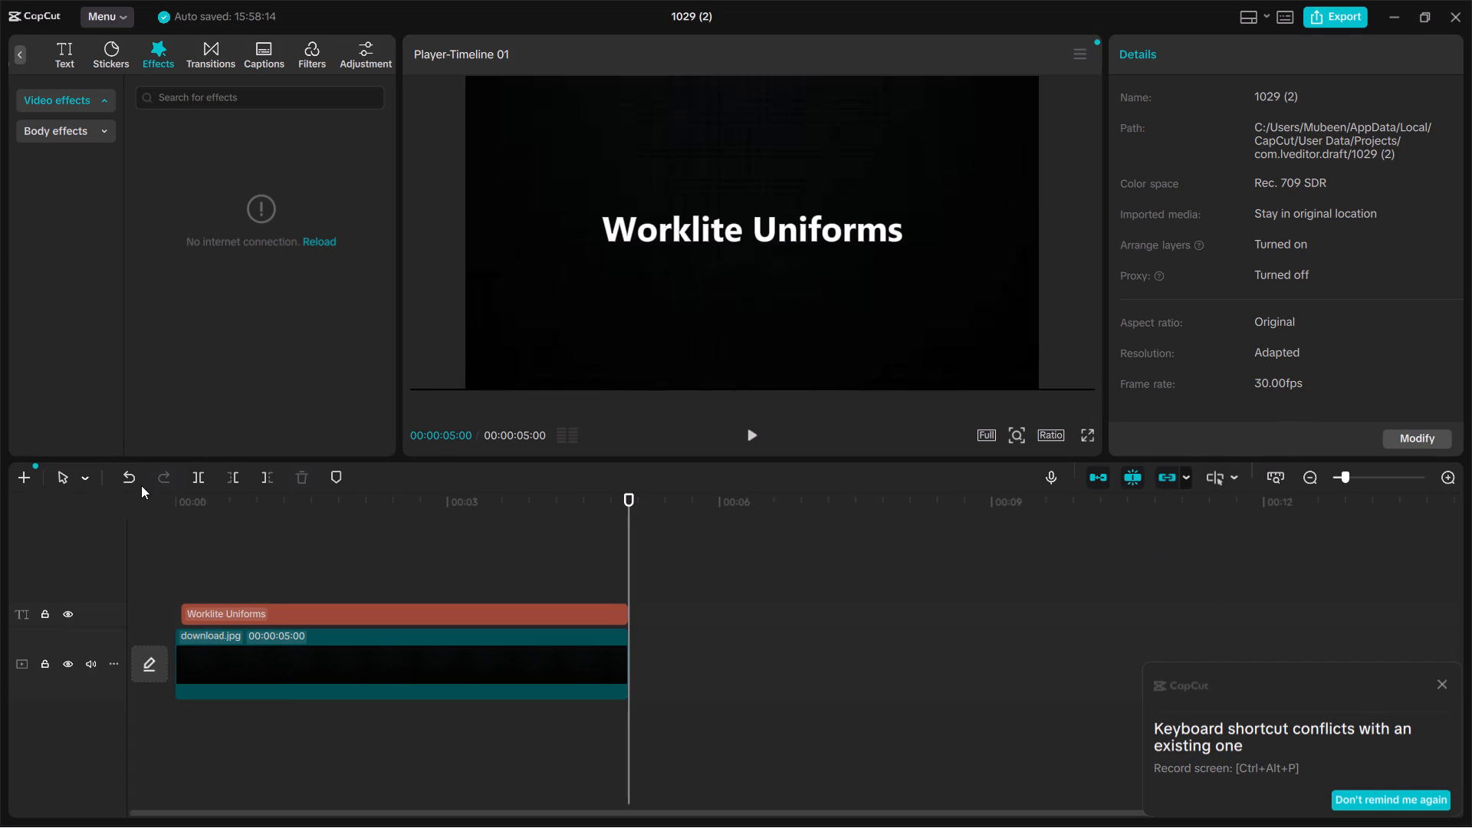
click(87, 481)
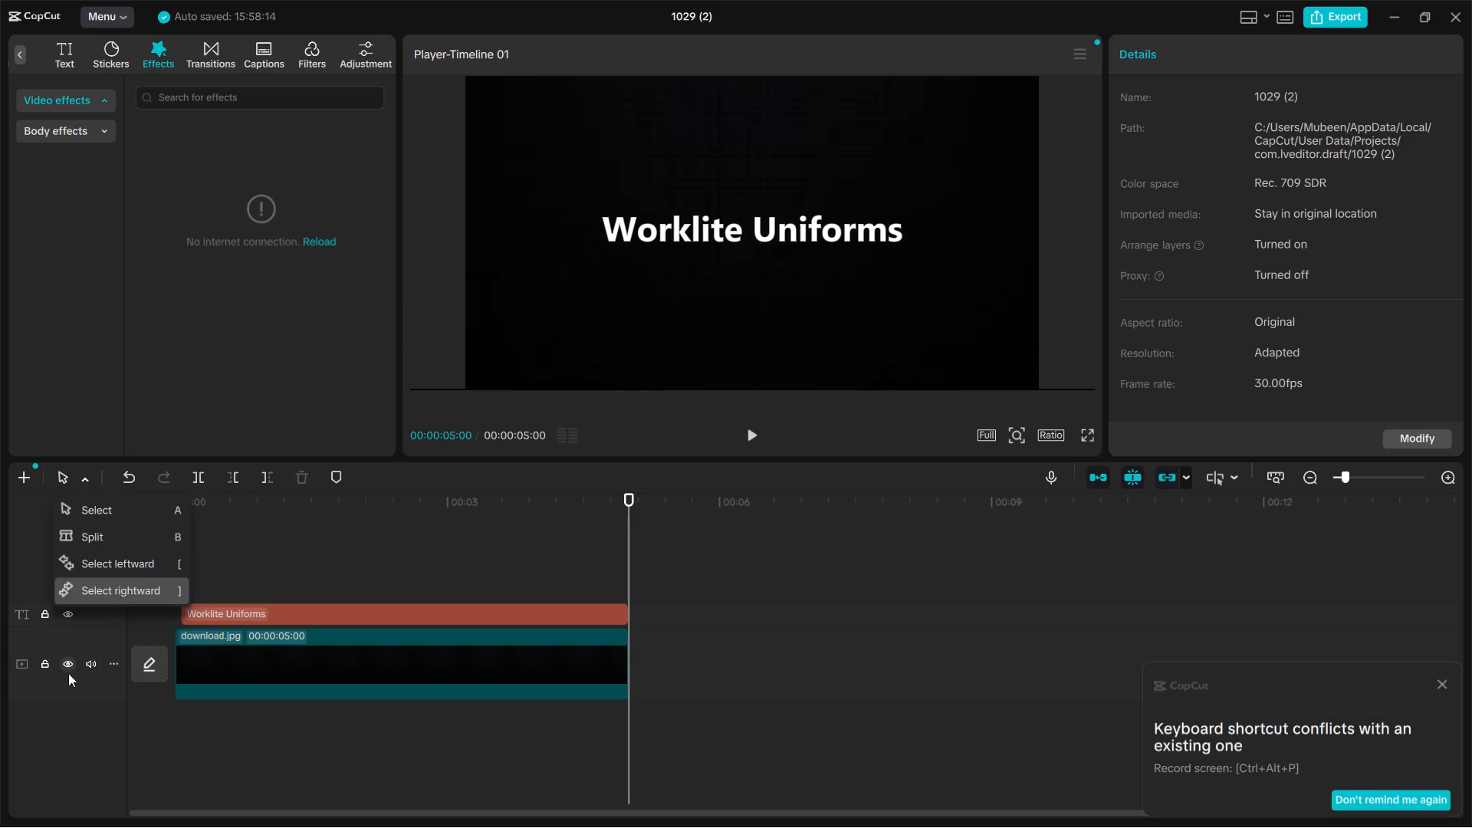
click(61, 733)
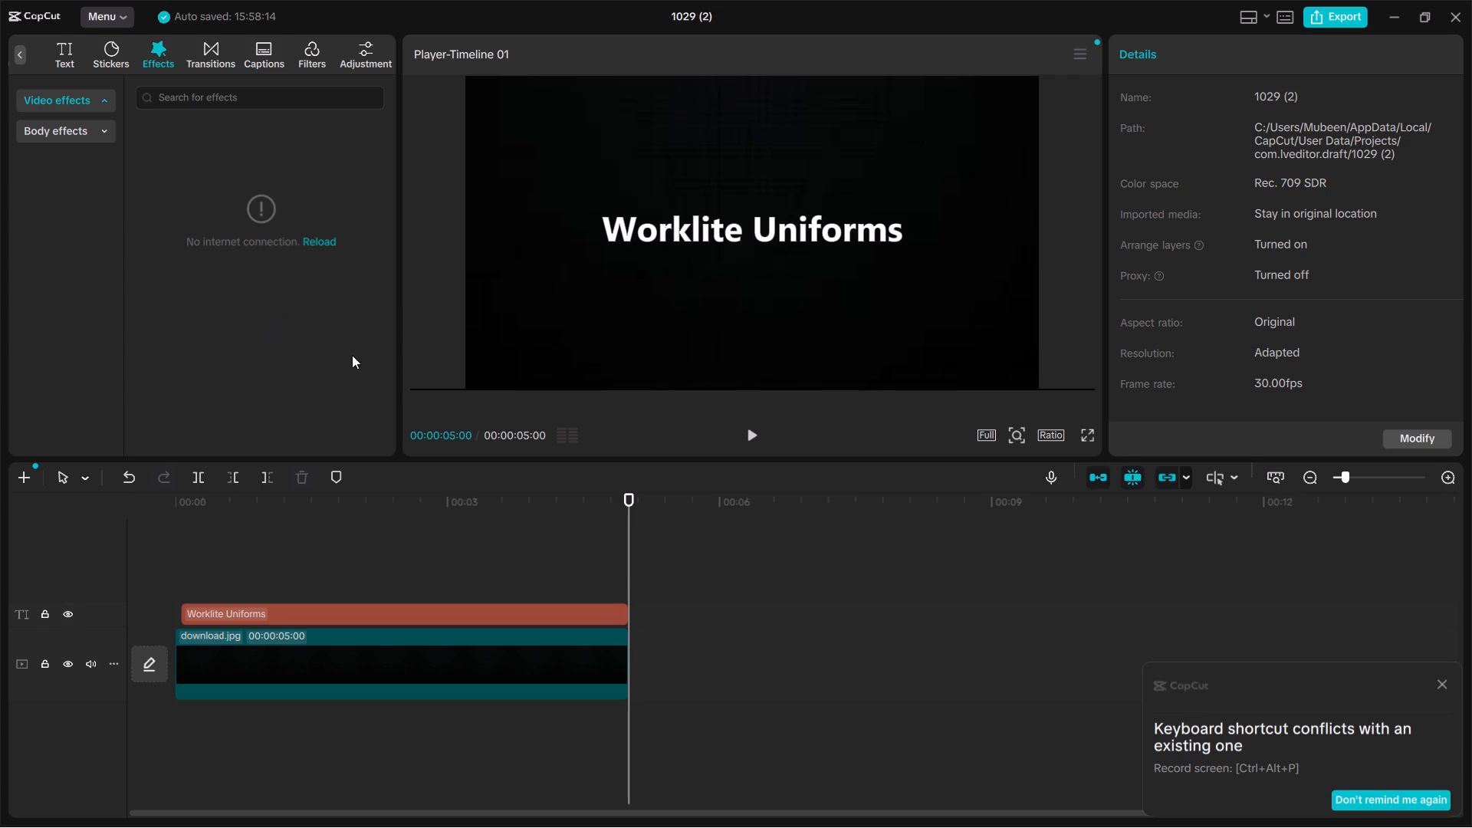
Replace the title text on the black background with "WORKLITE UNIFORMS" in capitals.
click(632, 238)
double_click(715, 222)
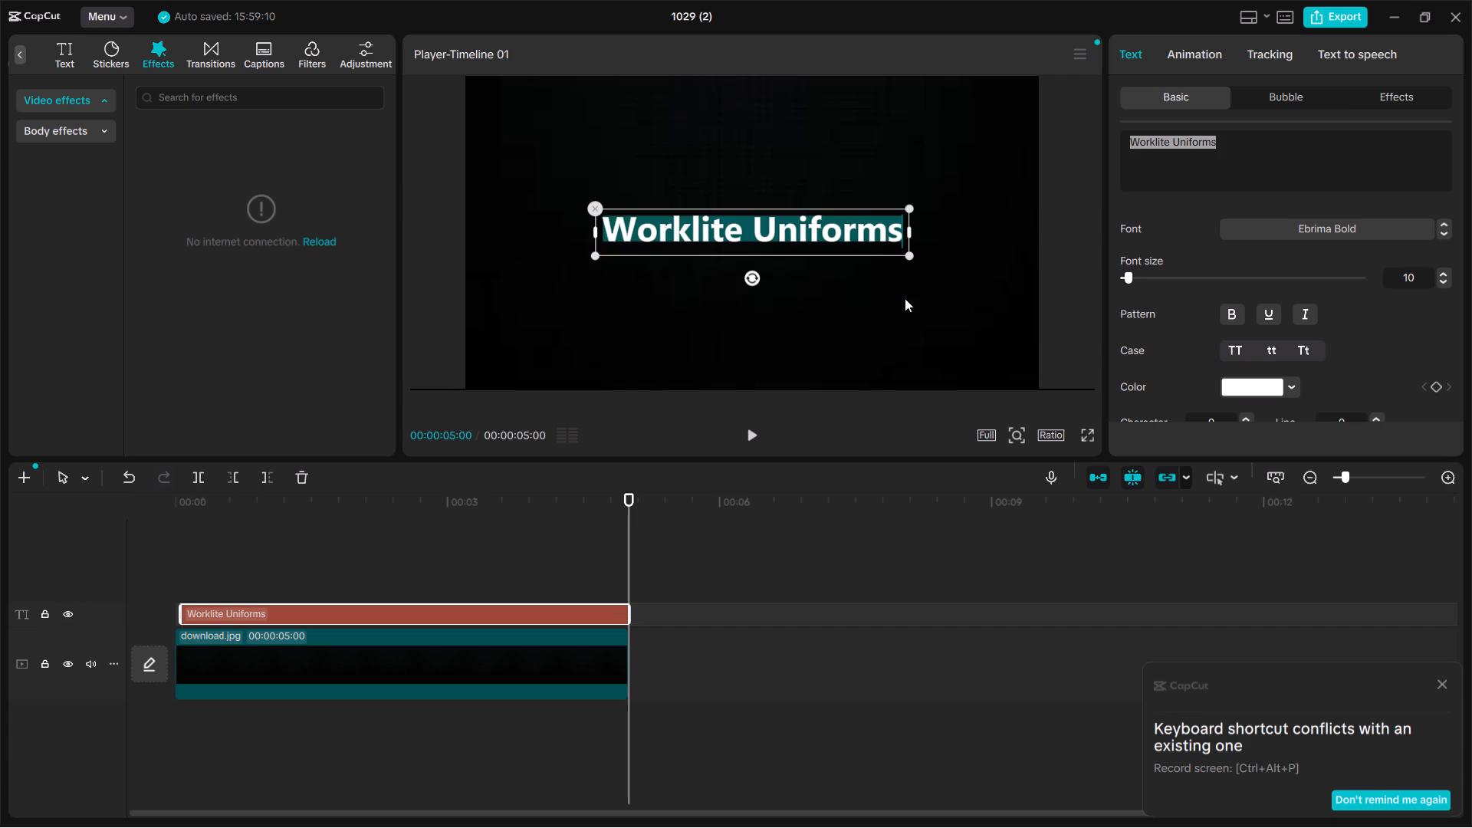
key(BackSpace)
key(BackSpace)
key(BackSpace)
click(867, 219)
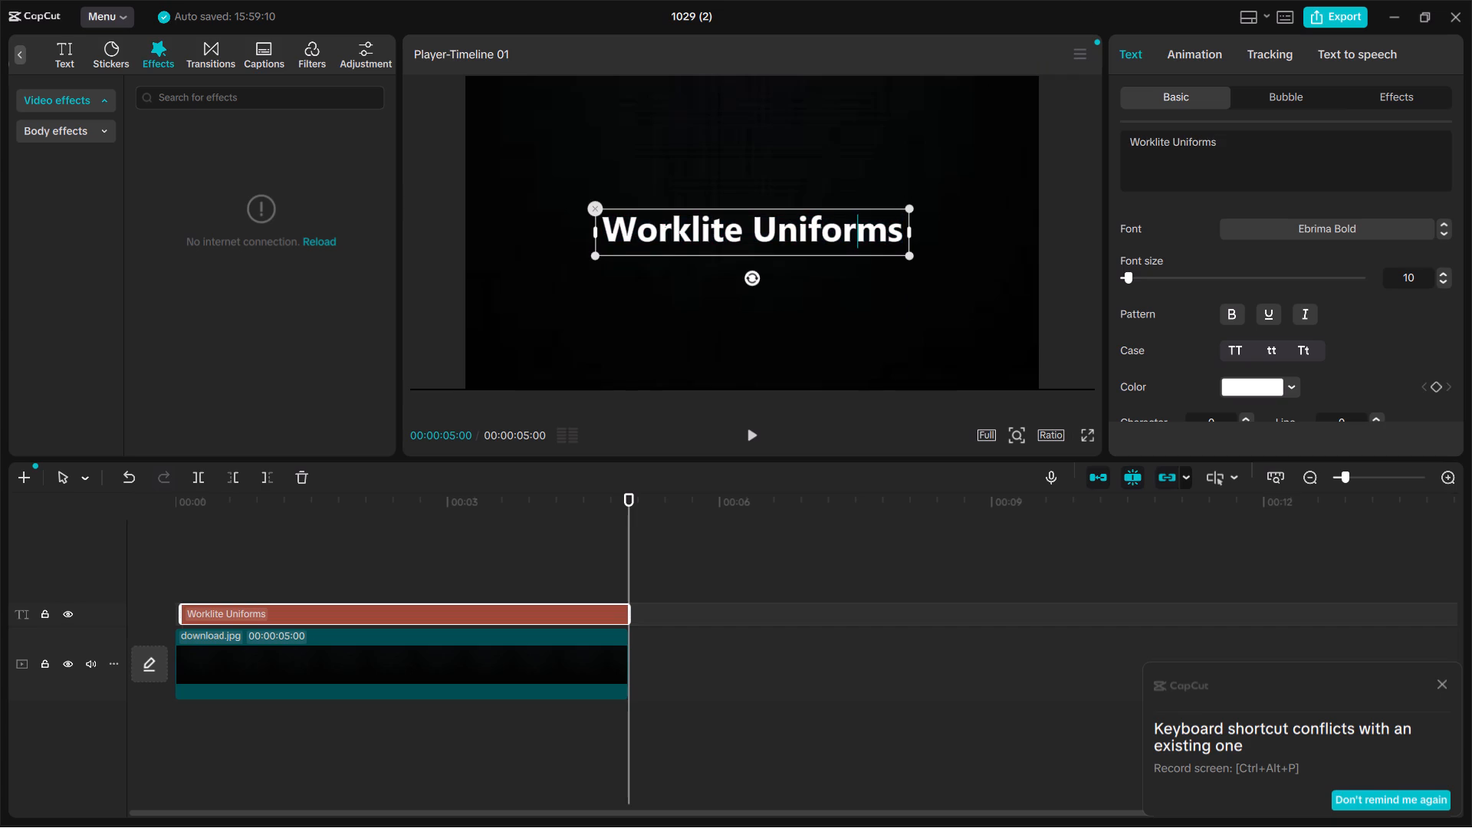
key(ctrl+a)
key(BackSpace)
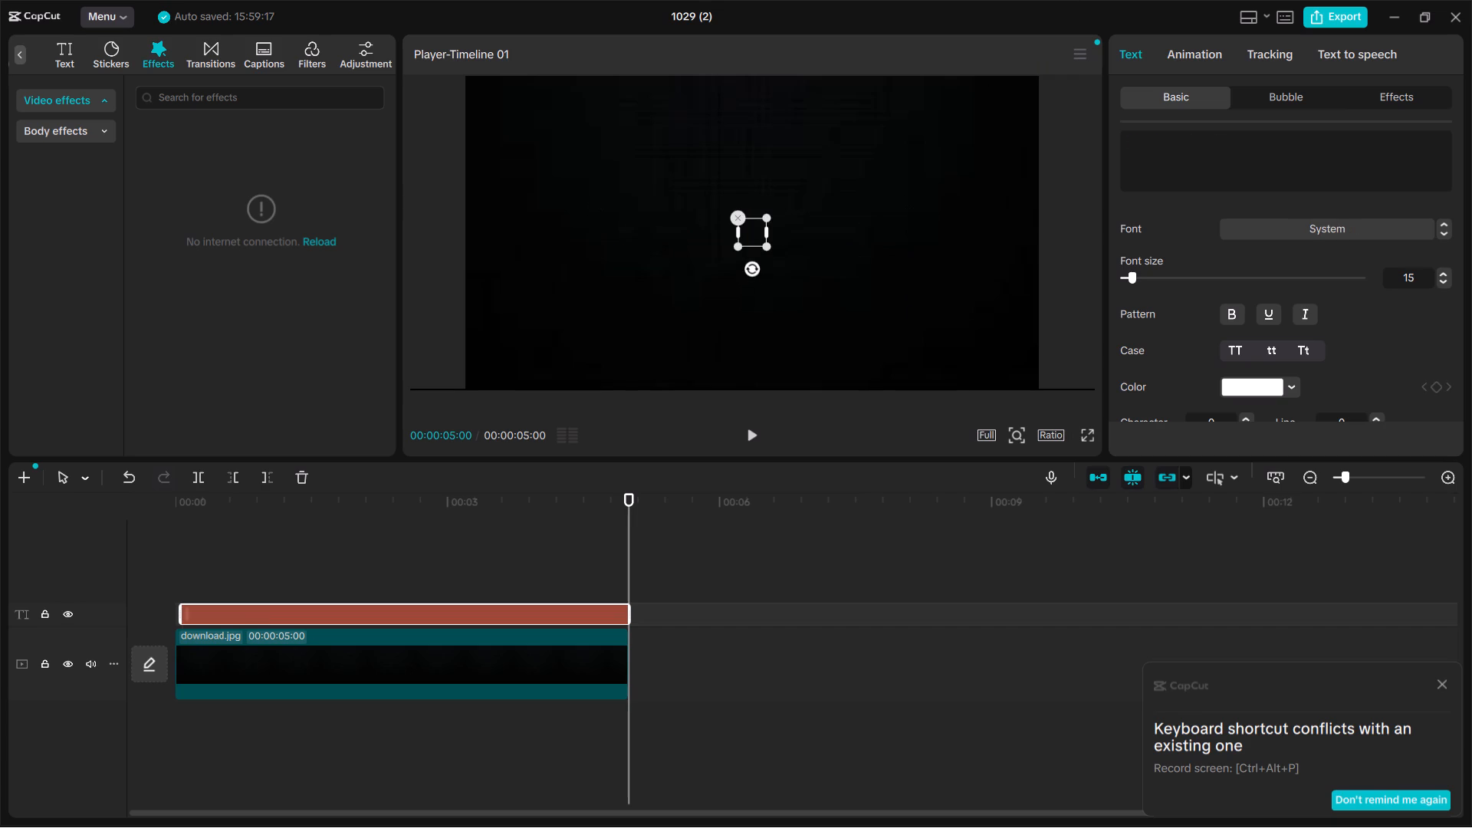
text(WO)
text(RKLITE UNIFORMS)
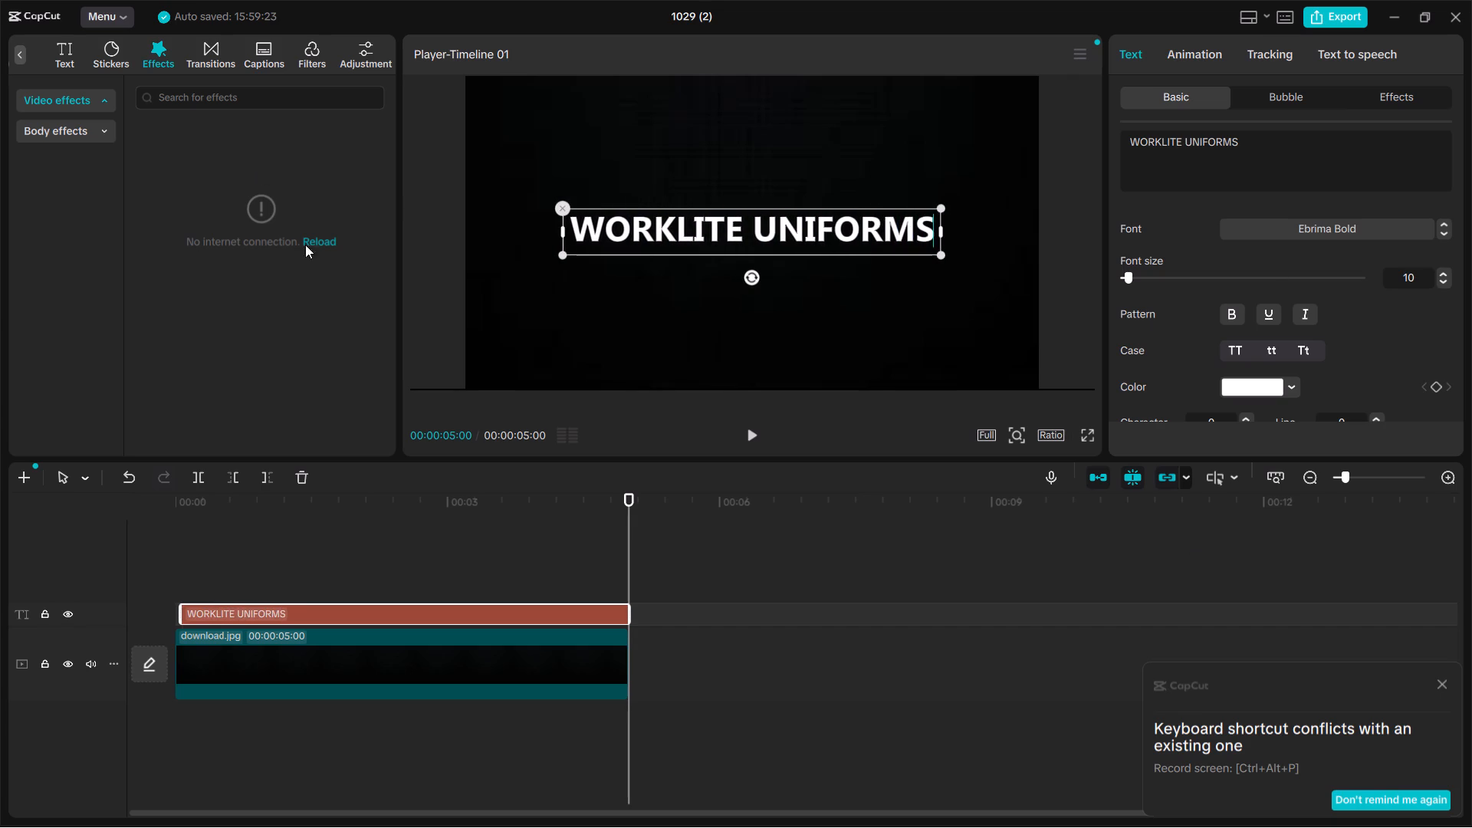
click(615, 281)
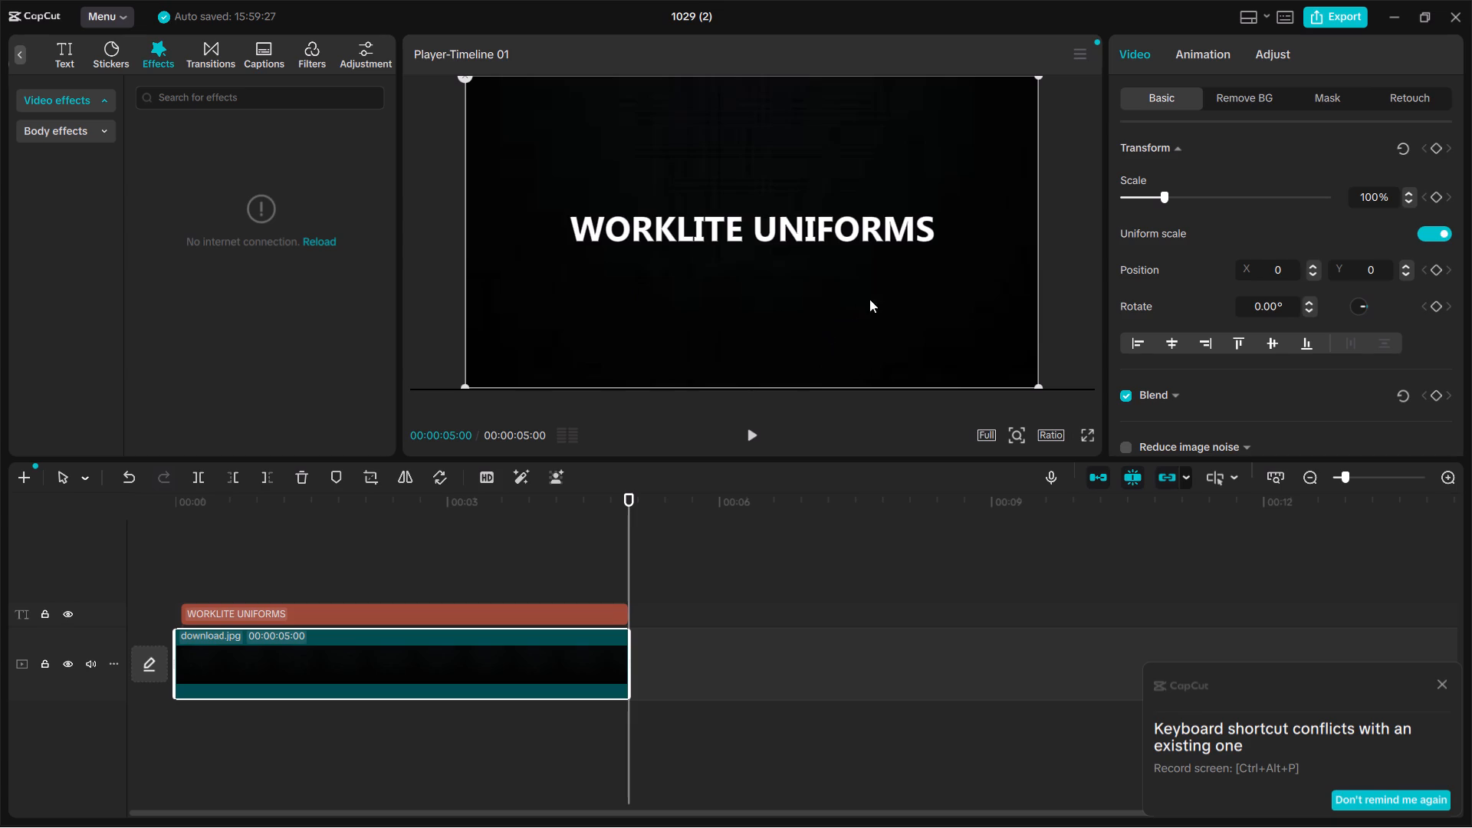
Set the "WORKLITE UNIFORMS" title's font size to 9.
click(834, 231)
click(508, 607)
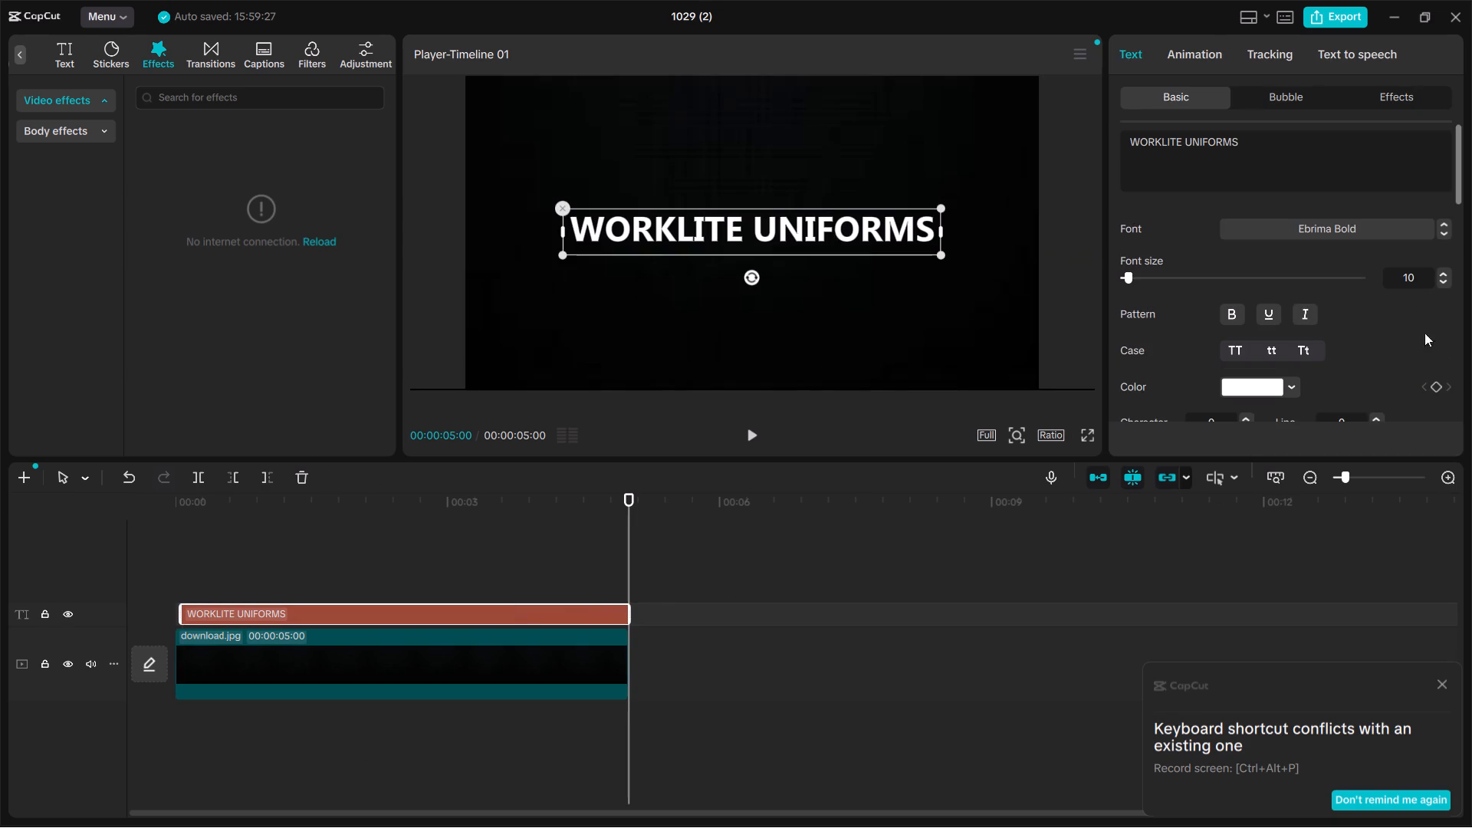
click(1441, 270)
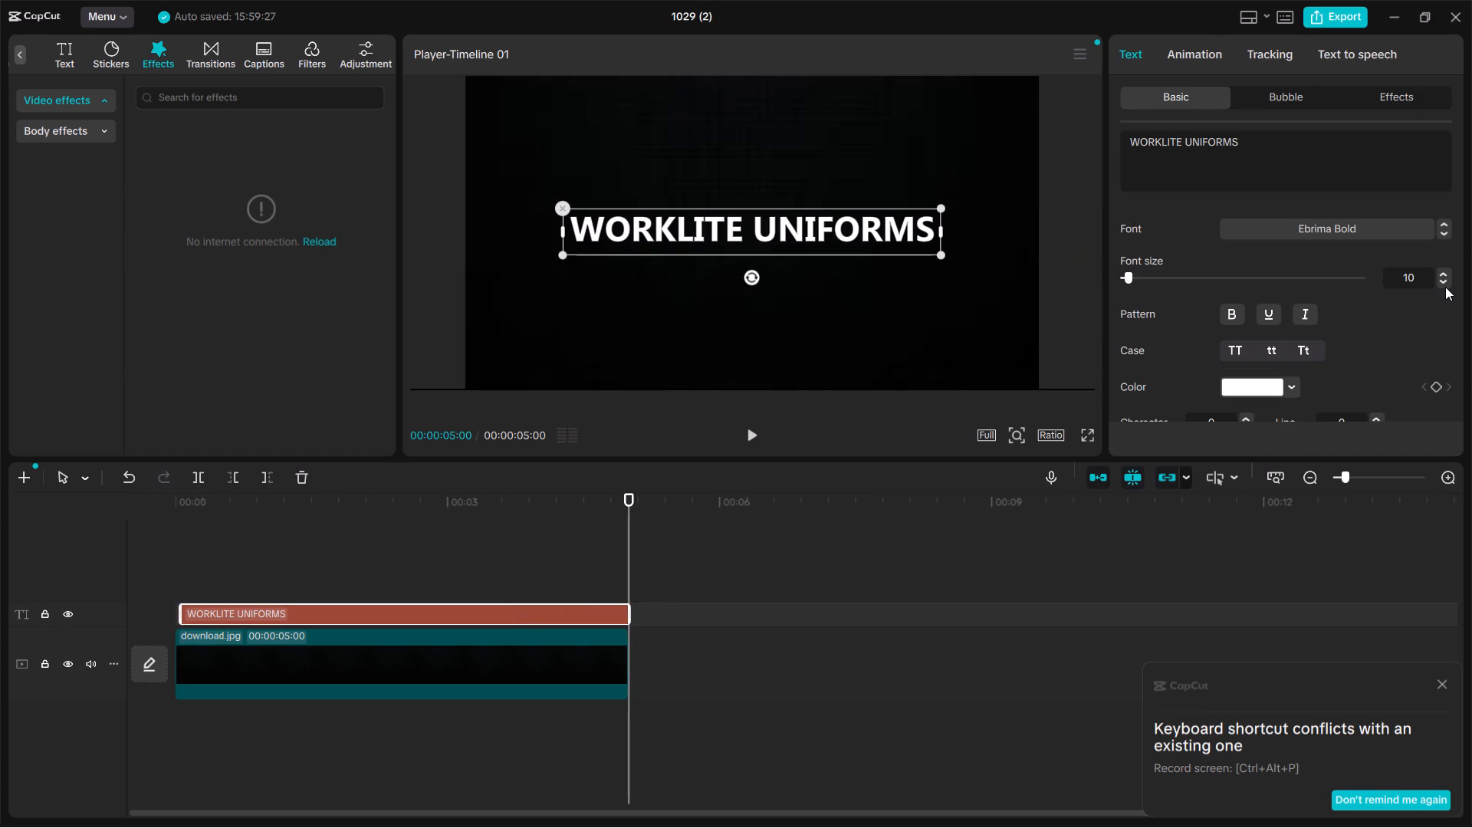
click(1445, 287)
click(1445, 281)
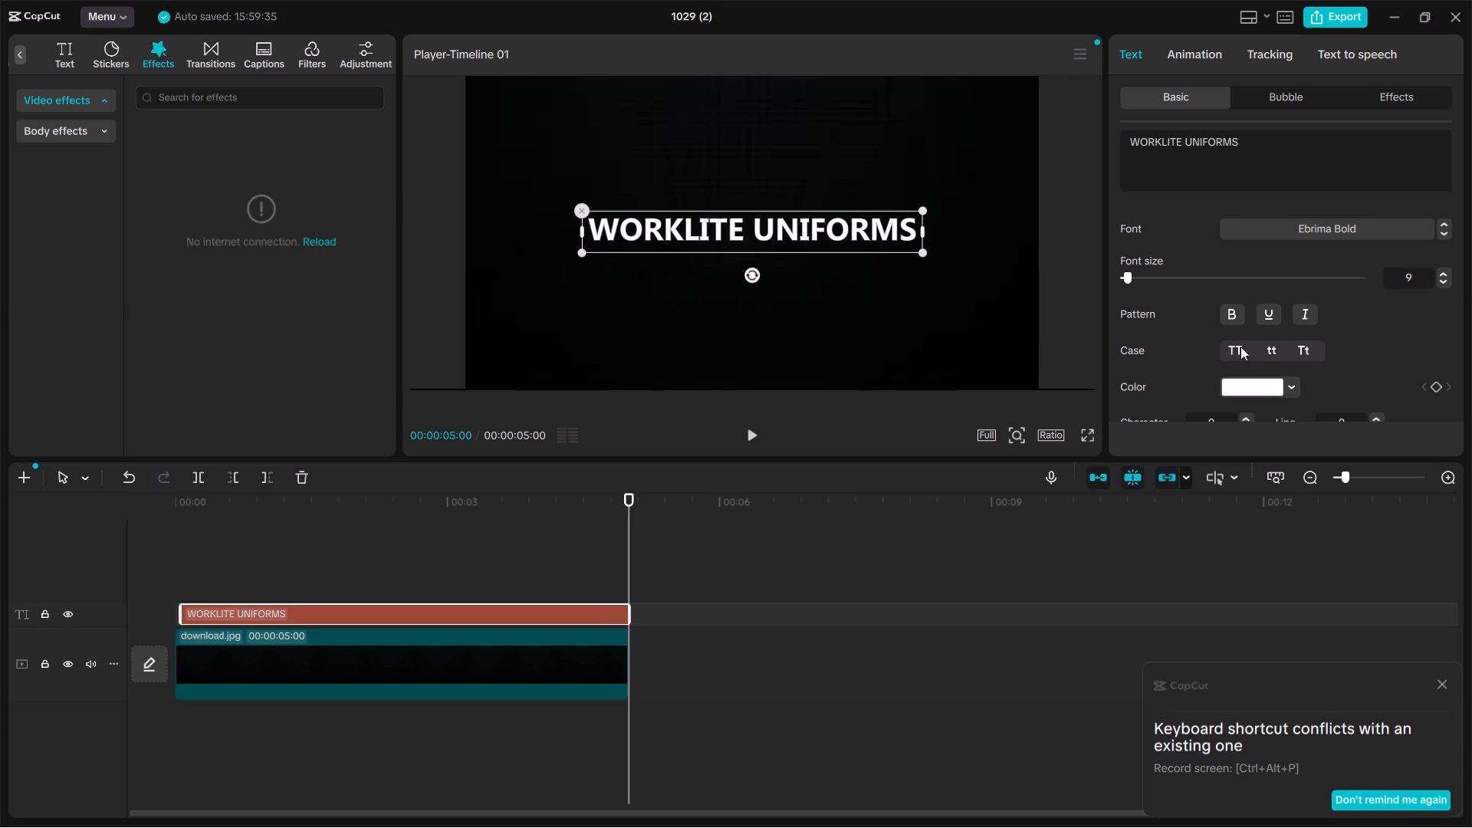
Change the "WORKLITE UNIFORMS" title's text colour to bright green, hex 00FF18.
scroll(1282, 354, down, 4)
scroll(1287, 320, up, 3)
click(1288, 299)
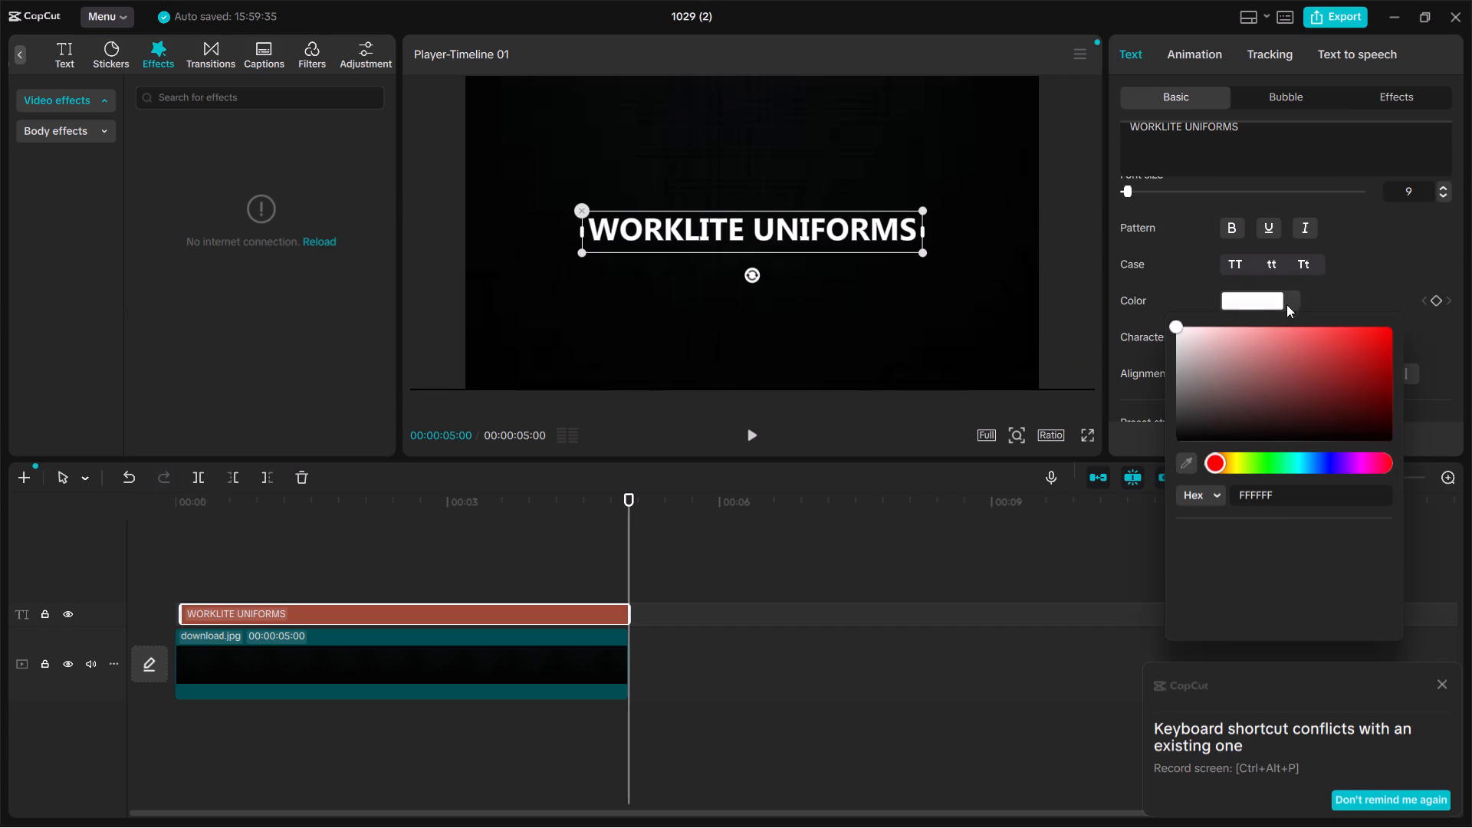
click(1251, 457)
drag(1257, 461, 1275, 460)
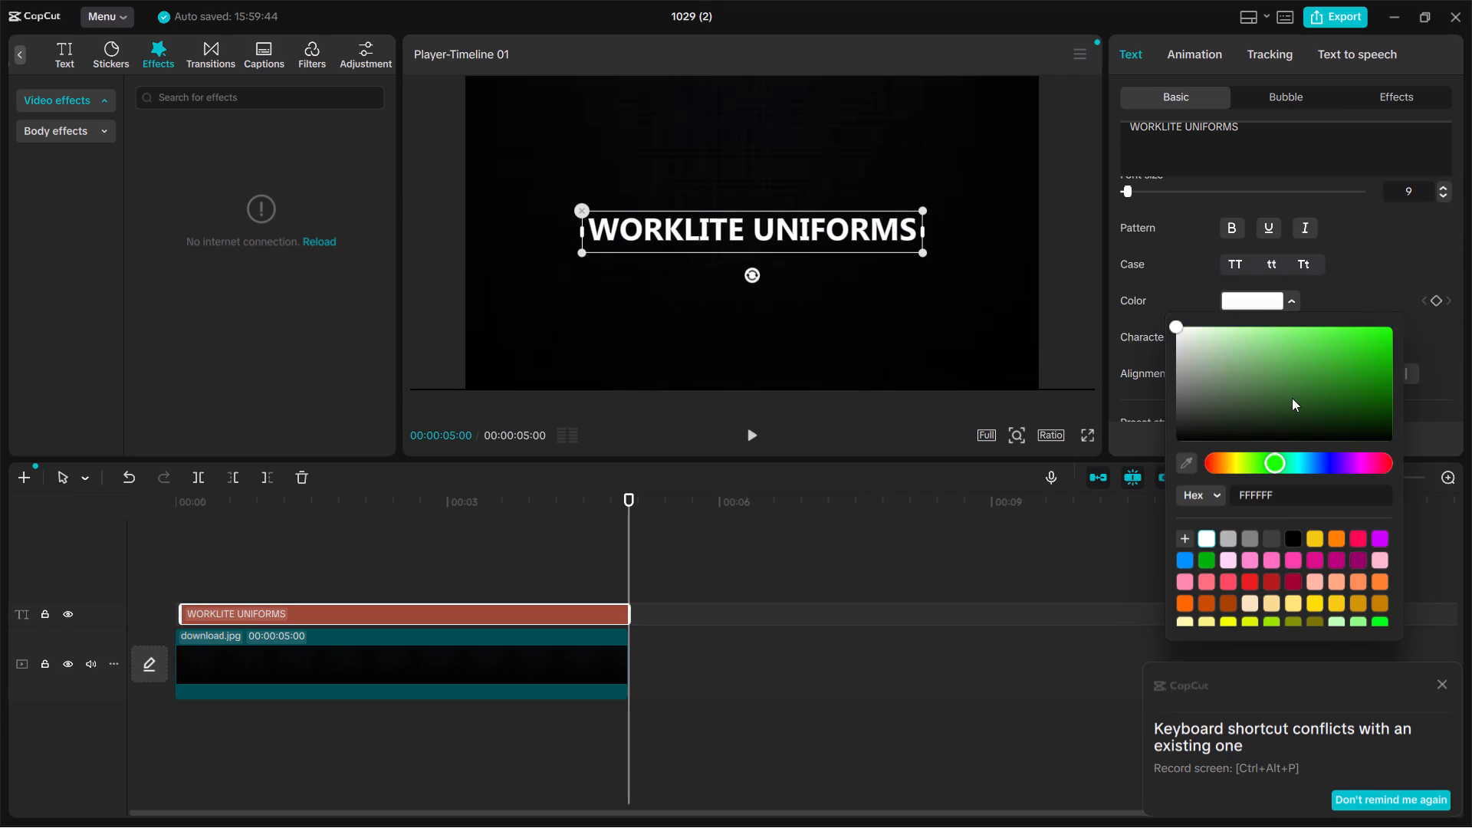
click(1315, 295)
click(1271, 297)
drag(1280, 356, 1442, 324)
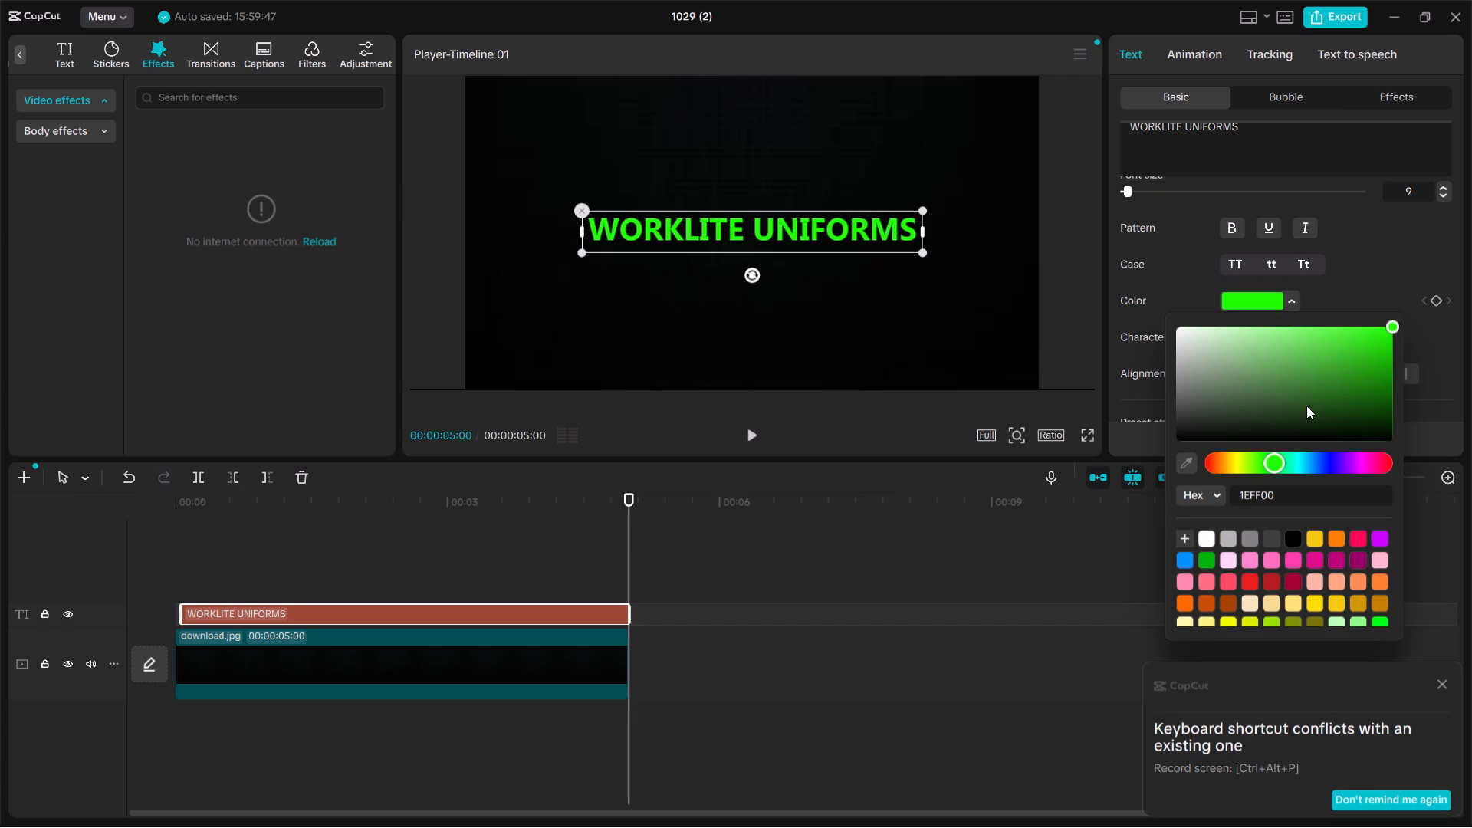
scroll(1339, 551, down, 1)
click(1376, 550)
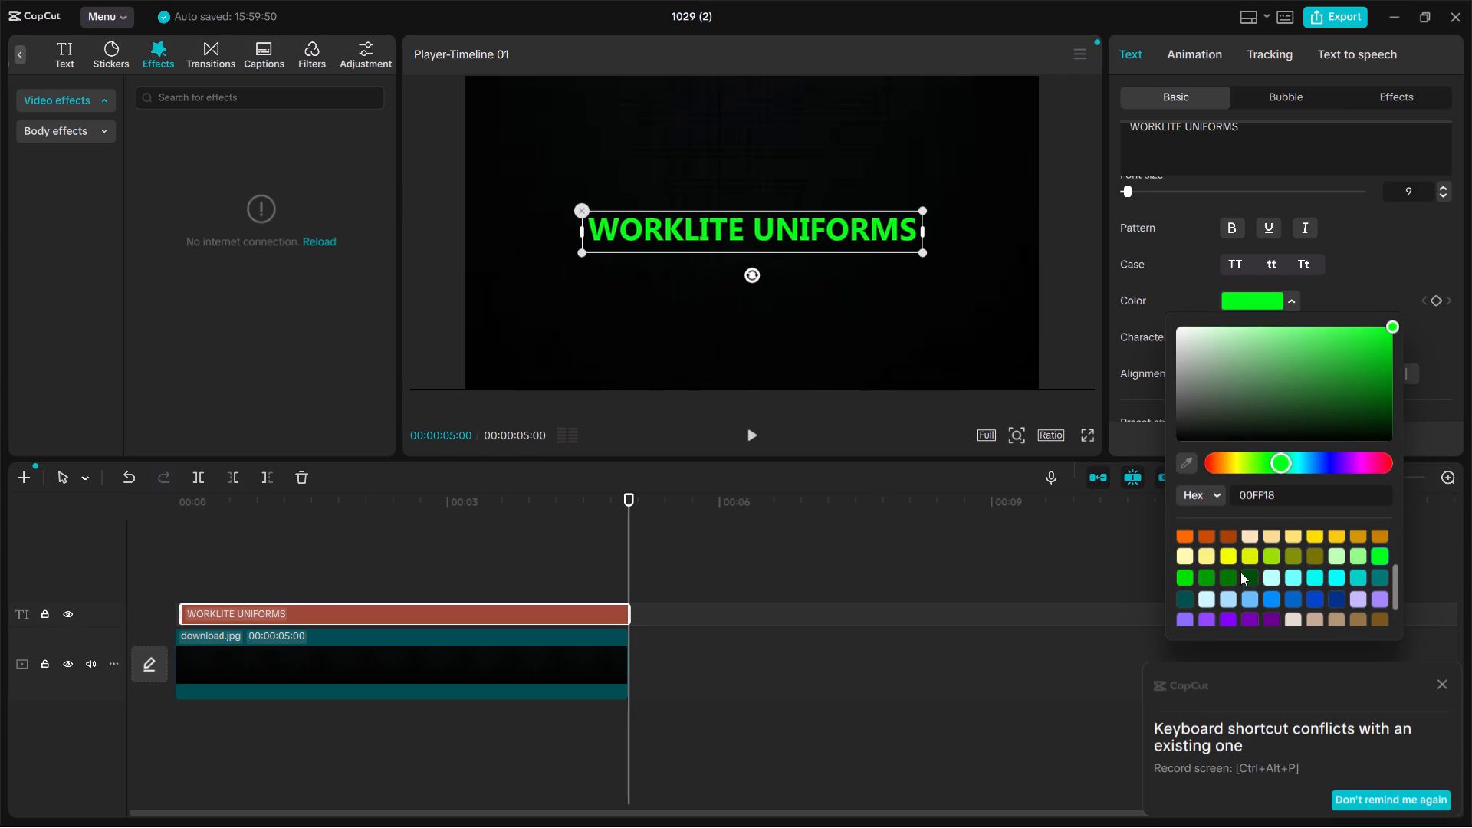
click(1182, 572)
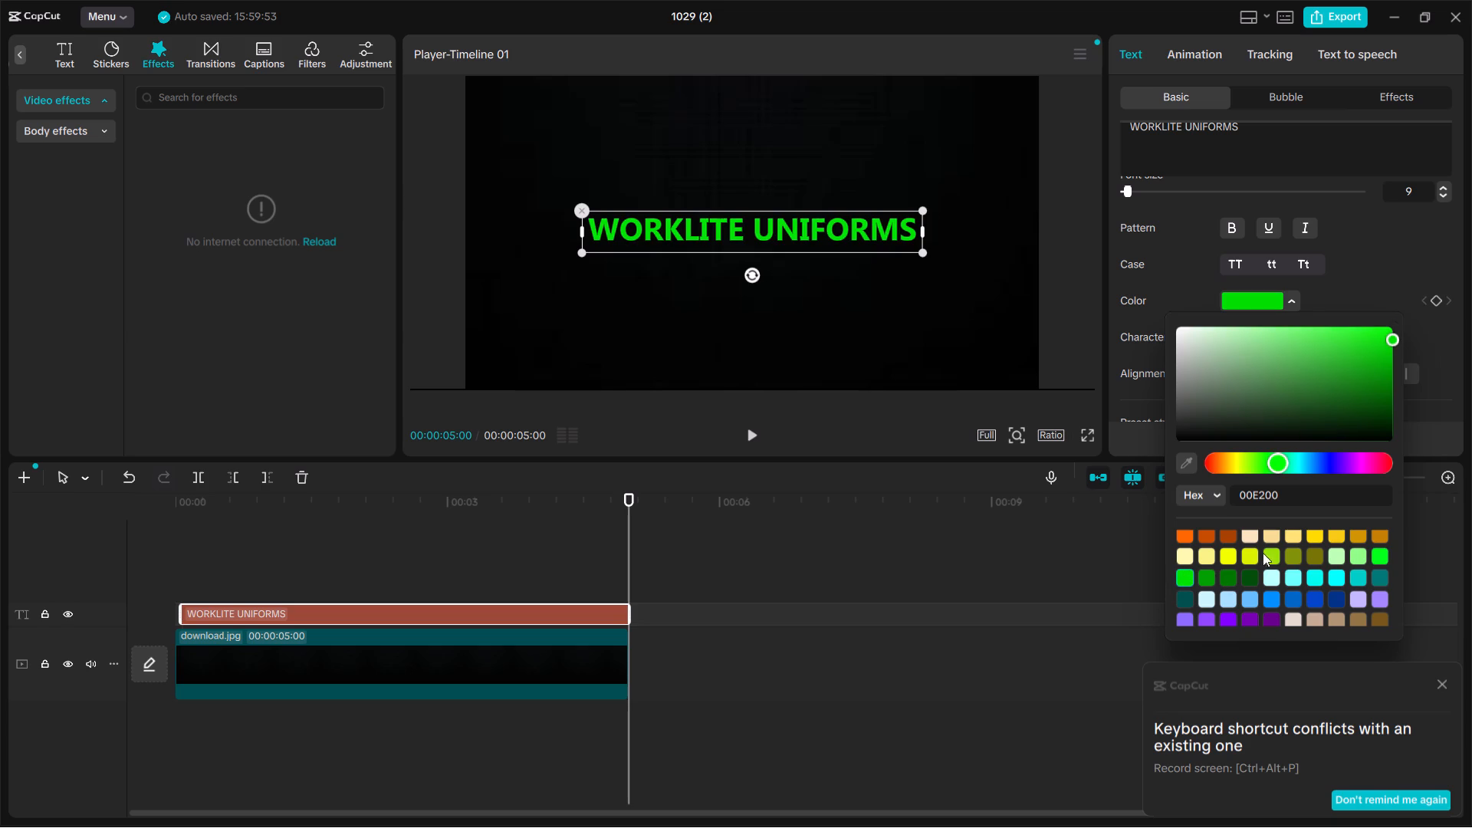
click(1374, 552)
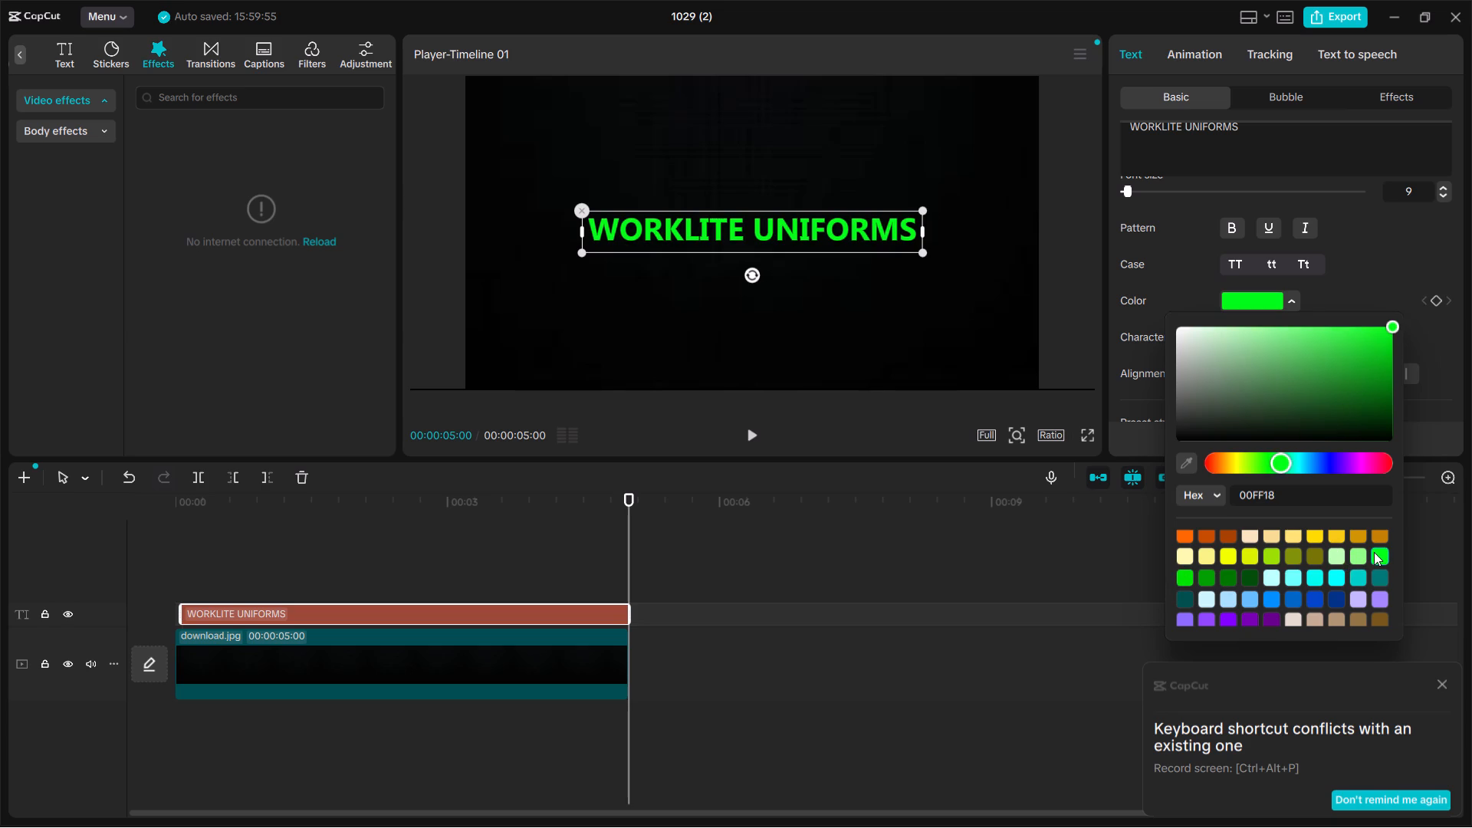
click(953, 689)
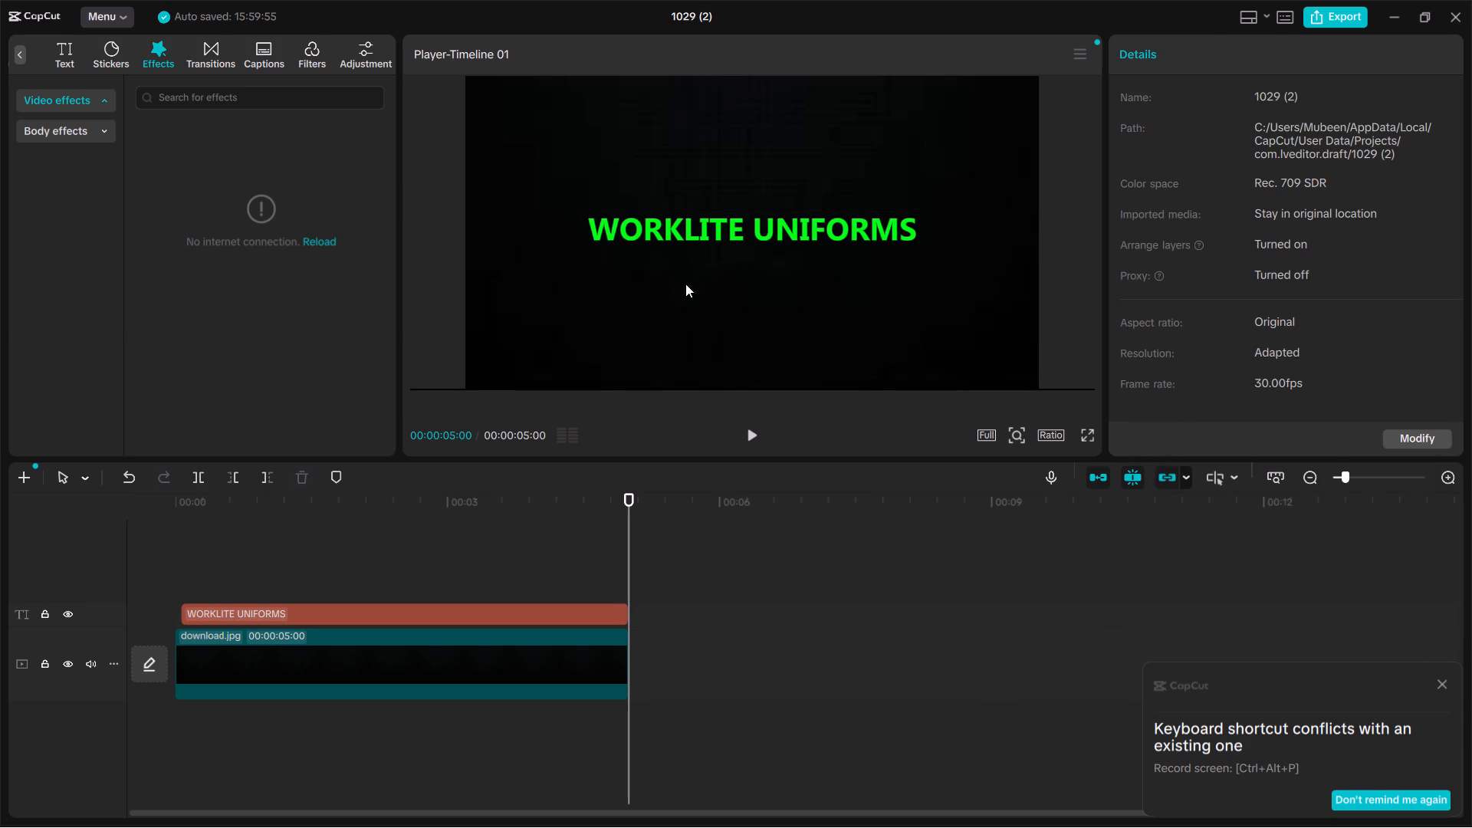
Look through the title's text settings and try to reload its animation presets.
click(730, 222)
scroll(1296, 311, down, 2)
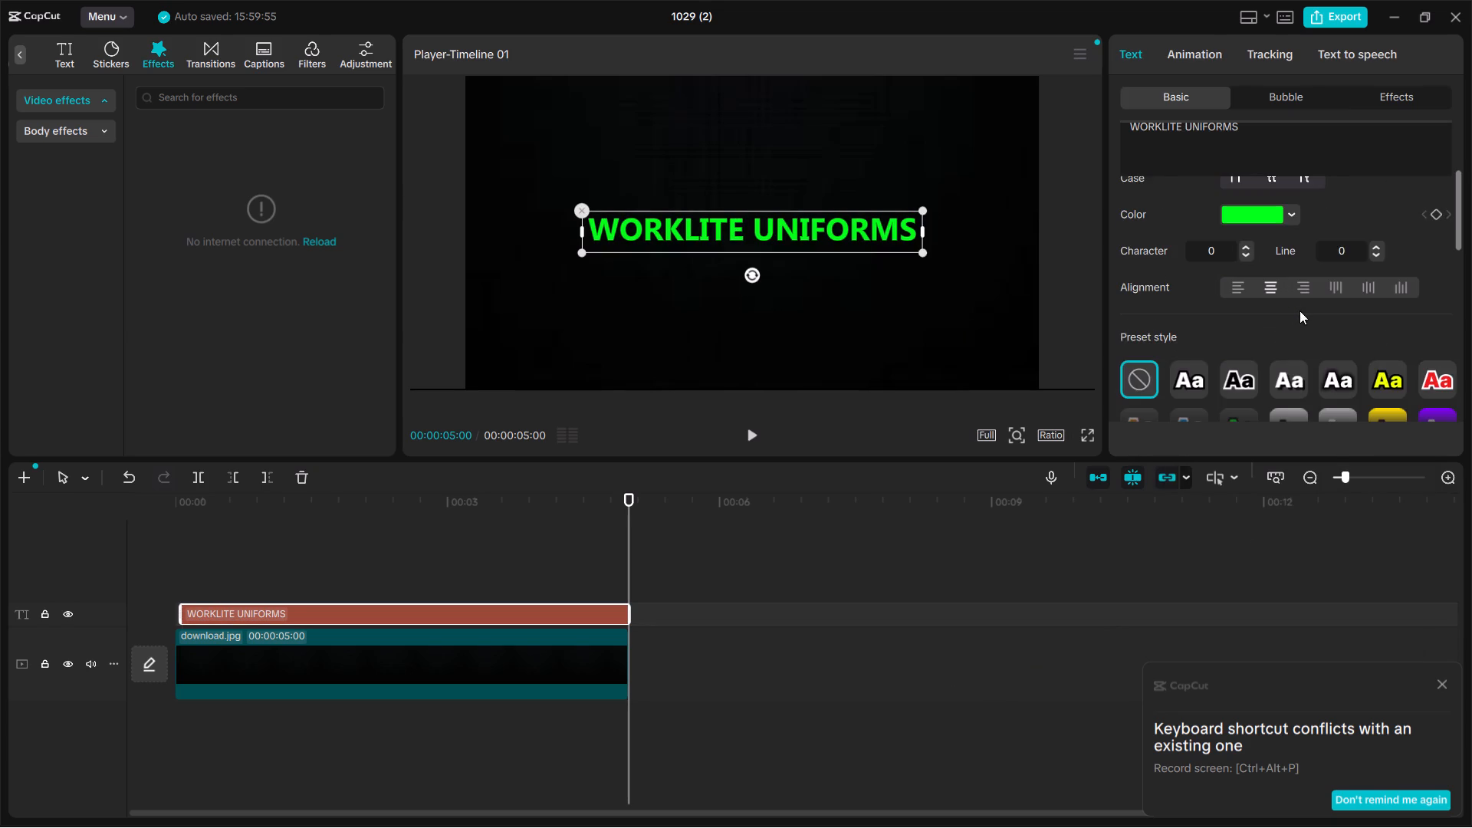
scroll(1319, 303, down, 4)
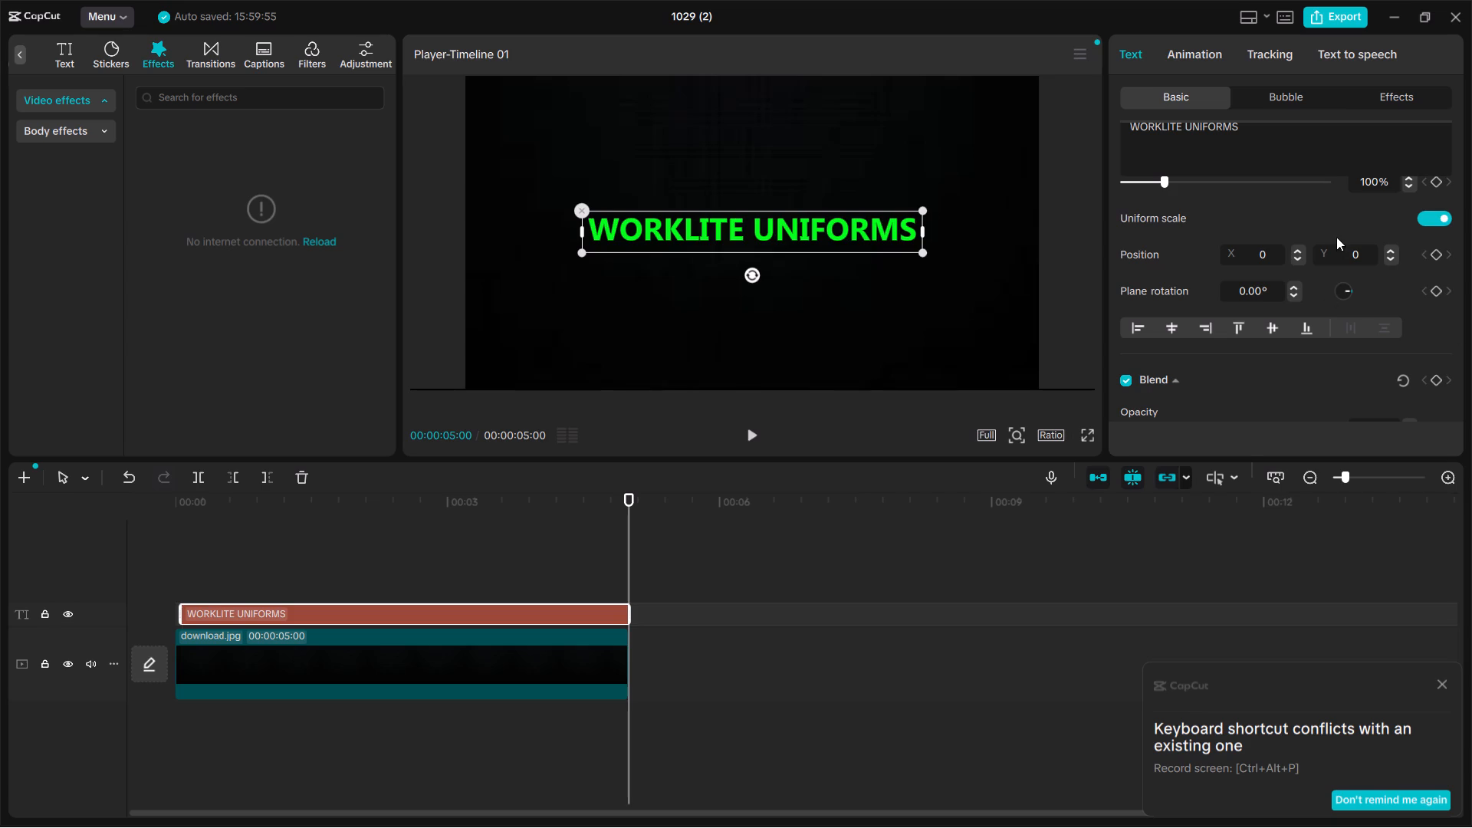
scroll(1326, 219, down, 2)
click(1175, 45)
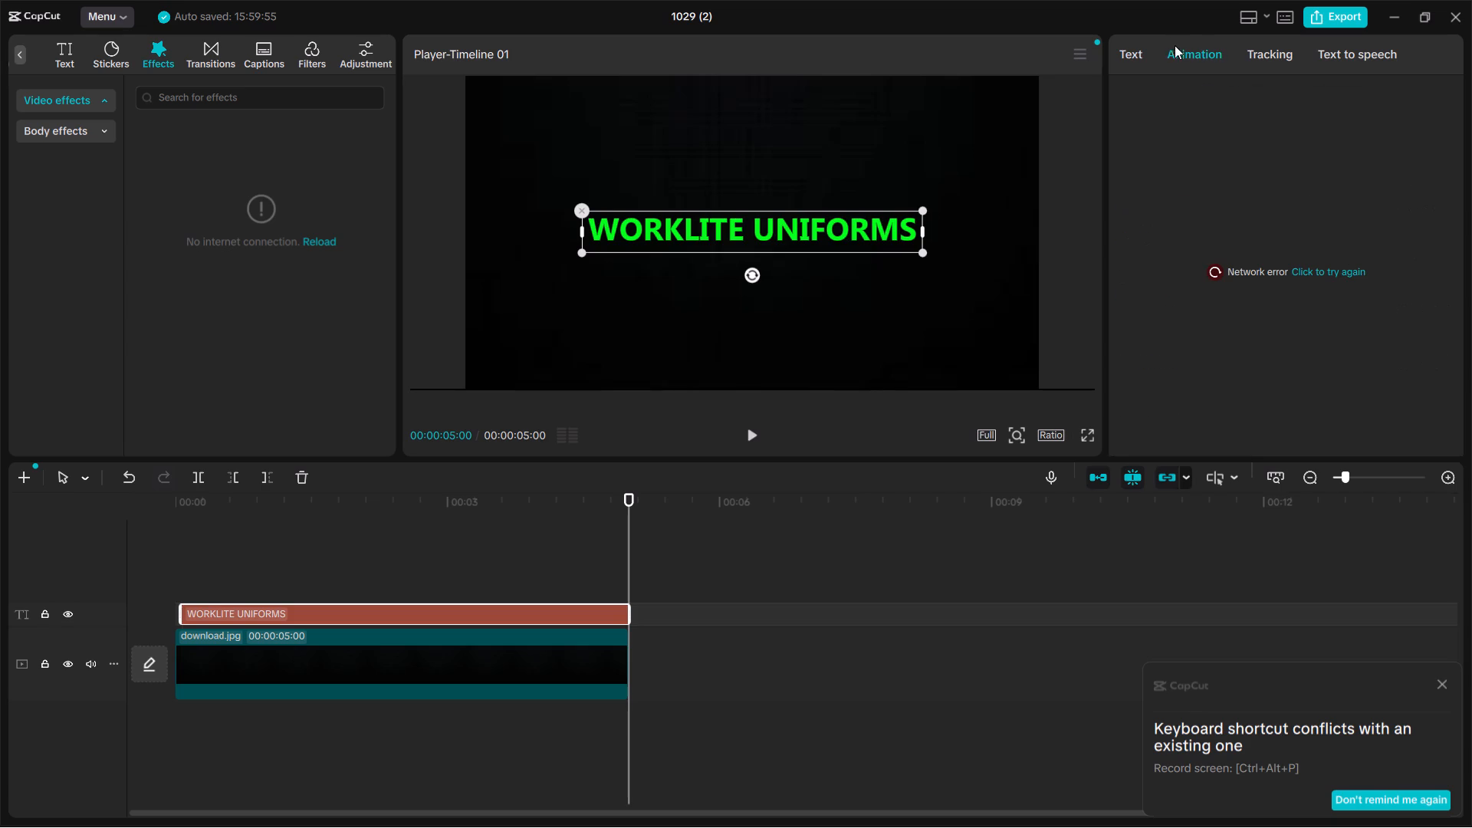
click(1253, 268)
click(1329, 268)
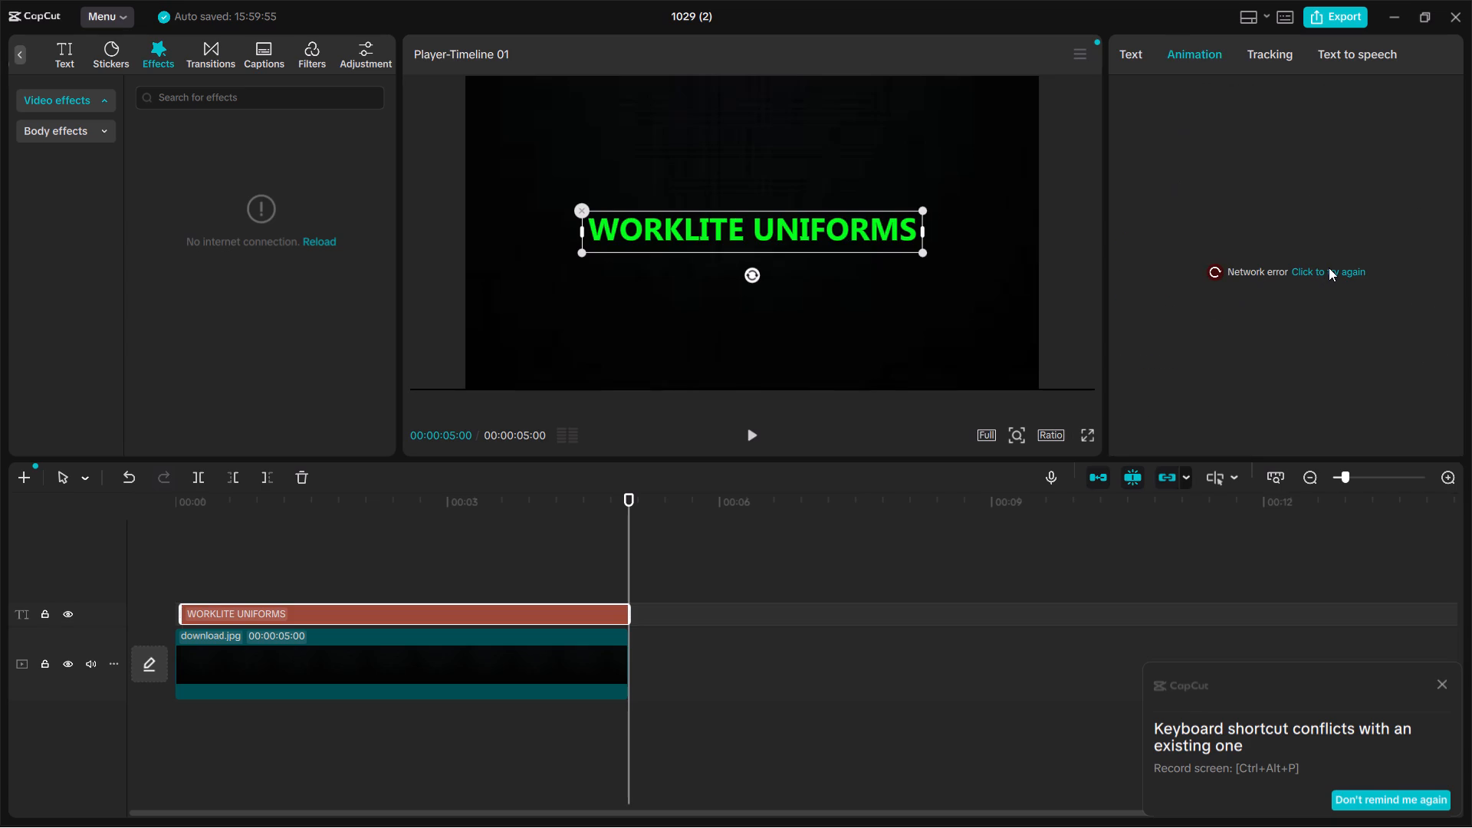
triple_click(1329, 268)
triple_click(1330, 270)
triple_click(1330, 270)
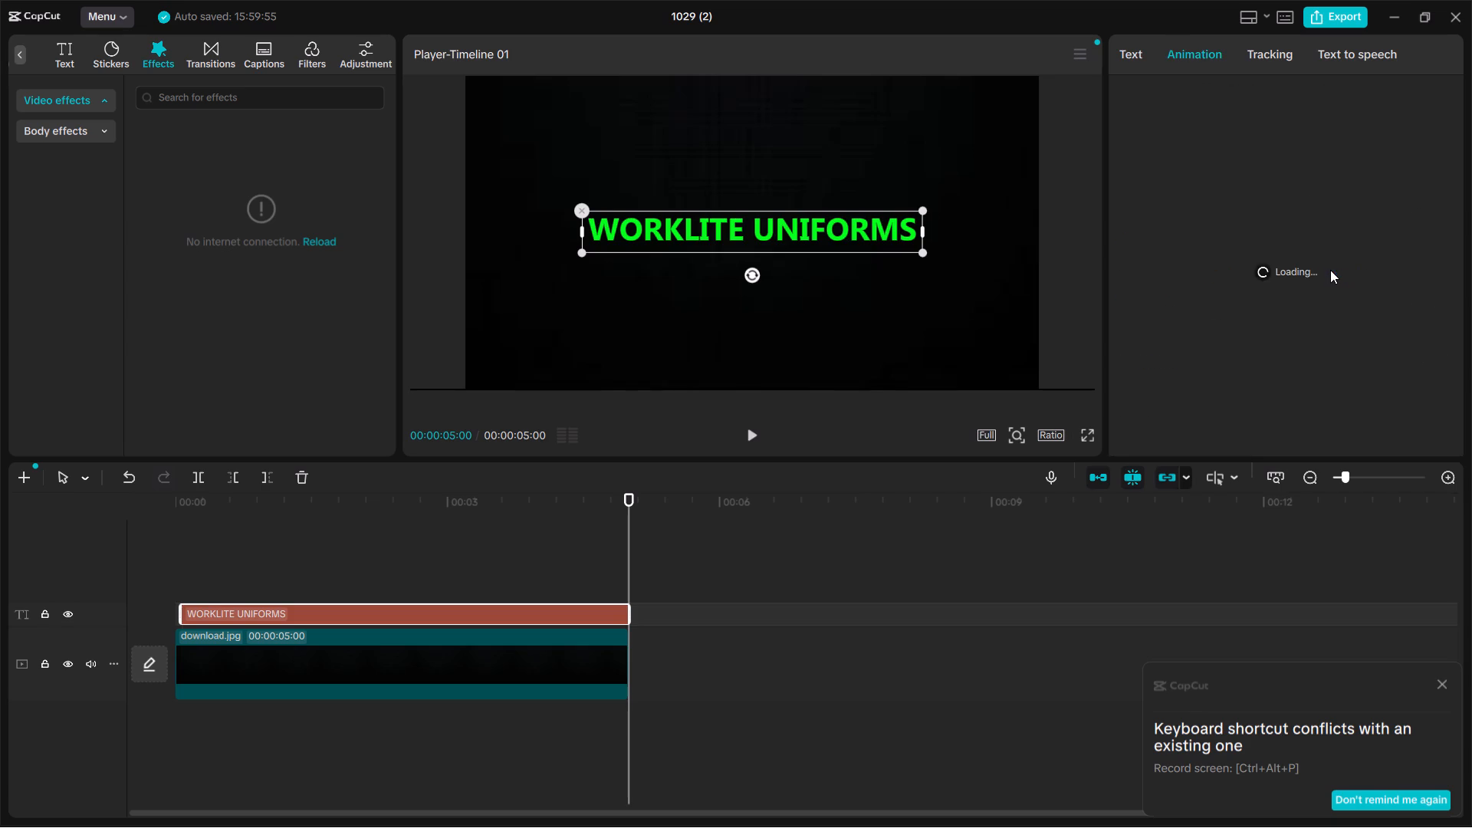
triple_click(1330, 270)
click(1330, 271)
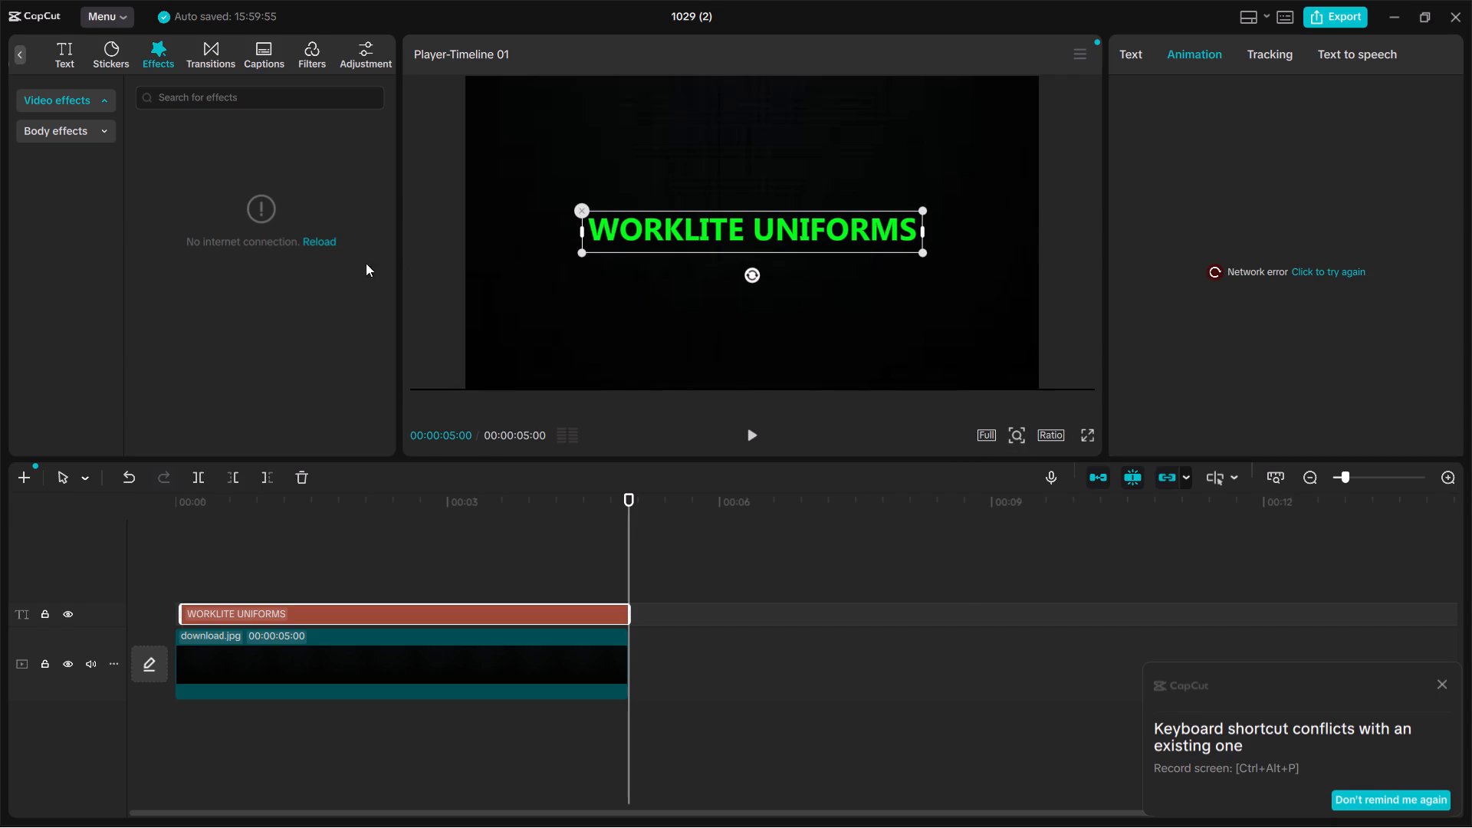
Try to reload the video effects library.
click(324, 225)
click(324, 235)
triple_click(320, 238)
Move the playhead back to the timeline start at 00:00:00:00.
click(248, 780)
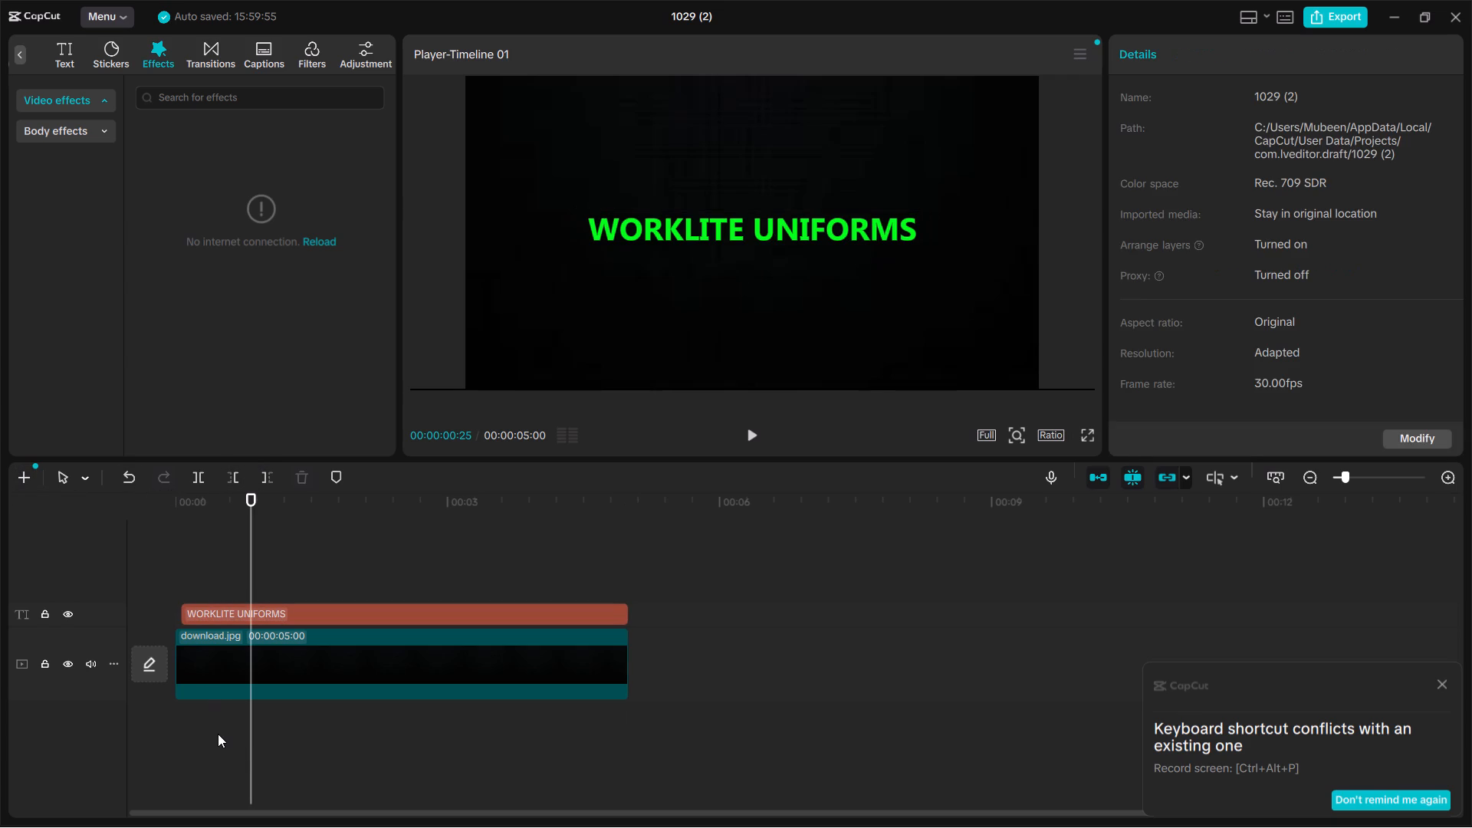
drag(280, 740, 177, 744)
drag(248, 731, 86, 727)
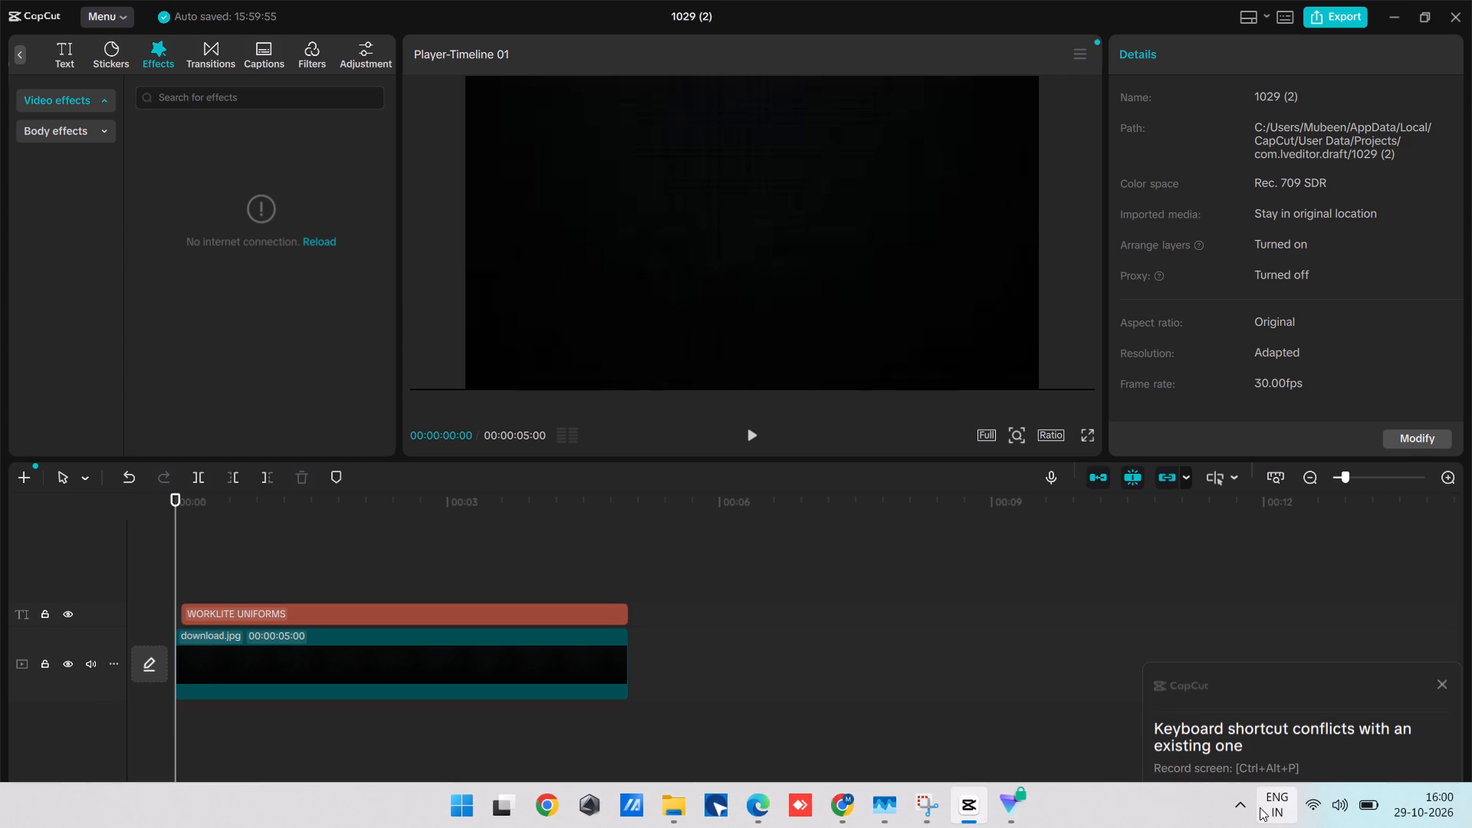
Open Proton VPN from the system tray and change to a different free server.
click(1234, 812)
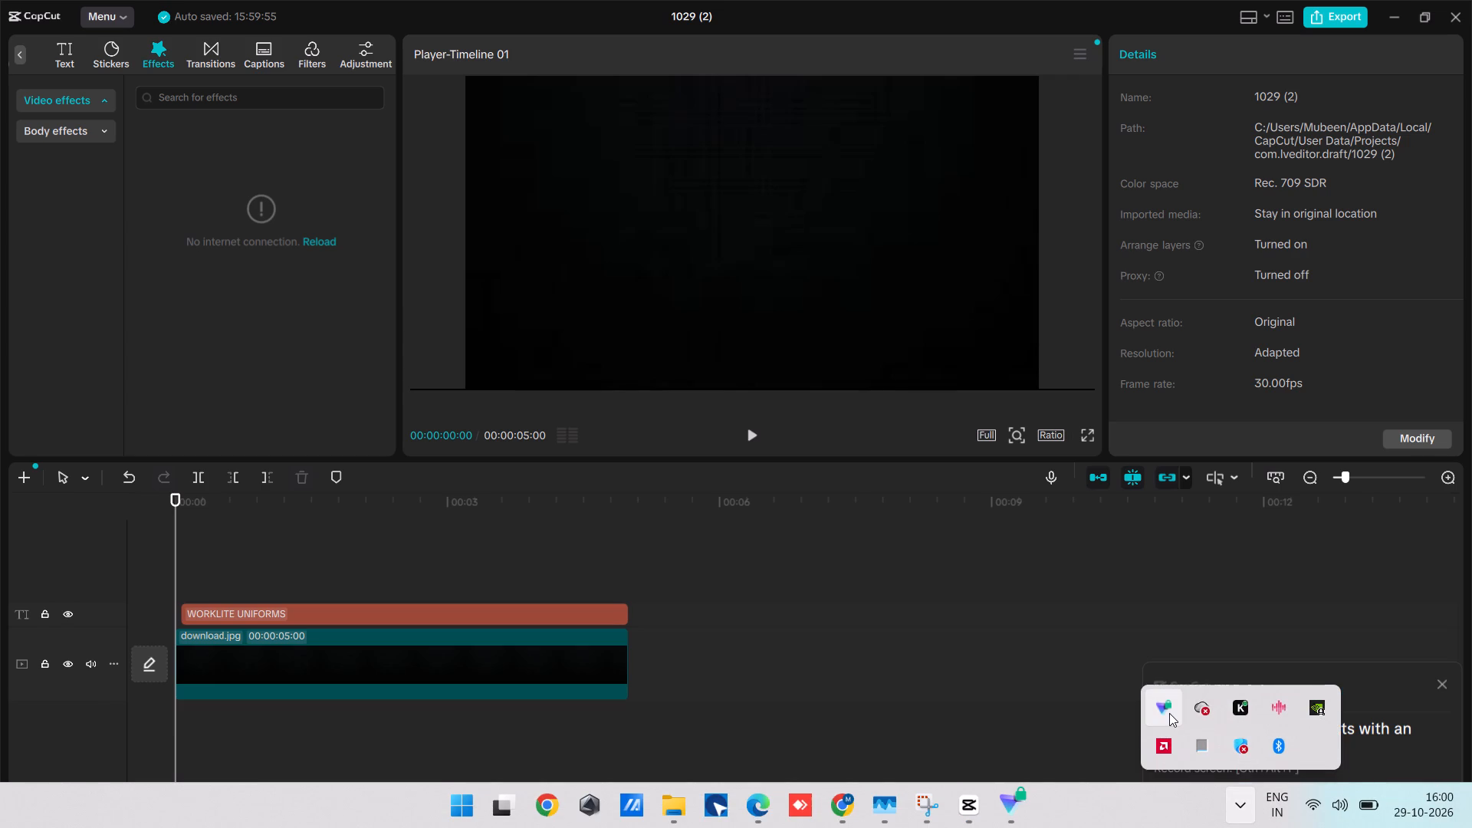
right_click(1169, 713)
click(1243, 613)
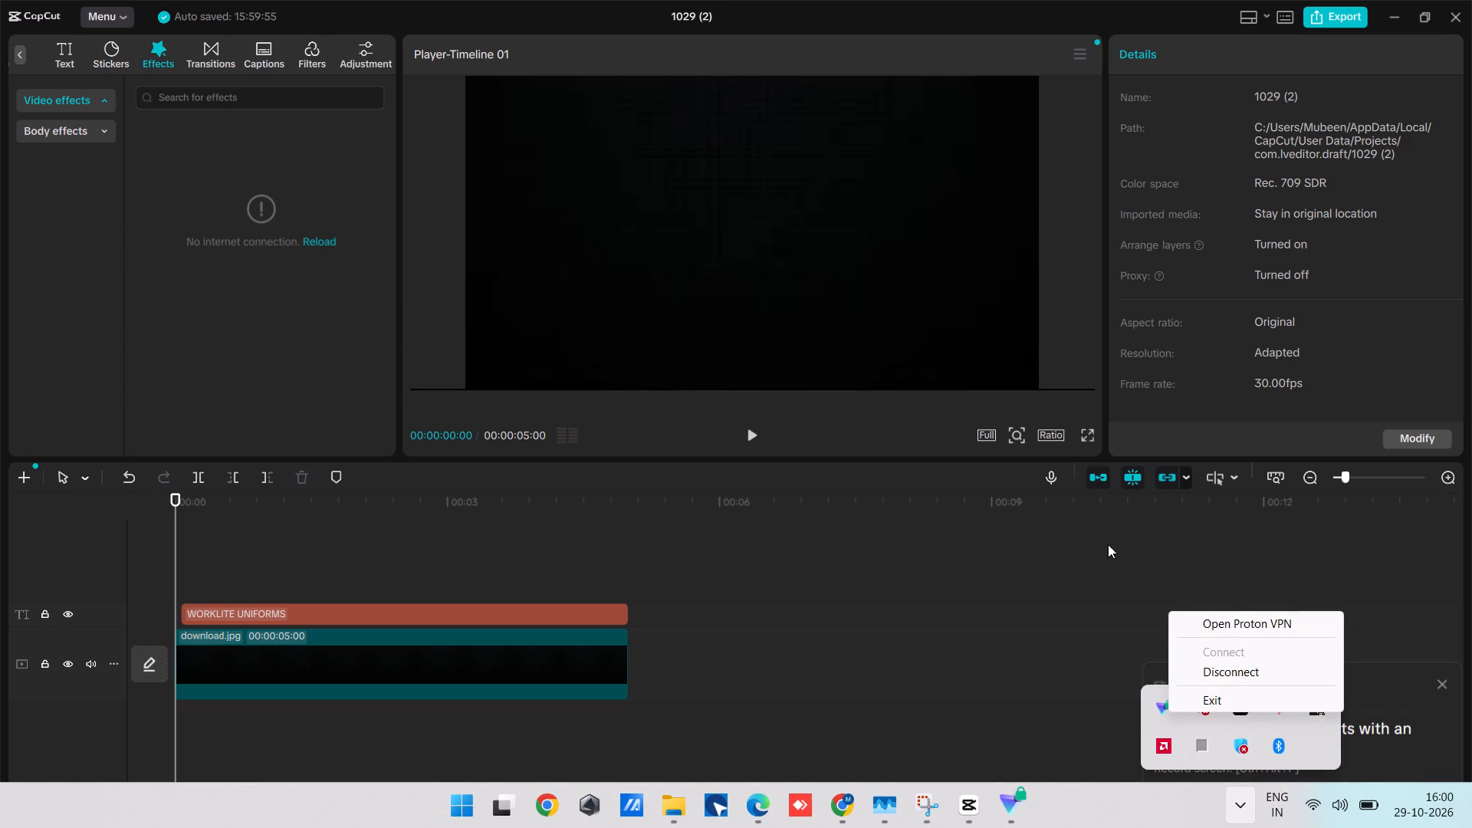
click(1230, 619)
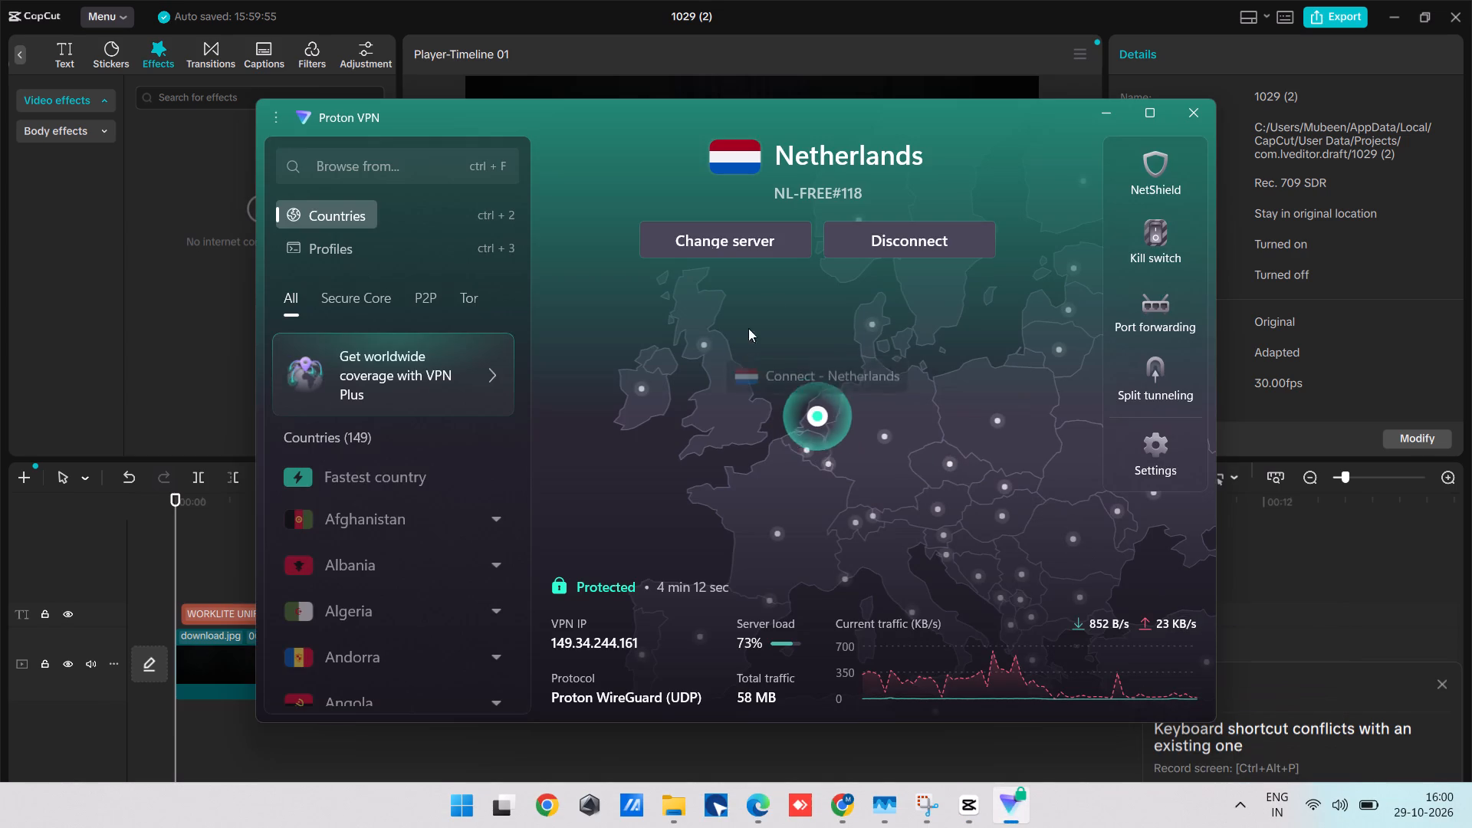
click(800, 247)
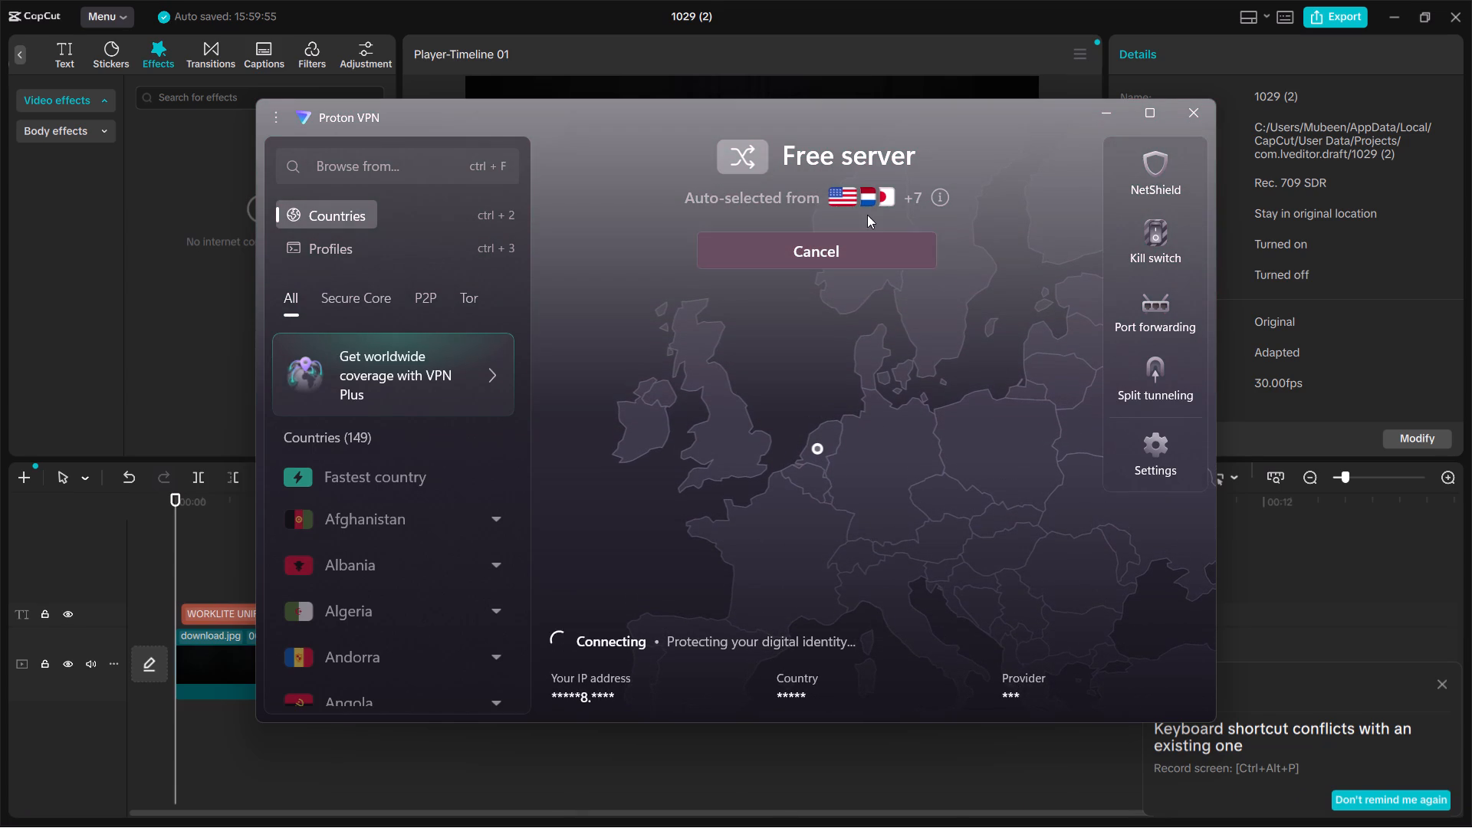
Browse Proton VPN's country list for available server locations.
click(895, 189)
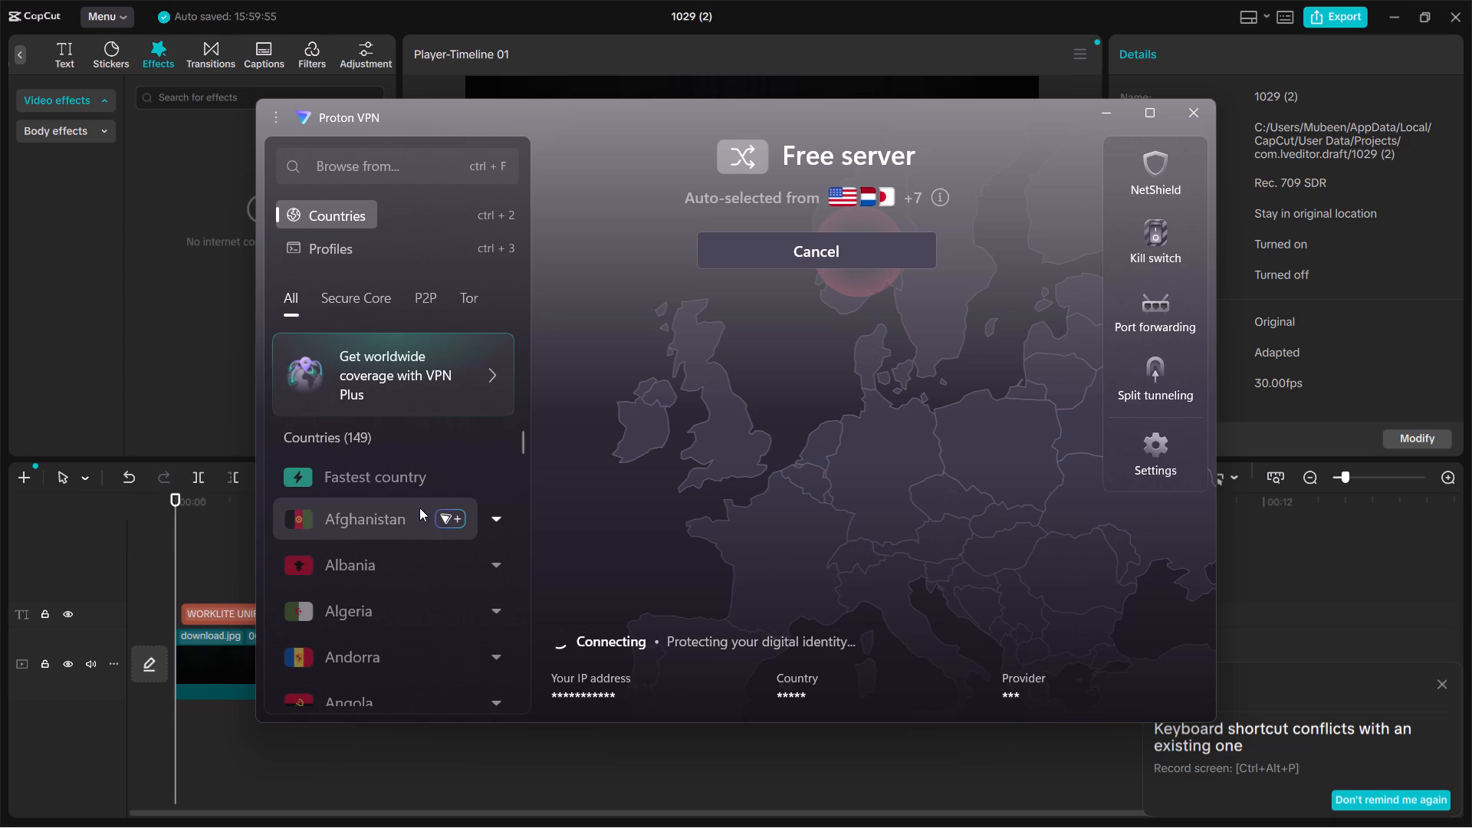
scroll(422, 504, down, 13)
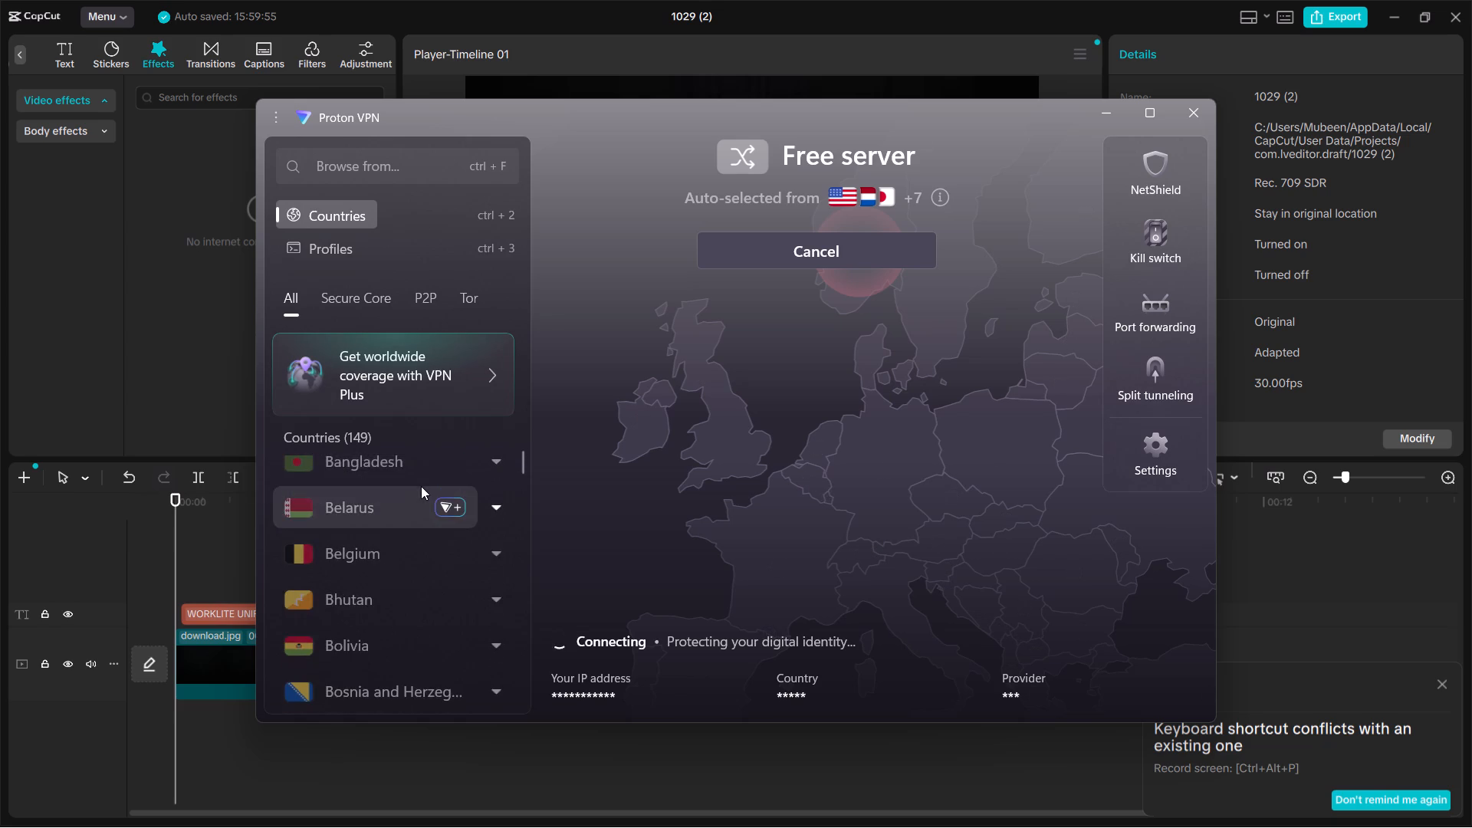
scroll(421, 486, down, 20)
scroll(421, 486, down, 14)
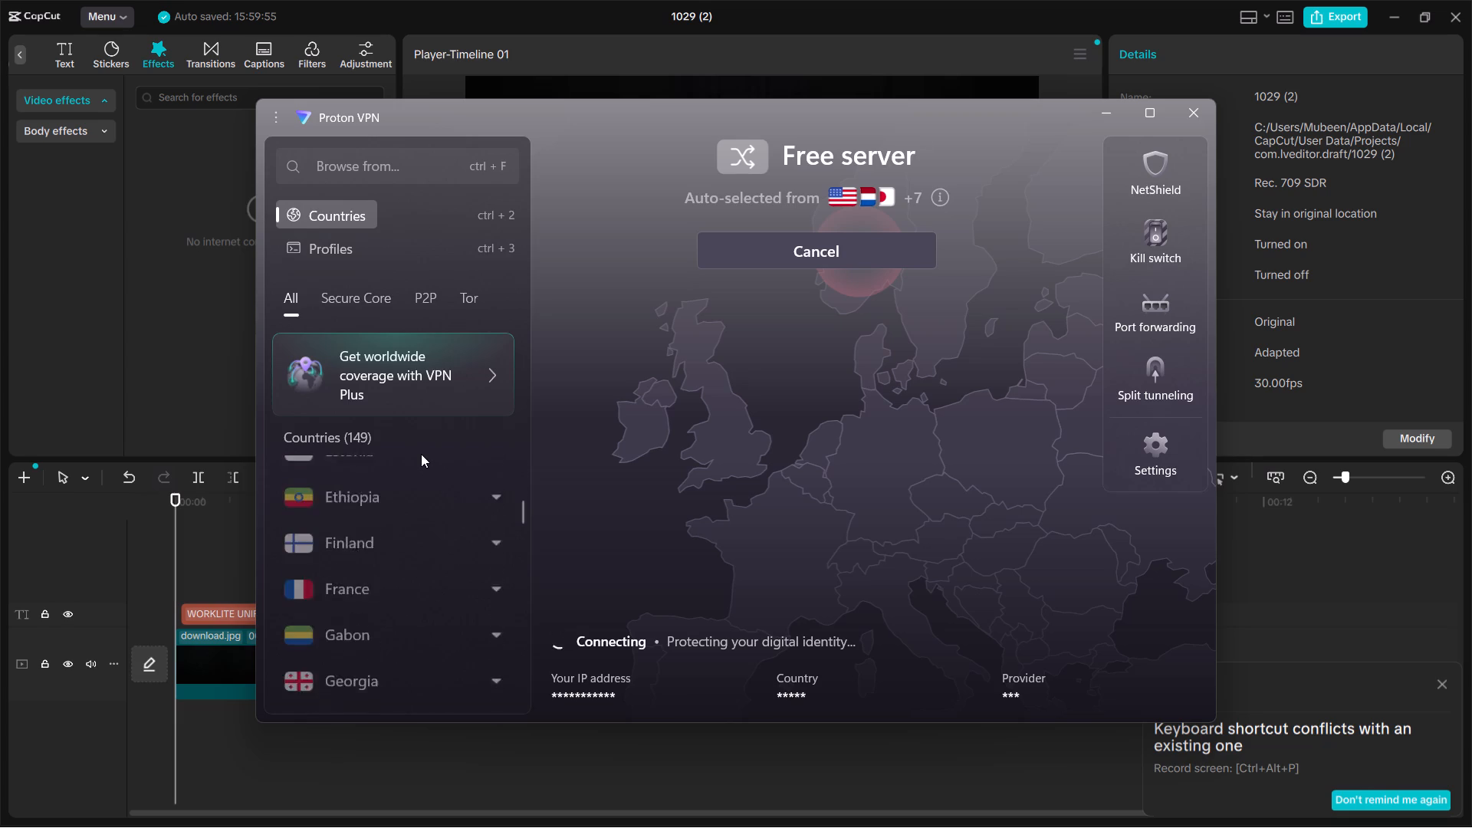
scroll(421, 454, down, 20)
scroll(421, 454, down, 17)
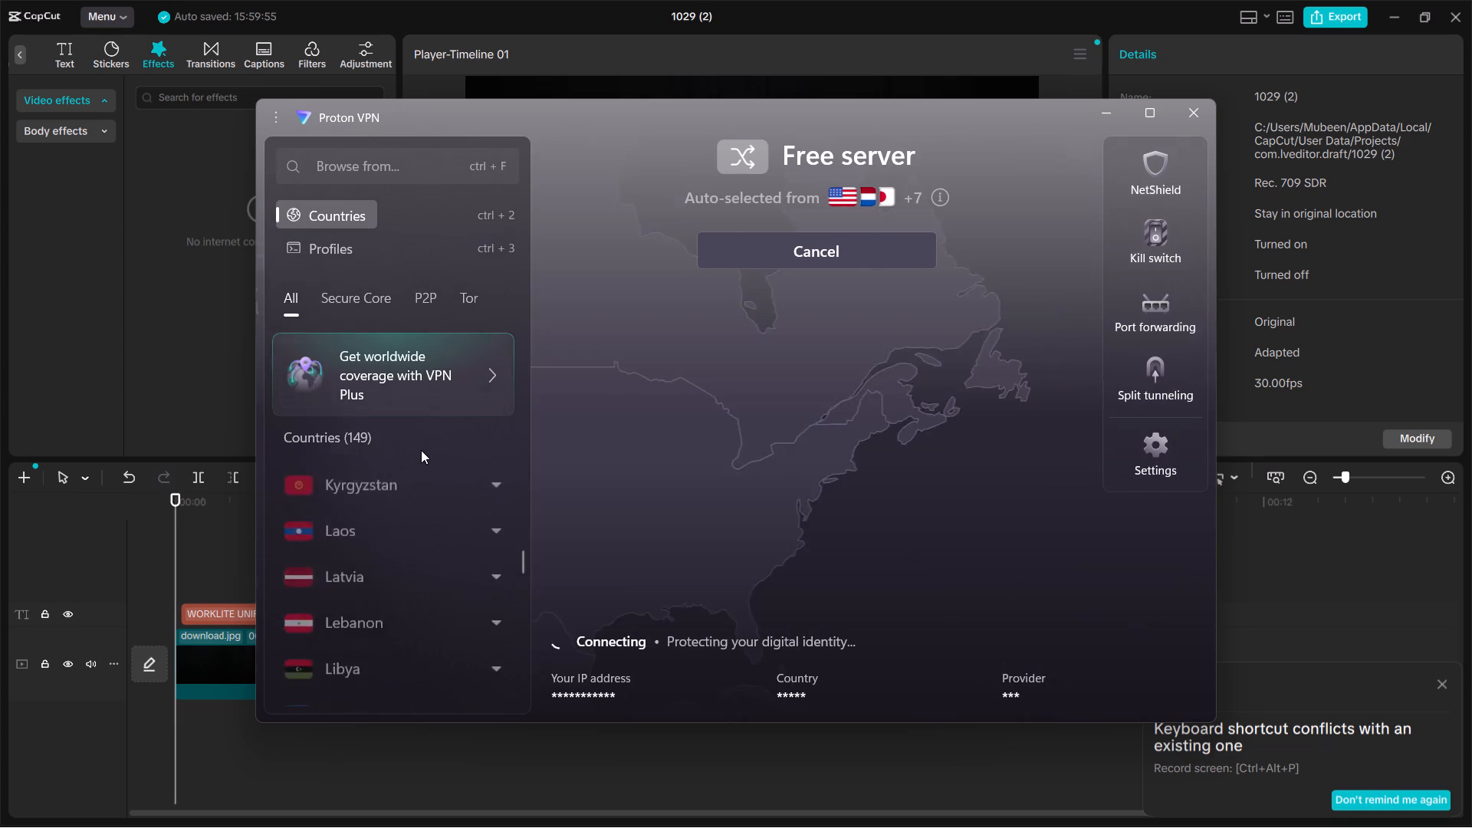
scroll(421, 450, down, 7)
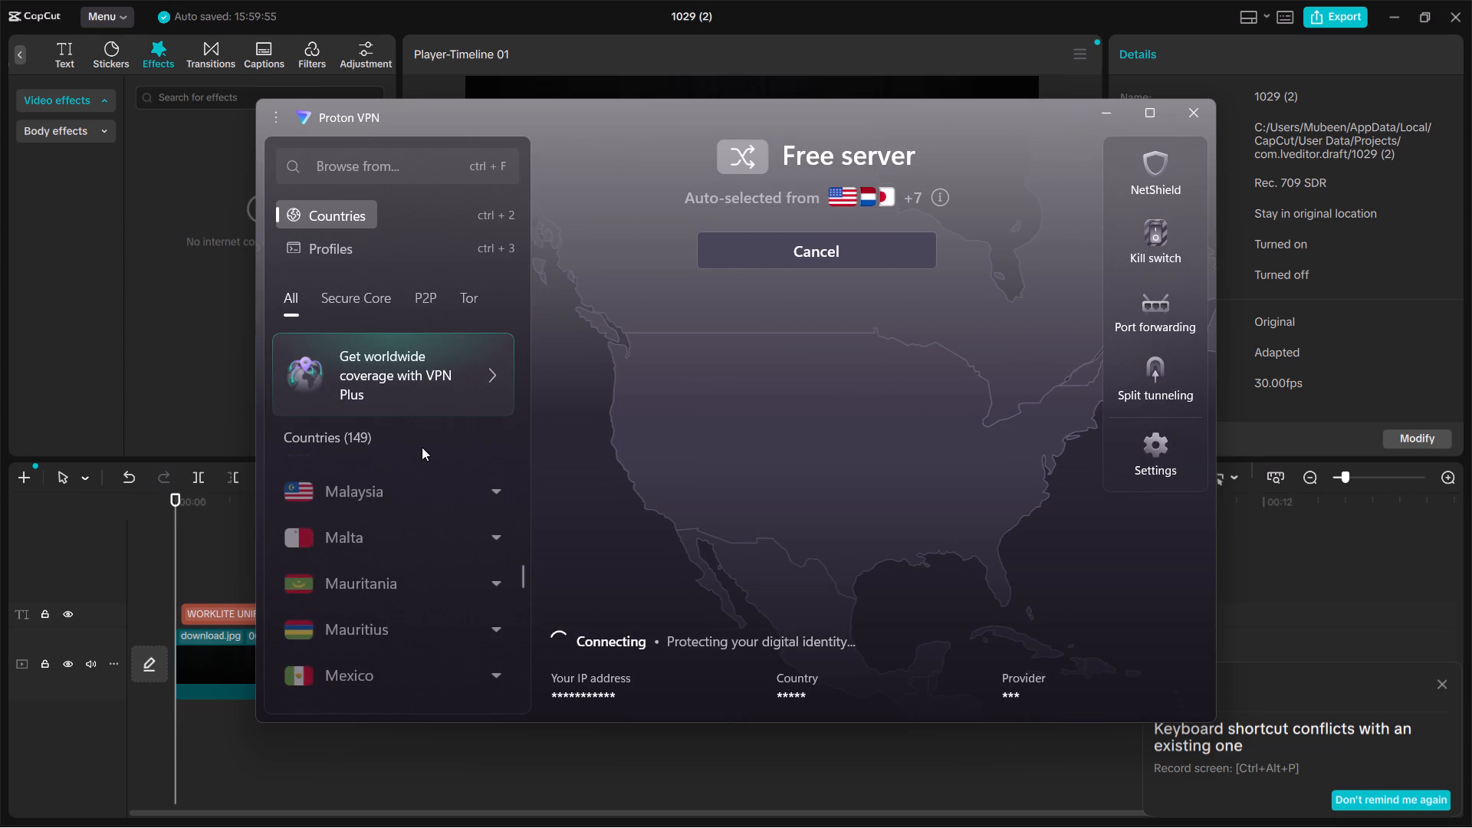
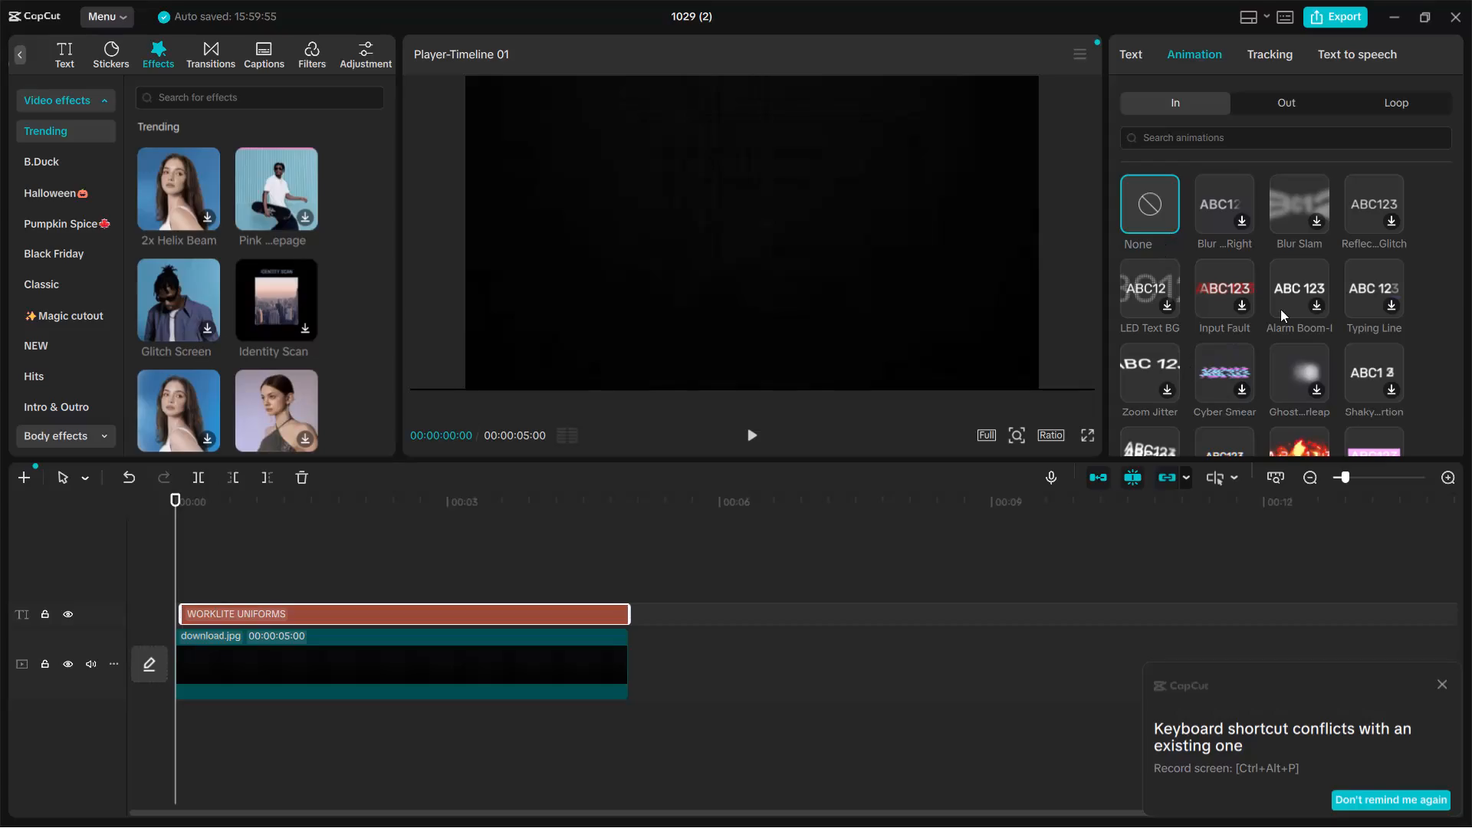
Browse the In text animations available for the WORKLITE UNIFORMS title.
scroll(1355, 238, down, 2)
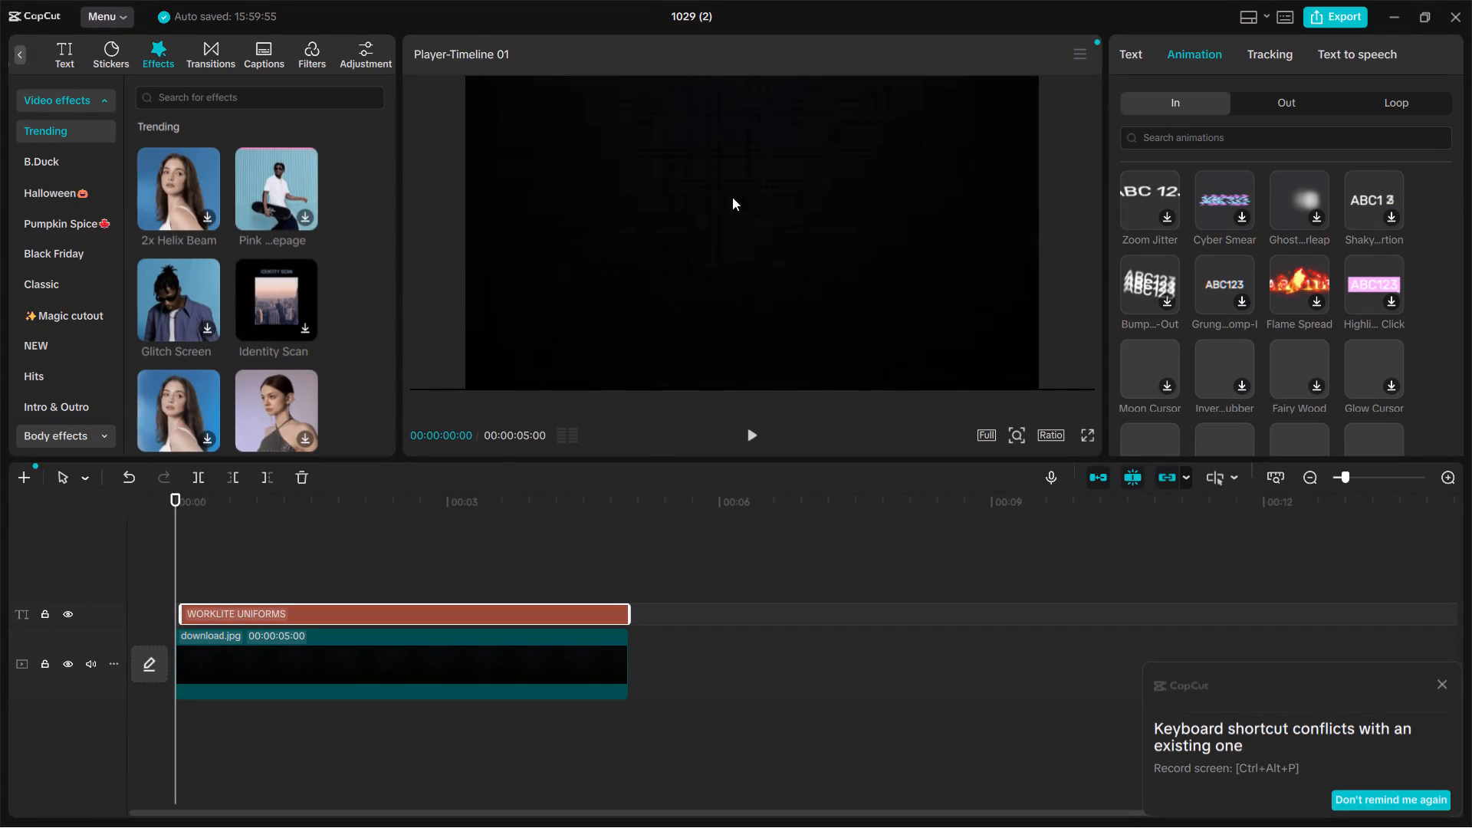
scroll(1328, 240, down, 1)
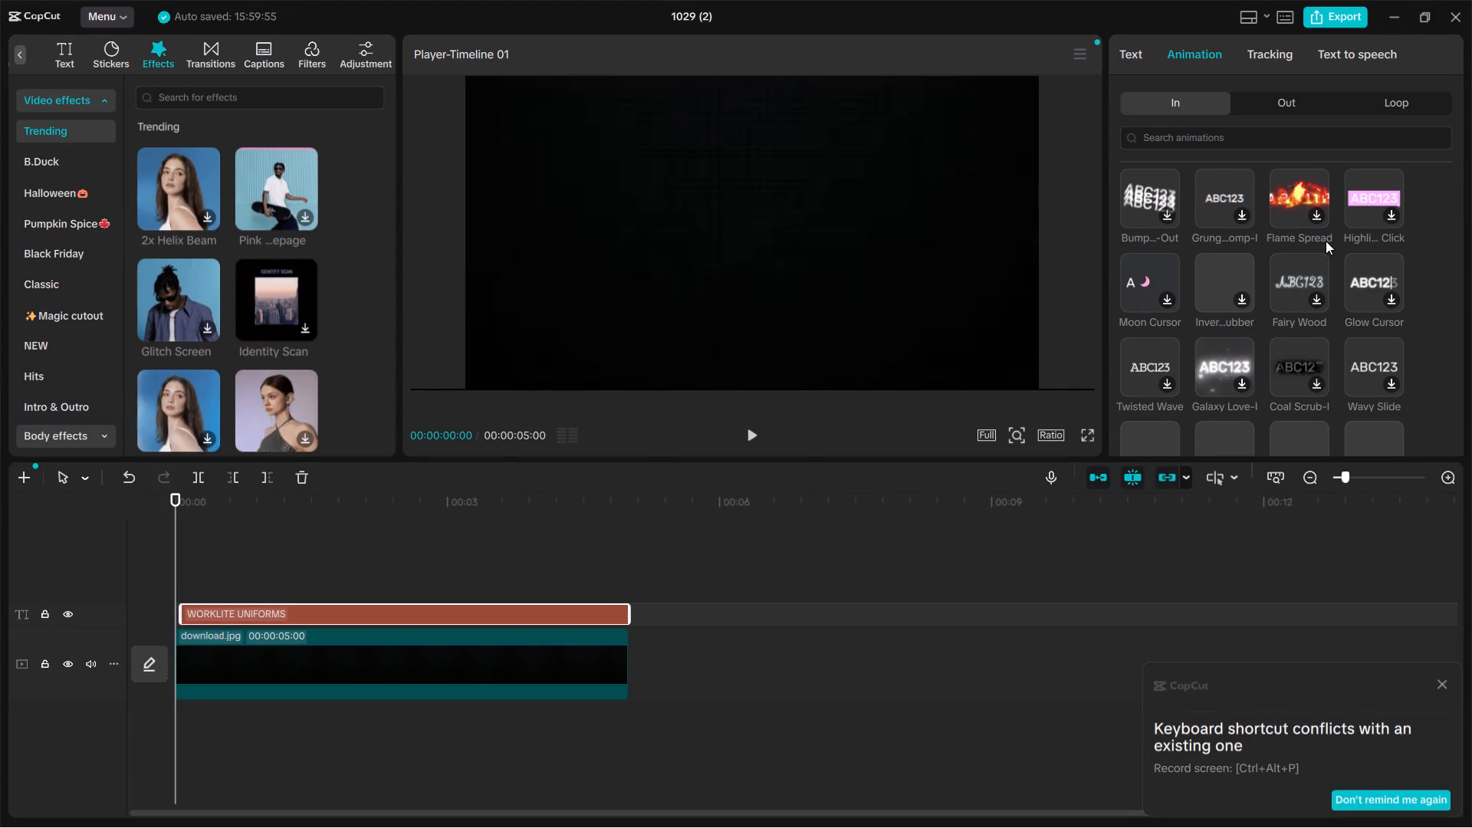
scroll(1326, 241, down, 2)
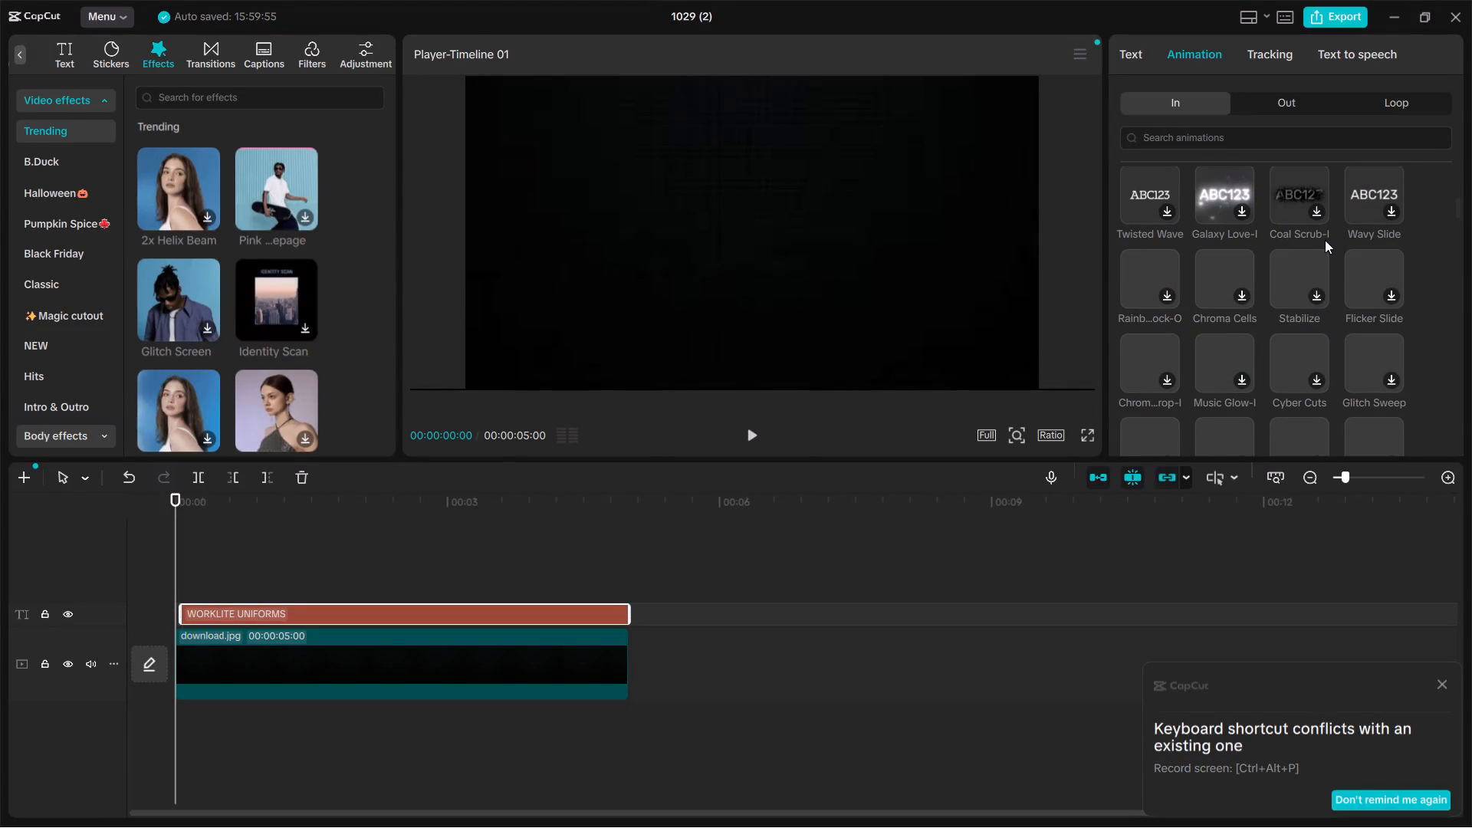
scroll(1325, 240, up, 10)
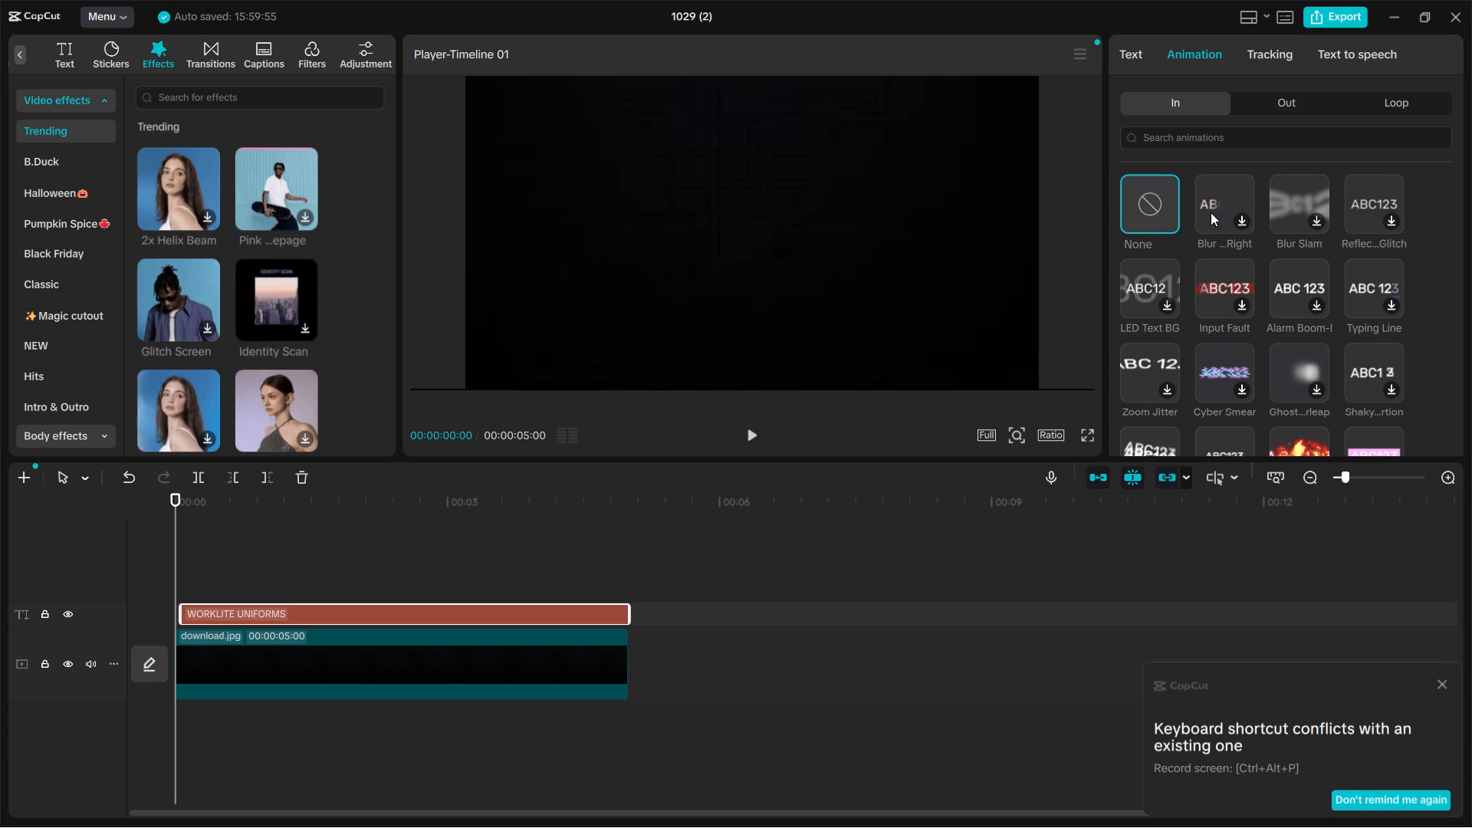
scroll(1207, 242, down, 1)
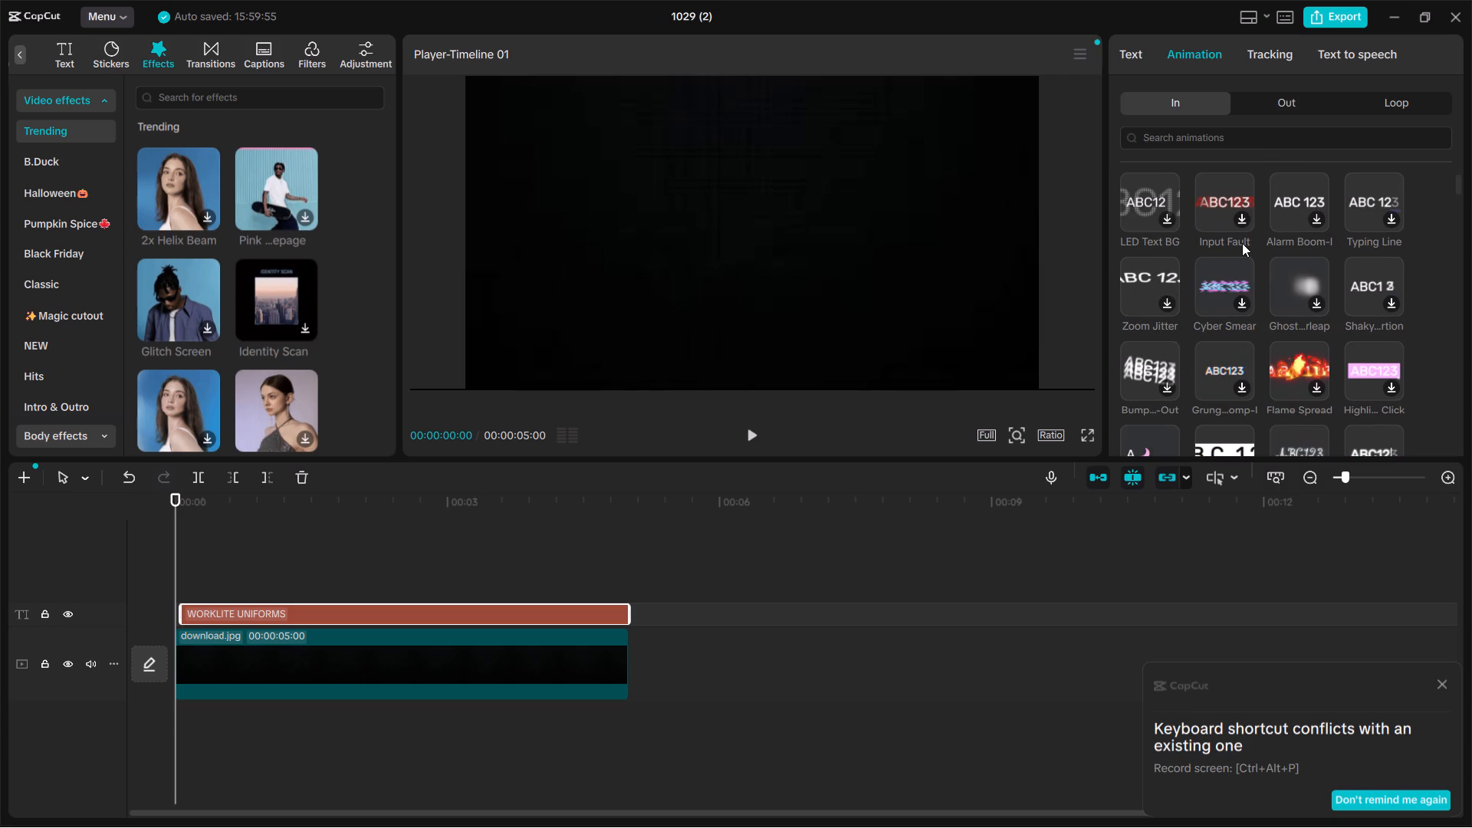
scroll(1242, 243, down, 3)
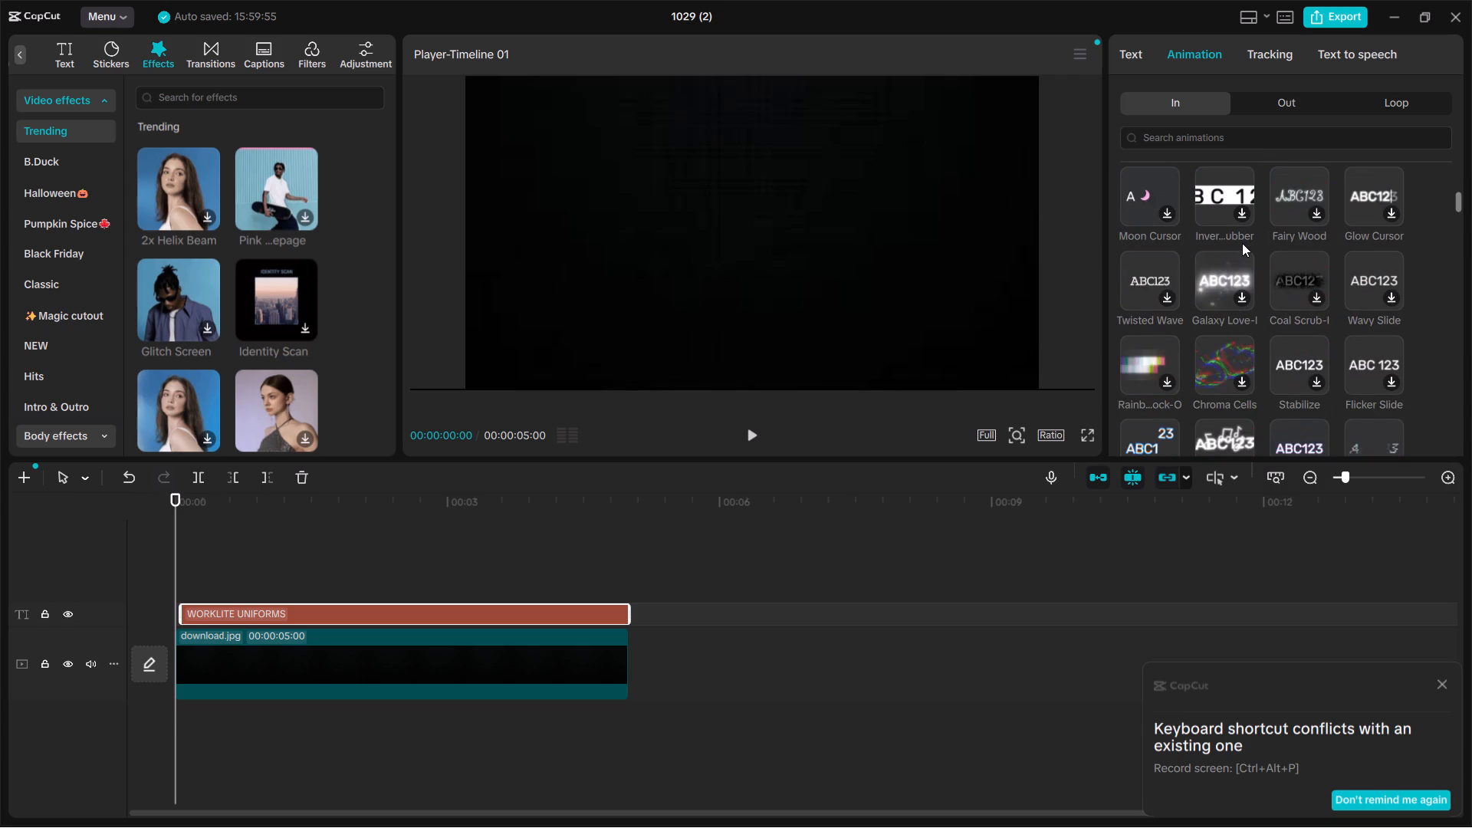
scroll(1242, 243, down, 3)
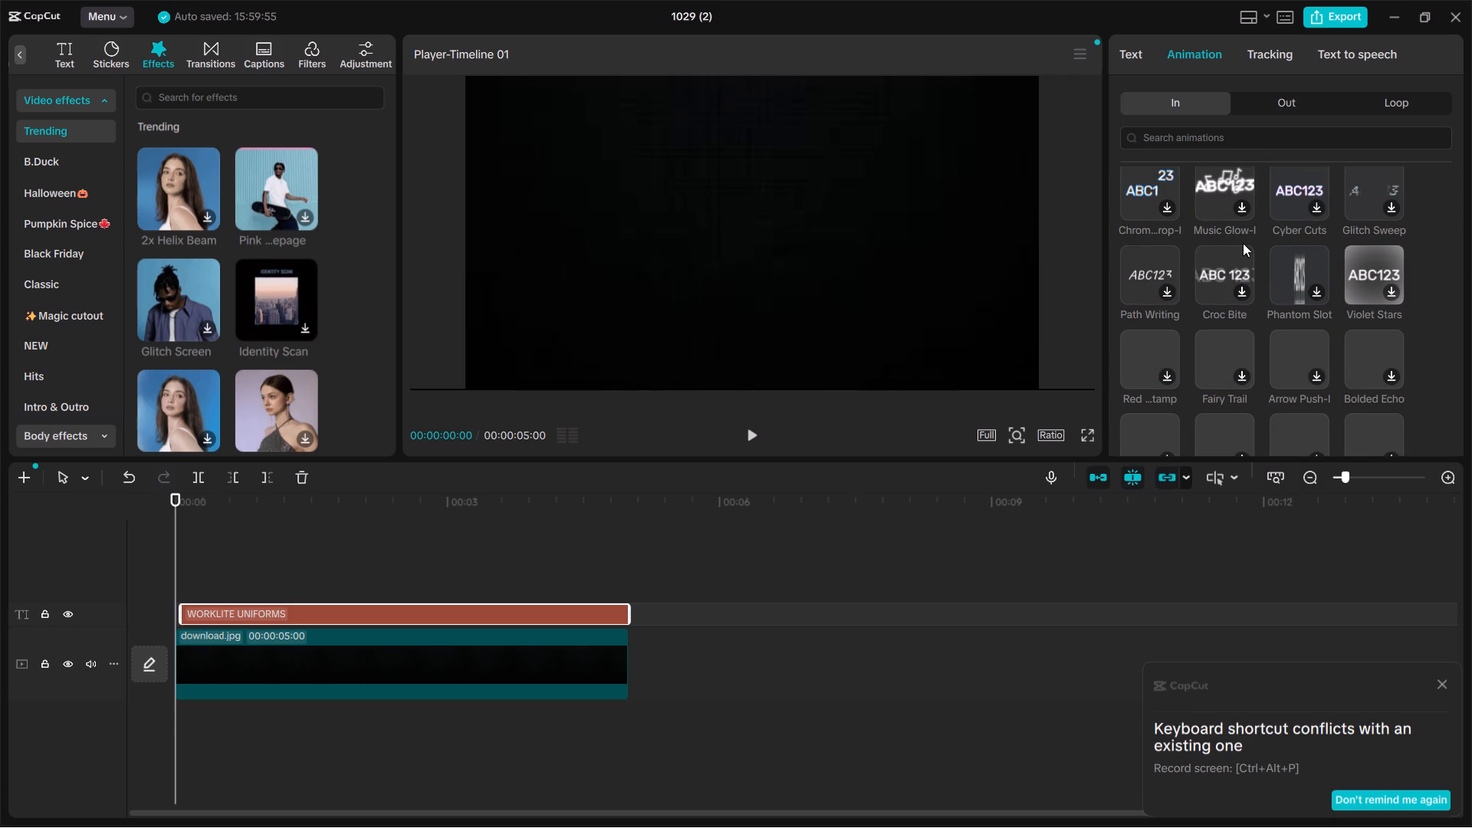
Search the In text animations for OPEN and apply the Open animation to the WORKLITE UNIFORMS title.
click(1243, 140)
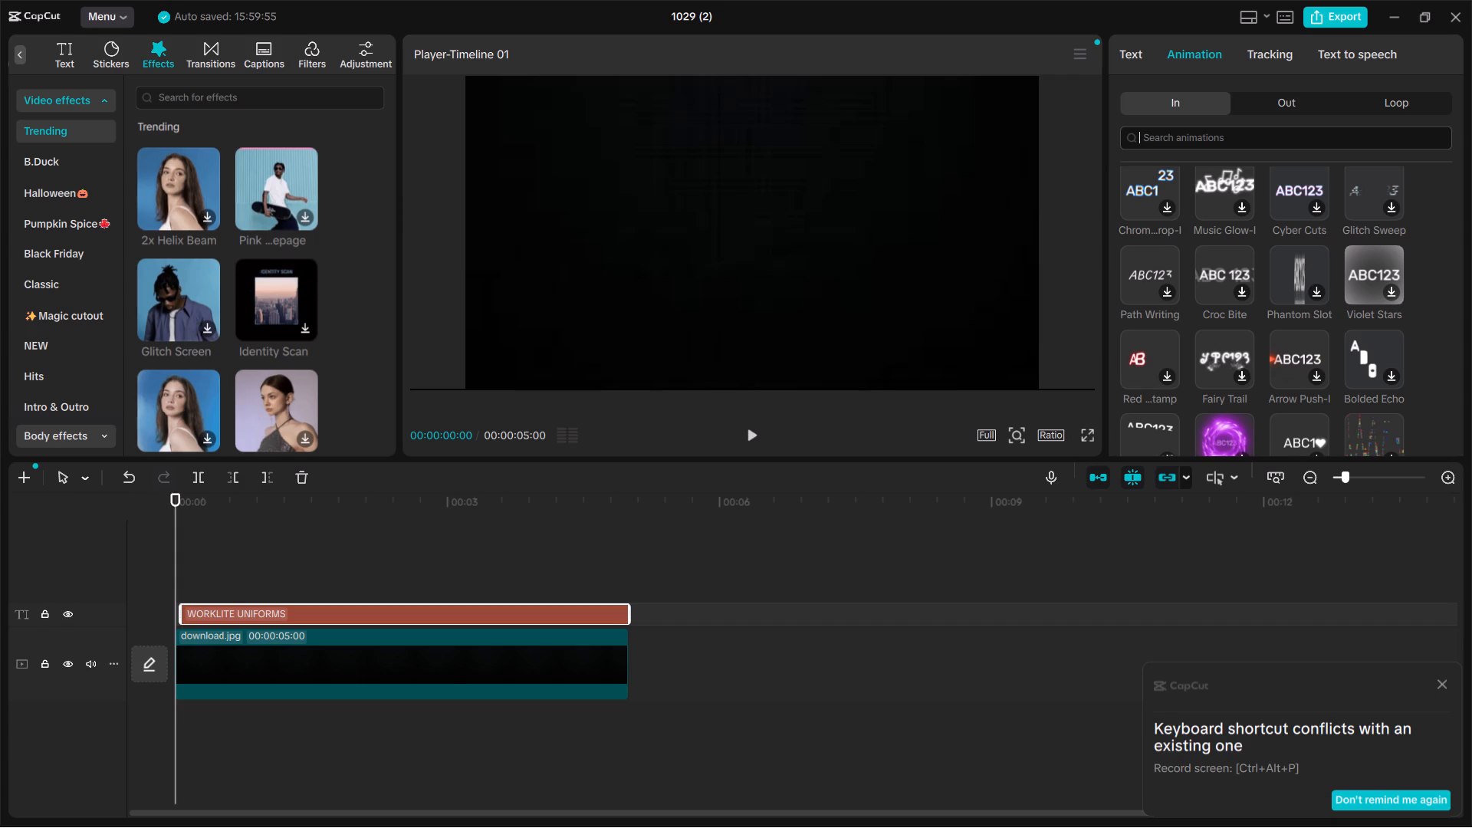
text(OPENN)
key(BackSpace)
key(BackSpace)
key(n)
key(Return)
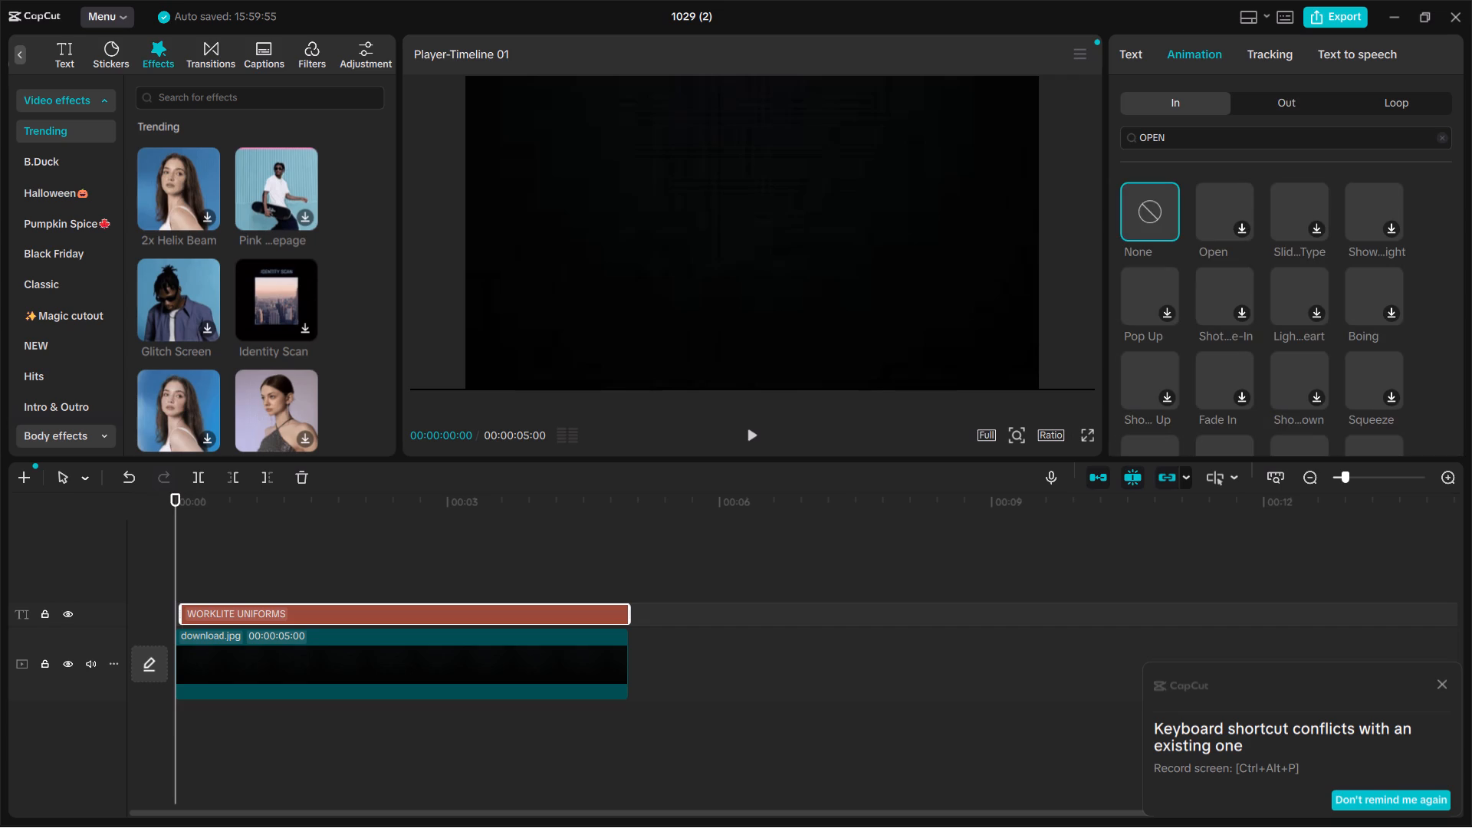
click(1218, 210)
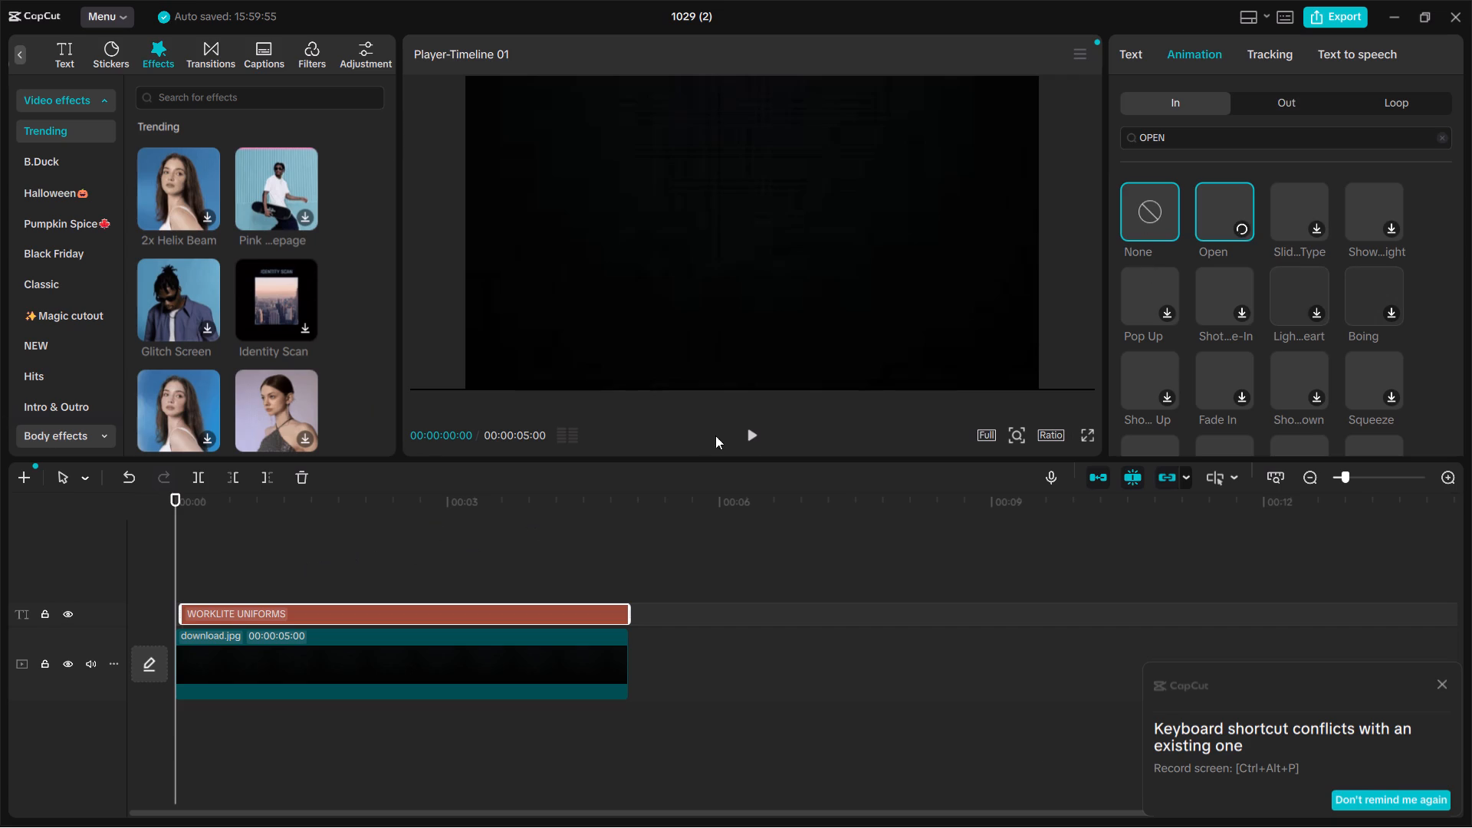
click(746, 435)
click(746, 435)
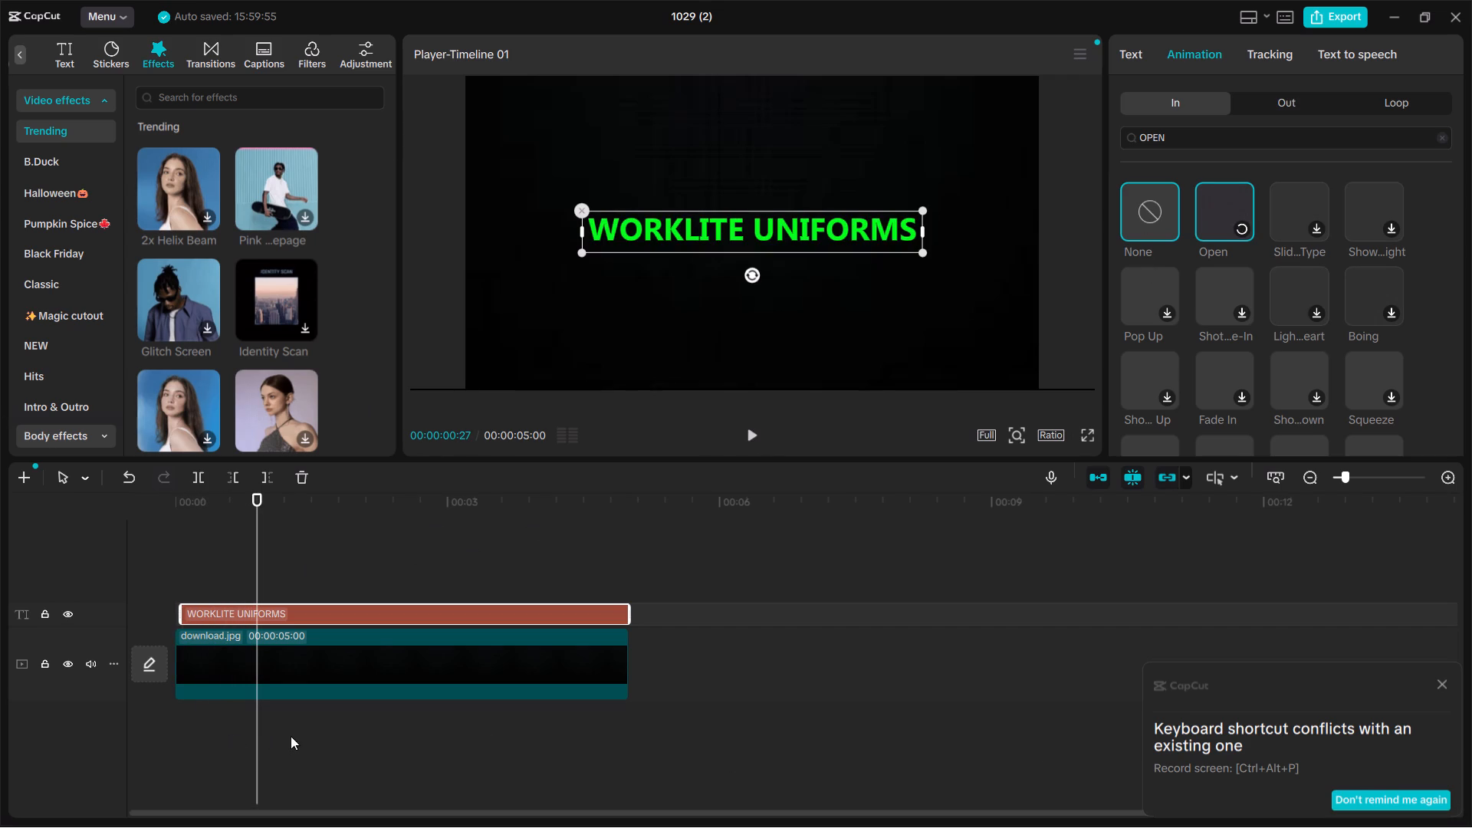
drag(261, 747, 155, 738)
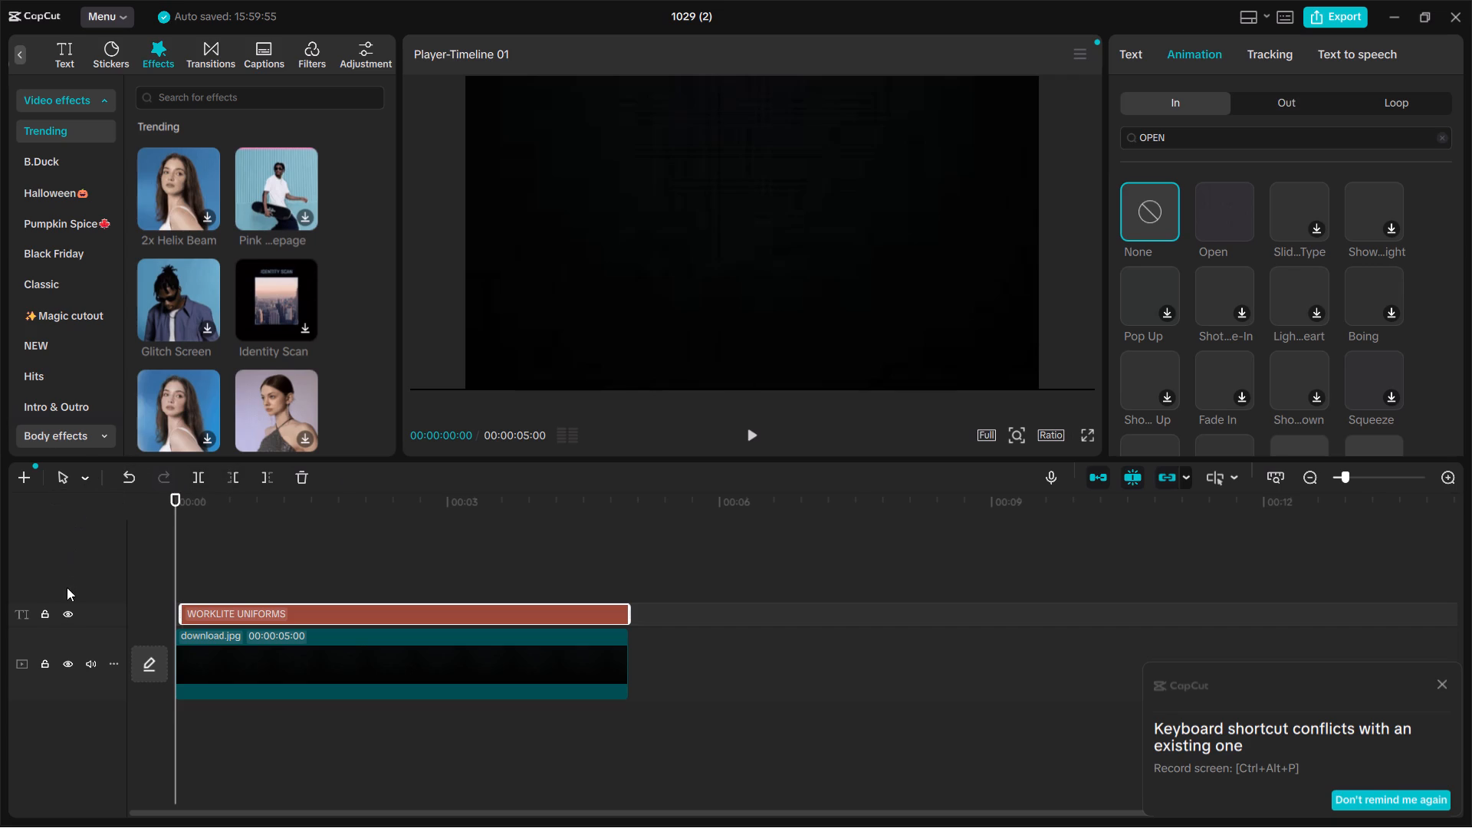
click(110, 661)
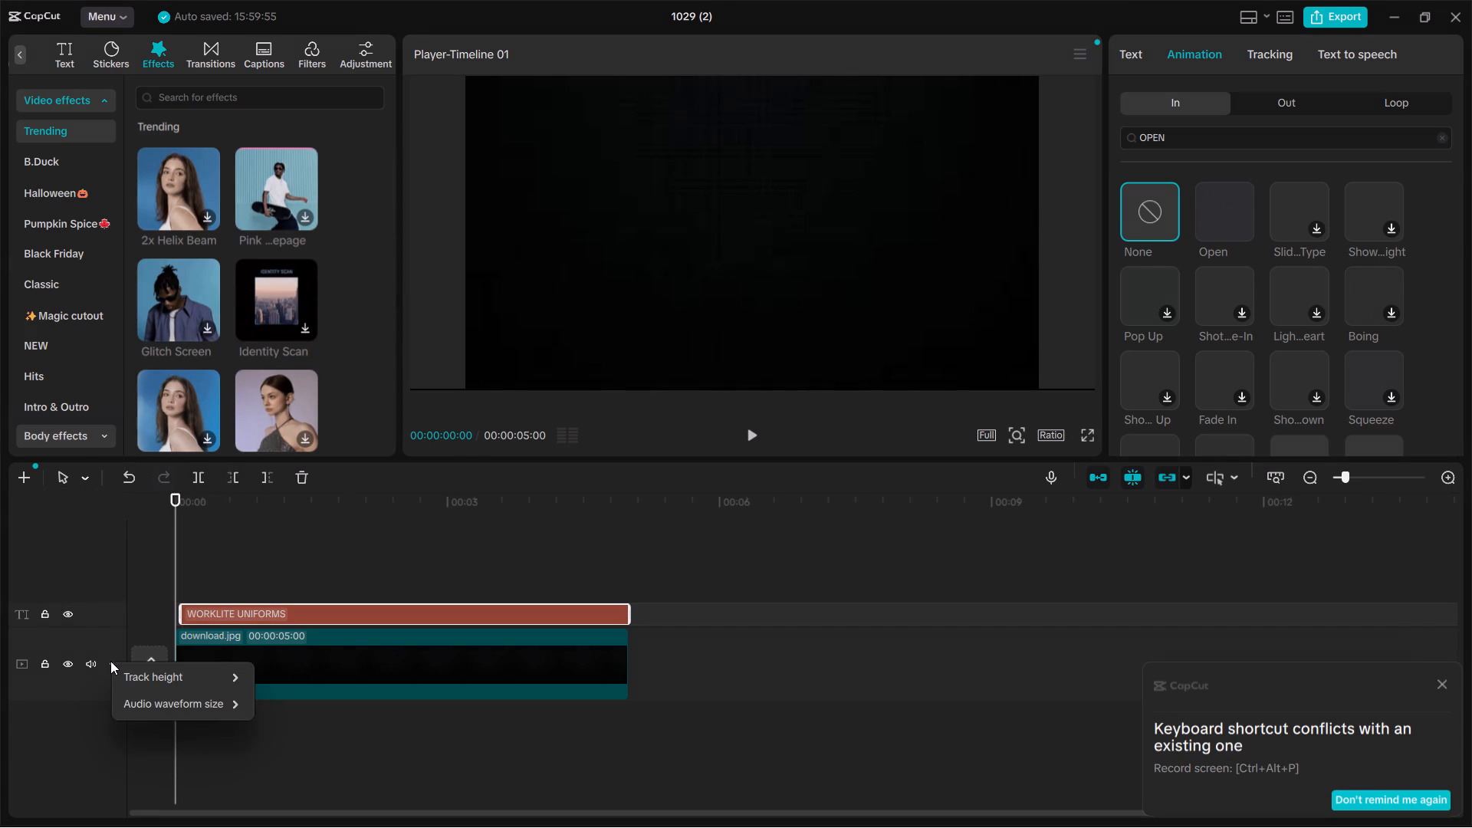
click(391, 729)
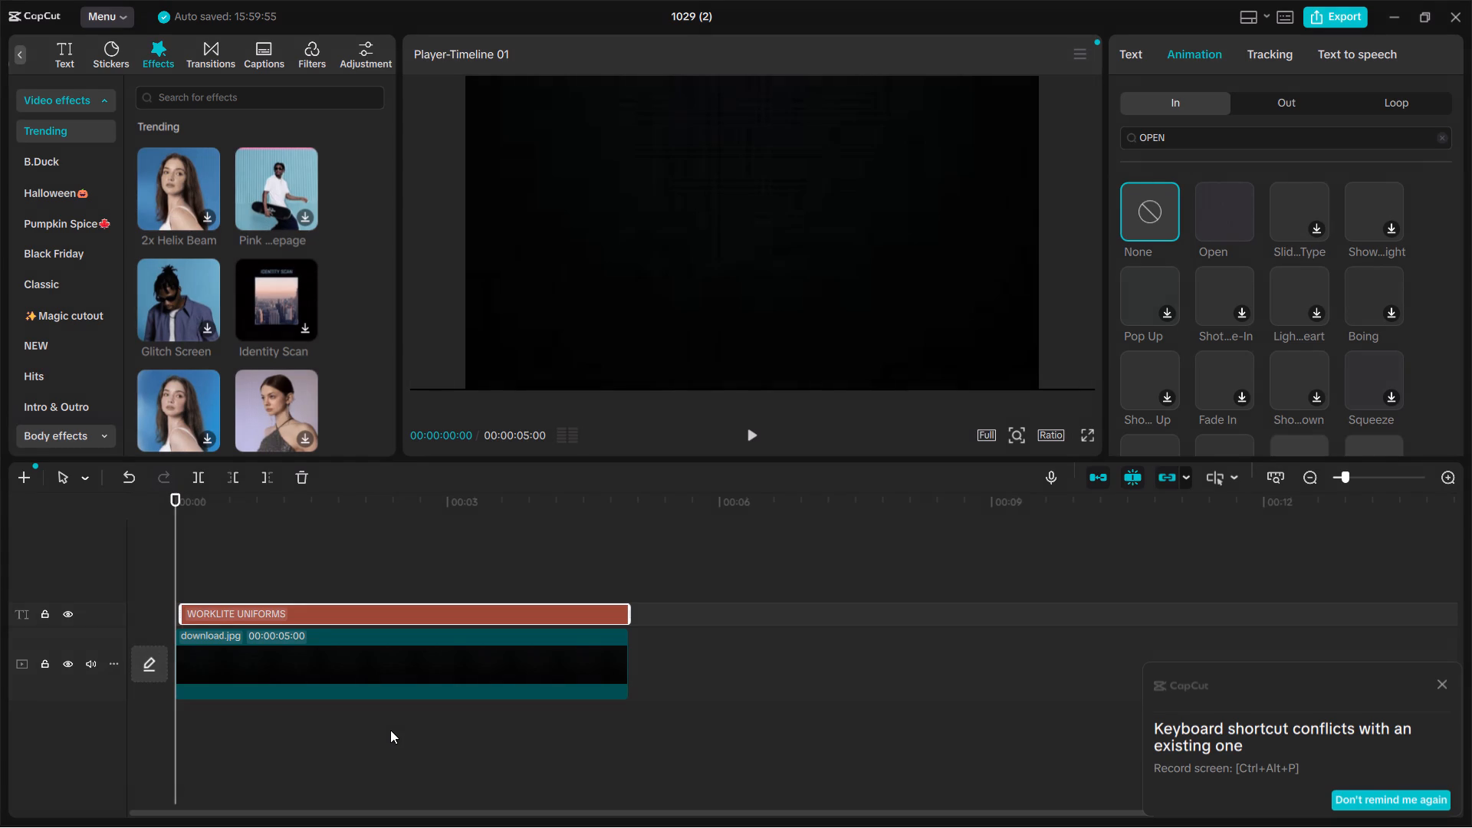
click(1221, 212)
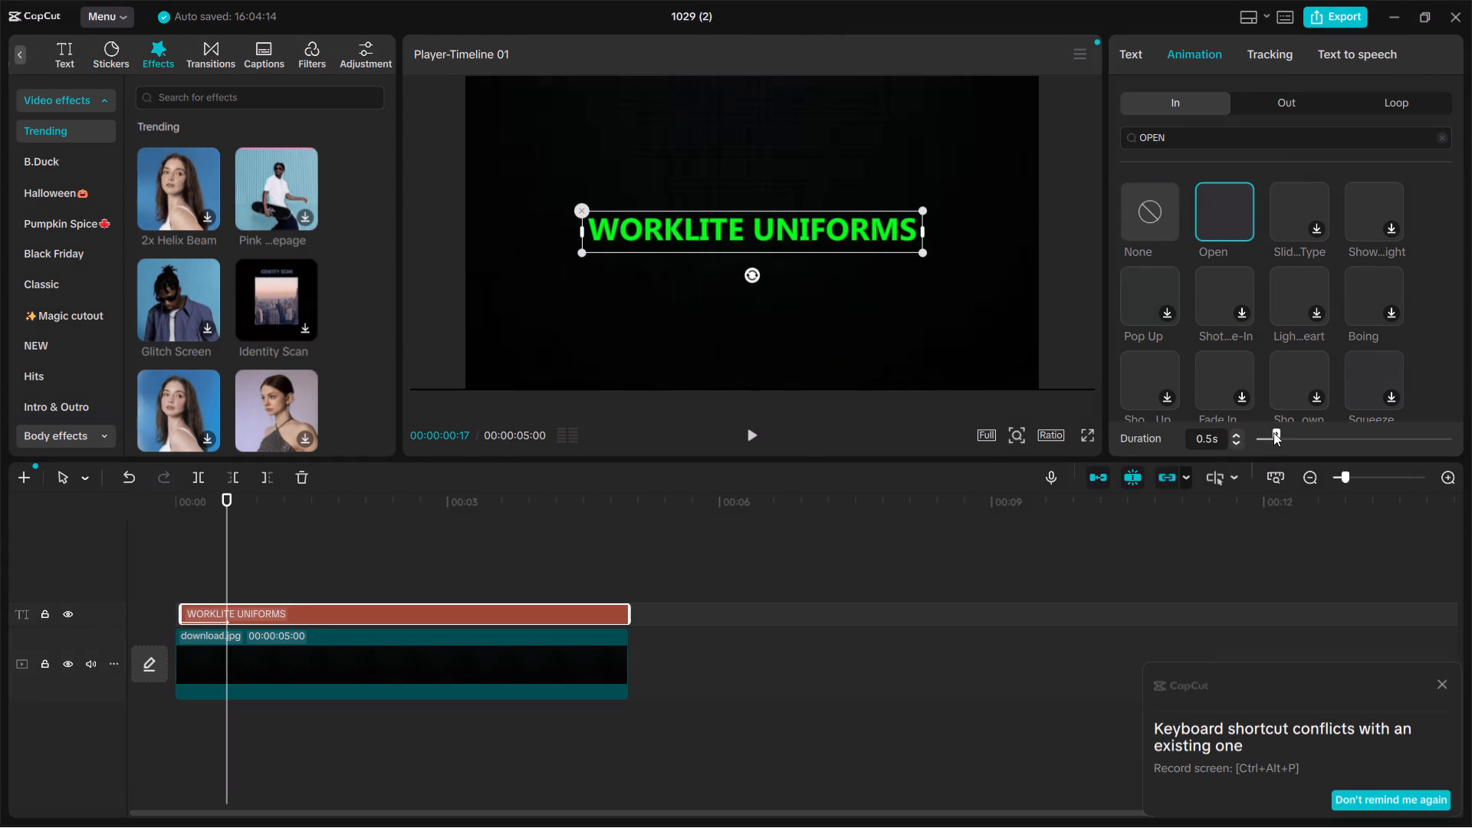
Set the Open animation's duration to 1.2 s.
drag(1273, 432, 1288, 436)
drag(1288, 436, 1301, 432)
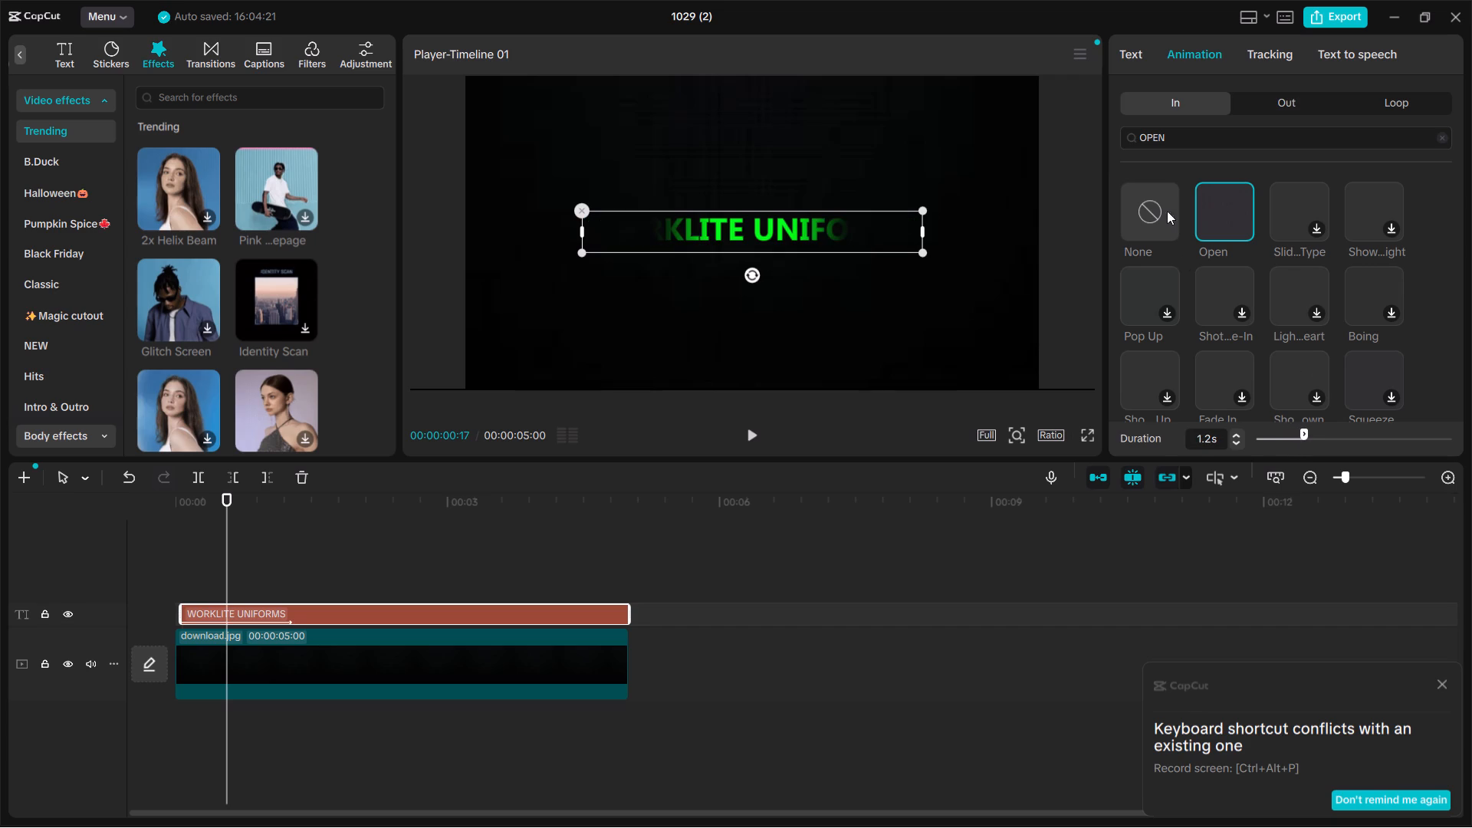
Play the title animation from the timeline start and scrub back through its opening second to review it.
click(219, 744)
drag(217, 734, 112, 732)
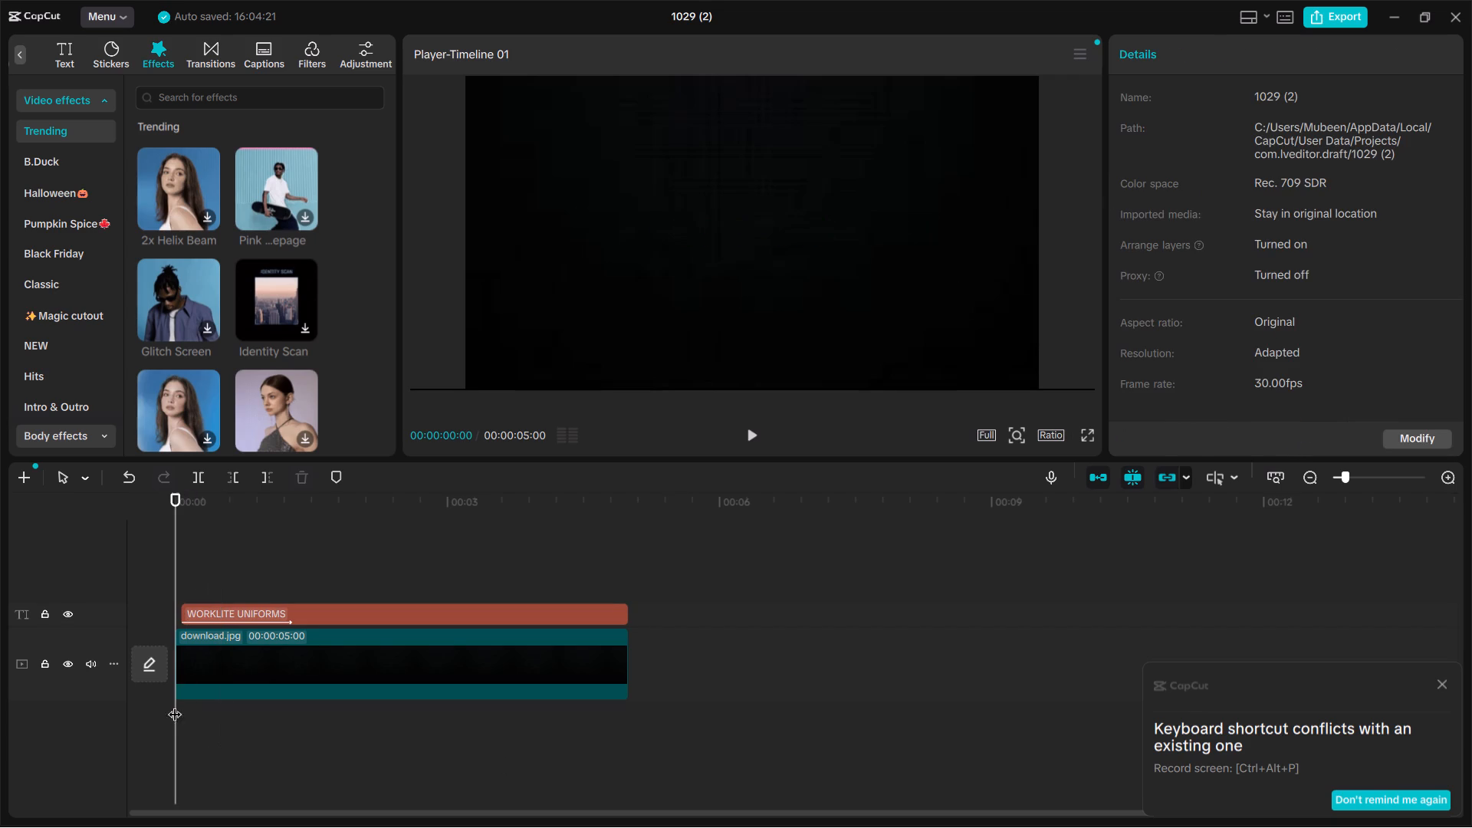
click(747, 444)
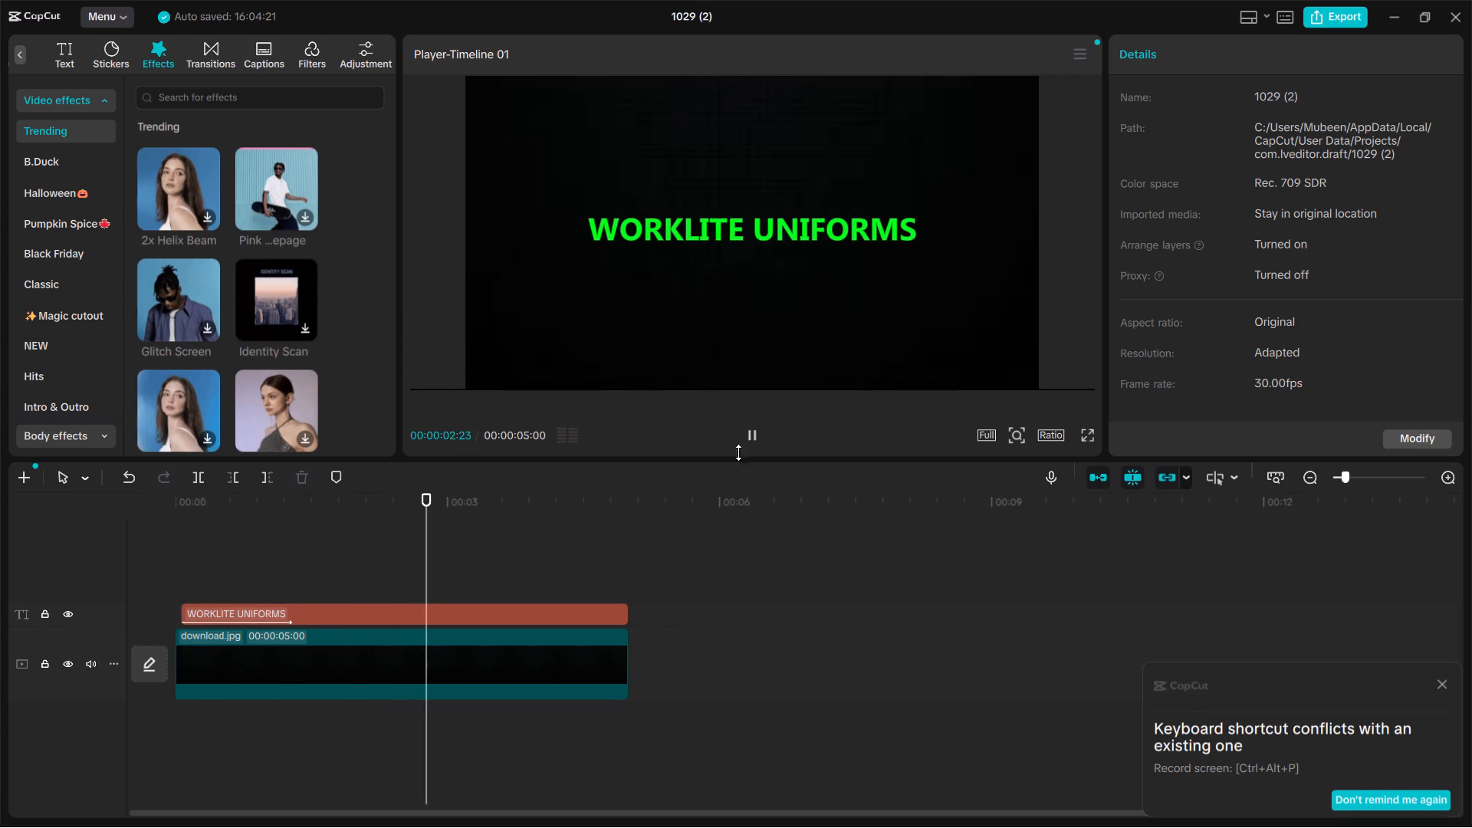
click(553, 734)
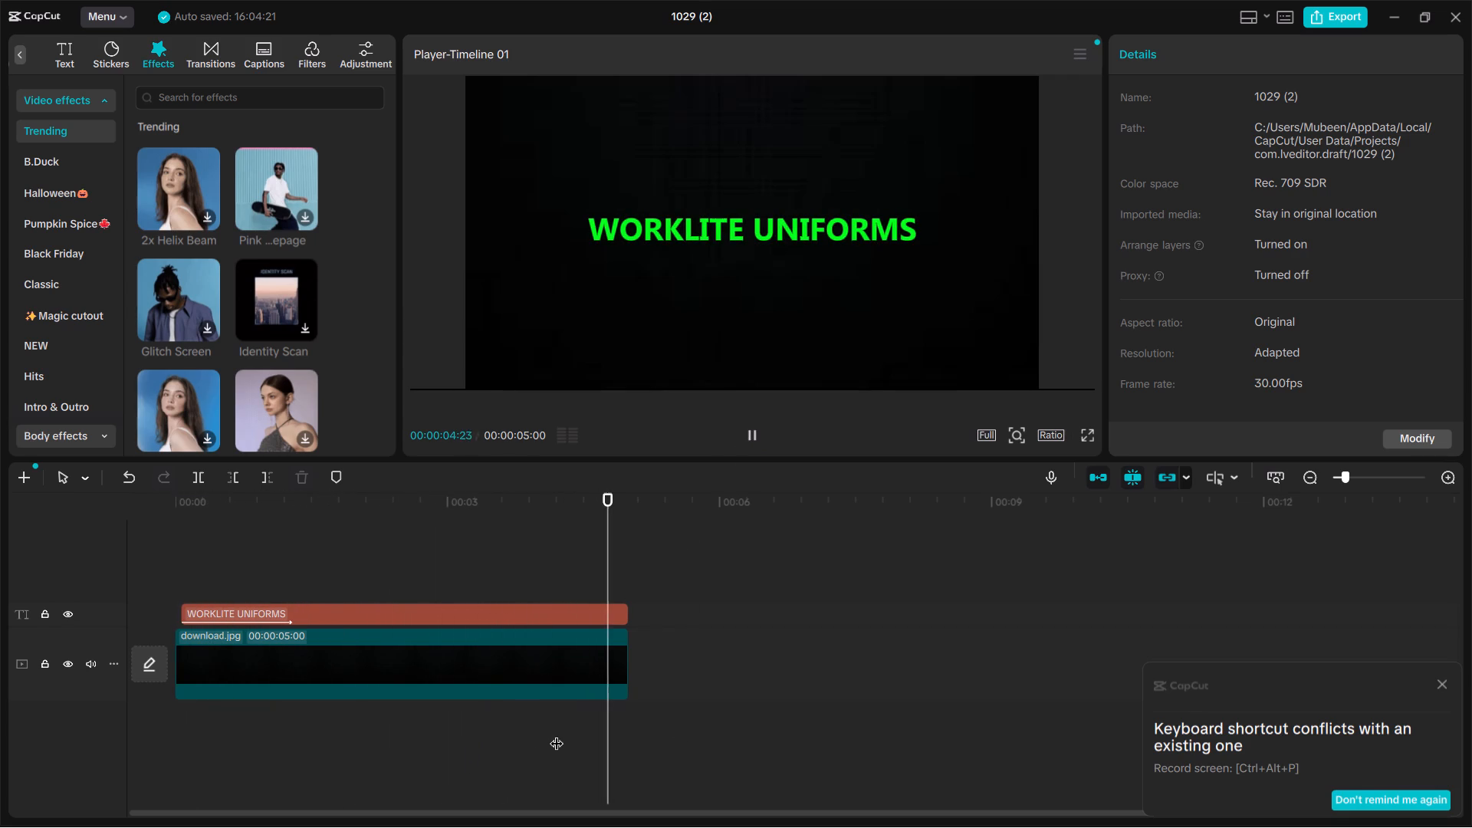
drag(546, 724, 517, 728)
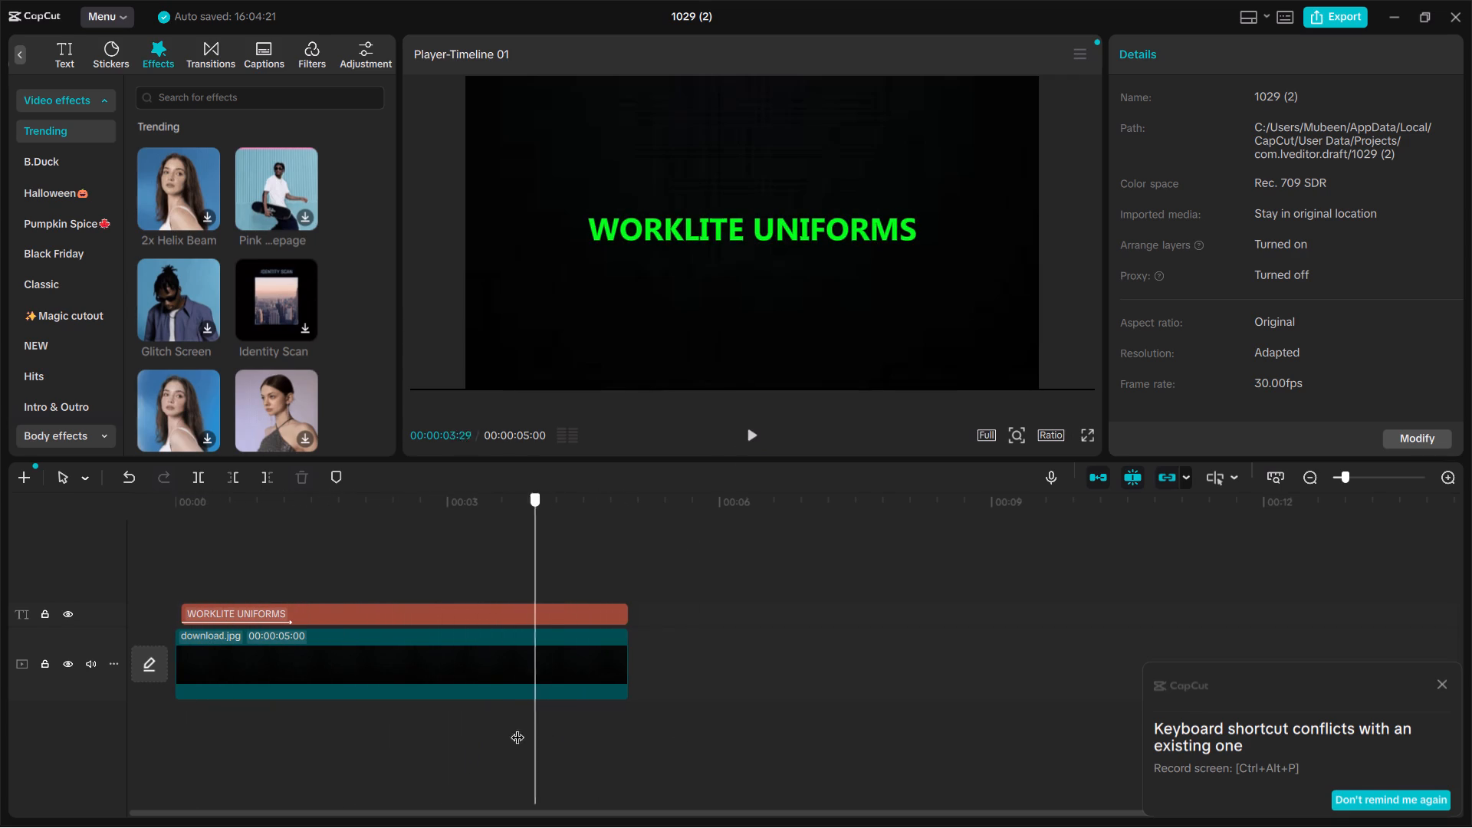
drag(517, 728, 245, 688)
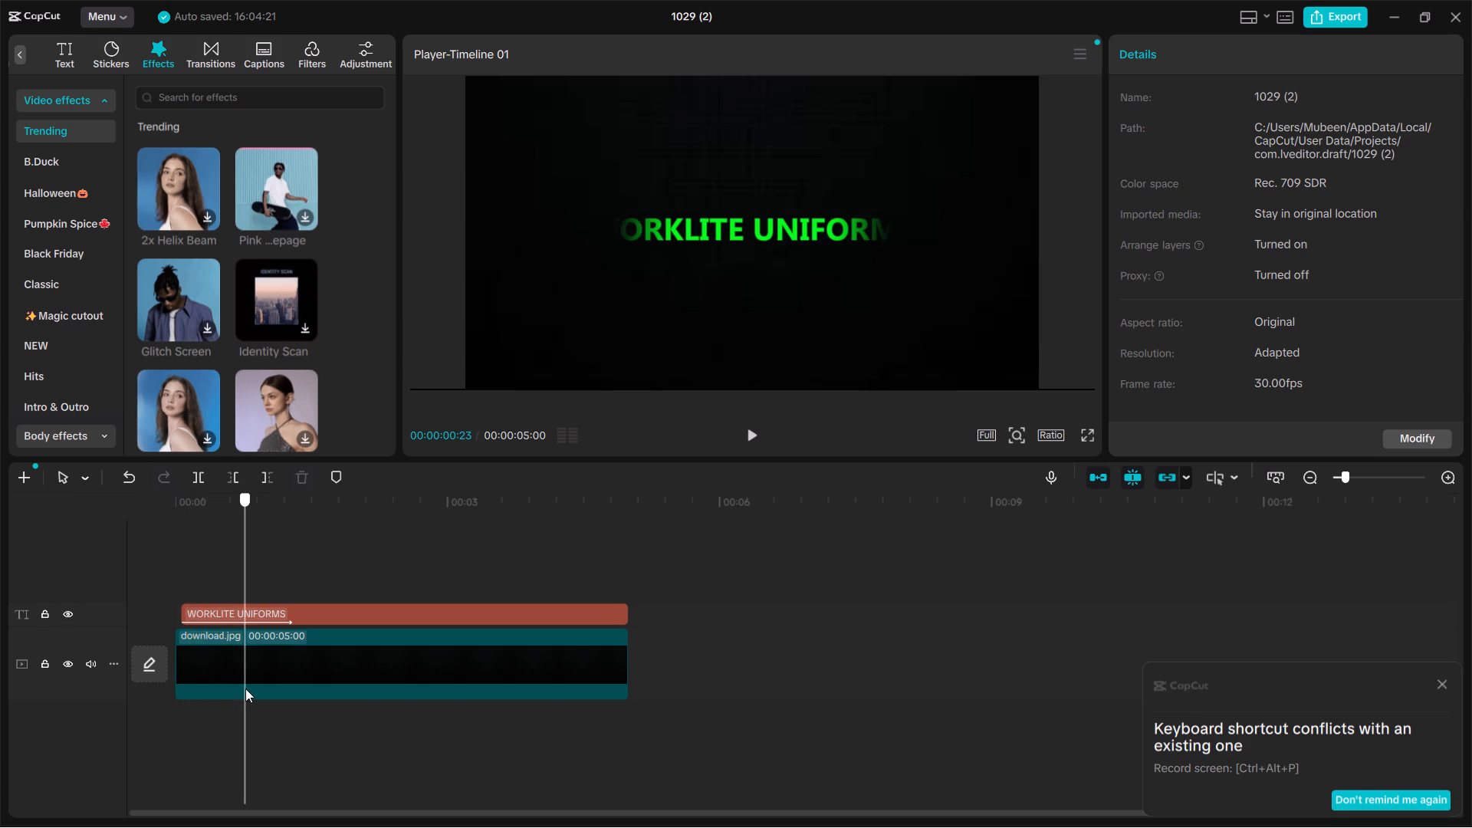
drag(245, 688, 278, 688)
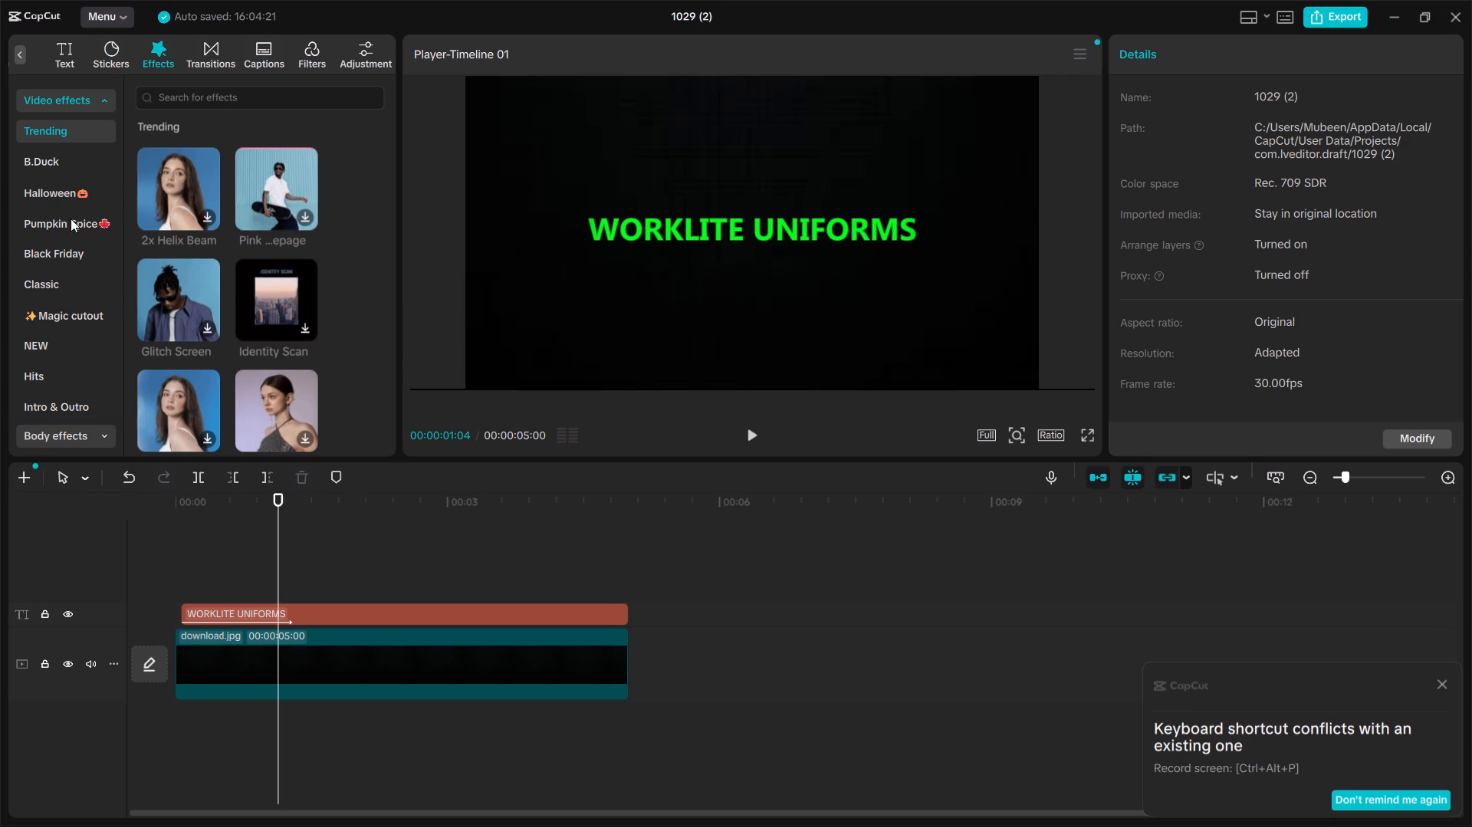
Switch from the effects library back to the project's imported media.
scroll(52, 117, down, 3)
scroll(123, 170, up, 8)
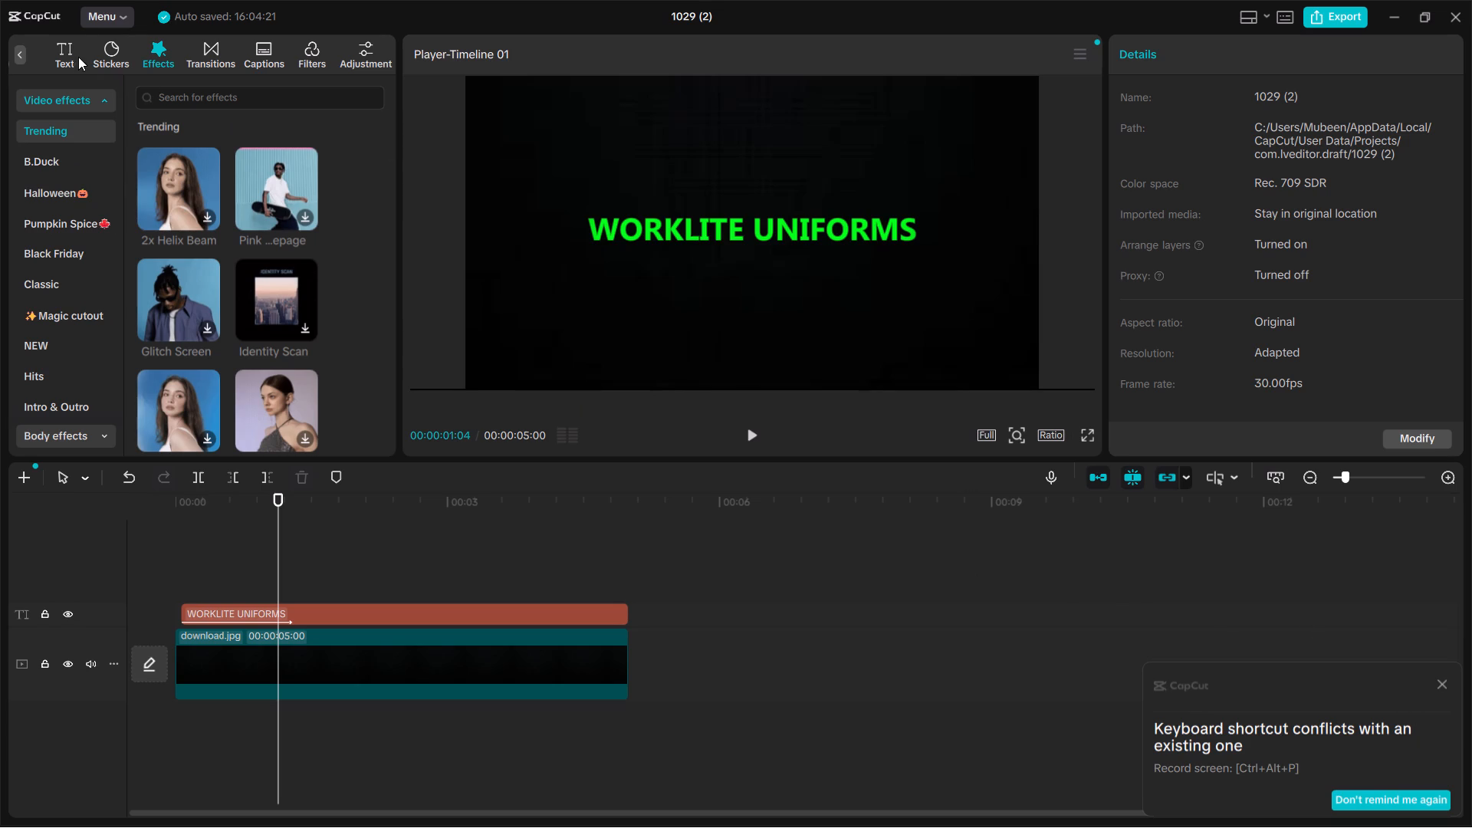
scroll(68, 54, up, 2)
click(25, 58)
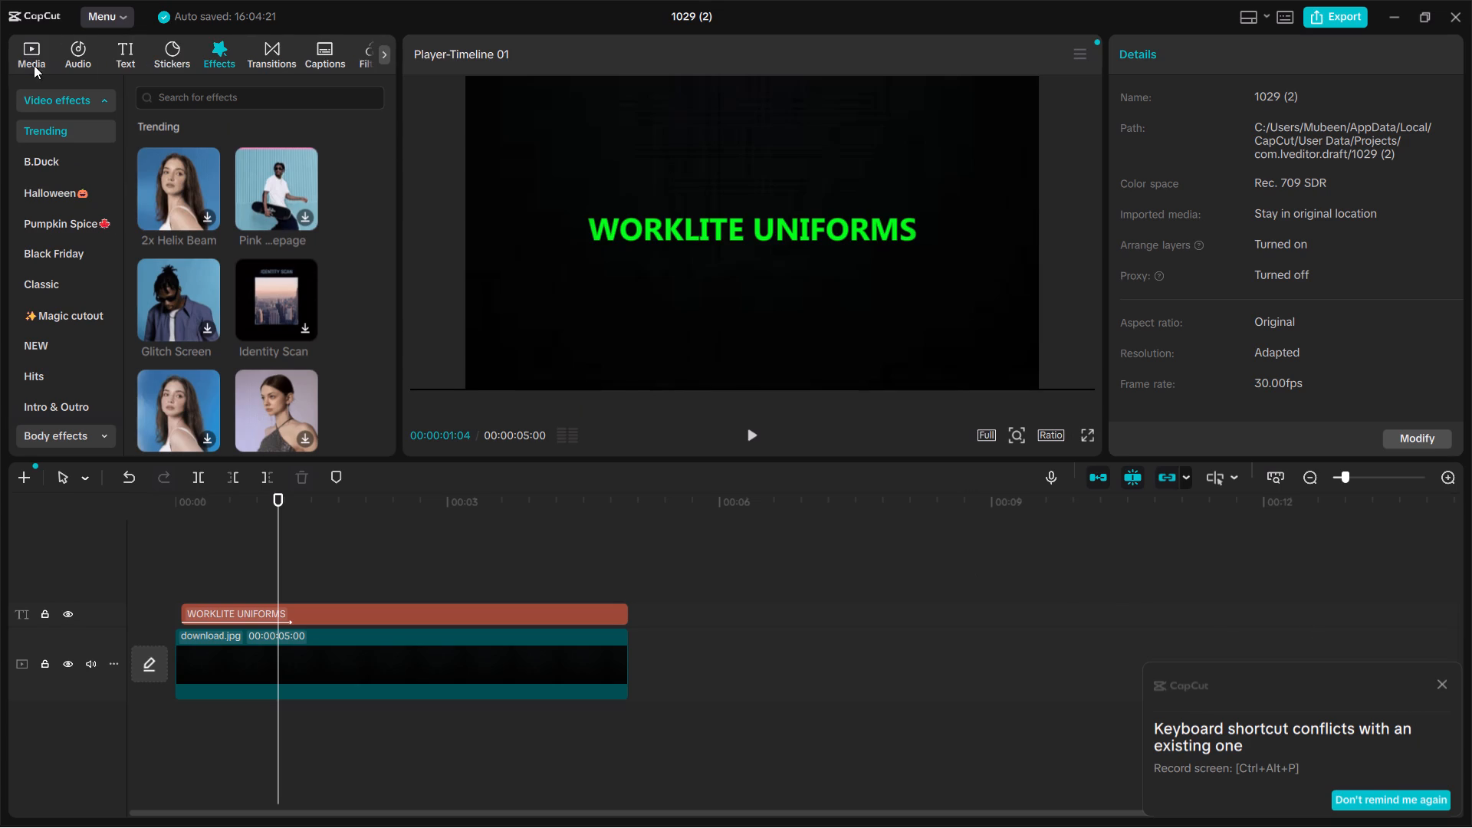
click(25, 49)
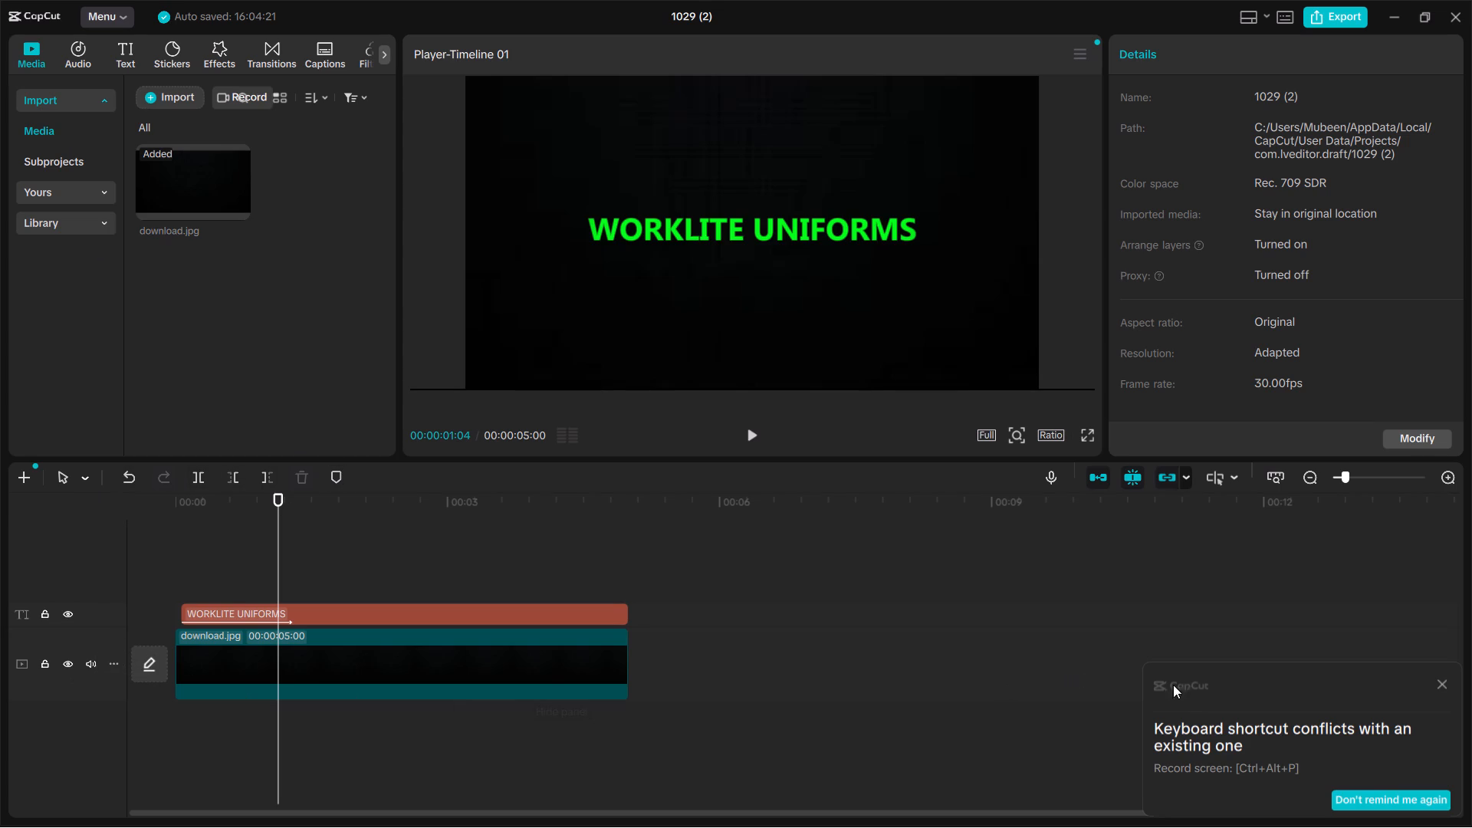
Dismiss the notification about the conflicting screen-recording keyboard shortcut.
click(1429, 681)
click(1434, 682)
click(281, 496)
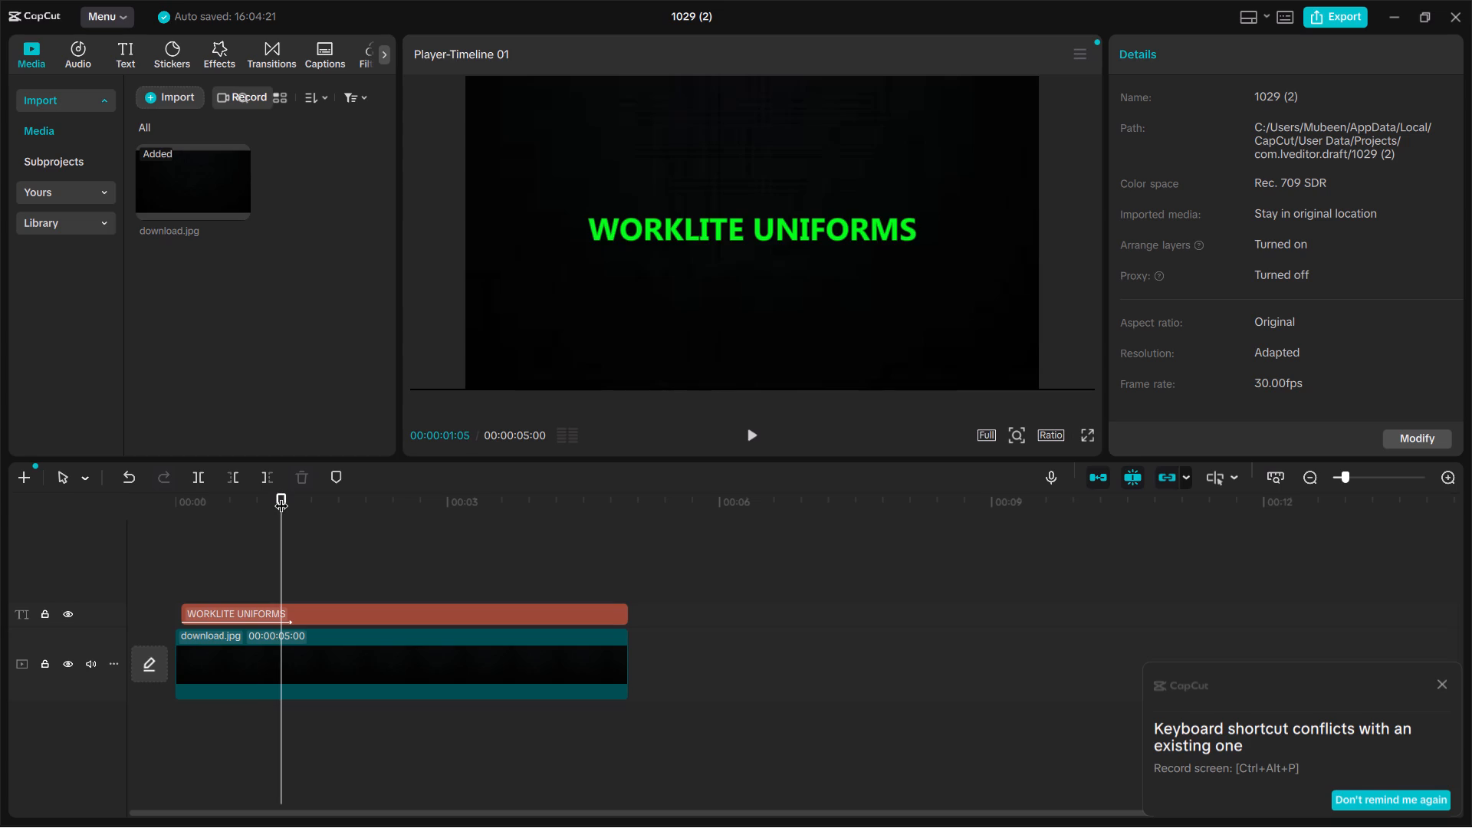
scroll(731, 530, down, 4)
scroll(732, 530, up, 3)
click(1451, 680)
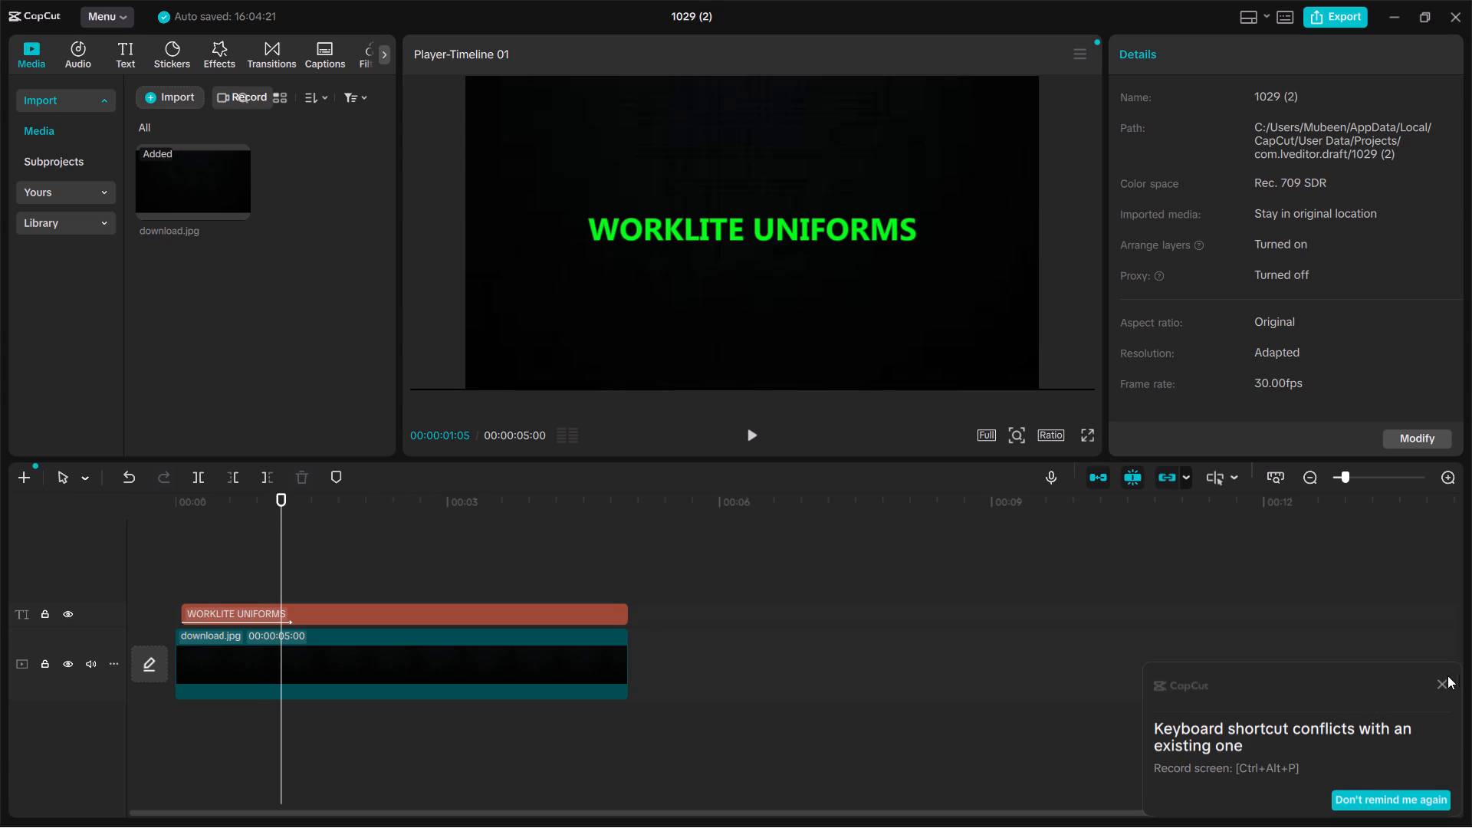
click(1436, 682)
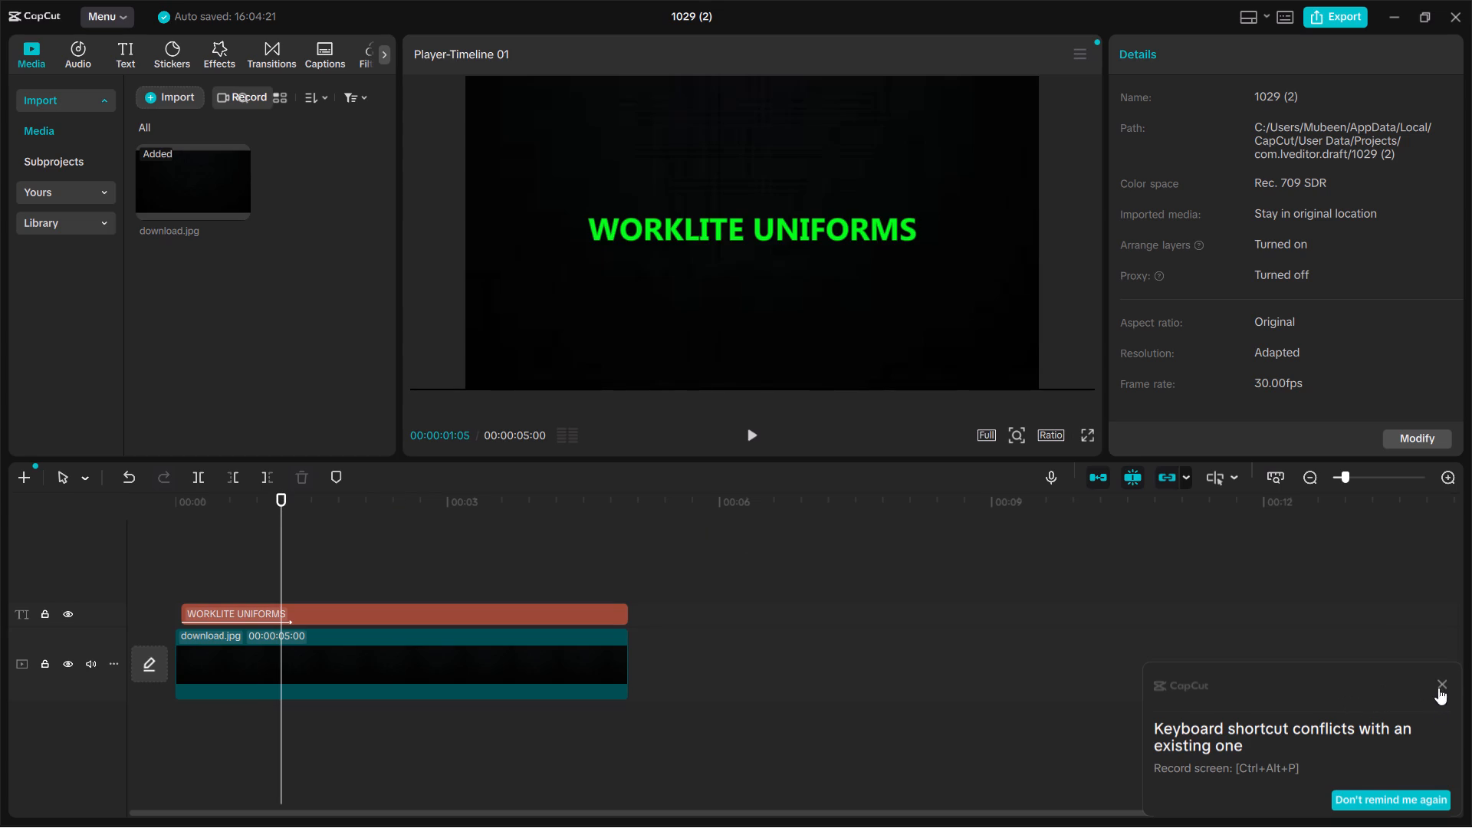
click(1441, 672)
click(1441, 681)
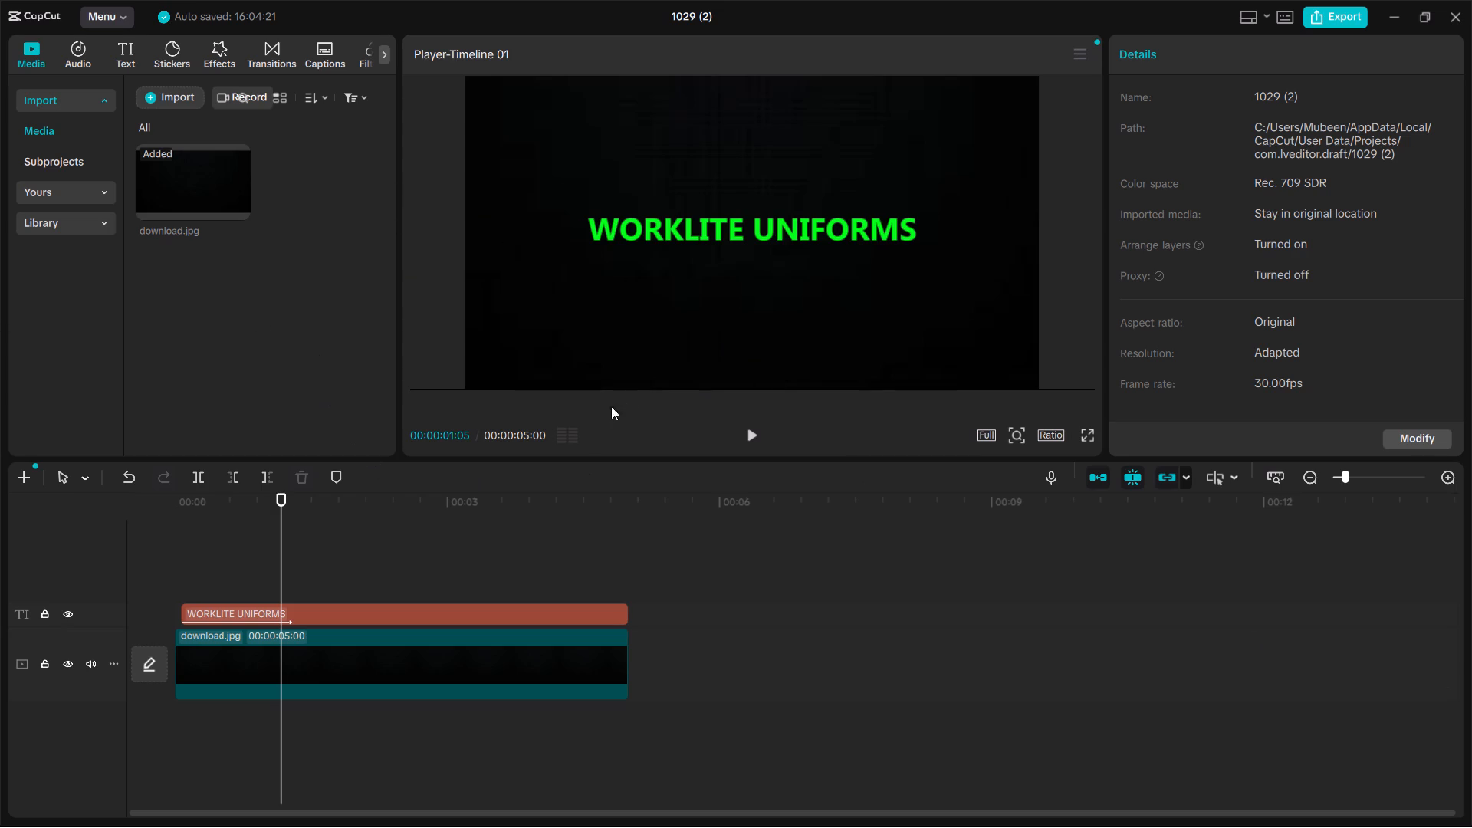
Make the timeline area slightly taller by shrinking the media and preview areas above it.
drag(560, 462, 560, 474)
drag(560, 474, 530, 442)
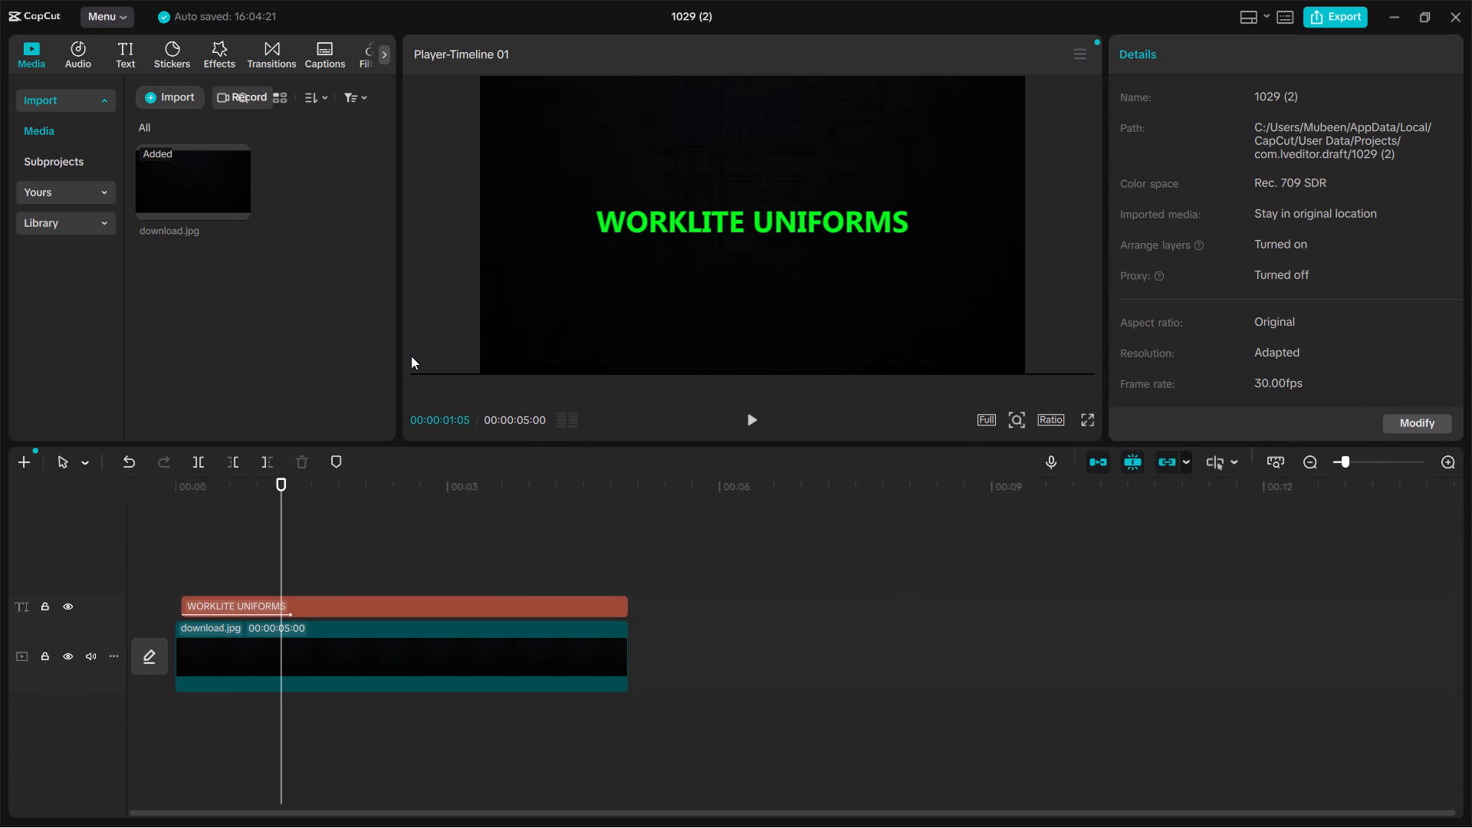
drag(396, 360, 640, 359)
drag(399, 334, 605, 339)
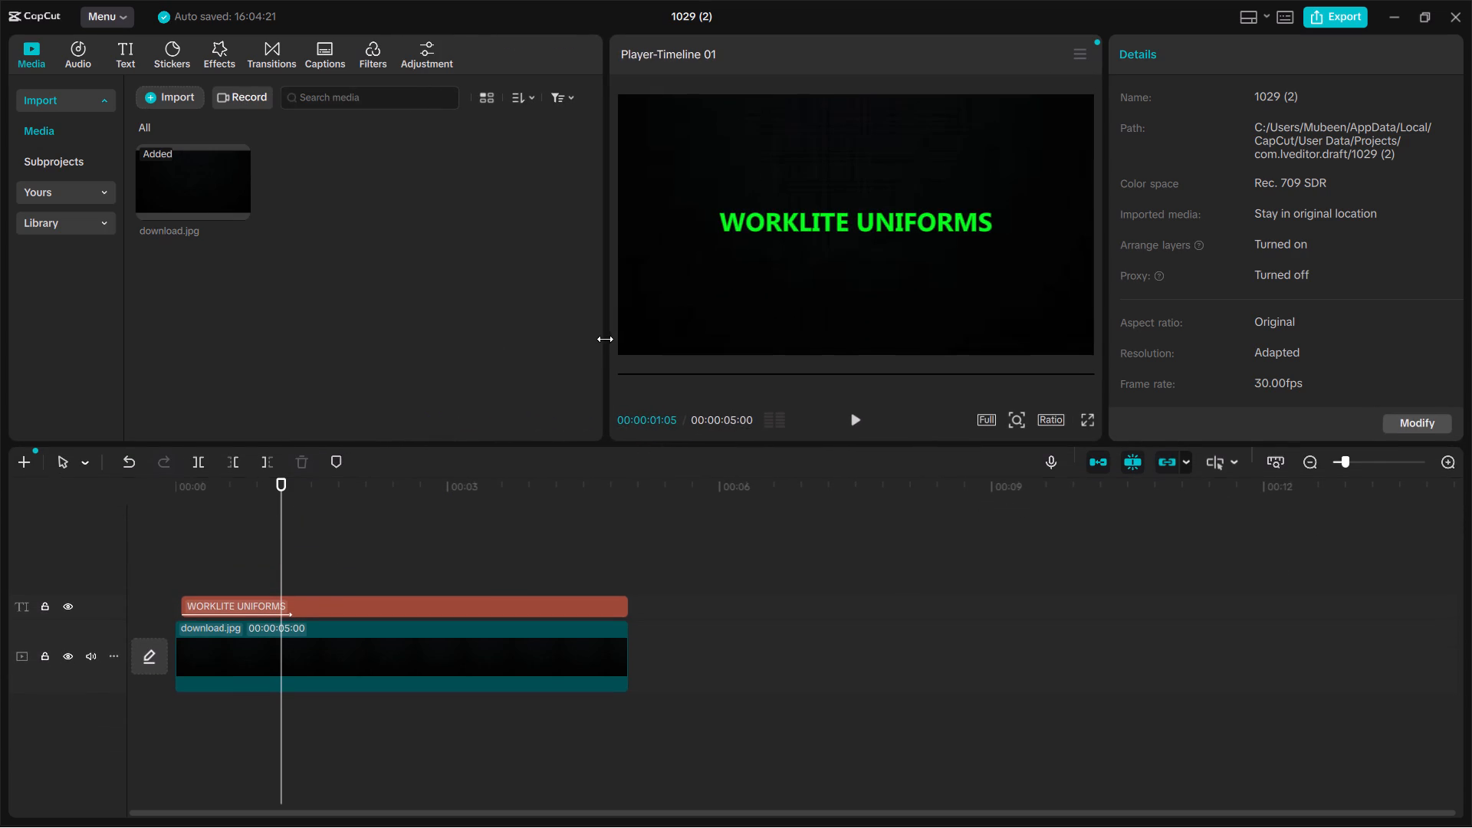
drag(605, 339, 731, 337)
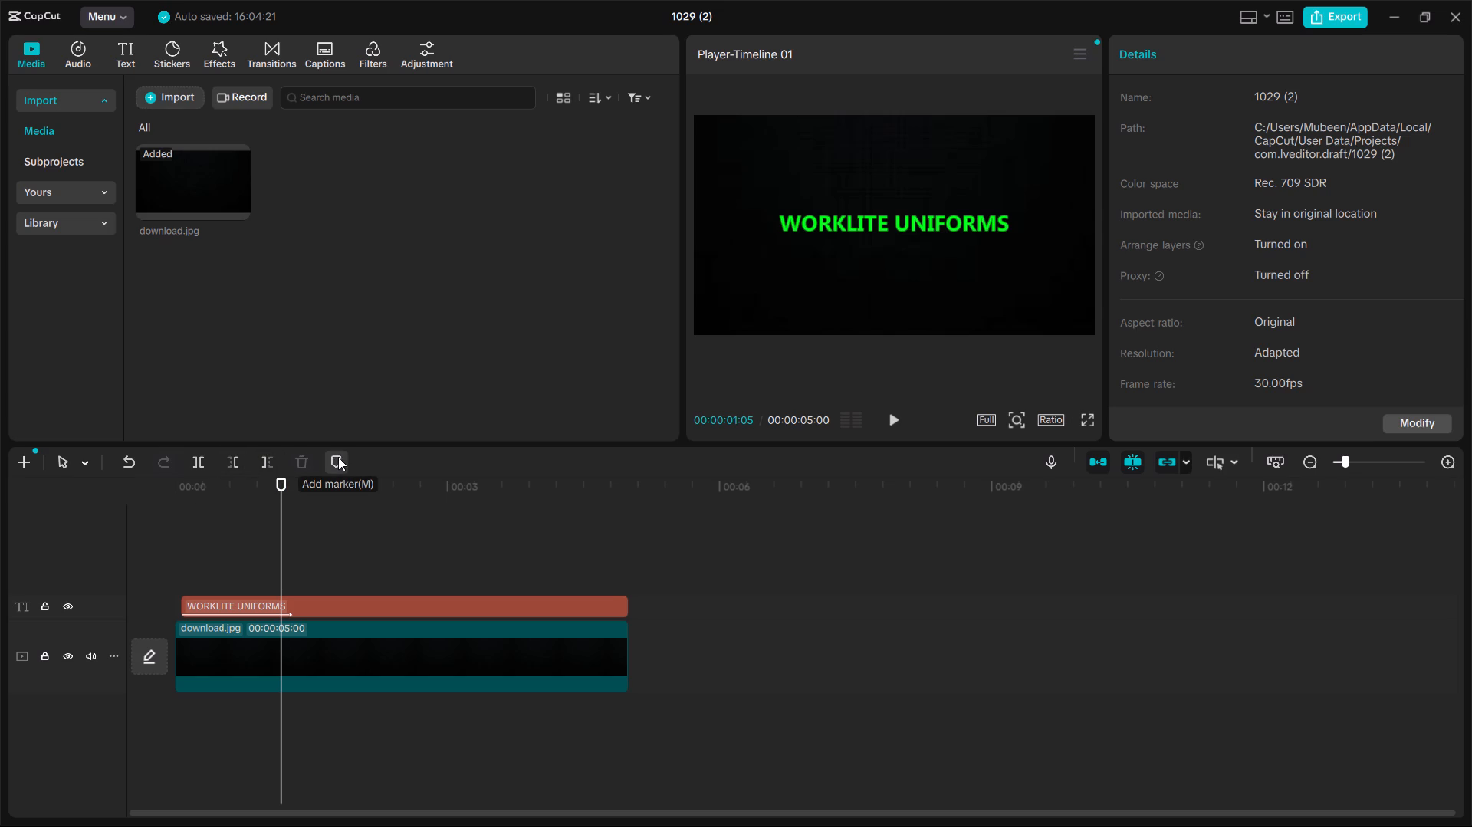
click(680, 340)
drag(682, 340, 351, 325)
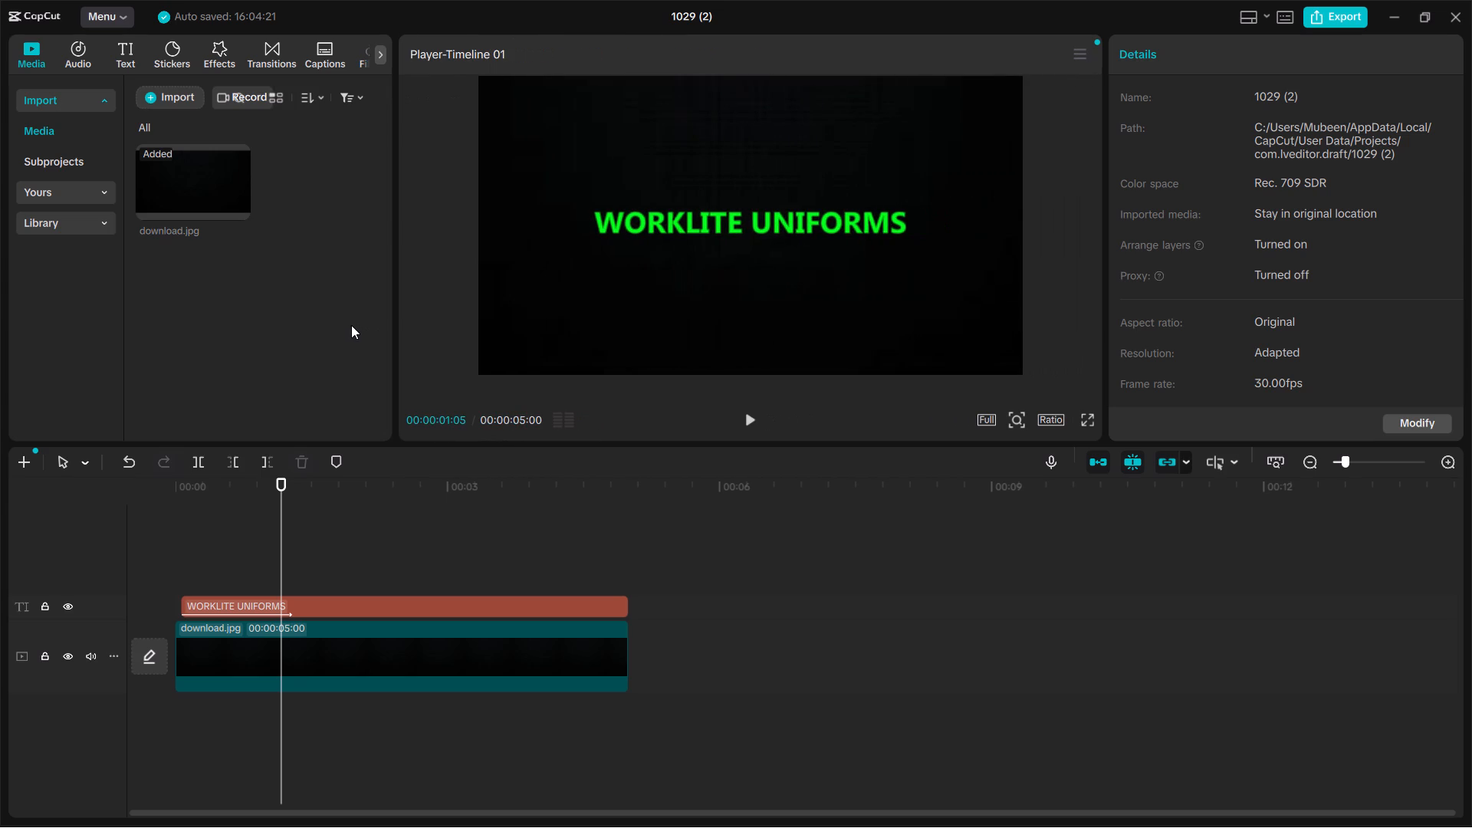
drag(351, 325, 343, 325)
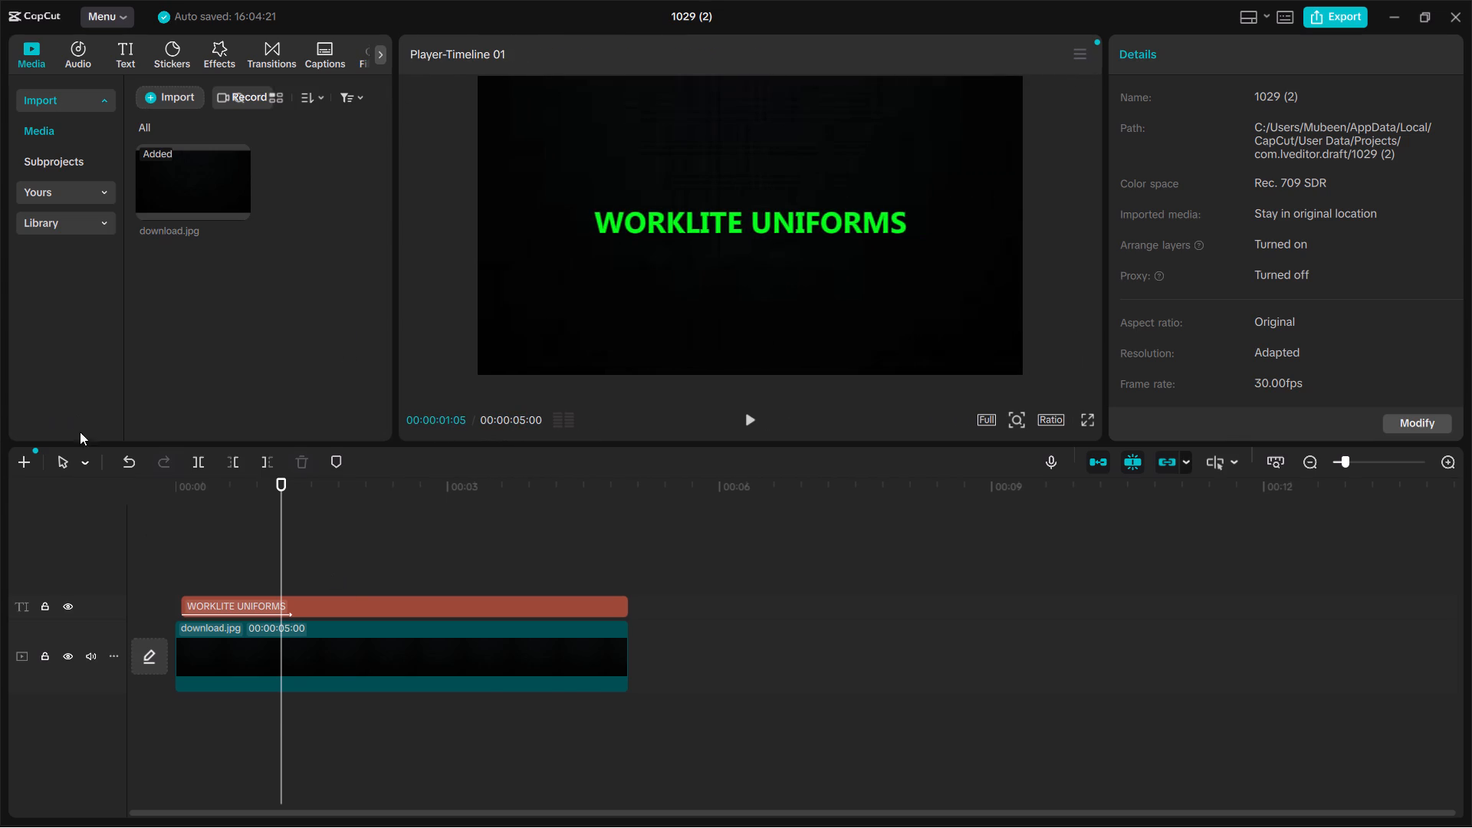
key(alt+Tab)
key(alt+Tab)
key(alt+Tab)
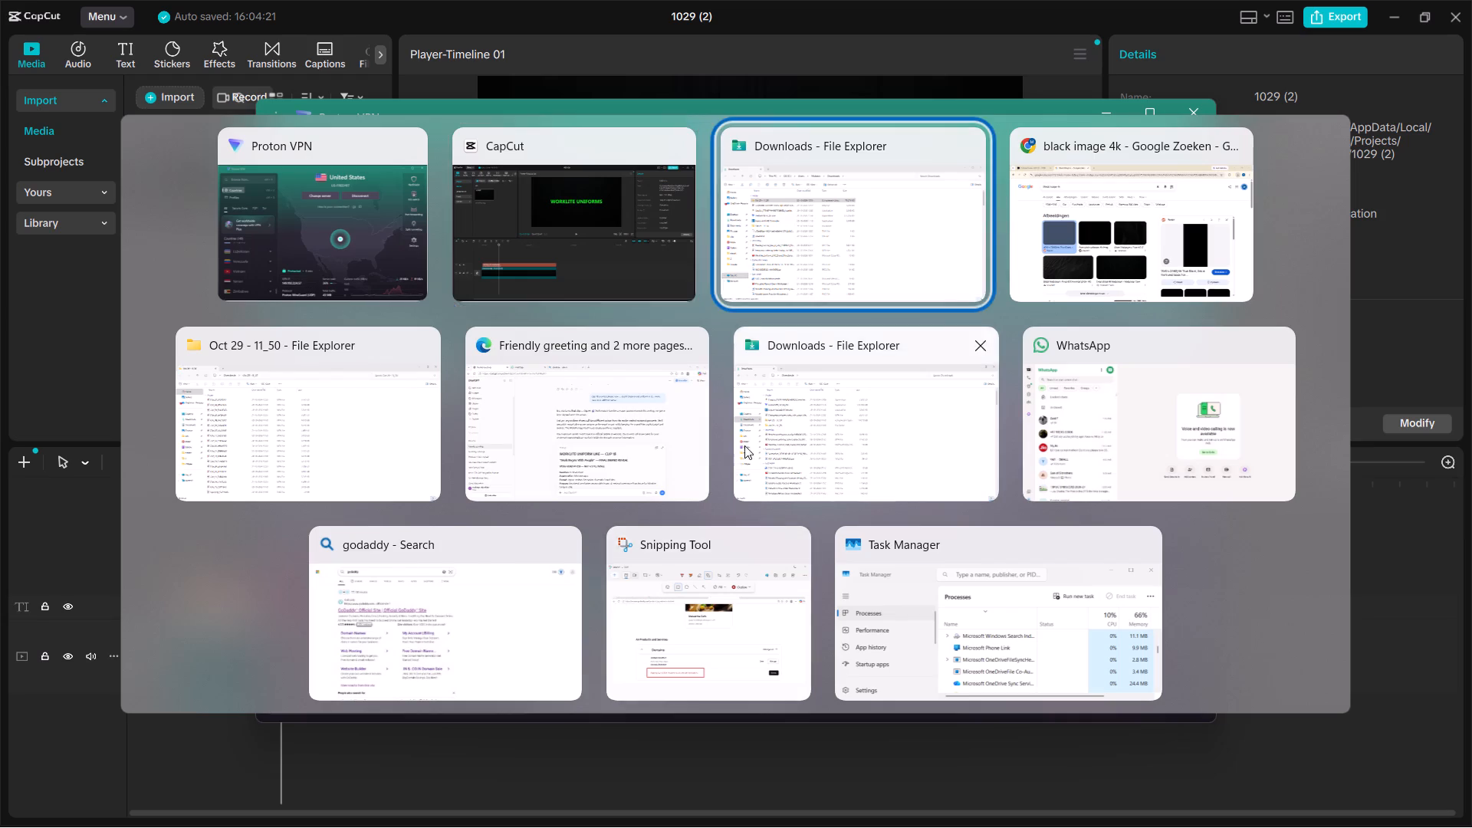
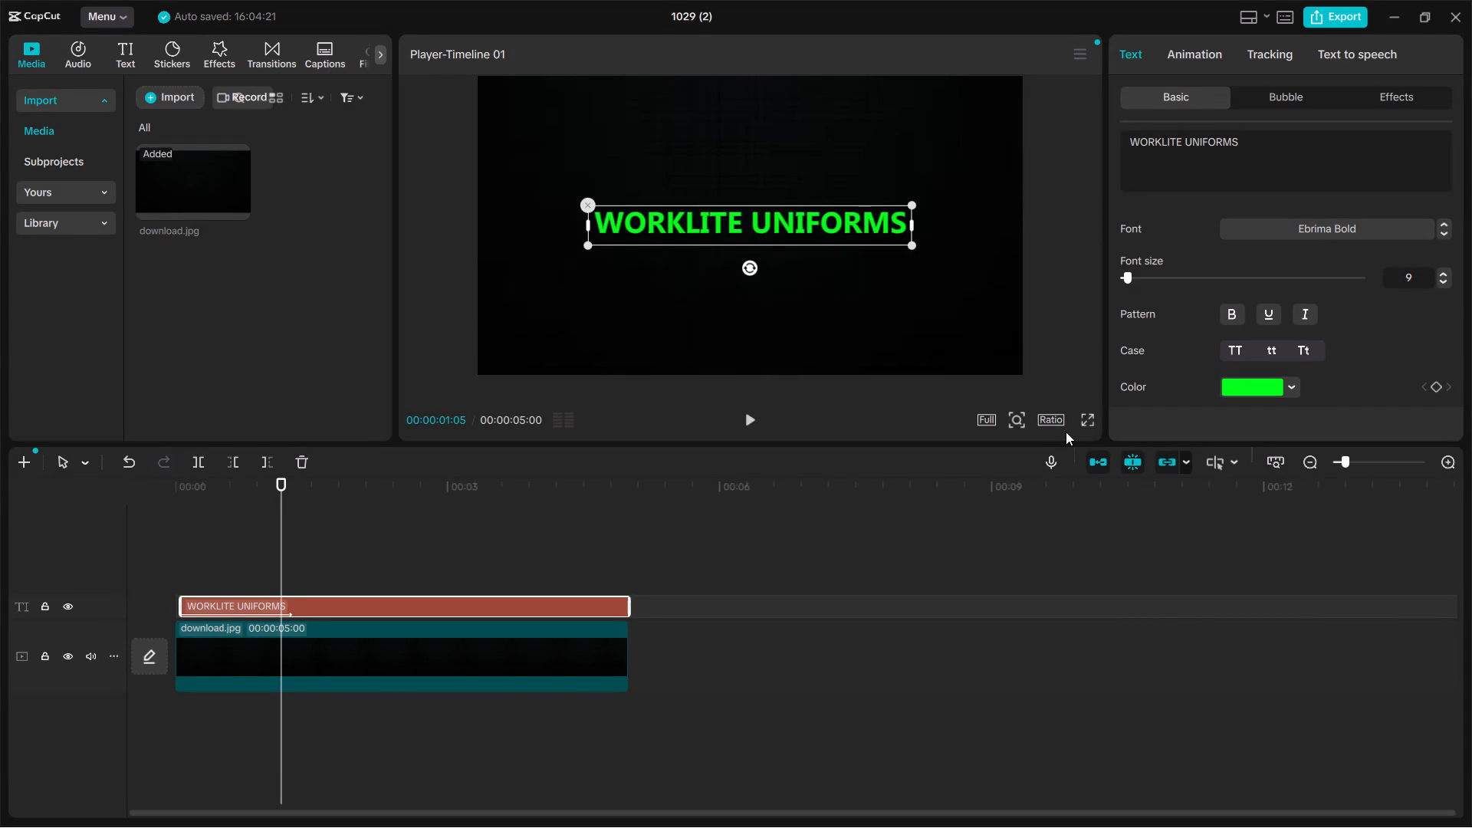
Add a Blend keyframe to the black download.jpg background clip at 00:00:01:05 and dismiss the keyframe tip.
click(672, 320)
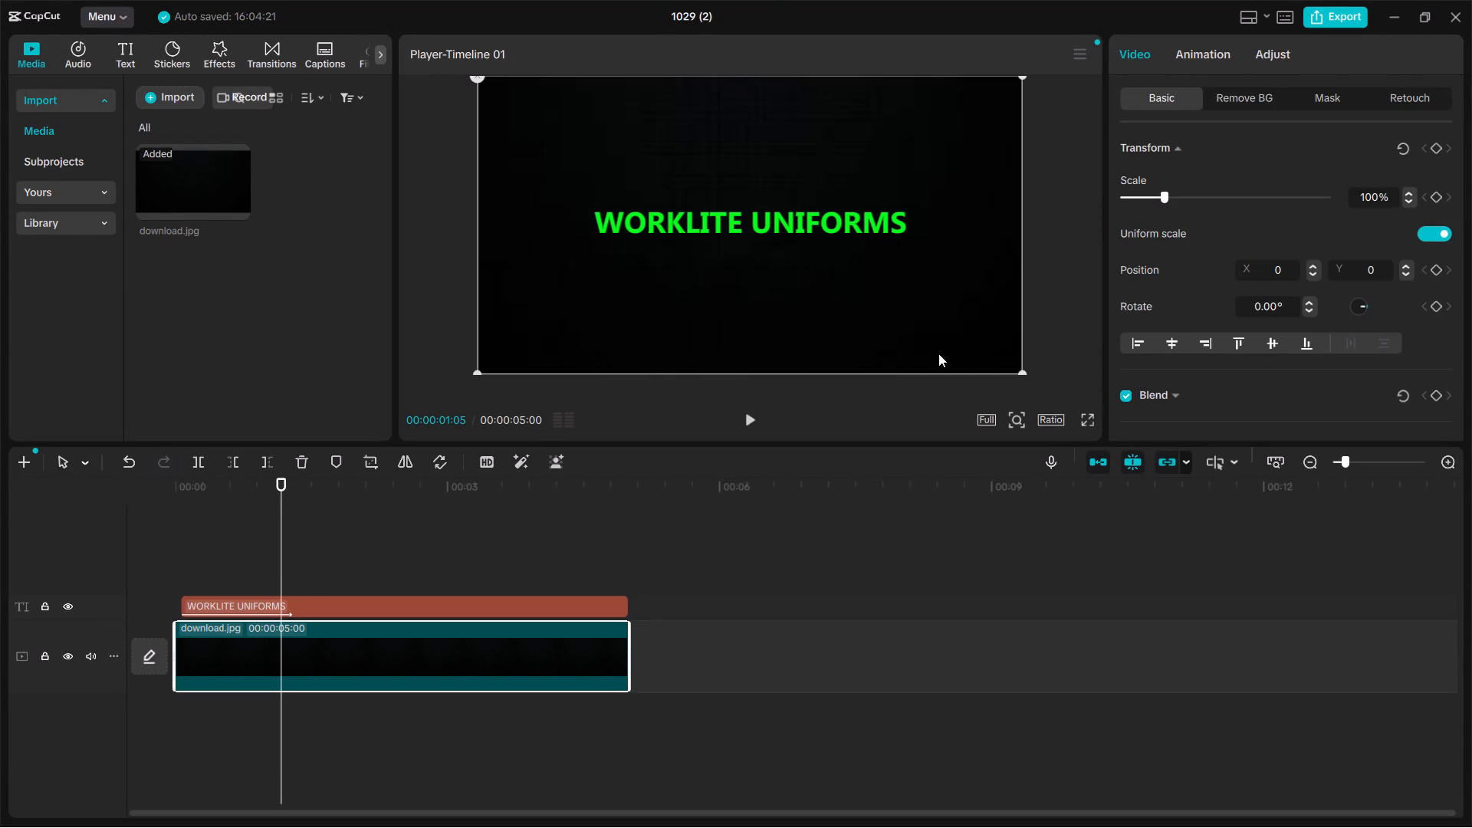
click(1435, 395)
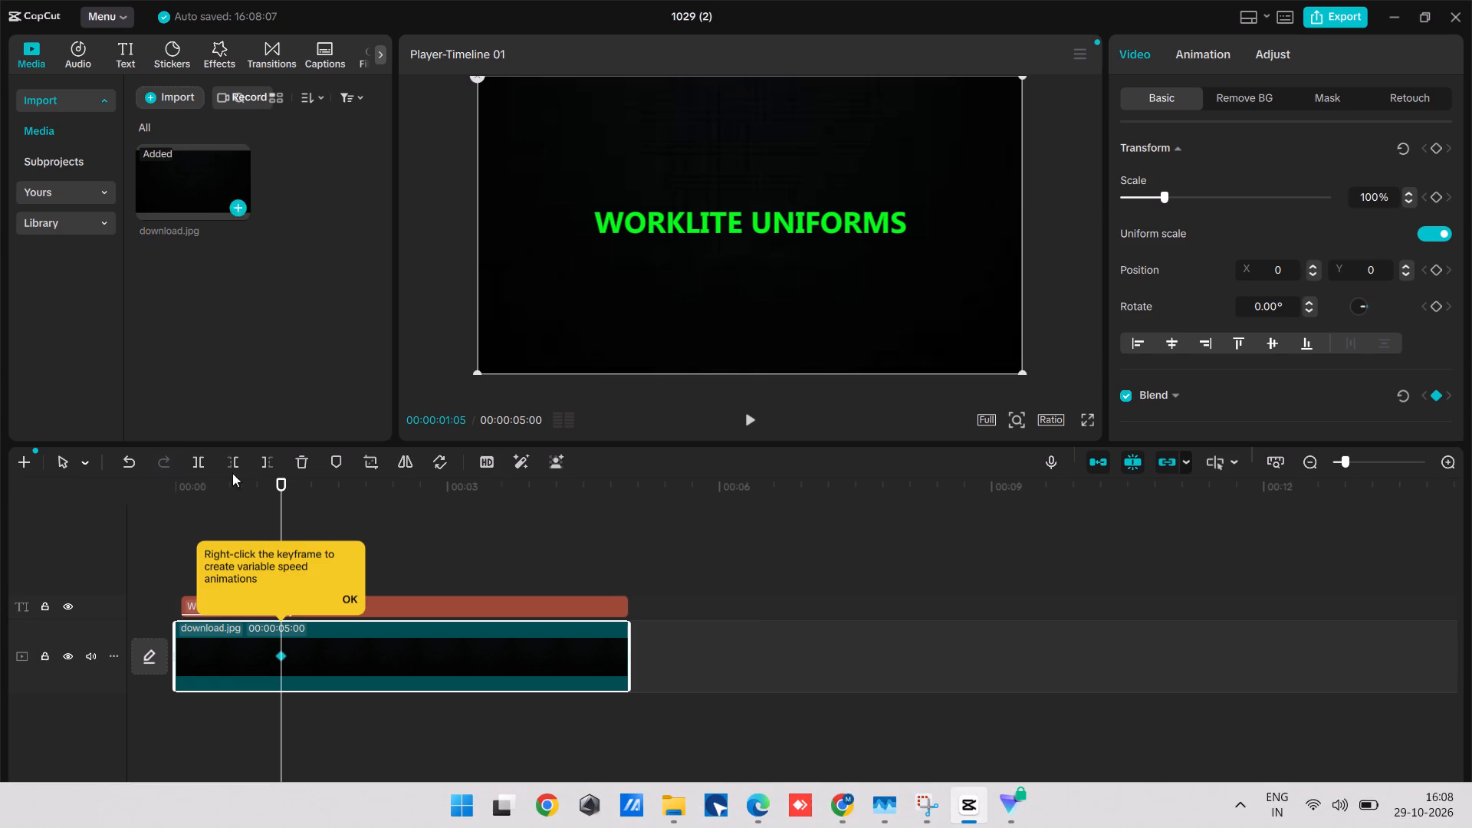
click(350, 593)
click(341, 601)
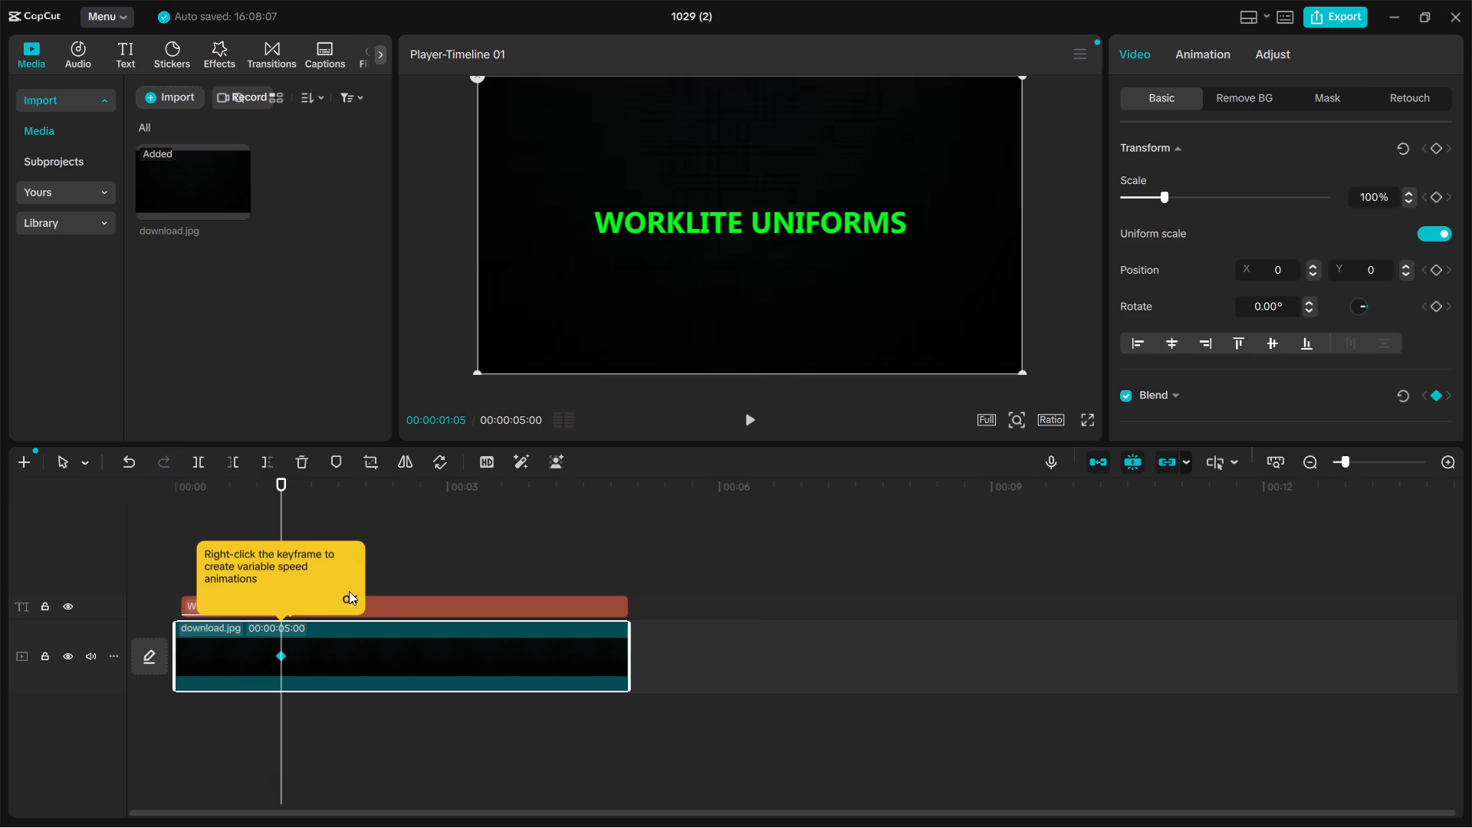
click(349, 591)
click(350, 591)
double_click(347, 599)
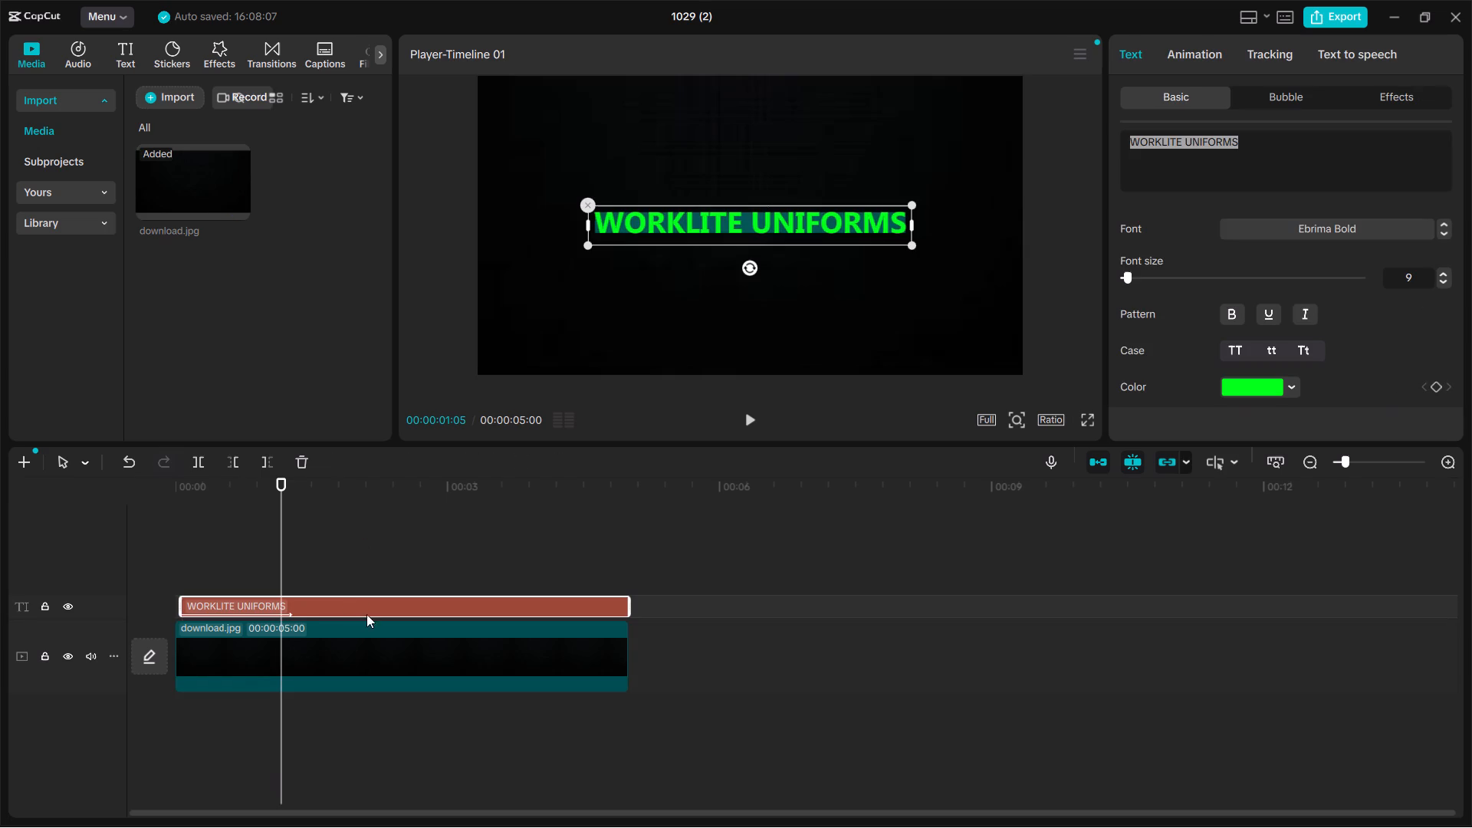
click(869, 740)
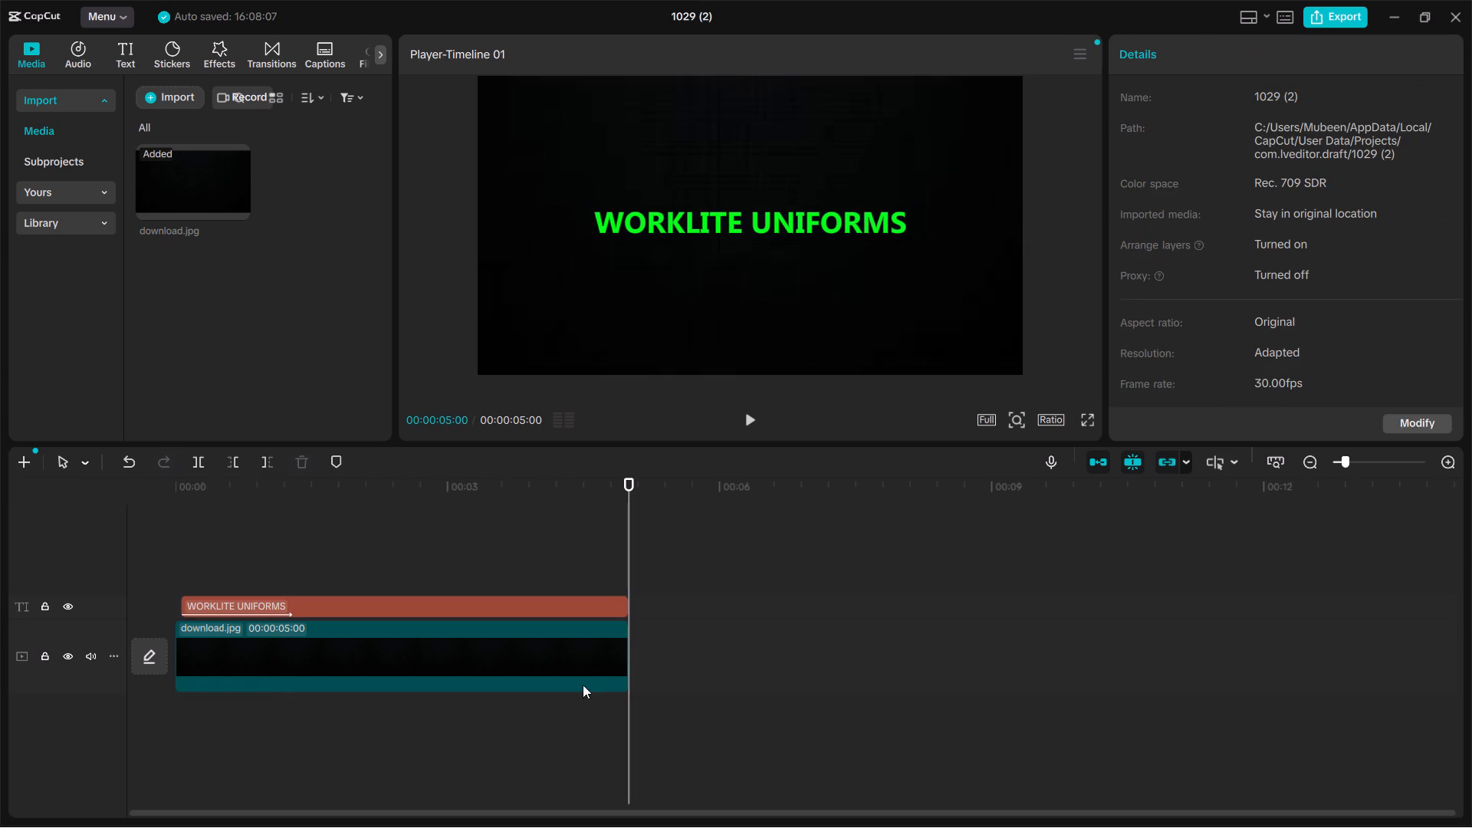
Play the timeline from the start to 00:00:03:17 and add a second Blend keyframe to the download.jpg clip there.
drag(222, 715, 128, 716)
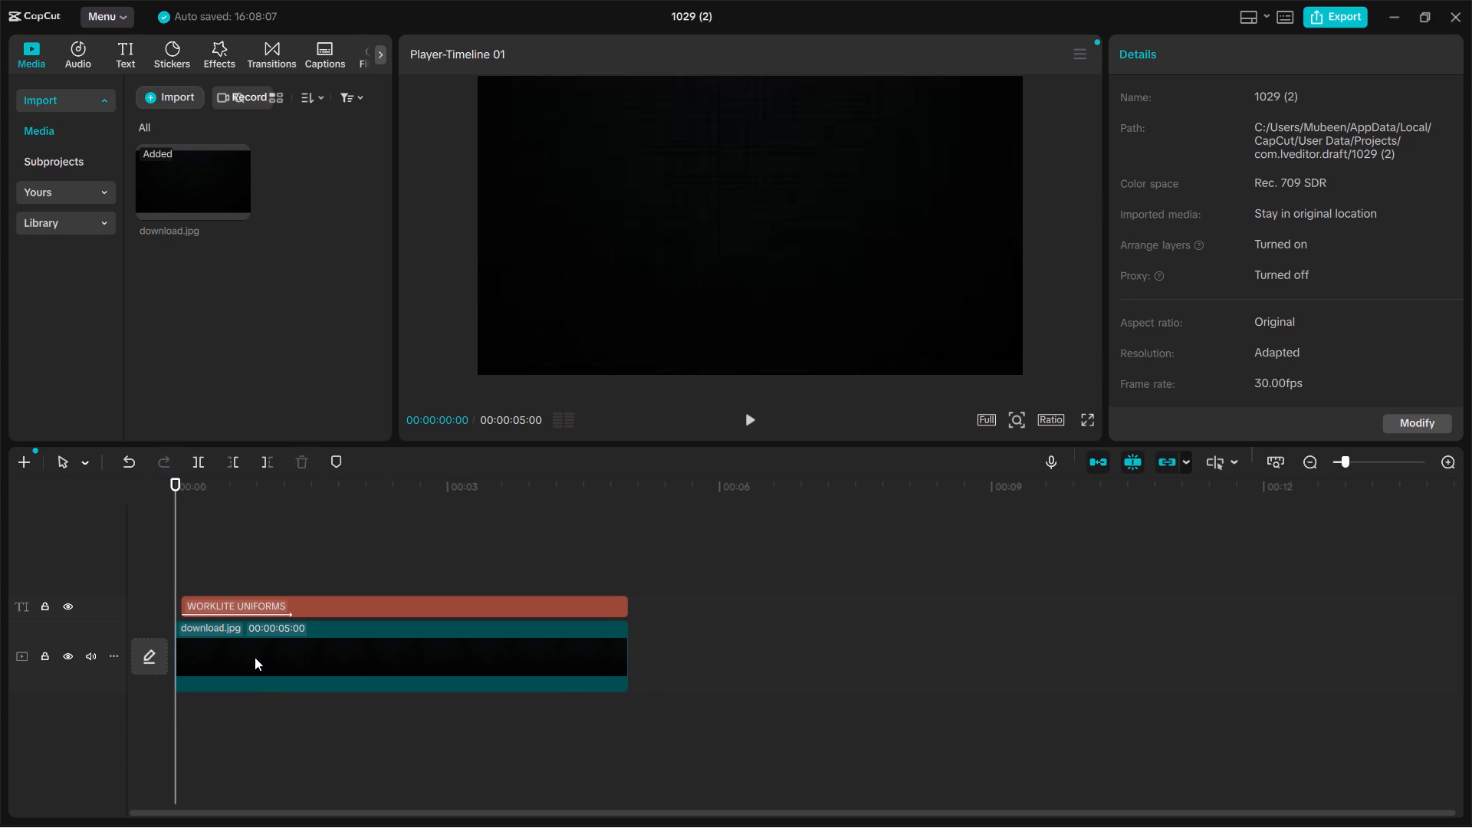
click(258, 651)
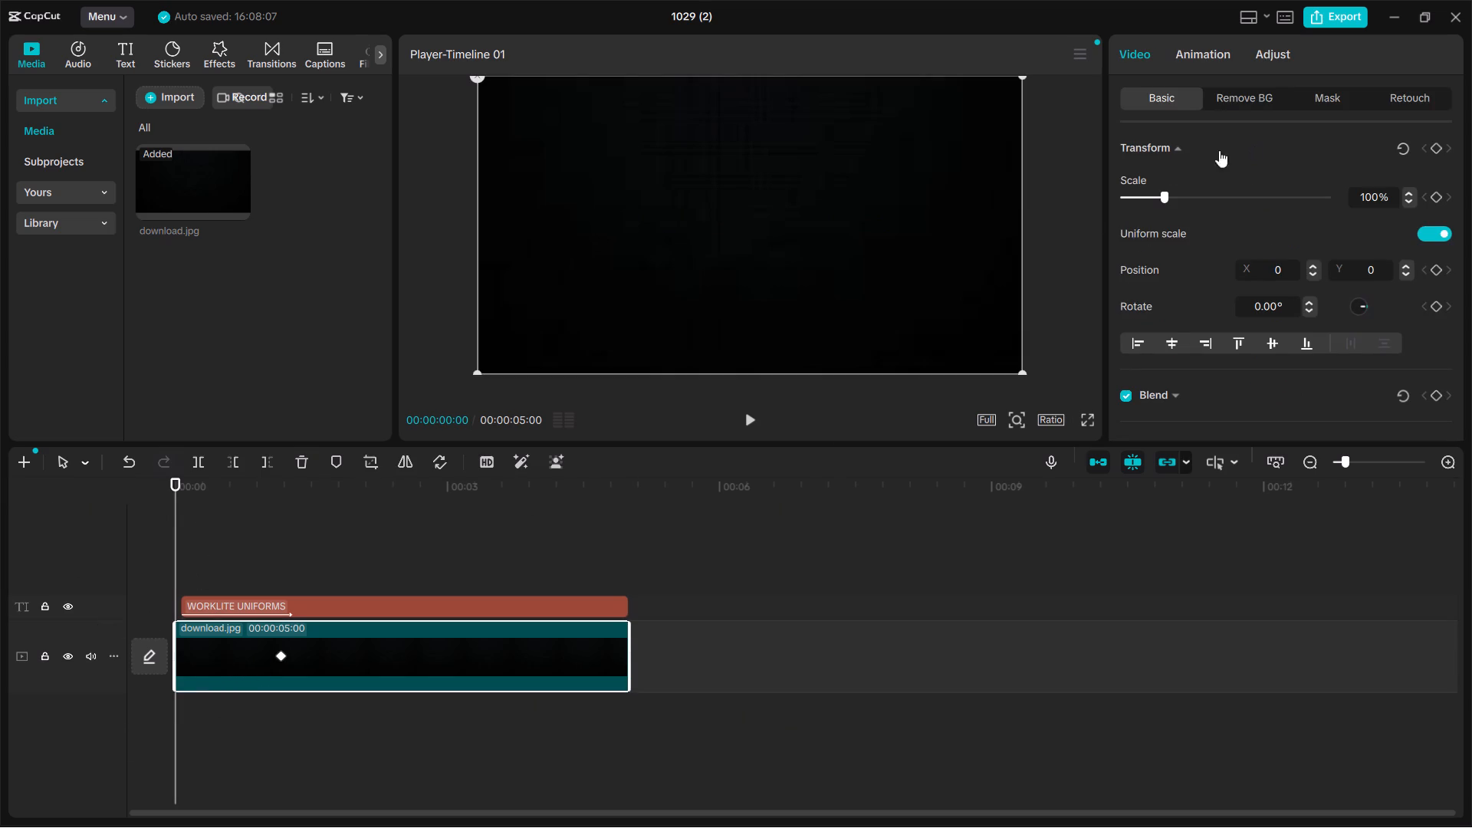
key(space)
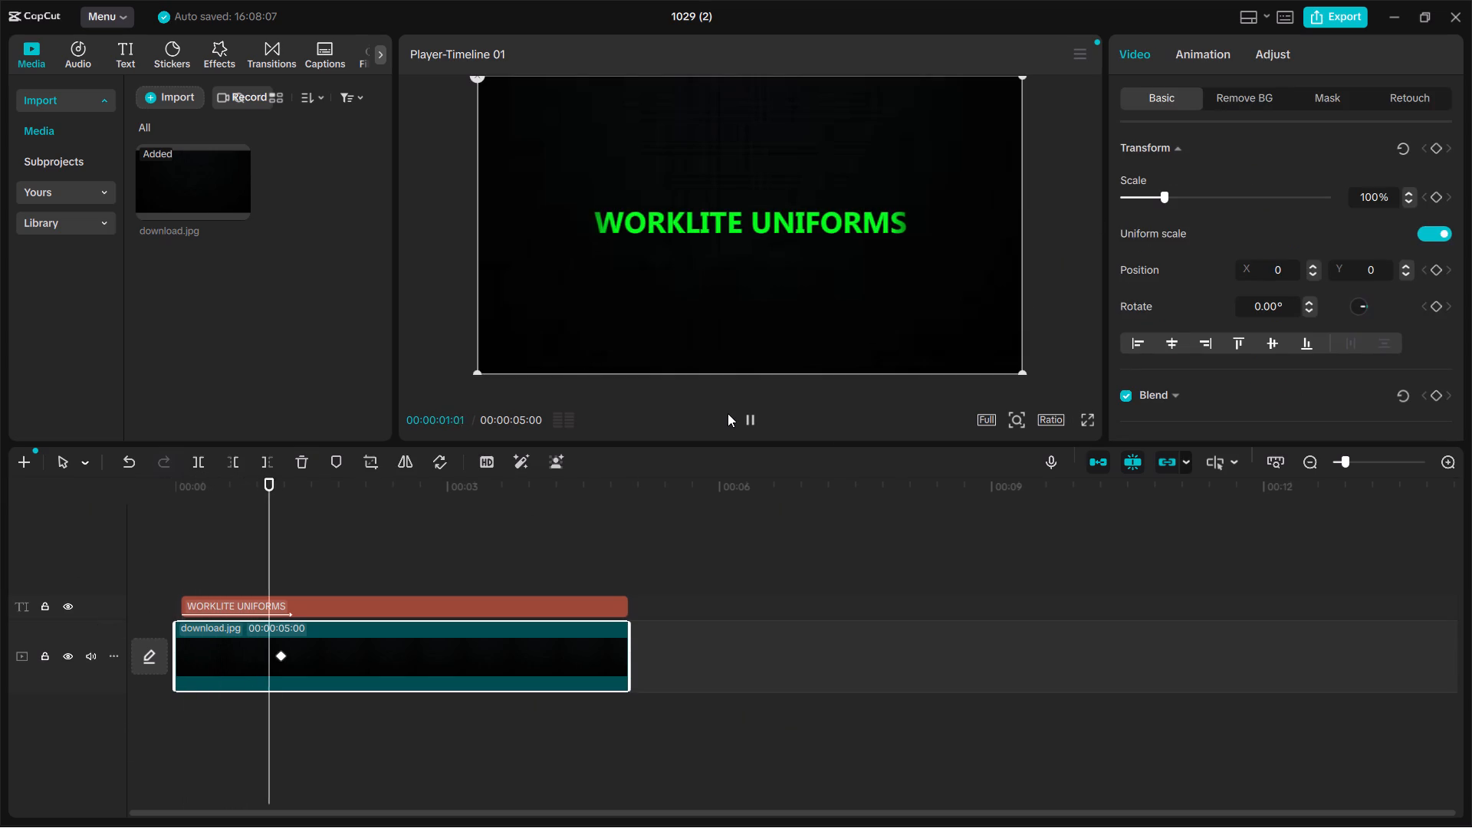
key(space)
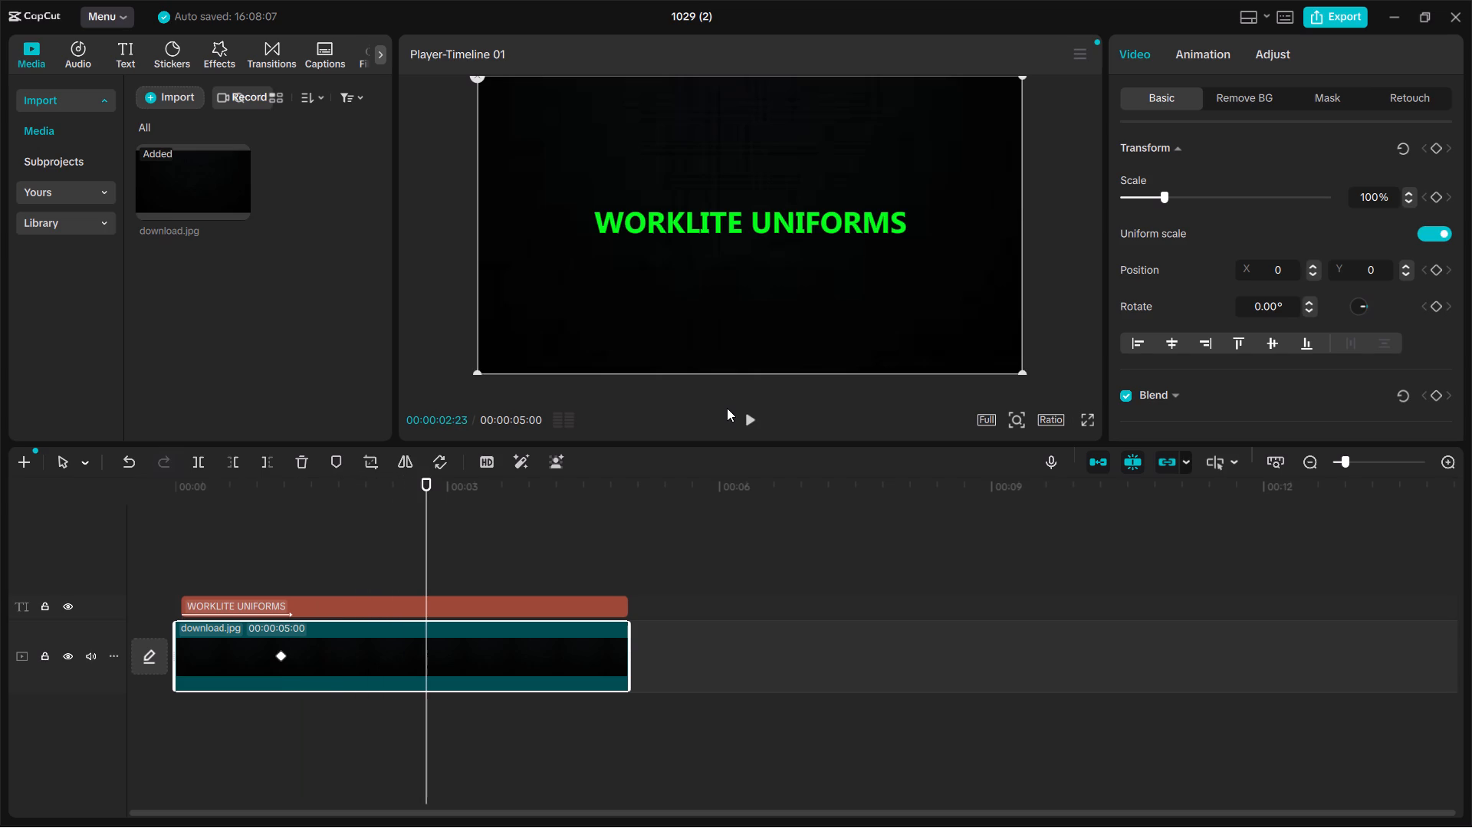
key(space)
key(space)
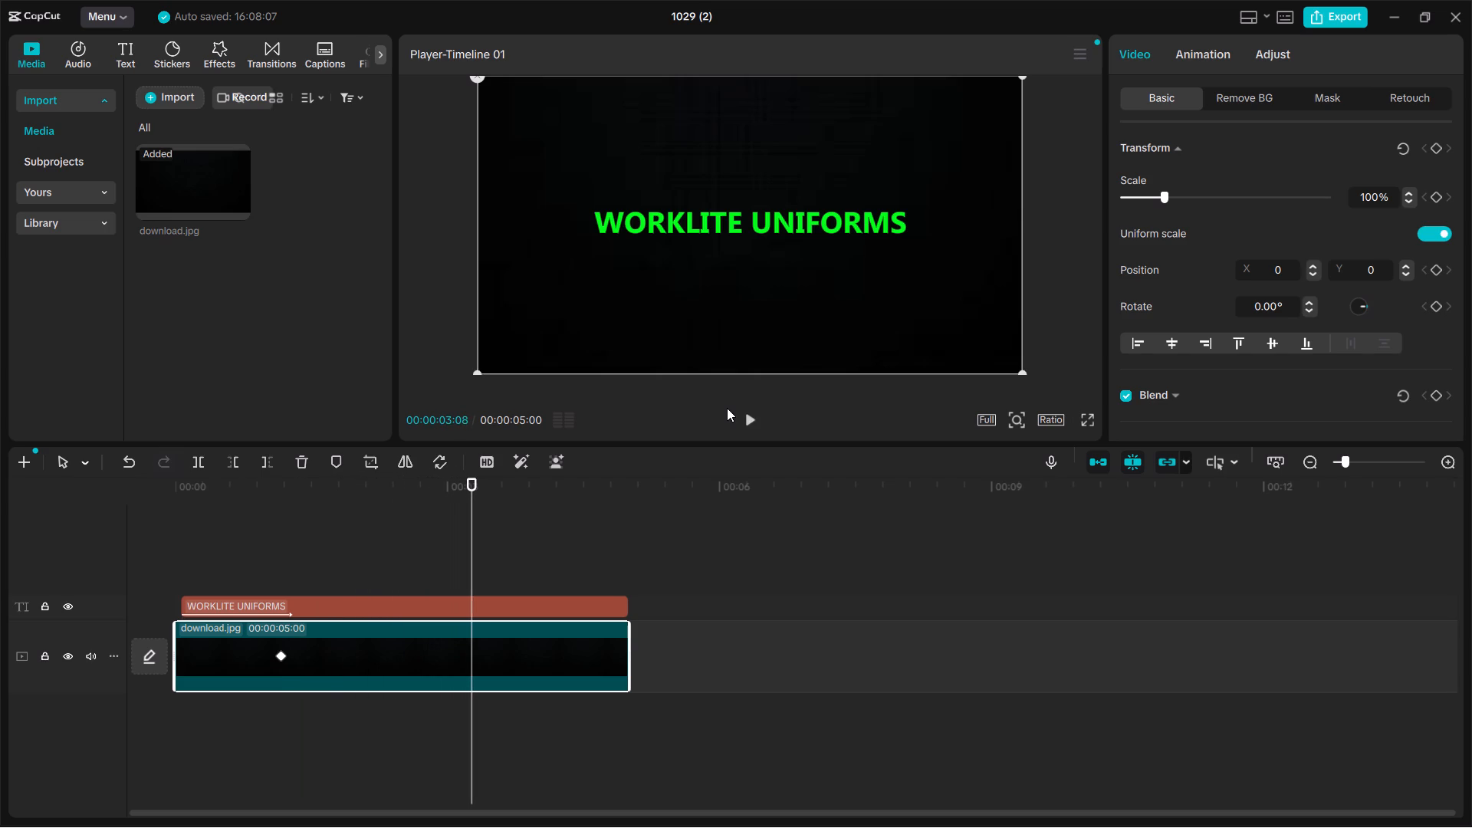
key(space)
key(space)
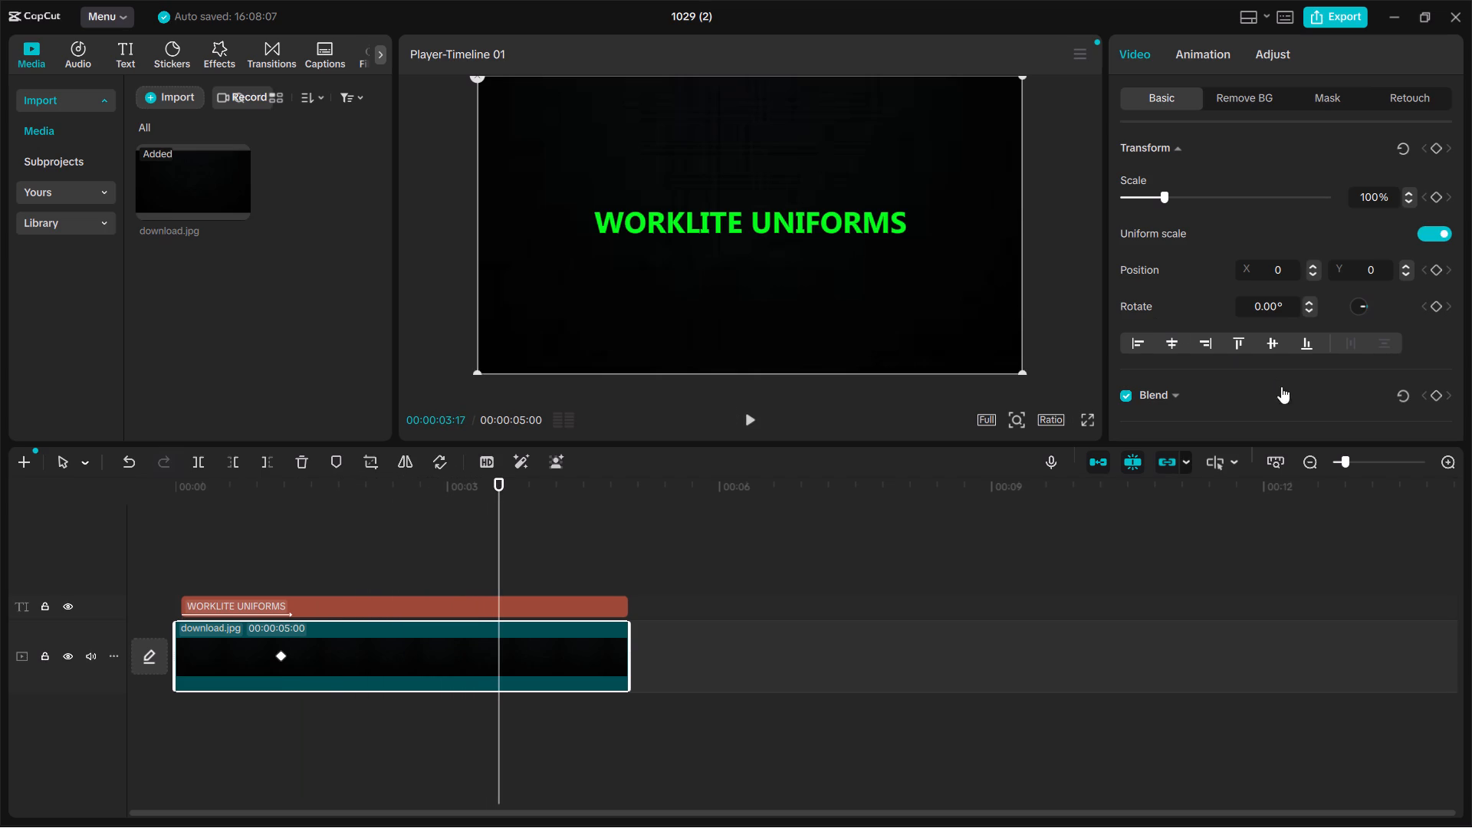
click(1436, 393)
Select the green WORKLITE UNIFORMS title in the preview.
click(783, 219)
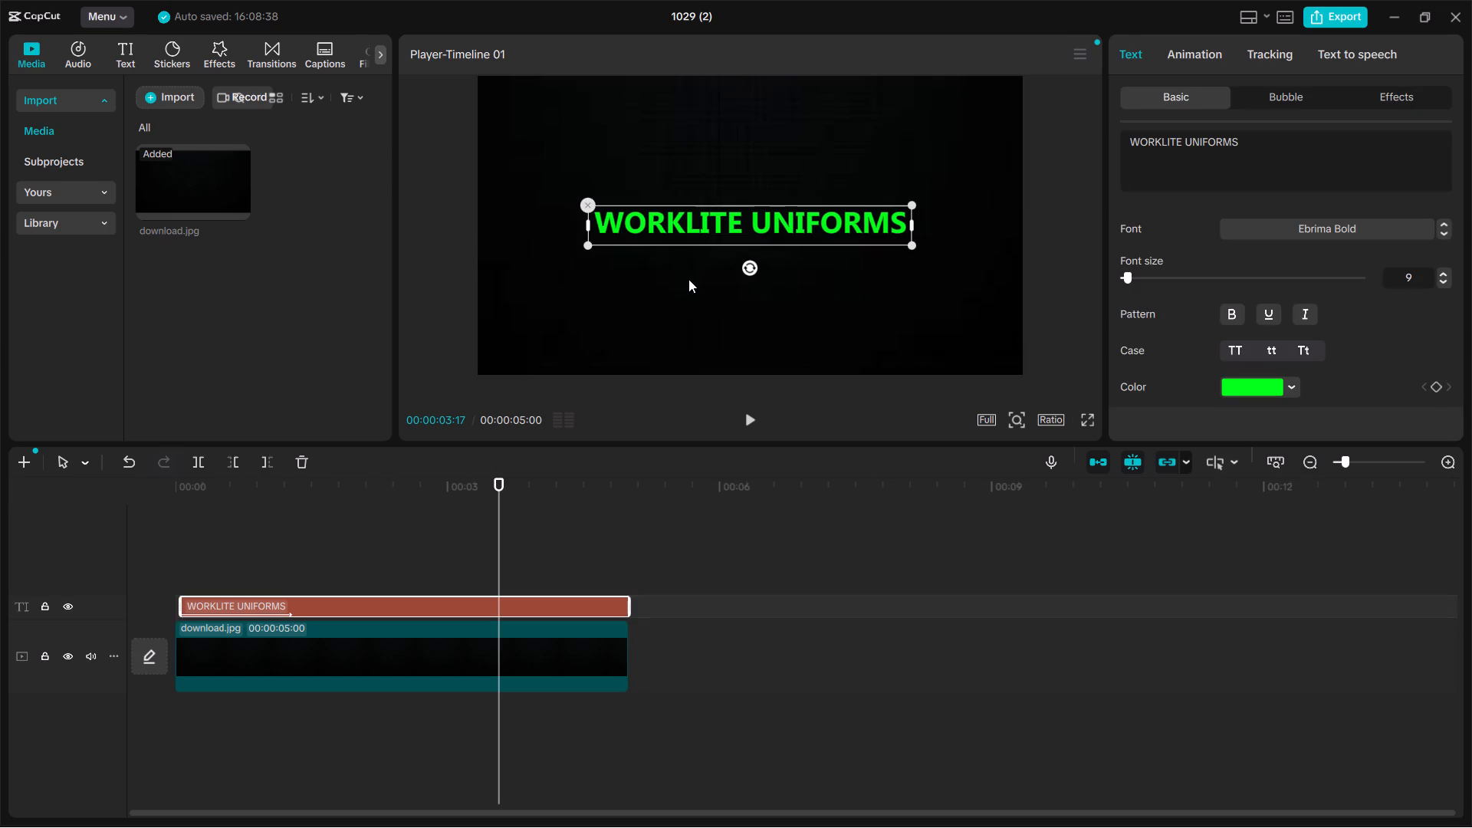
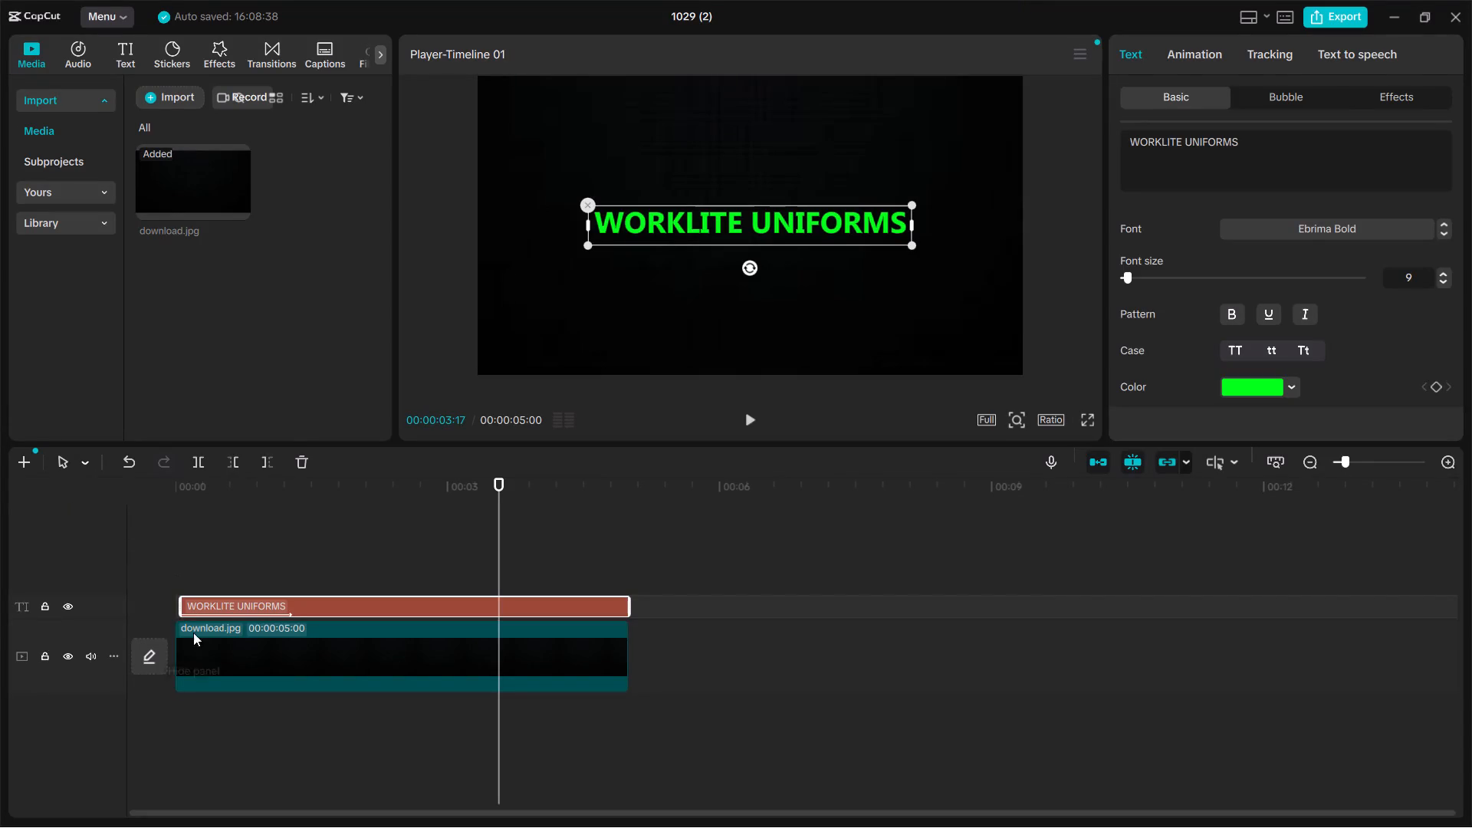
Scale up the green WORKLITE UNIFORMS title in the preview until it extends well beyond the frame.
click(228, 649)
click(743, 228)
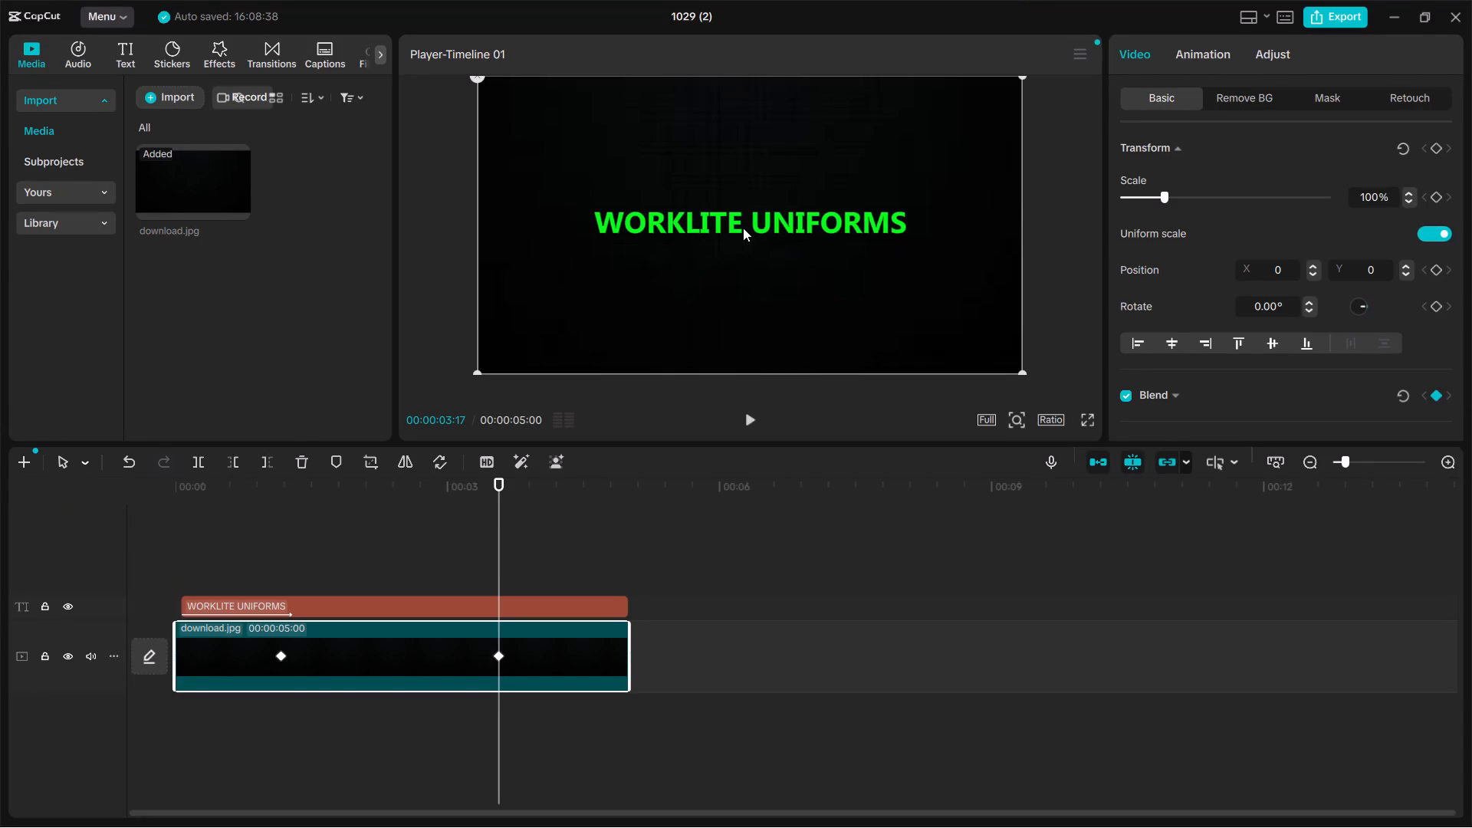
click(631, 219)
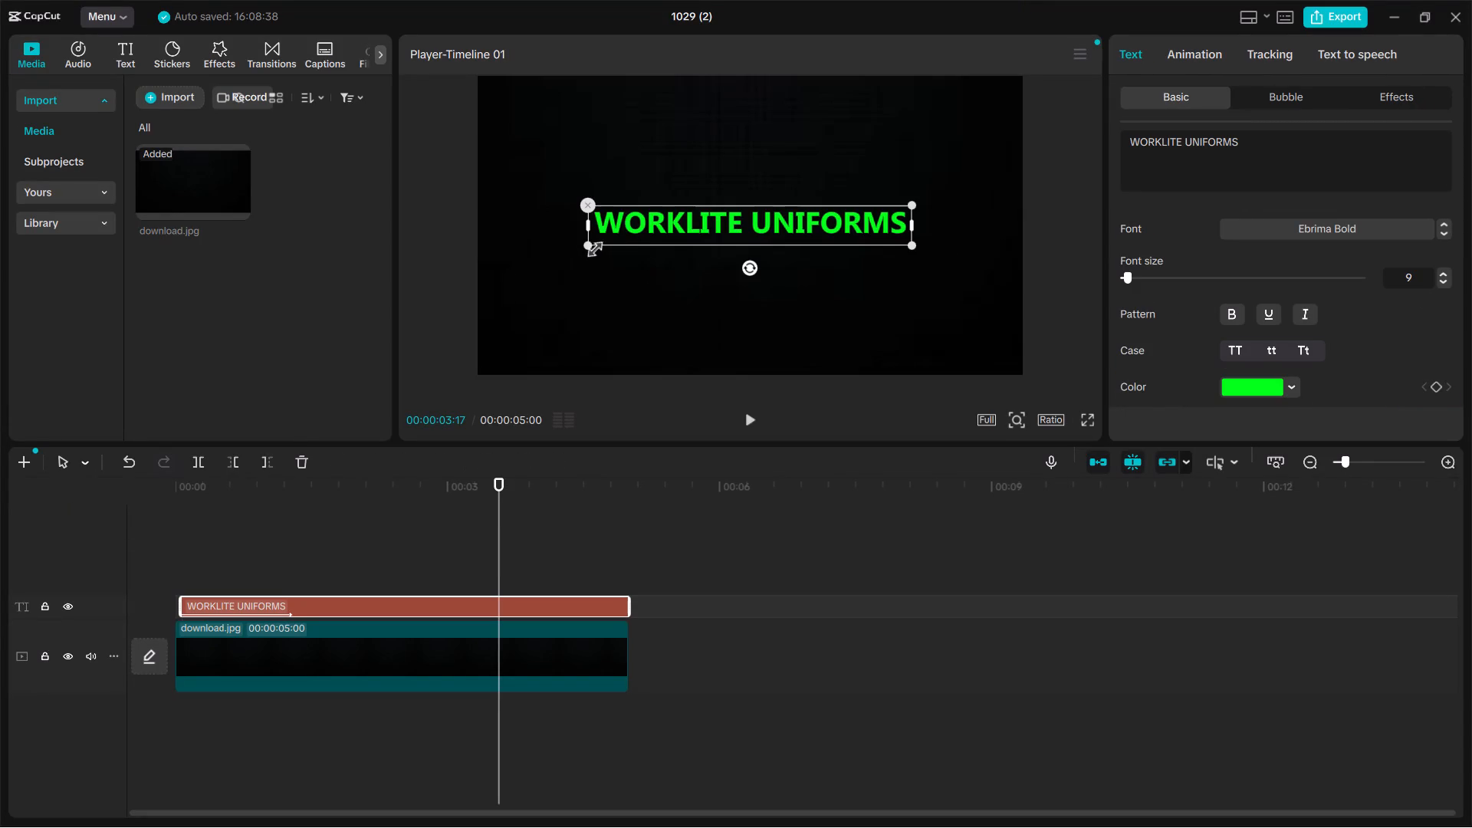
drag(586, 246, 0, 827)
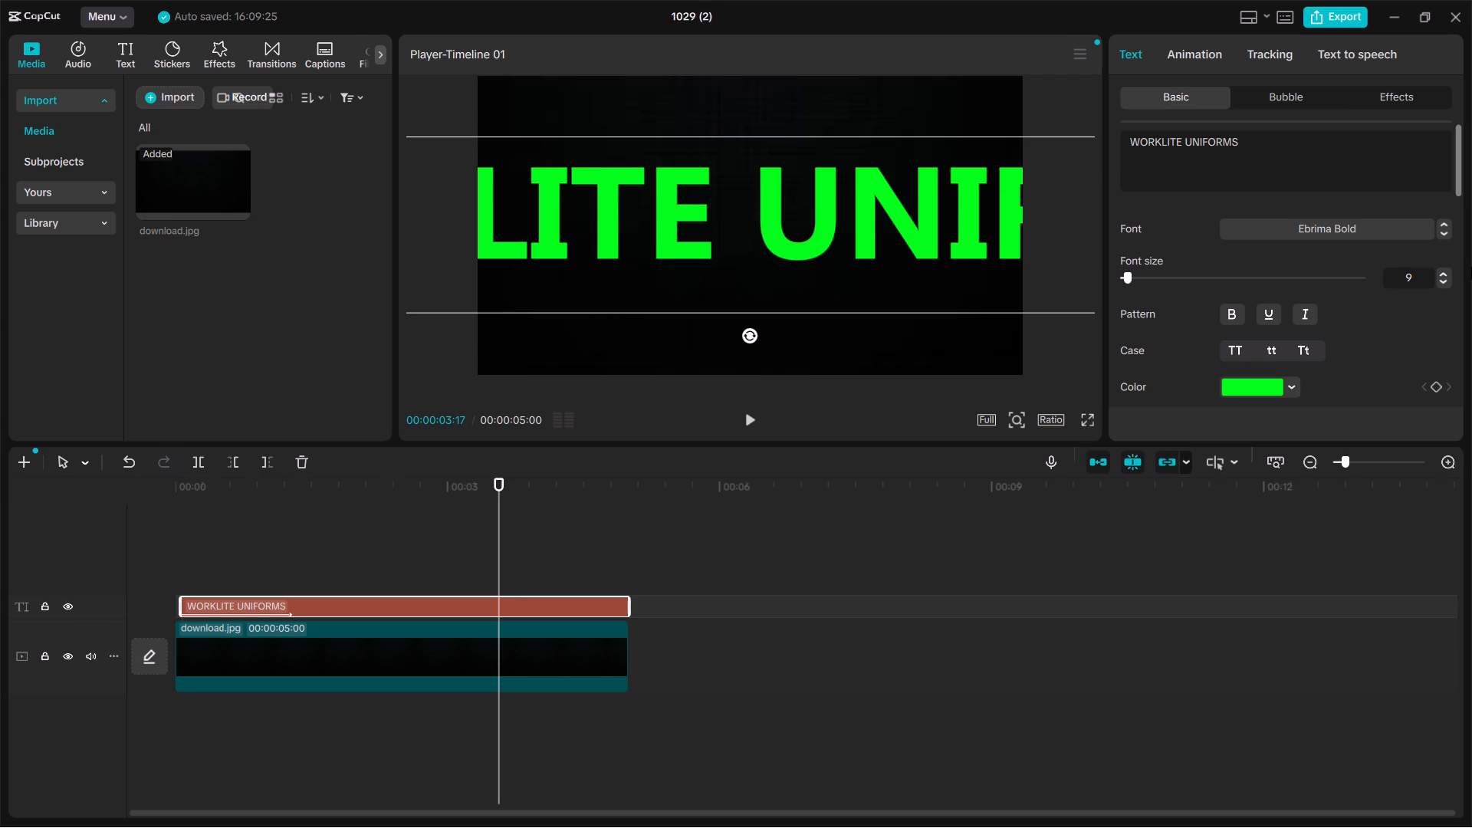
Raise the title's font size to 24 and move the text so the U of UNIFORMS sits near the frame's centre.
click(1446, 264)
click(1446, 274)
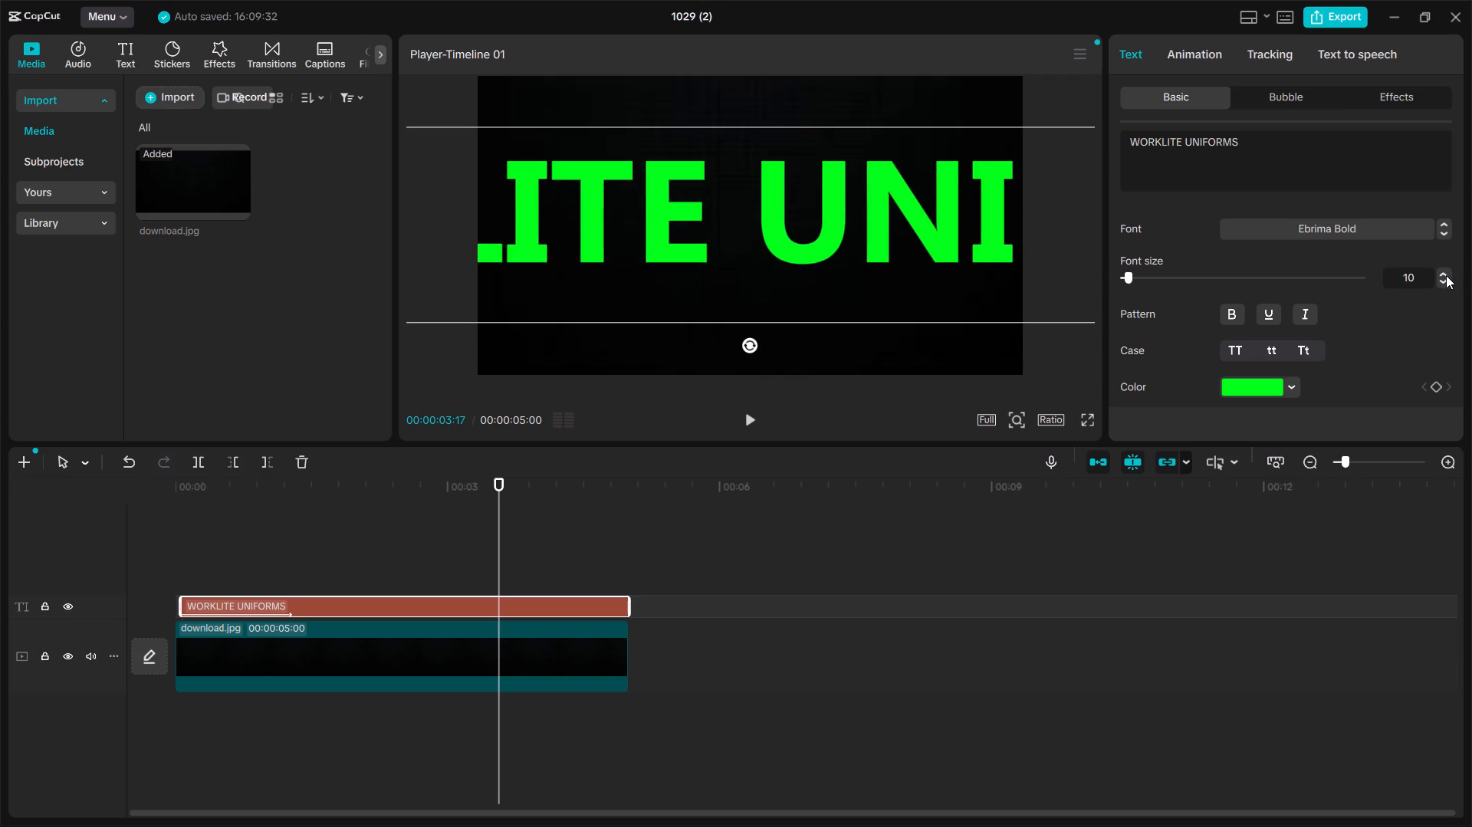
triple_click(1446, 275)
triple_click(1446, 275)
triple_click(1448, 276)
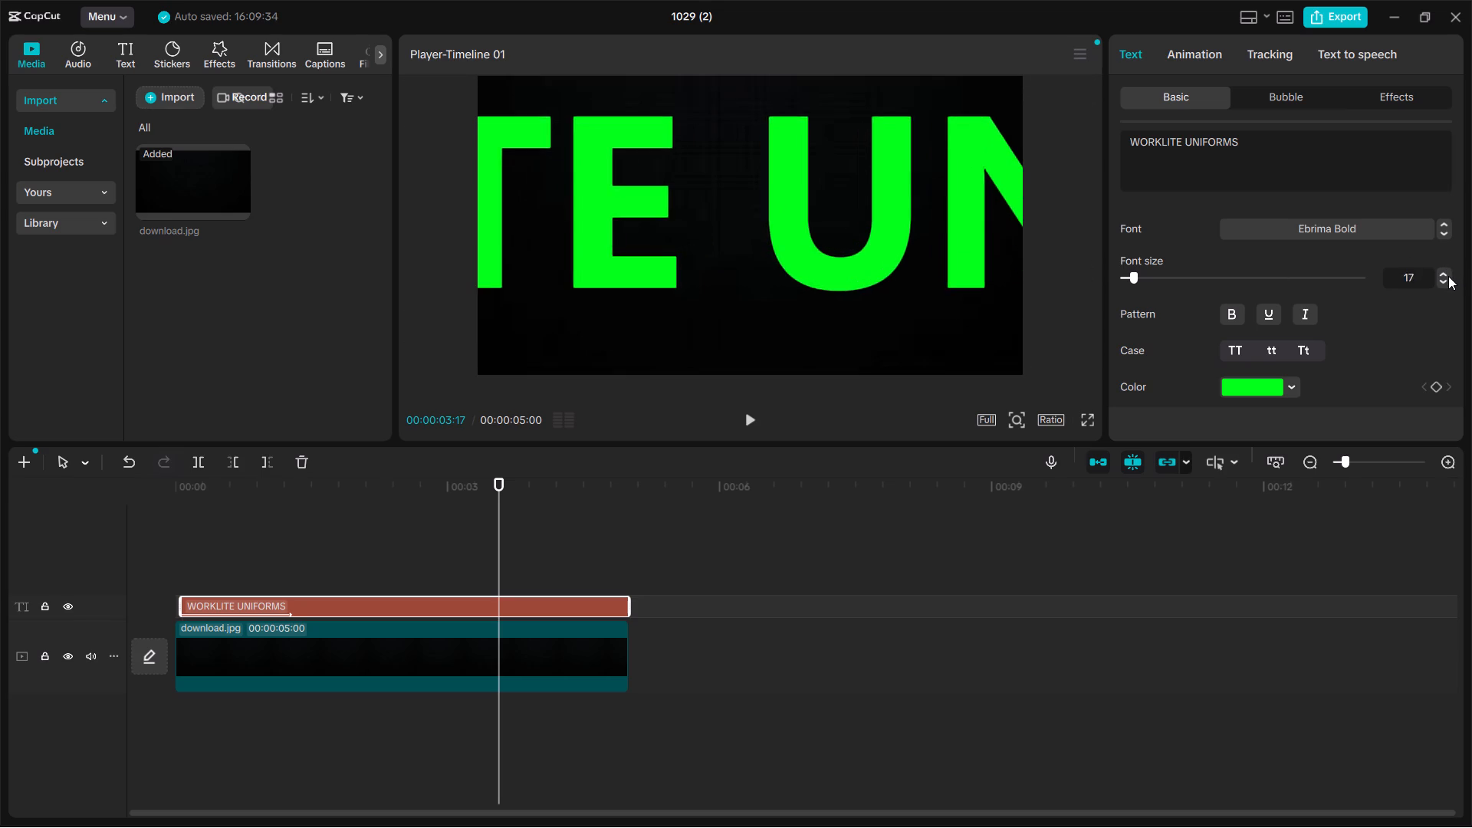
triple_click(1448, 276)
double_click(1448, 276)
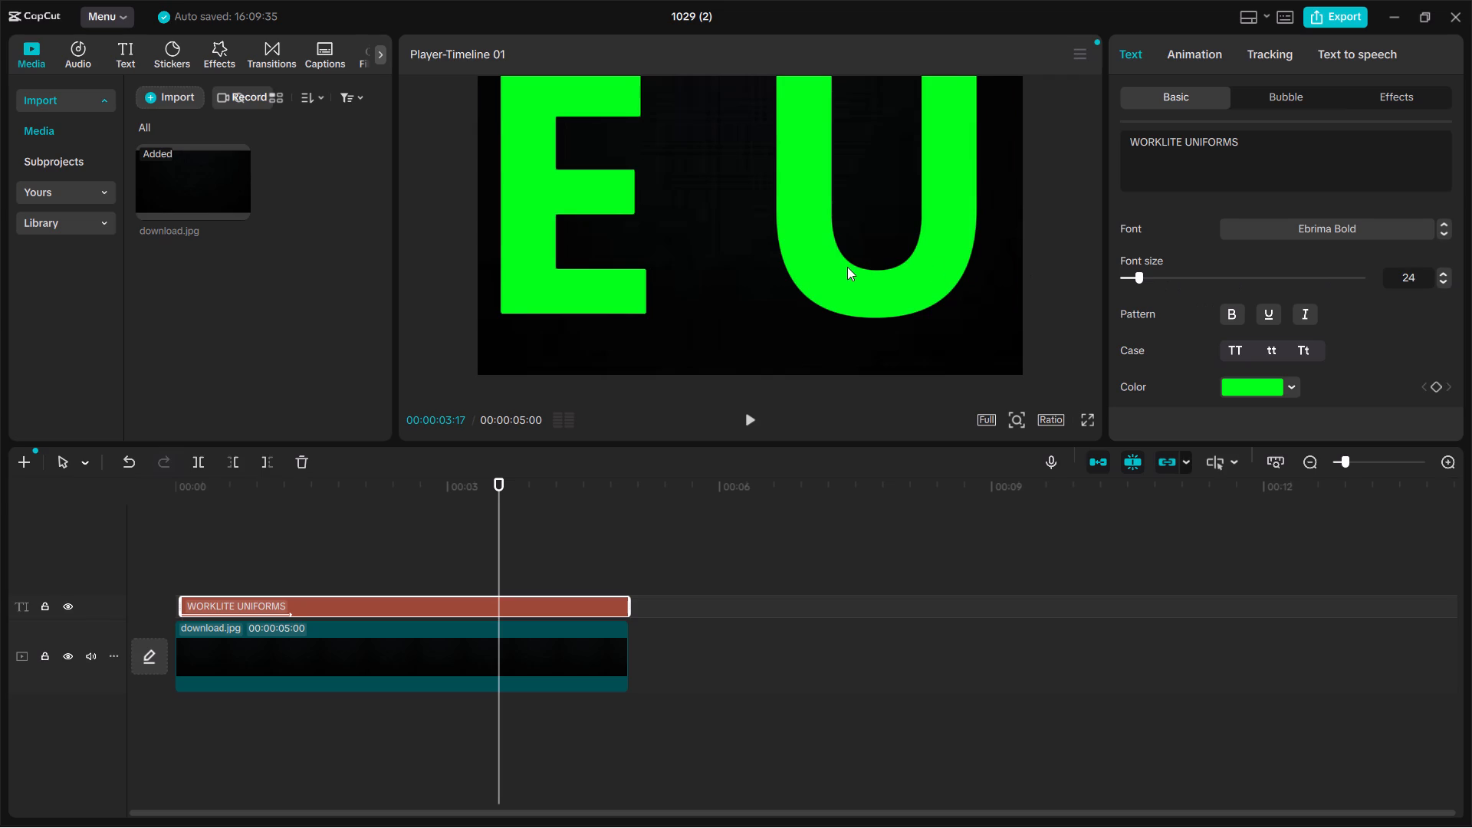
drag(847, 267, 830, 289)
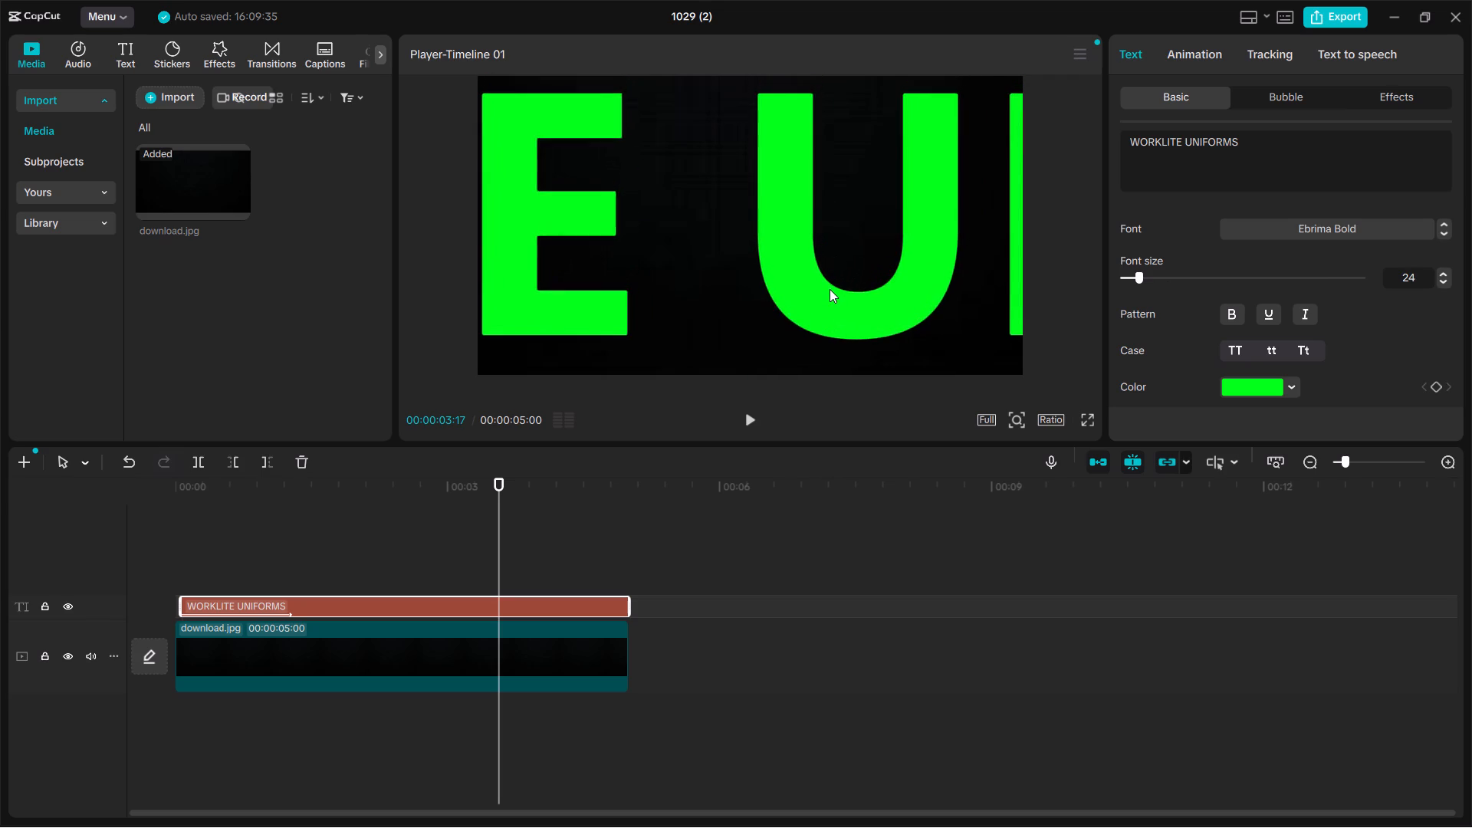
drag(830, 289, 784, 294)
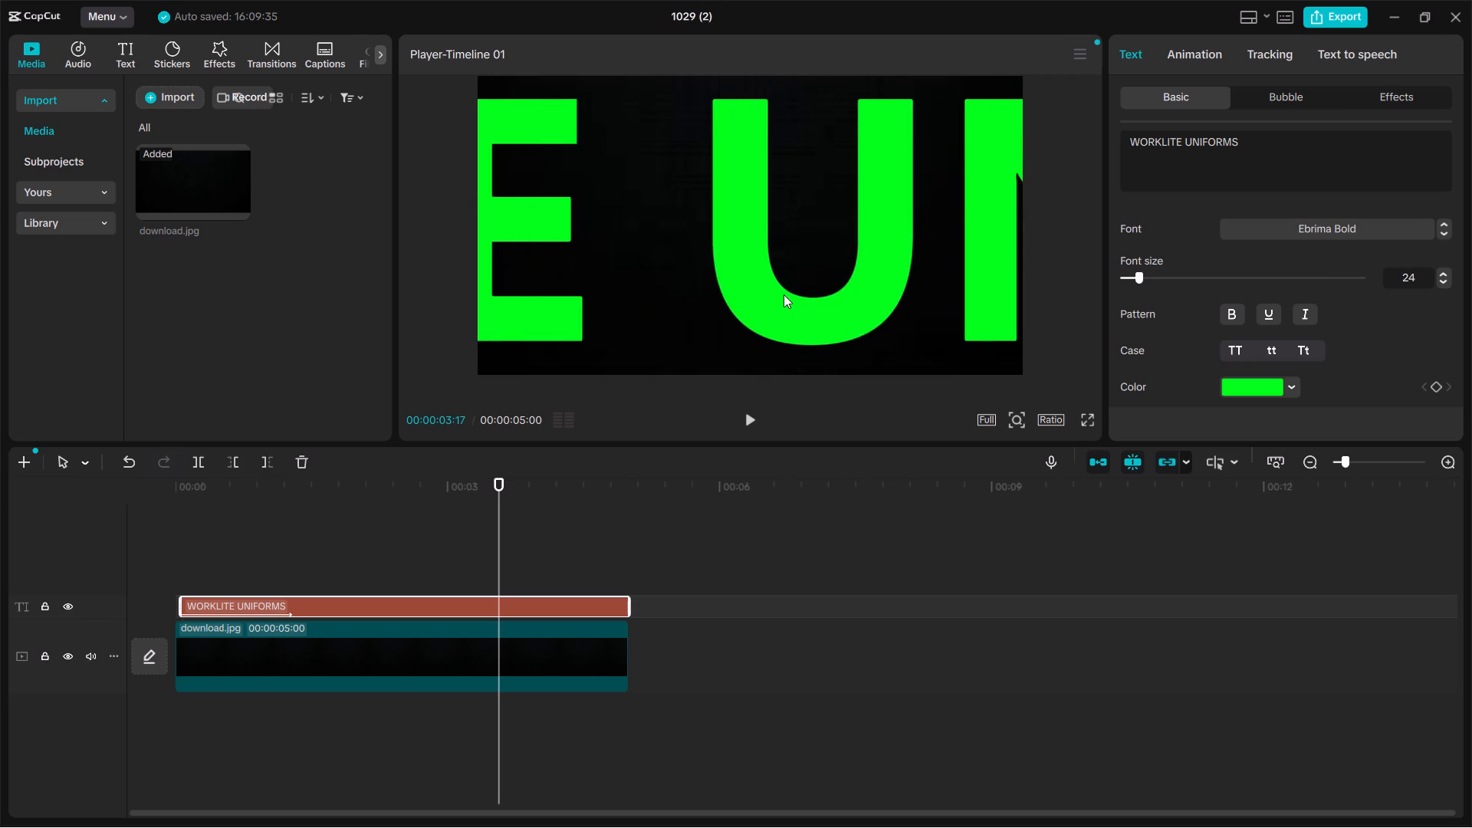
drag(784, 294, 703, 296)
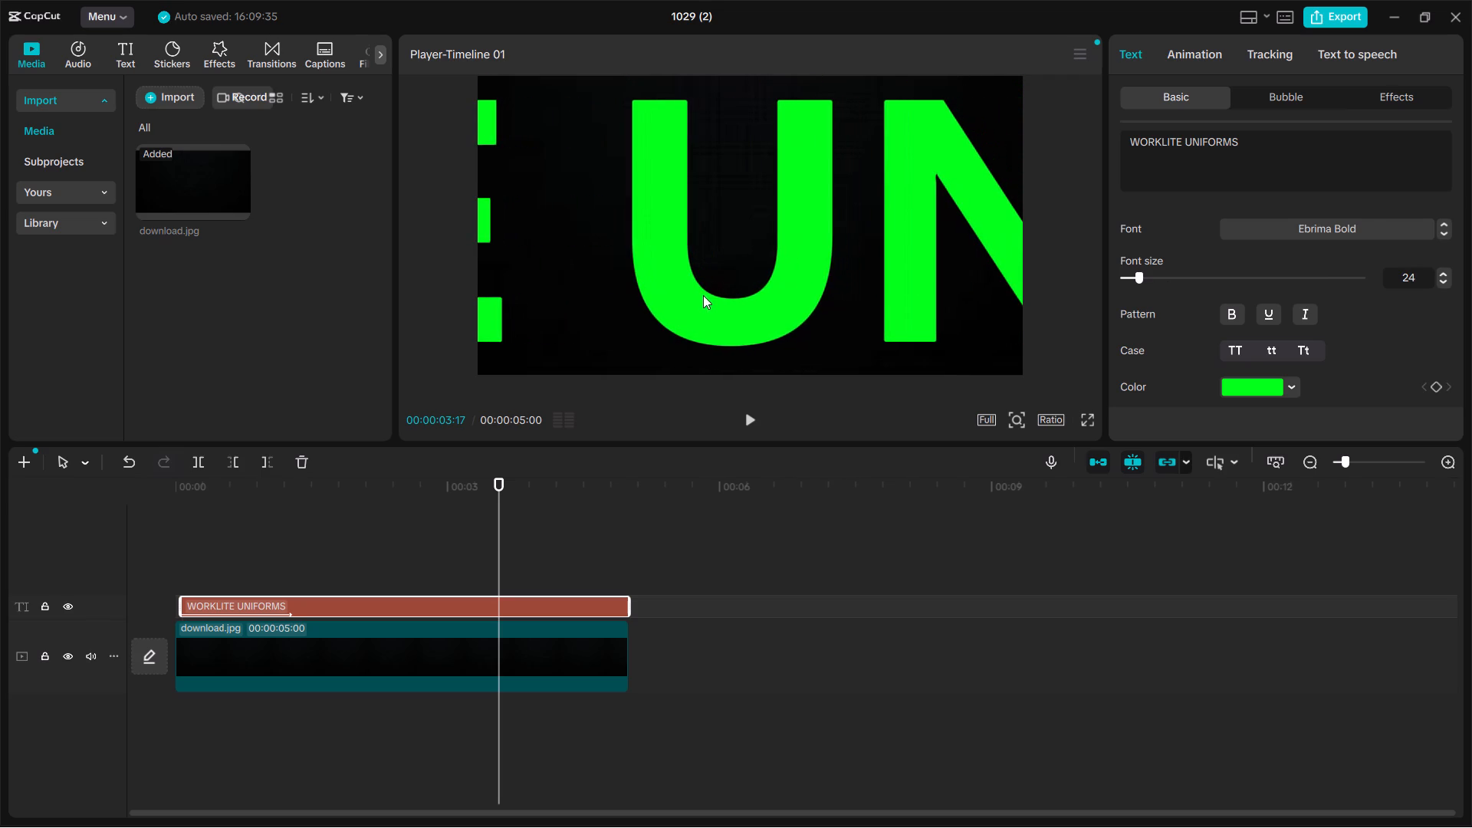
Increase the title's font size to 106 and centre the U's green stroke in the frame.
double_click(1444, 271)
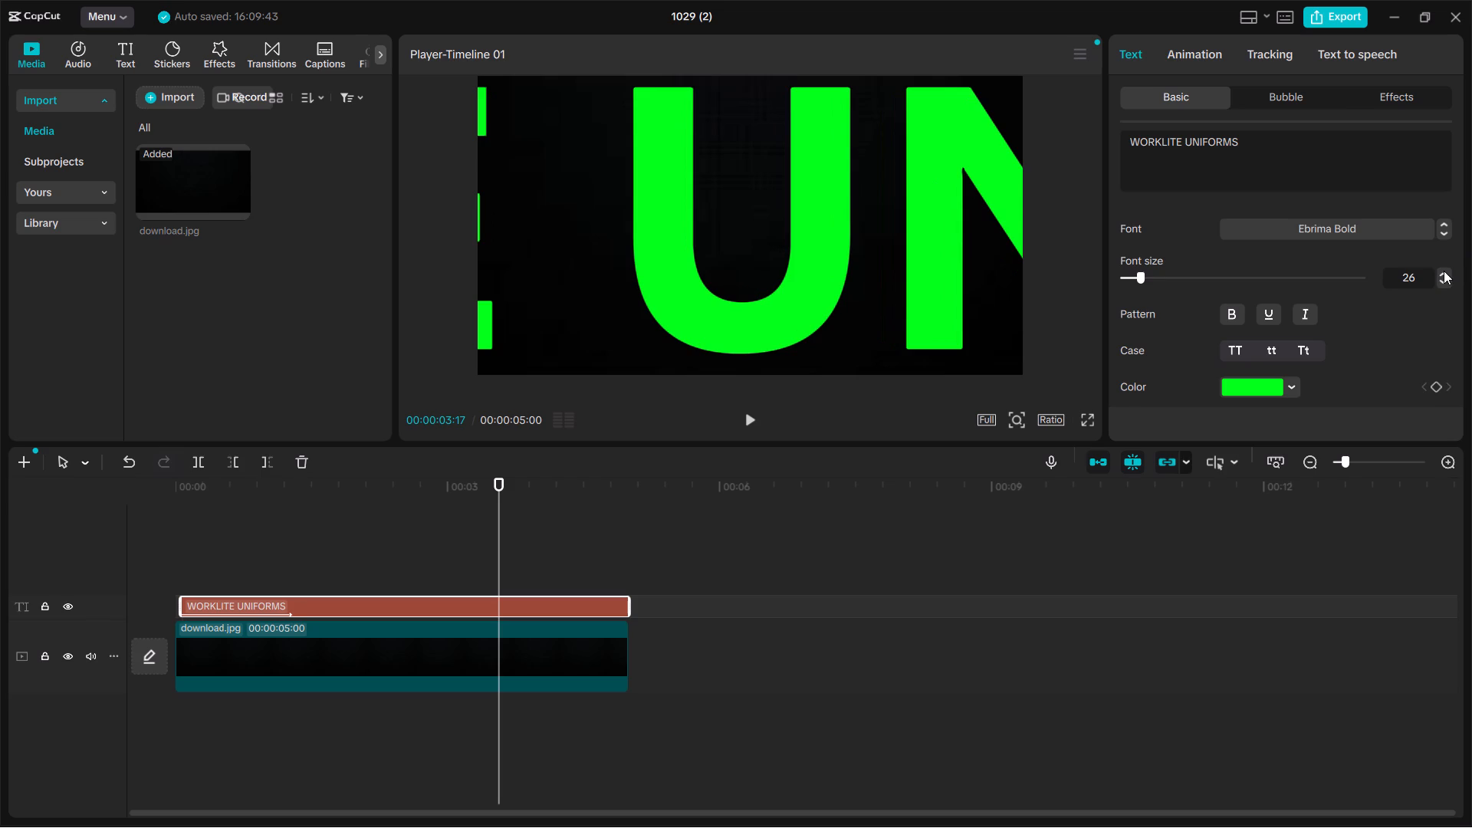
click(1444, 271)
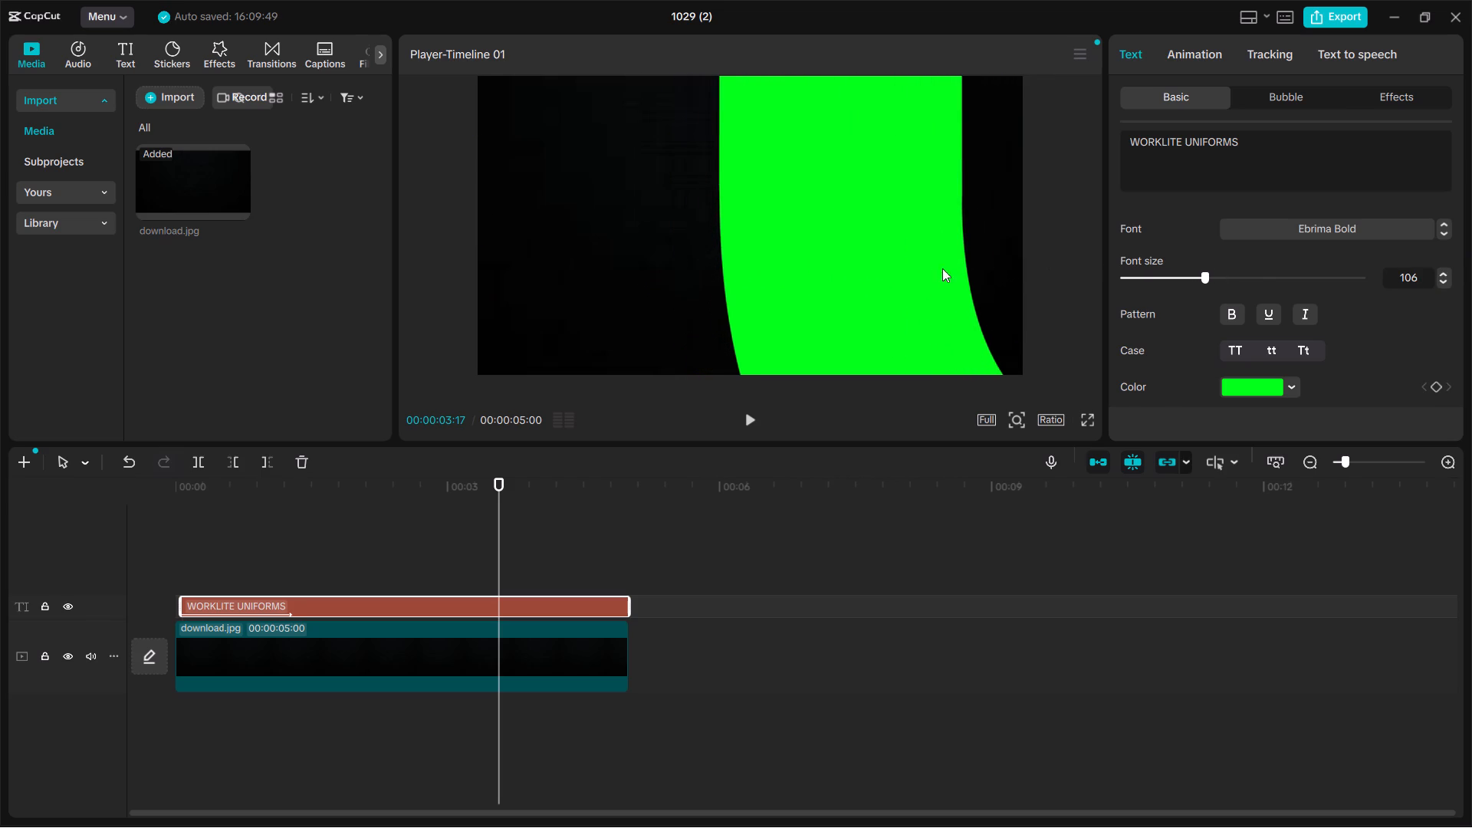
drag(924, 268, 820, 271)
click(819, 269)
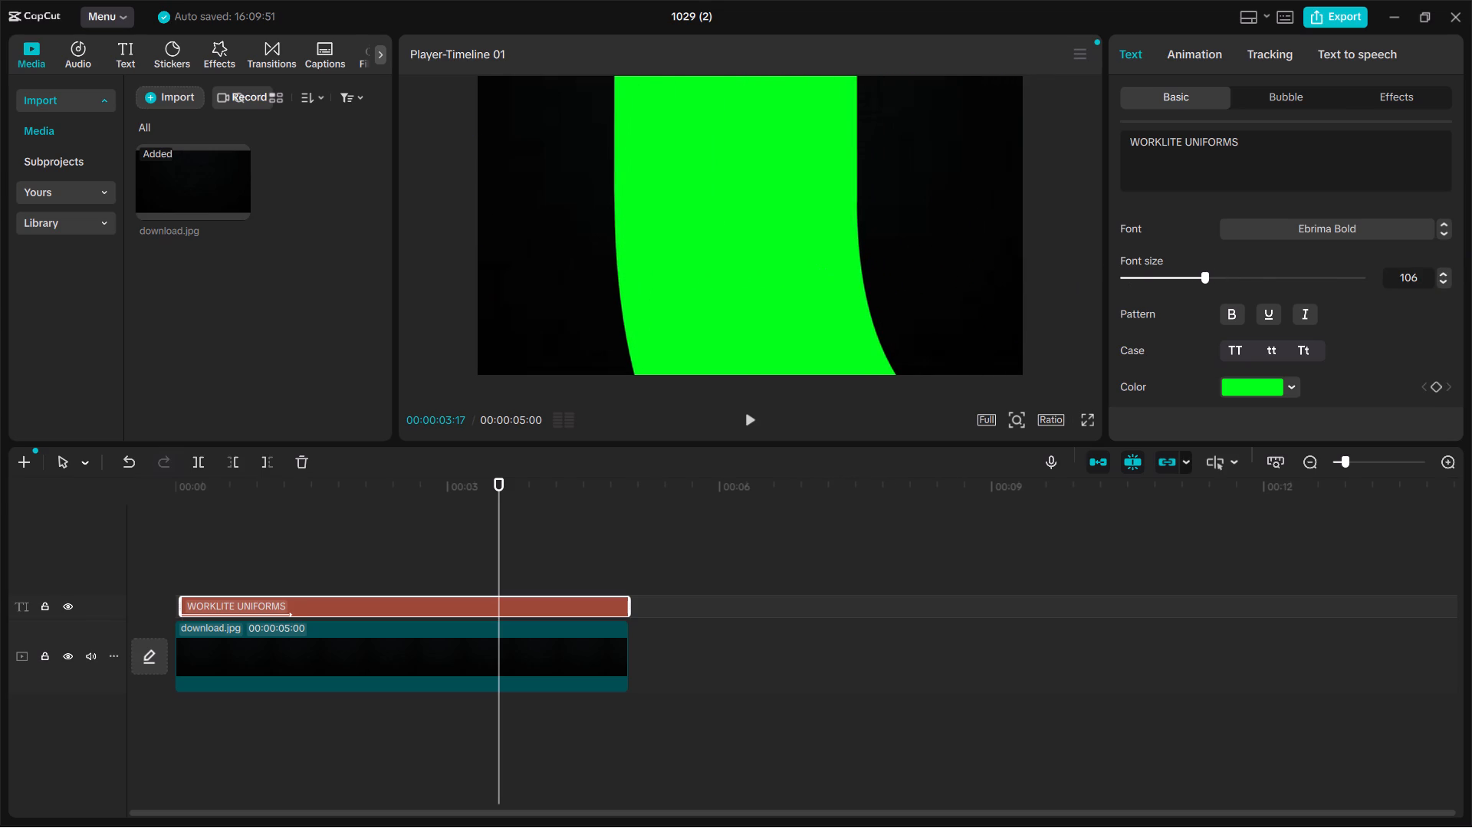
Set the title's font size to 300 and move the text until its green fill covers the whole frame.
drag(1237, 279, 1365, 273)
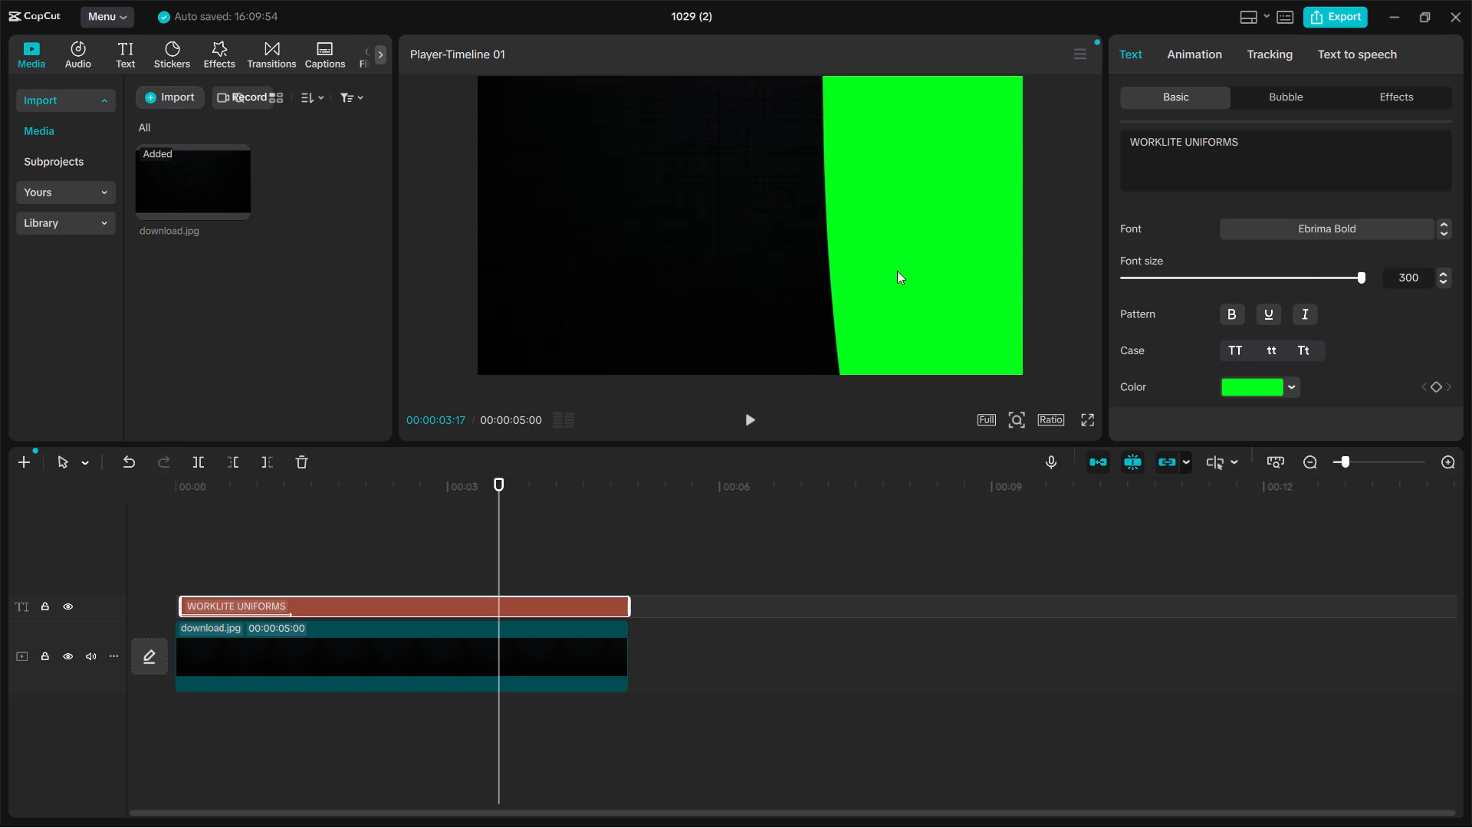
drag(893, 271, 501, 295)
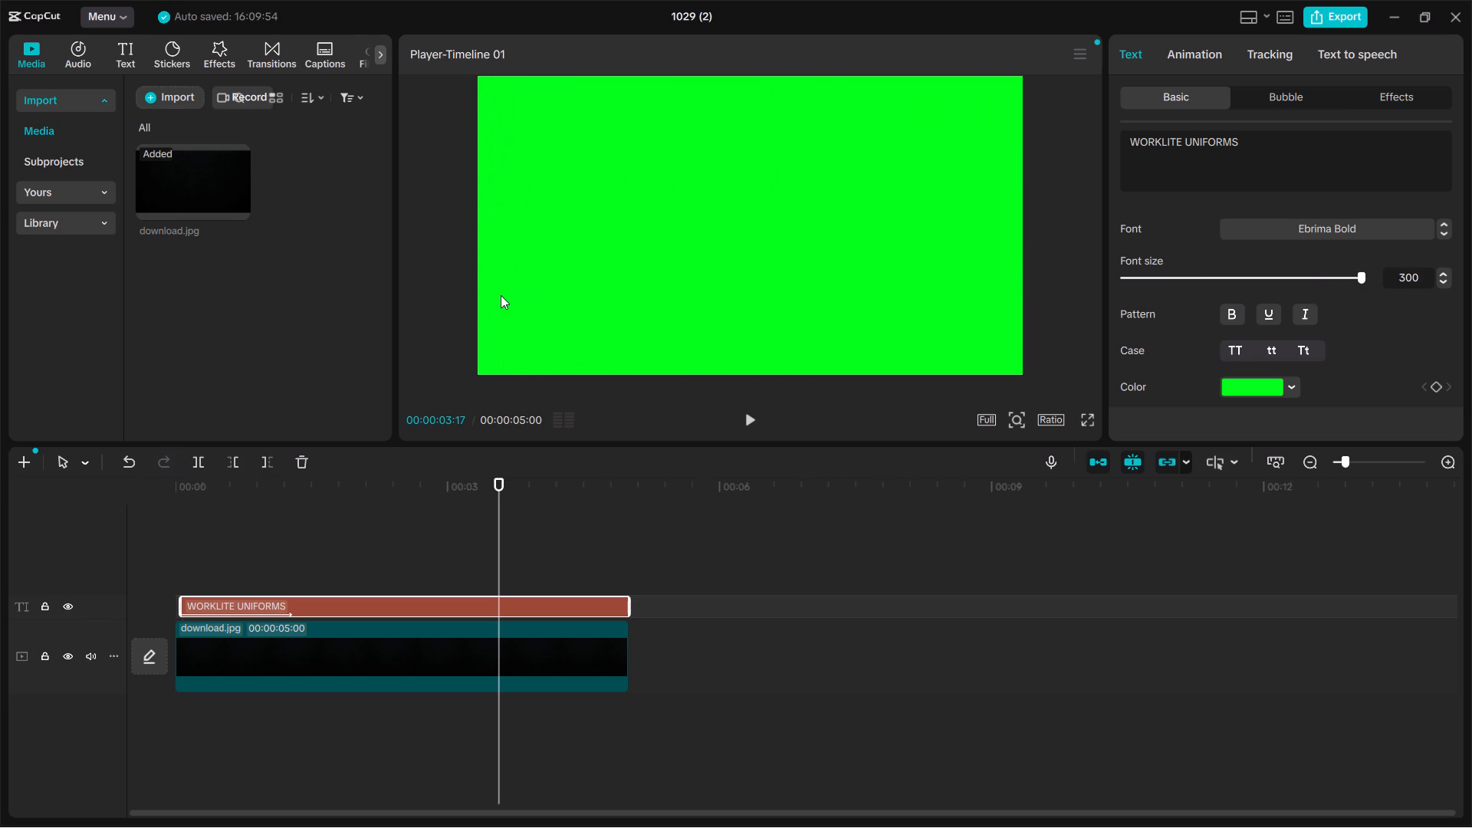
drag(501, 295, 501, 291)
Play back the timeline to review the enlarged title, and go to the download.jpg clip's keyframe at 00:00:03:17.
drag(902, 678, 902, 669)
drag(763, 654, 1090, 636)
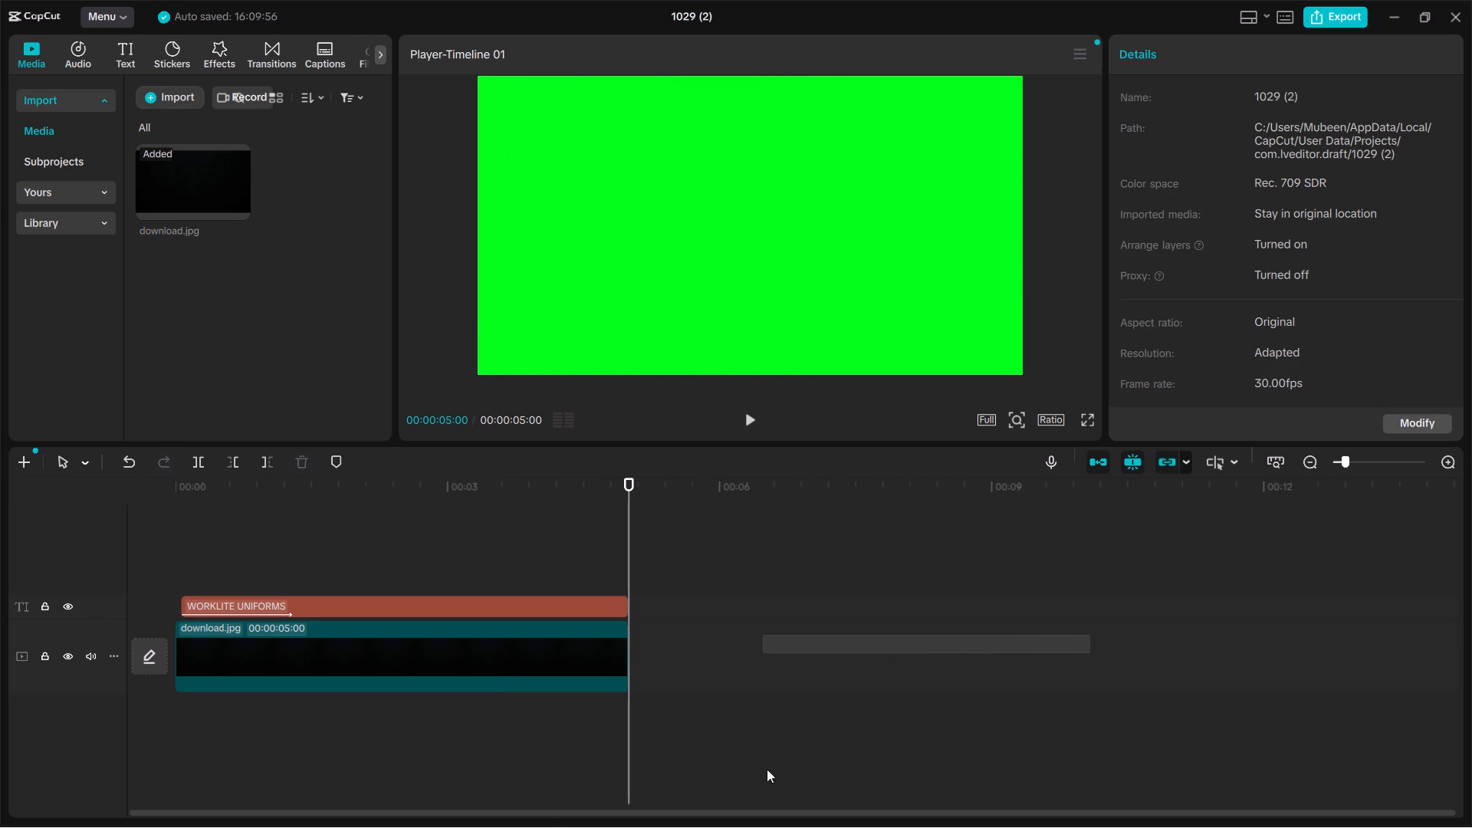
drag(405, 760, 279, 718)
key(space)
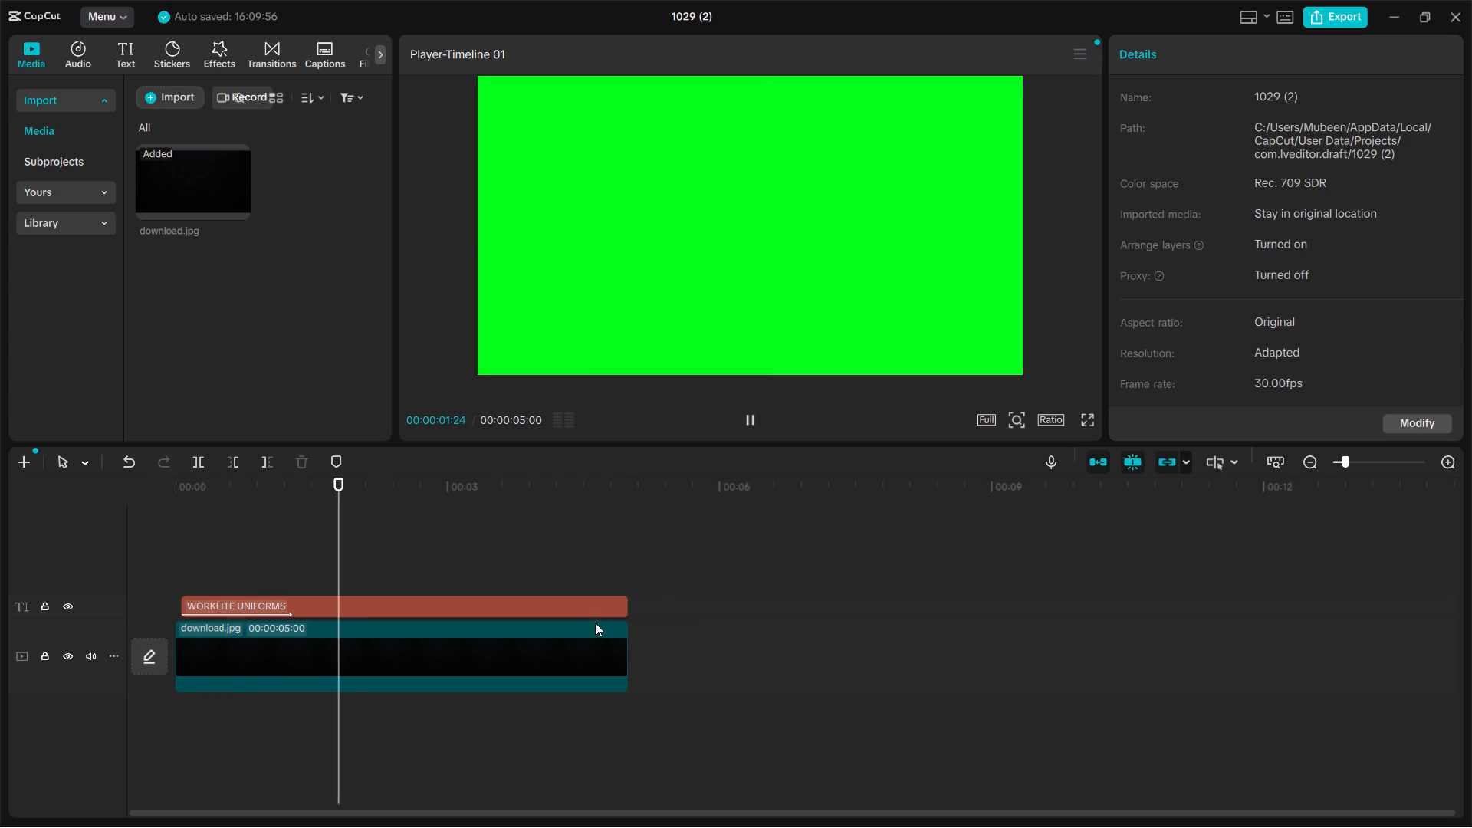
click(545, 662)
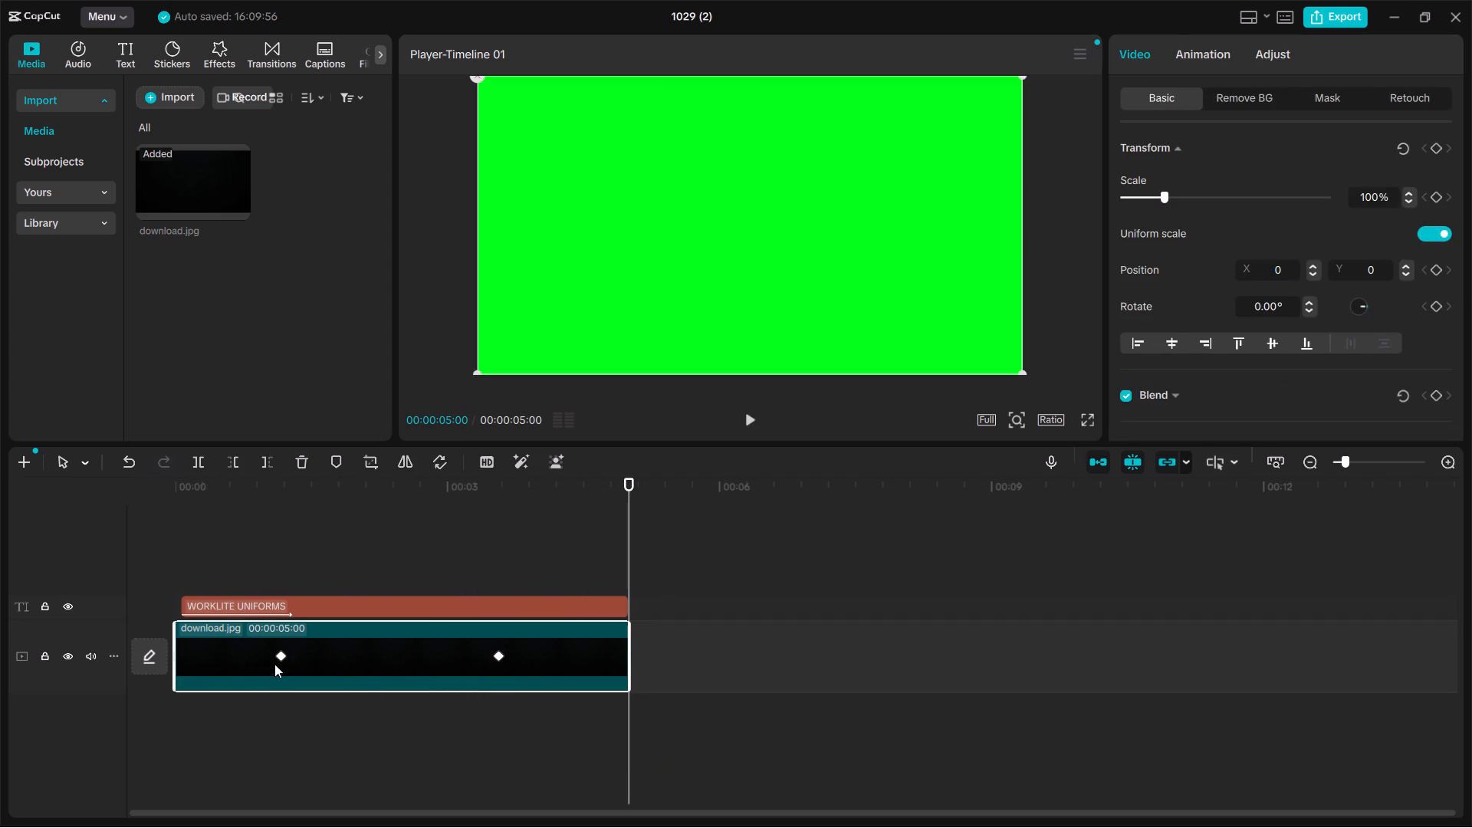
click(507, 653)
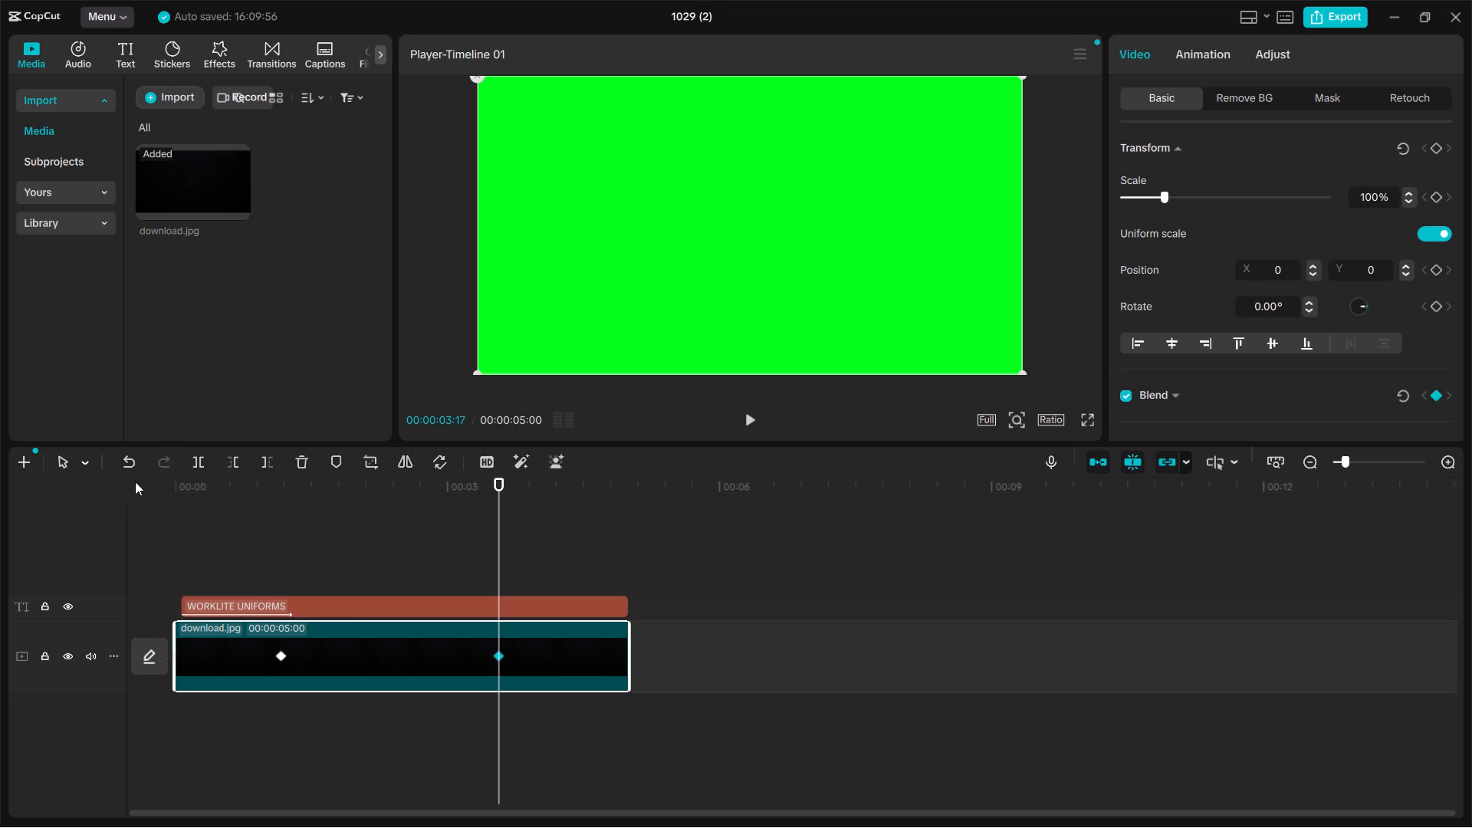
Undo the title's scaling, moves and font size changes, along with both Blend keyframes on the download.jpg clip.
click(125, 459)
click(125, 459)
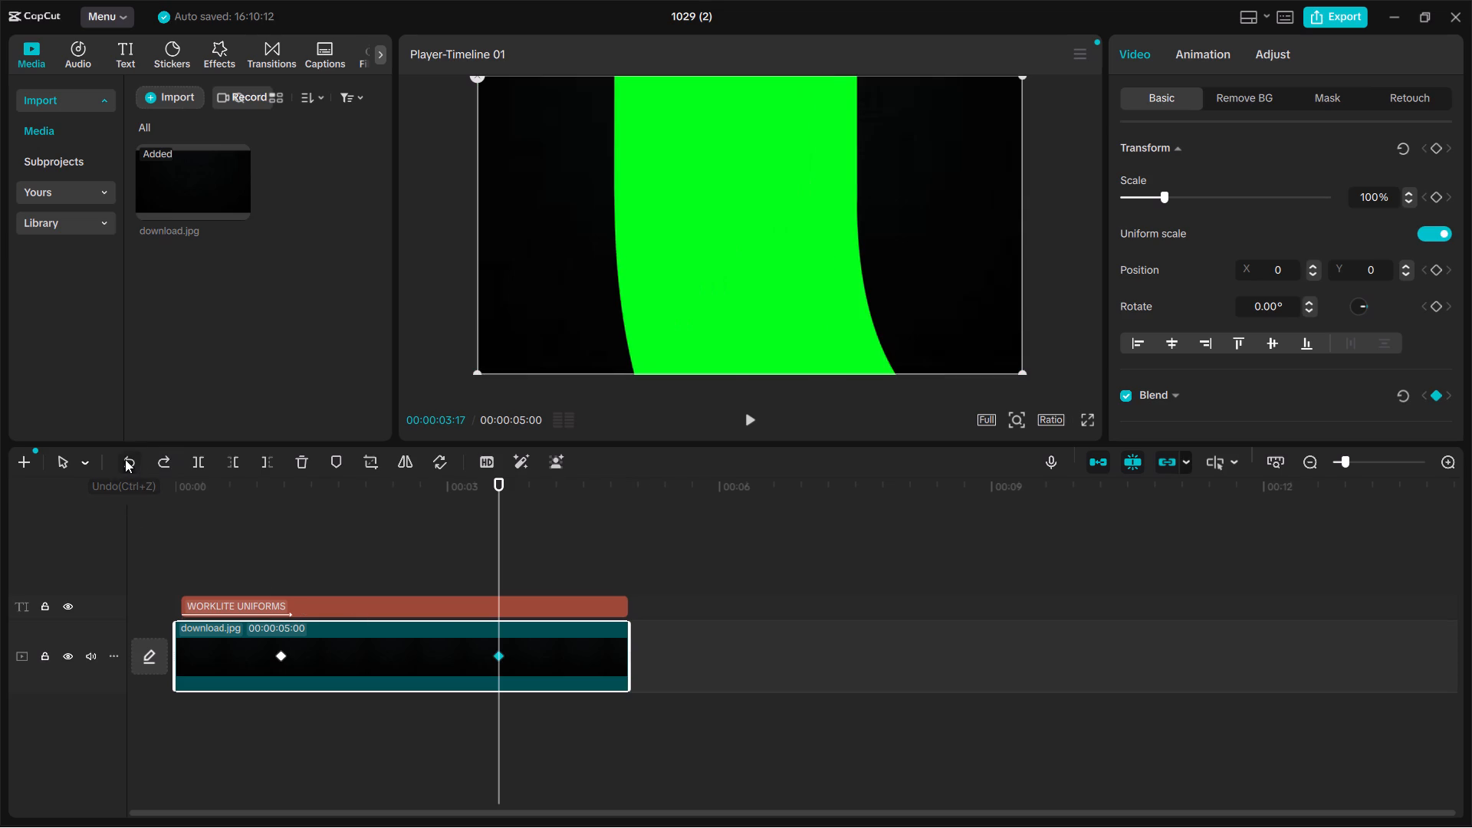
click(125, 459)
click(125, 459)
click(125, 459)
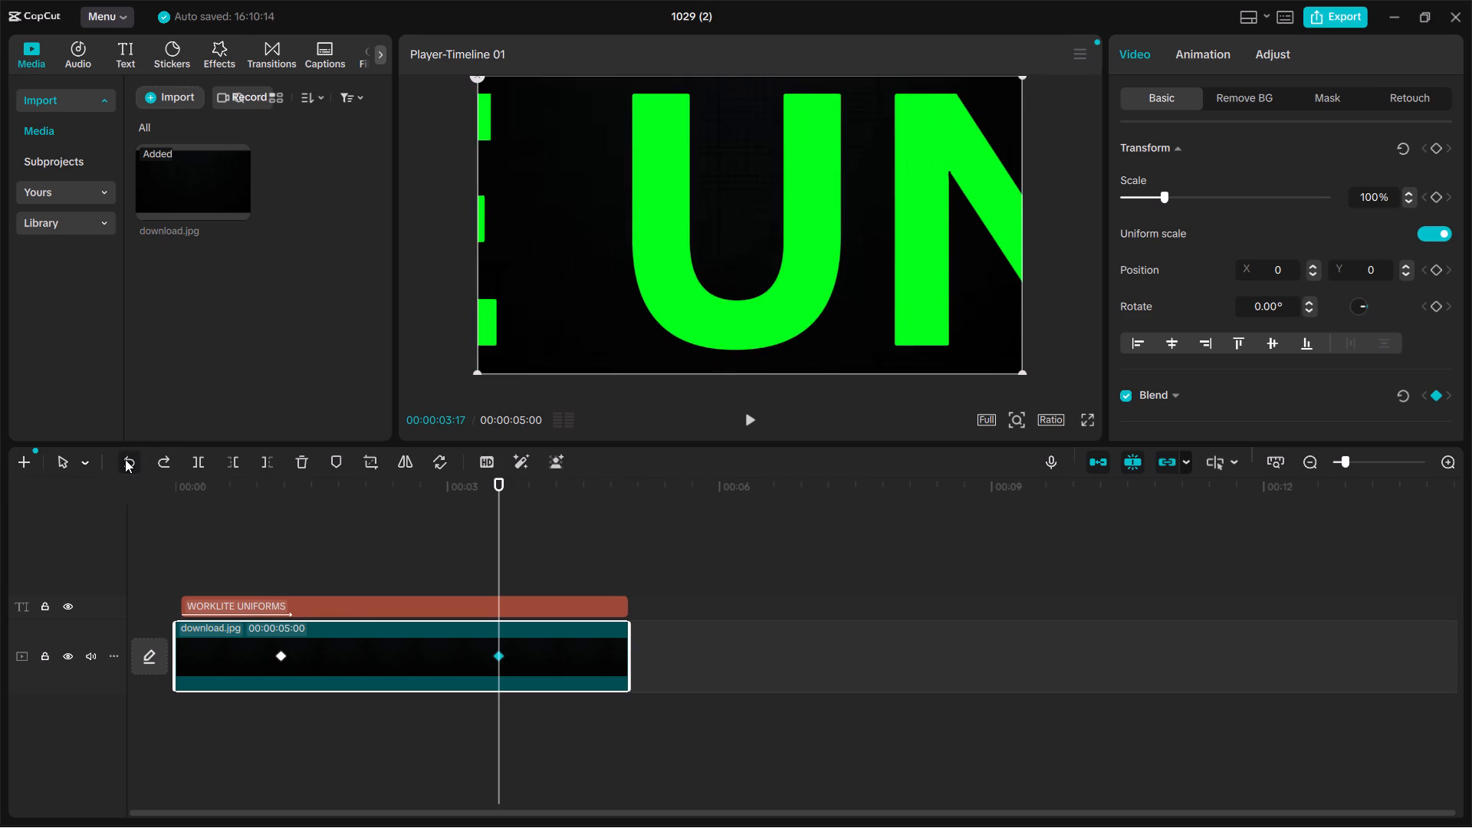
click(125, 459)
triple_click(125, 459)
triple_click(125, 459)
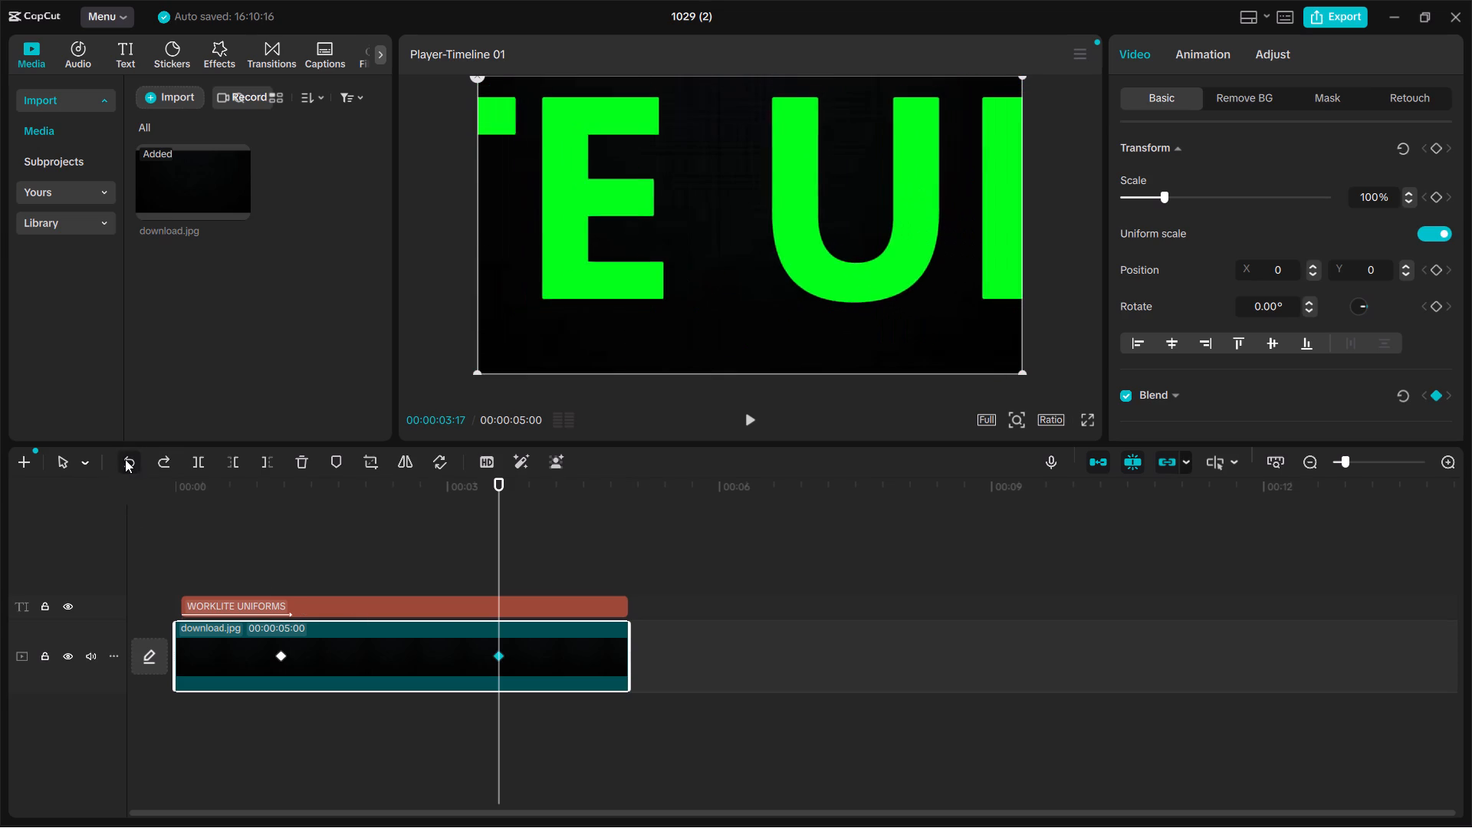
triple_click(125, 459)
triple_click(125, 459)
triple_click(125, 459)
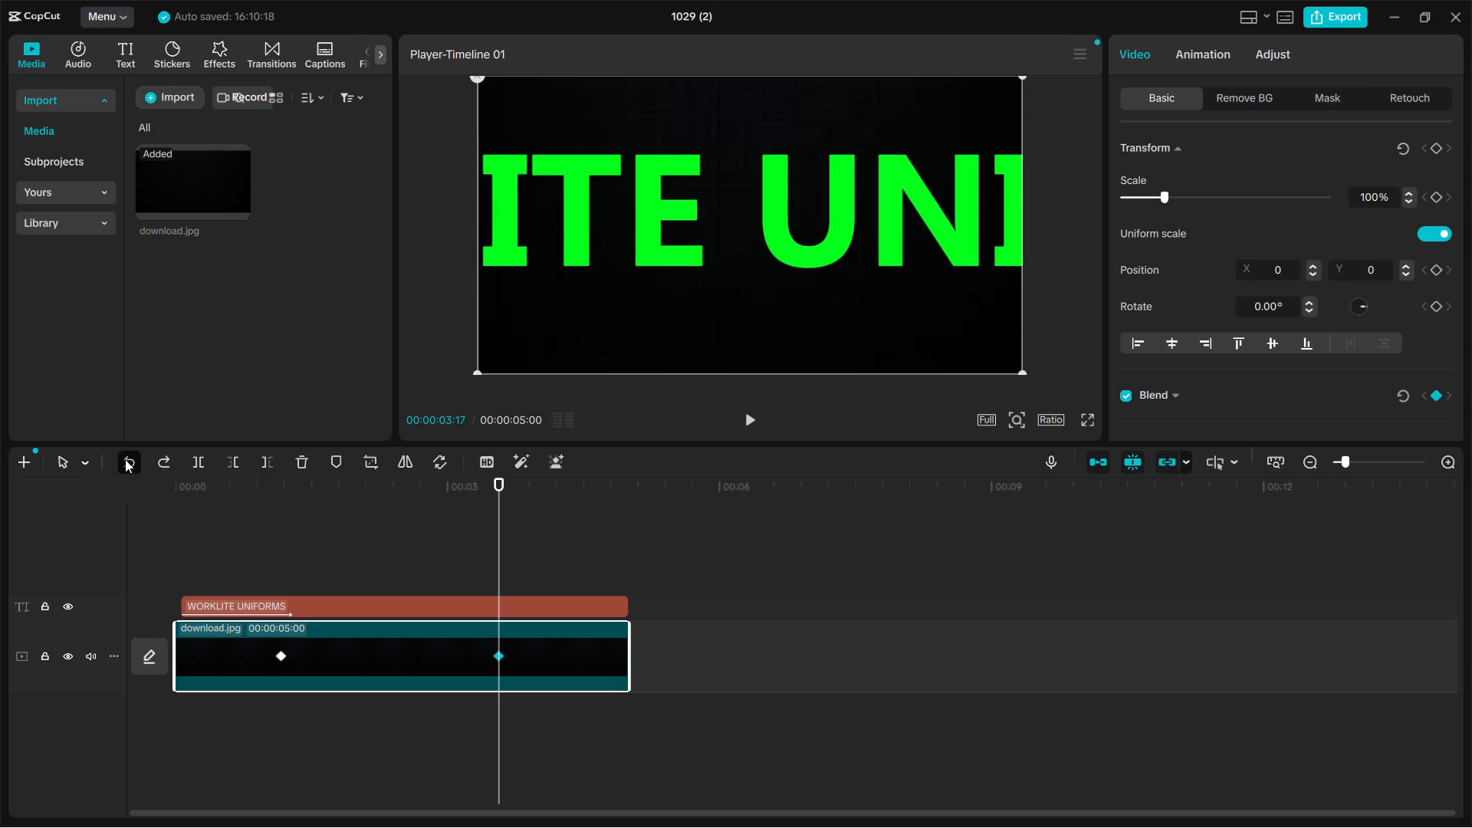
triple_click(125, 459)
click(125, 459)
click(125, 459)
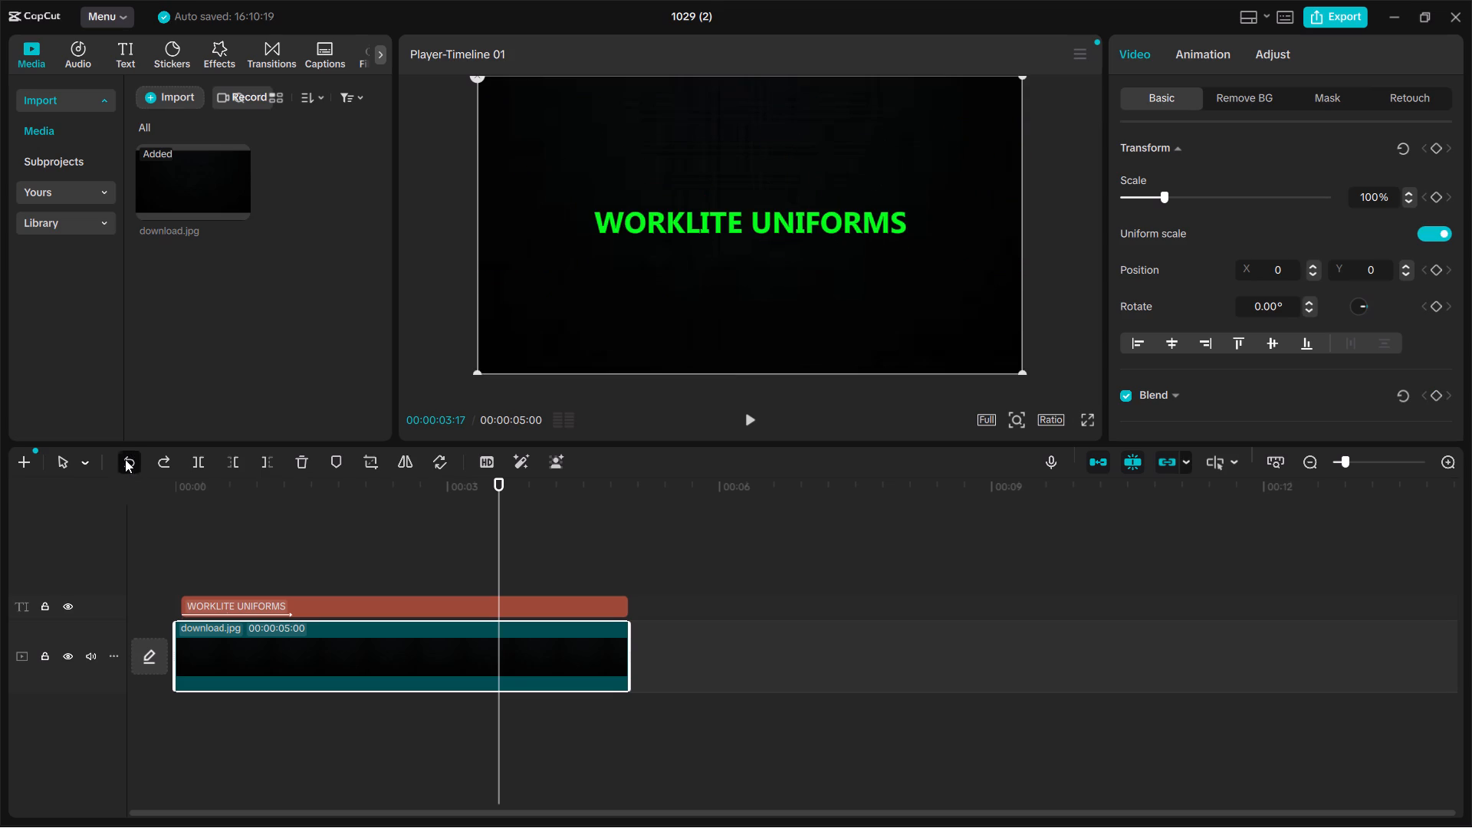
Play the timeline from the start to 00:00:01:09 and add a Blend keyframe to the download.jpg clip there.
click(235, 682)
click(323, 739)
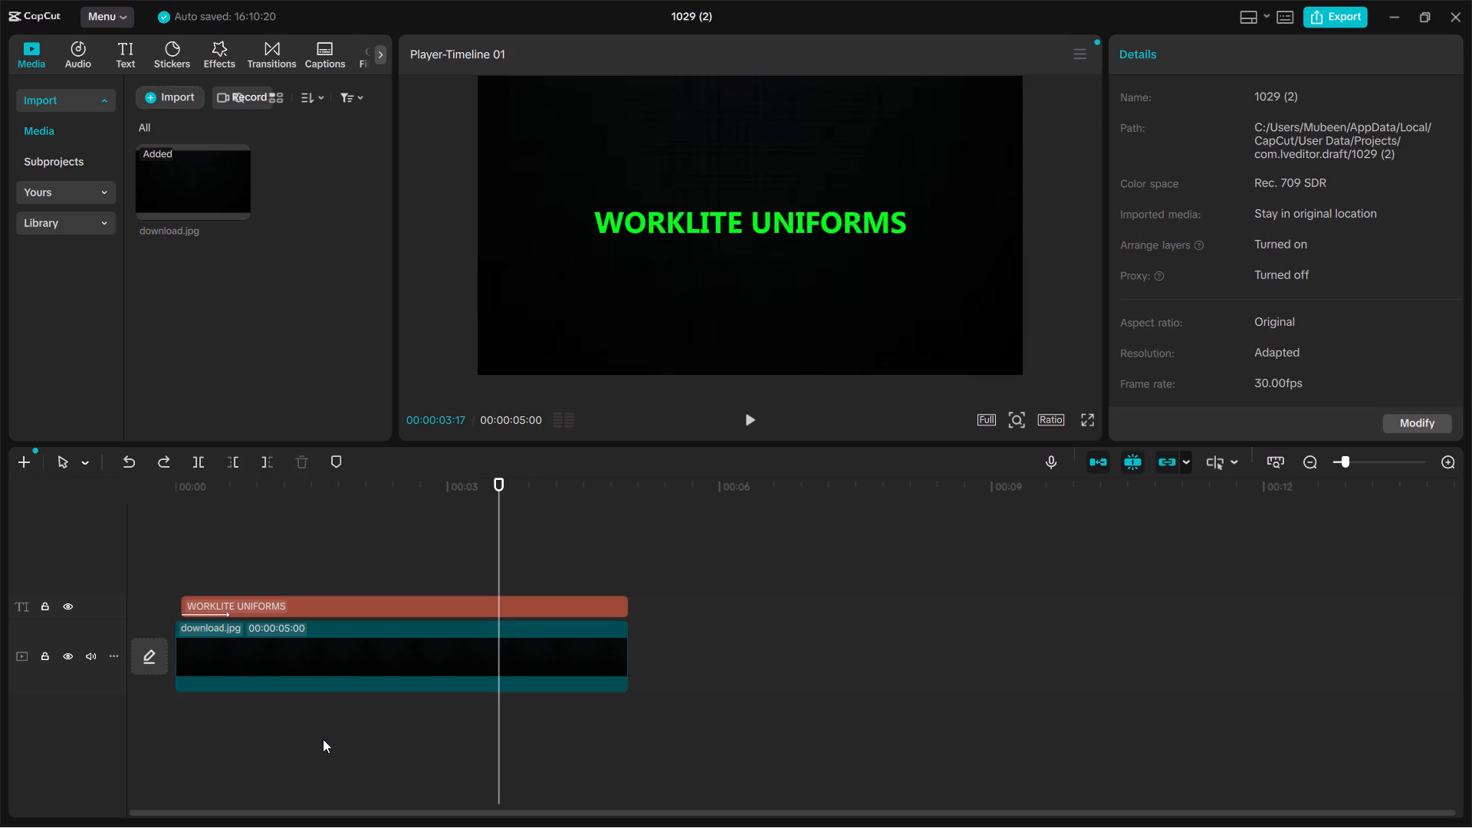
drag(319, 739, 116, 746)
key(space)
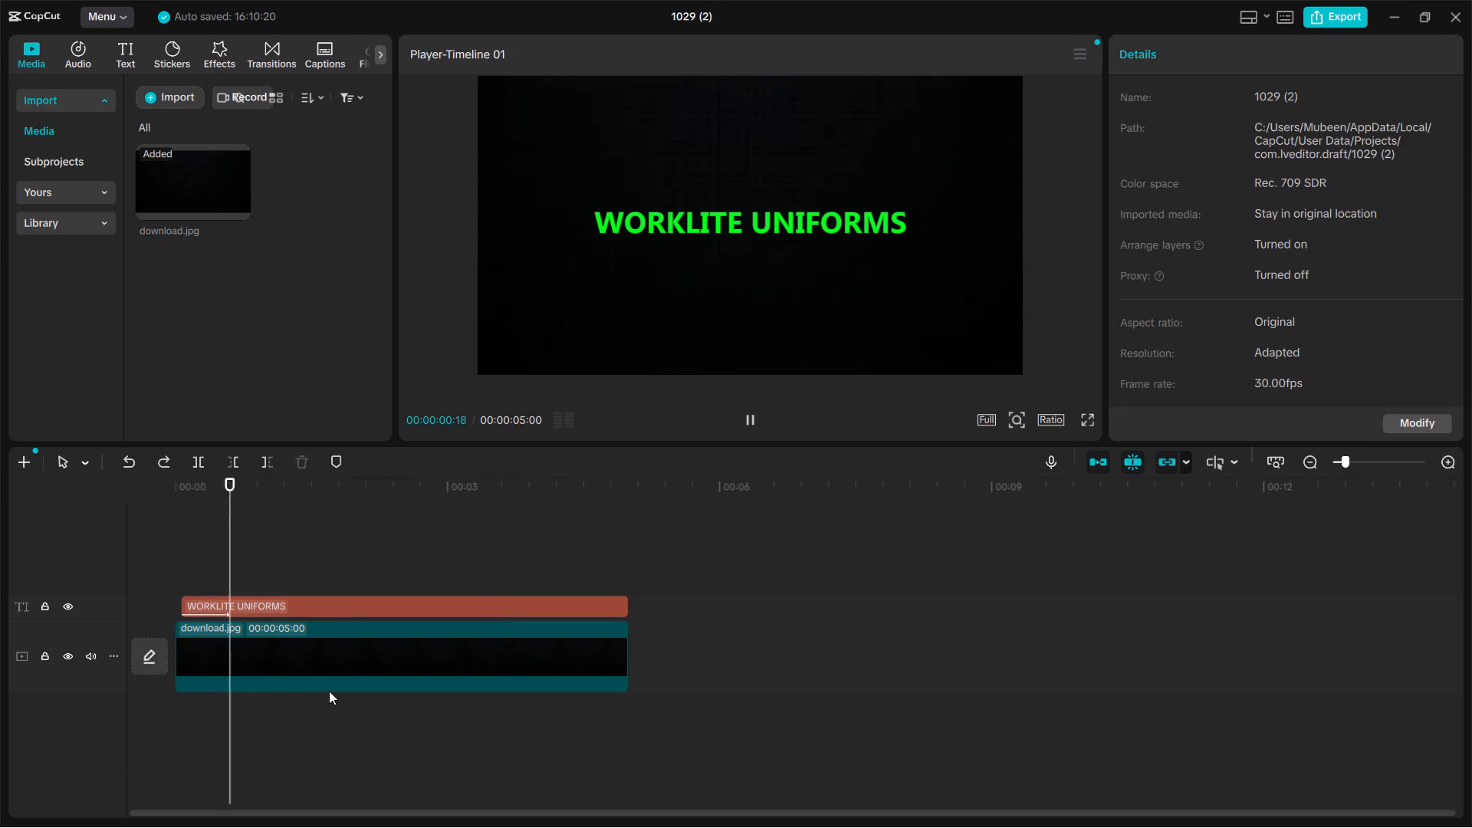
key(space)
key(space)
key(space)
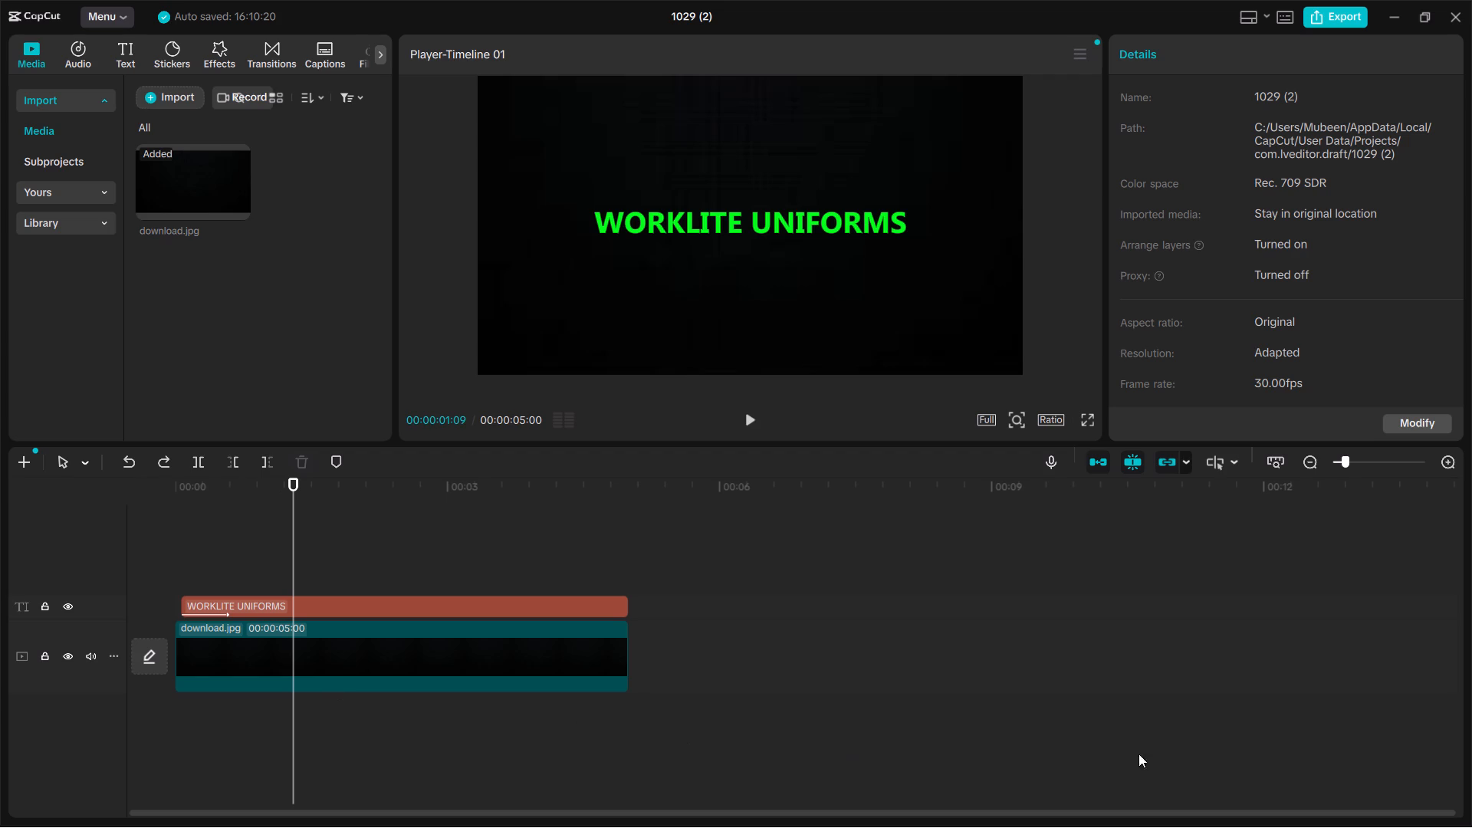
click(449, 648)
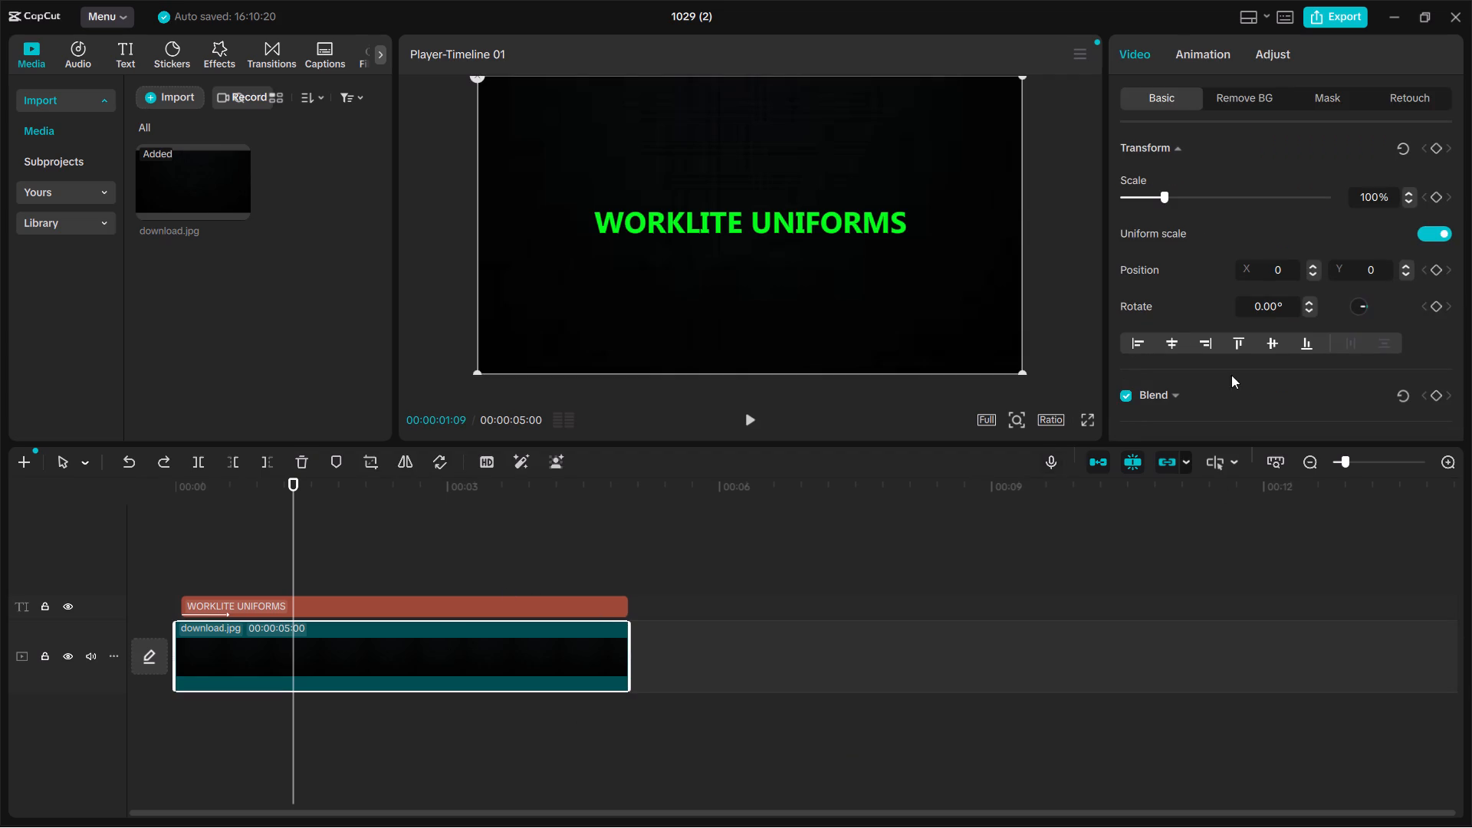
click(1431, 399)
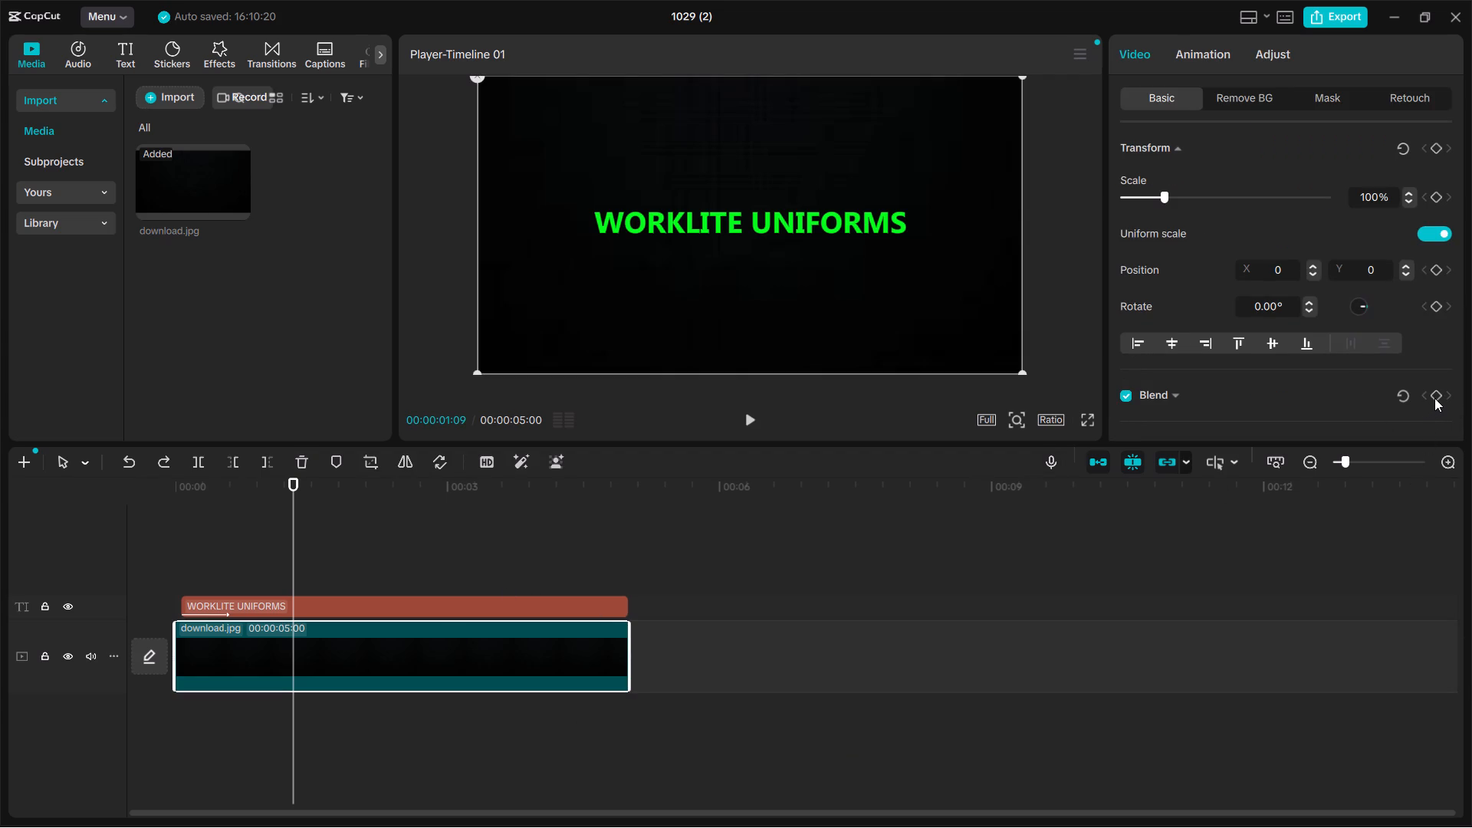
click(1434, 398)
Play on to 00:00:03:23 and add a second Blend keyframe to the download.jpg clip.
key(space)
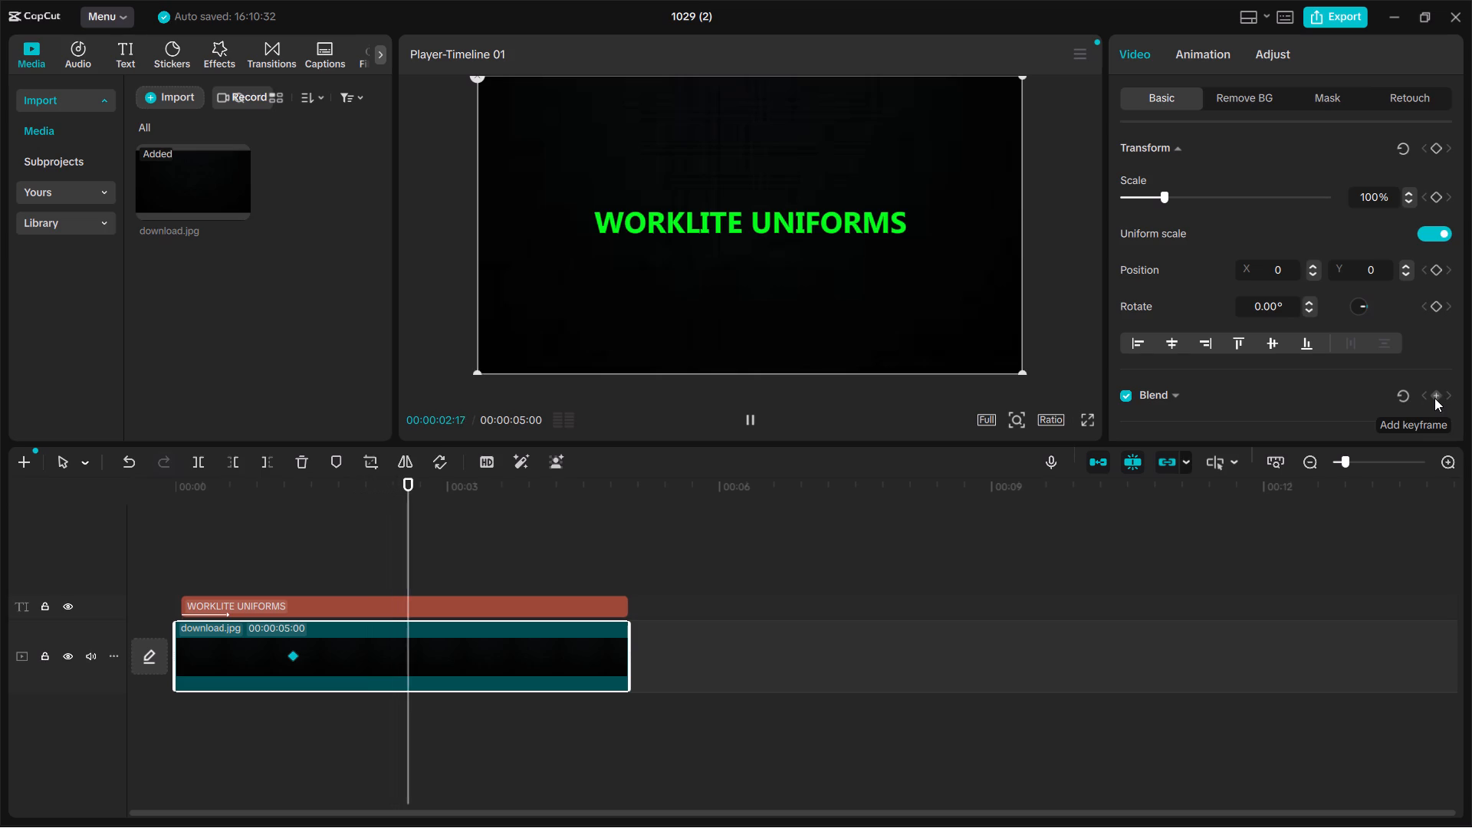
key(space)
key(space)
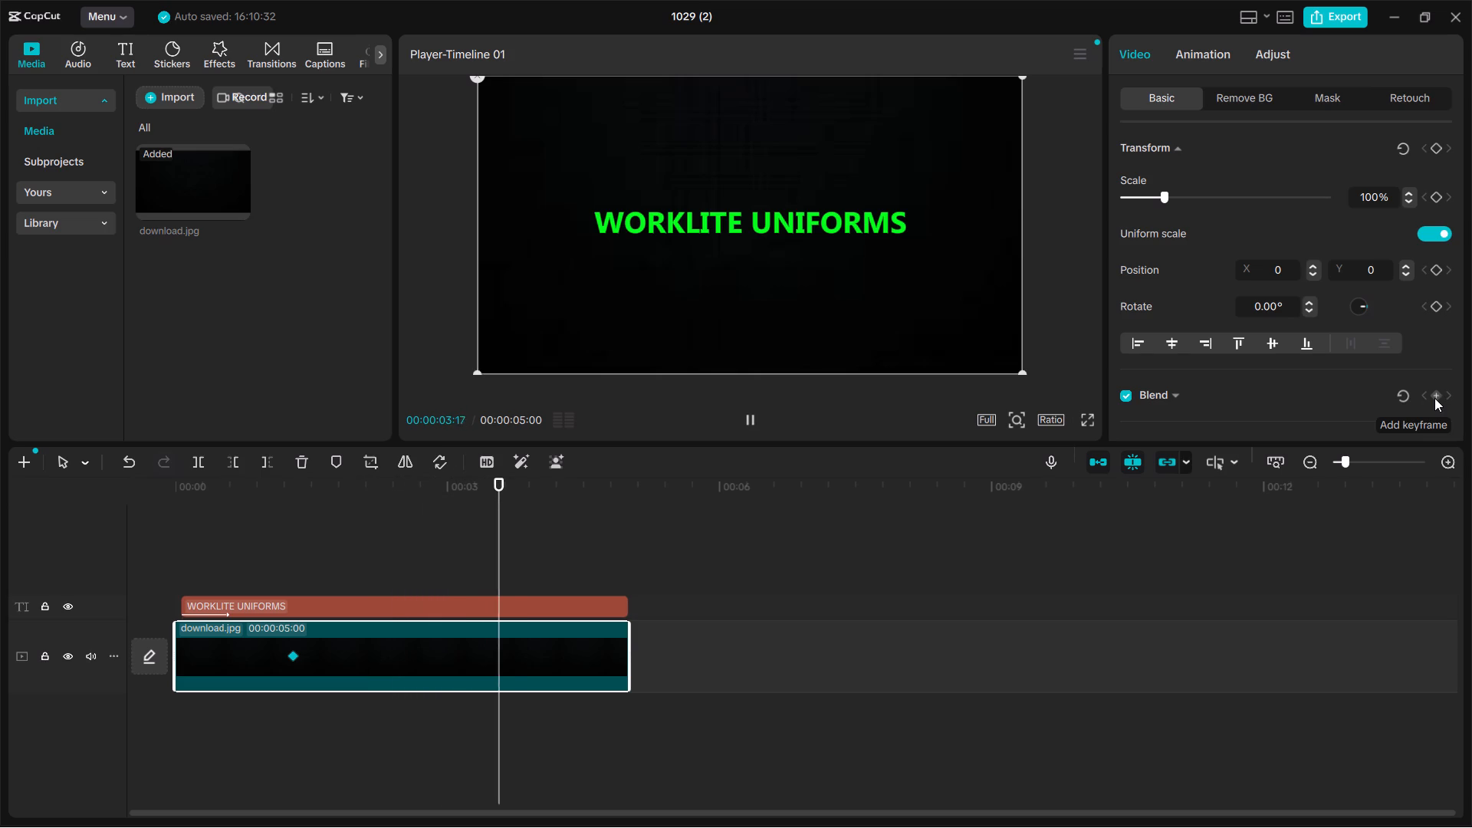
key(space)
click(1435, 397)
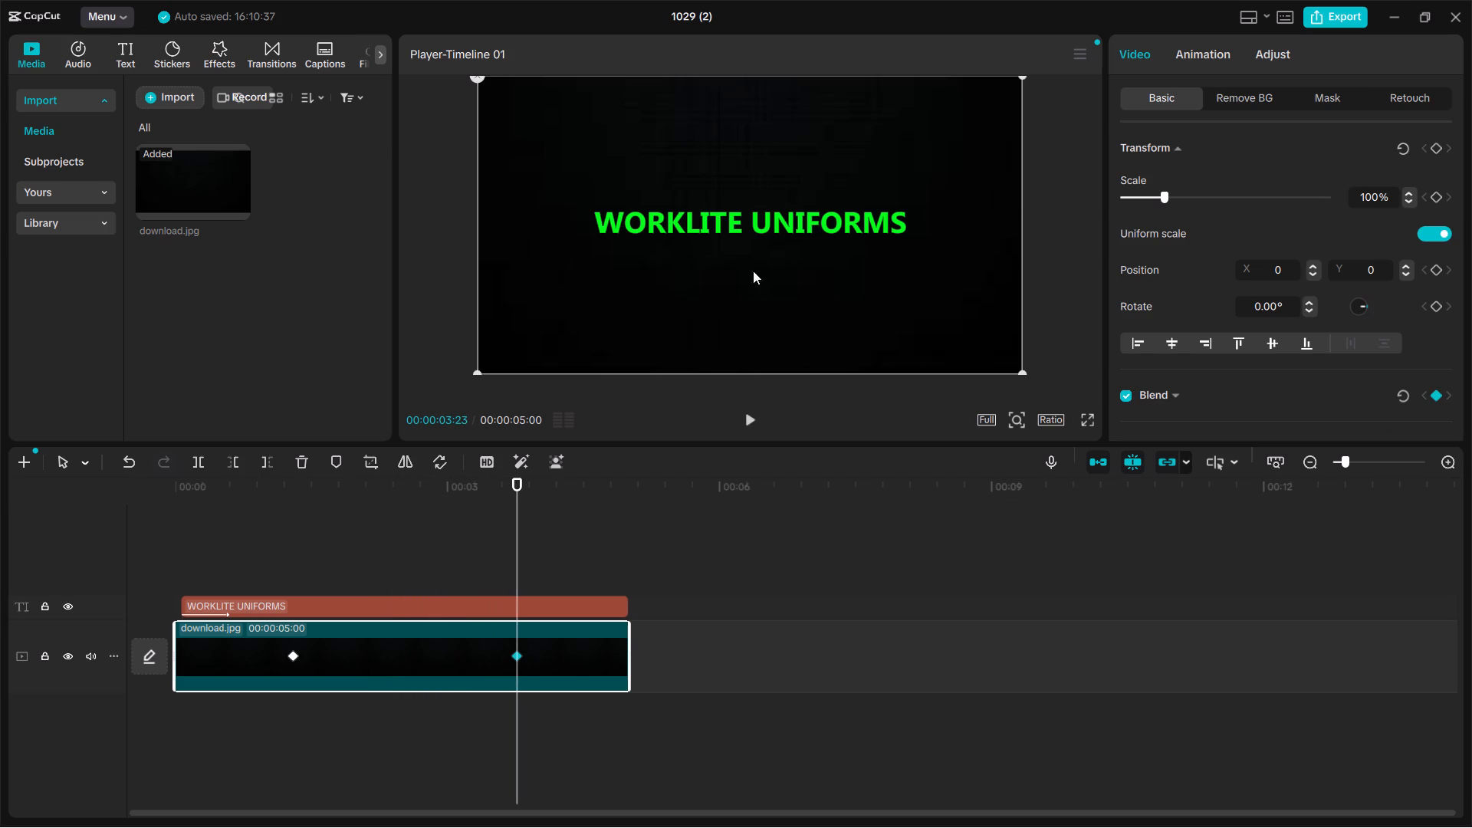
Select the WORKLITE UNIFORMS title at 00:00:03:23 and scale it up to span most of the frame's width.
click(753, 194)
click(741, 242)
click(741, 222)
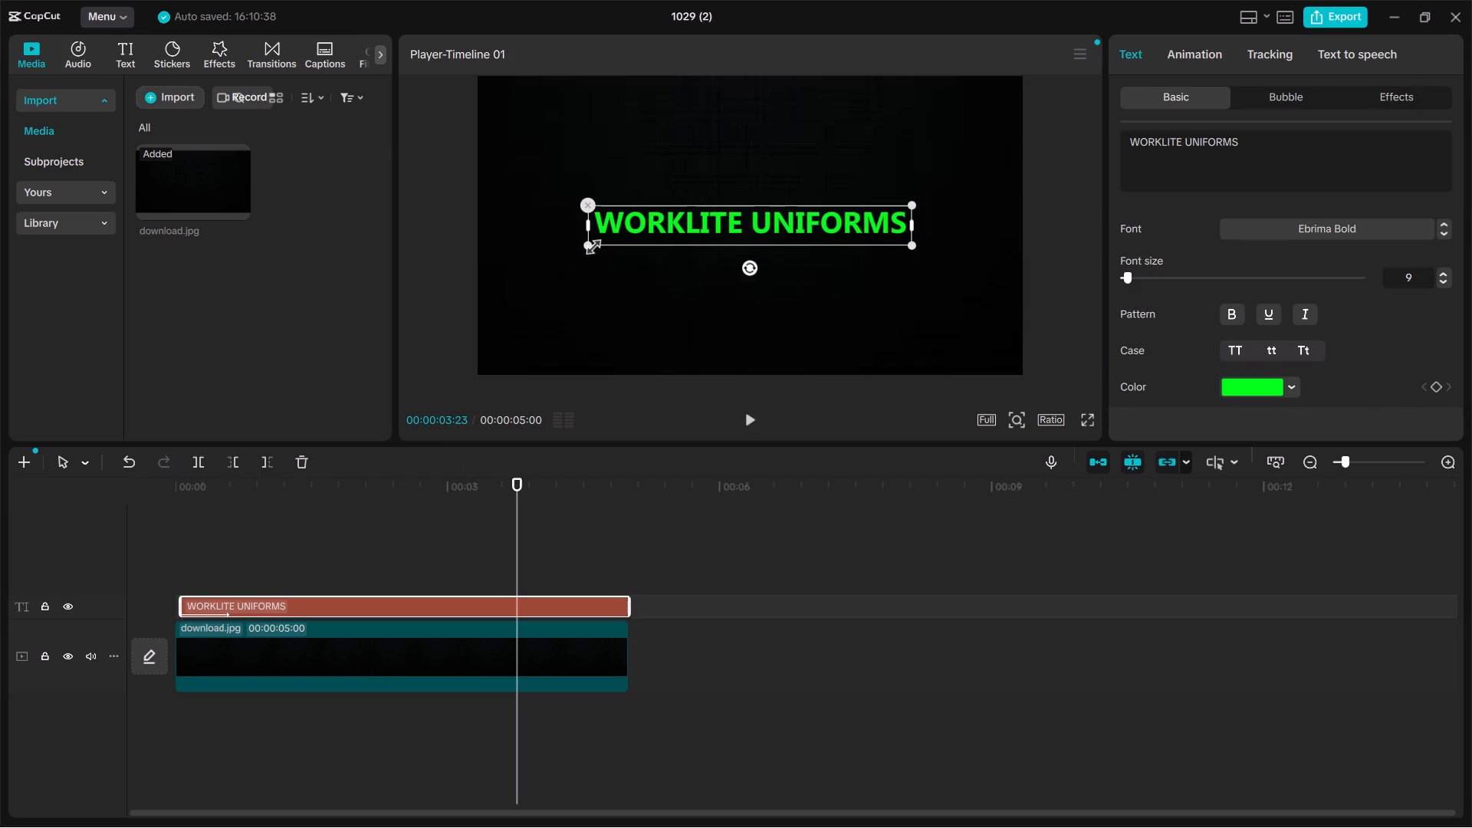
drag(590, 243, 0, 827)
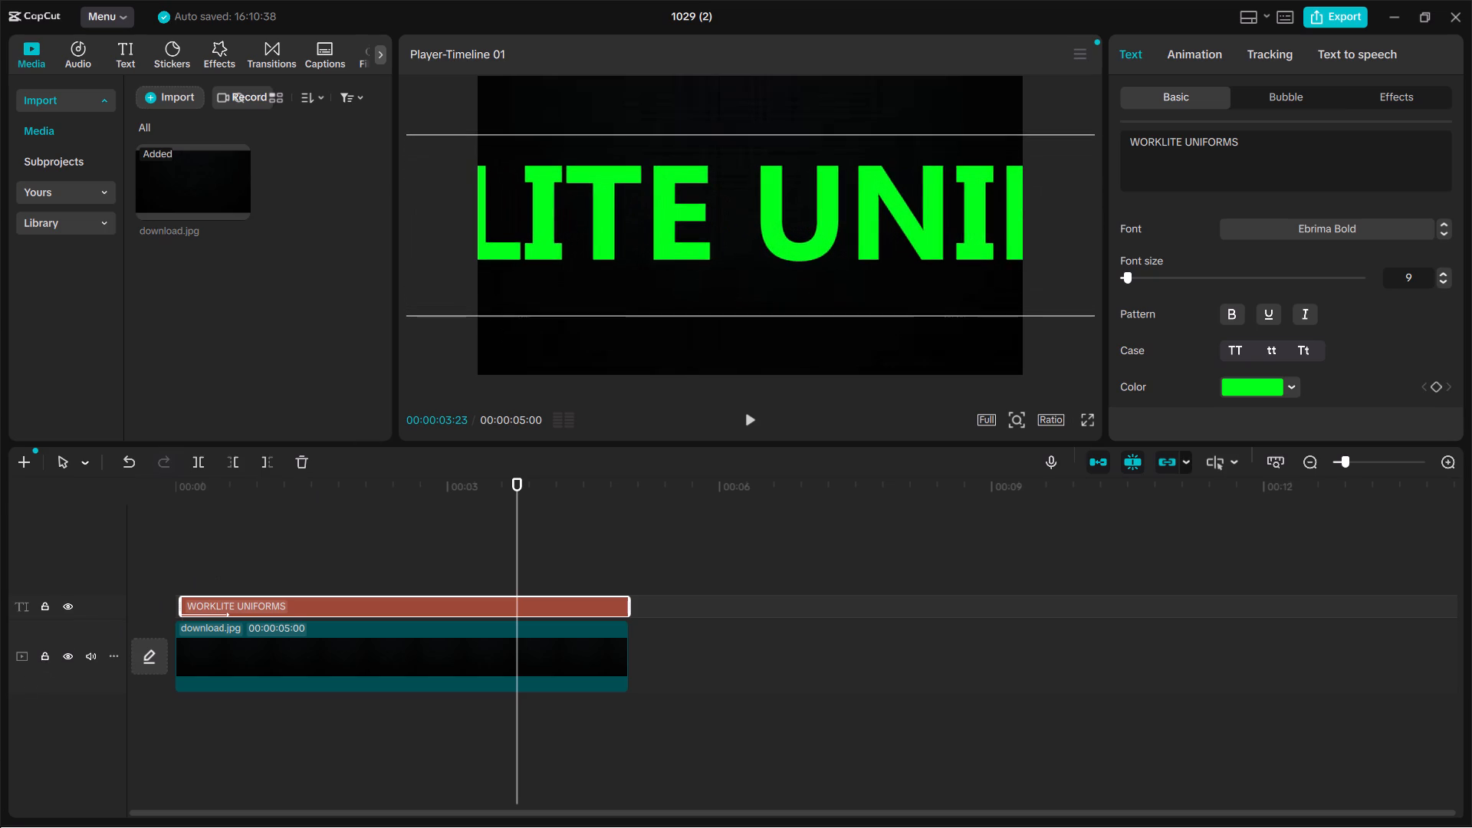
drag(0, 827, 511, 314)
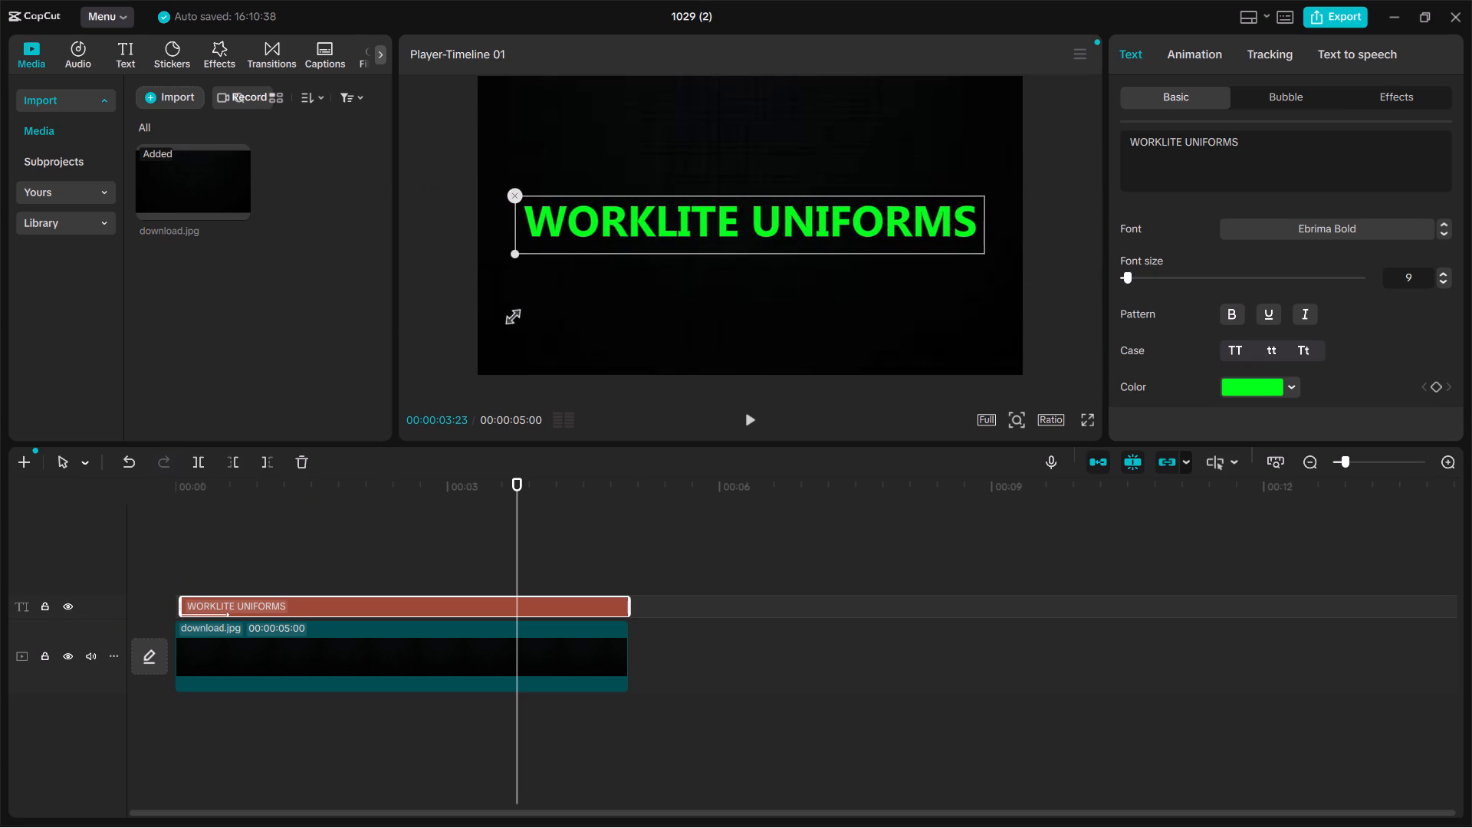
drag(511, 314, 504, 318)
Select the title together with the download.jpg clip and shift them by a small nudge to position X 3, Y -17.
ctrl+click(504, 309)
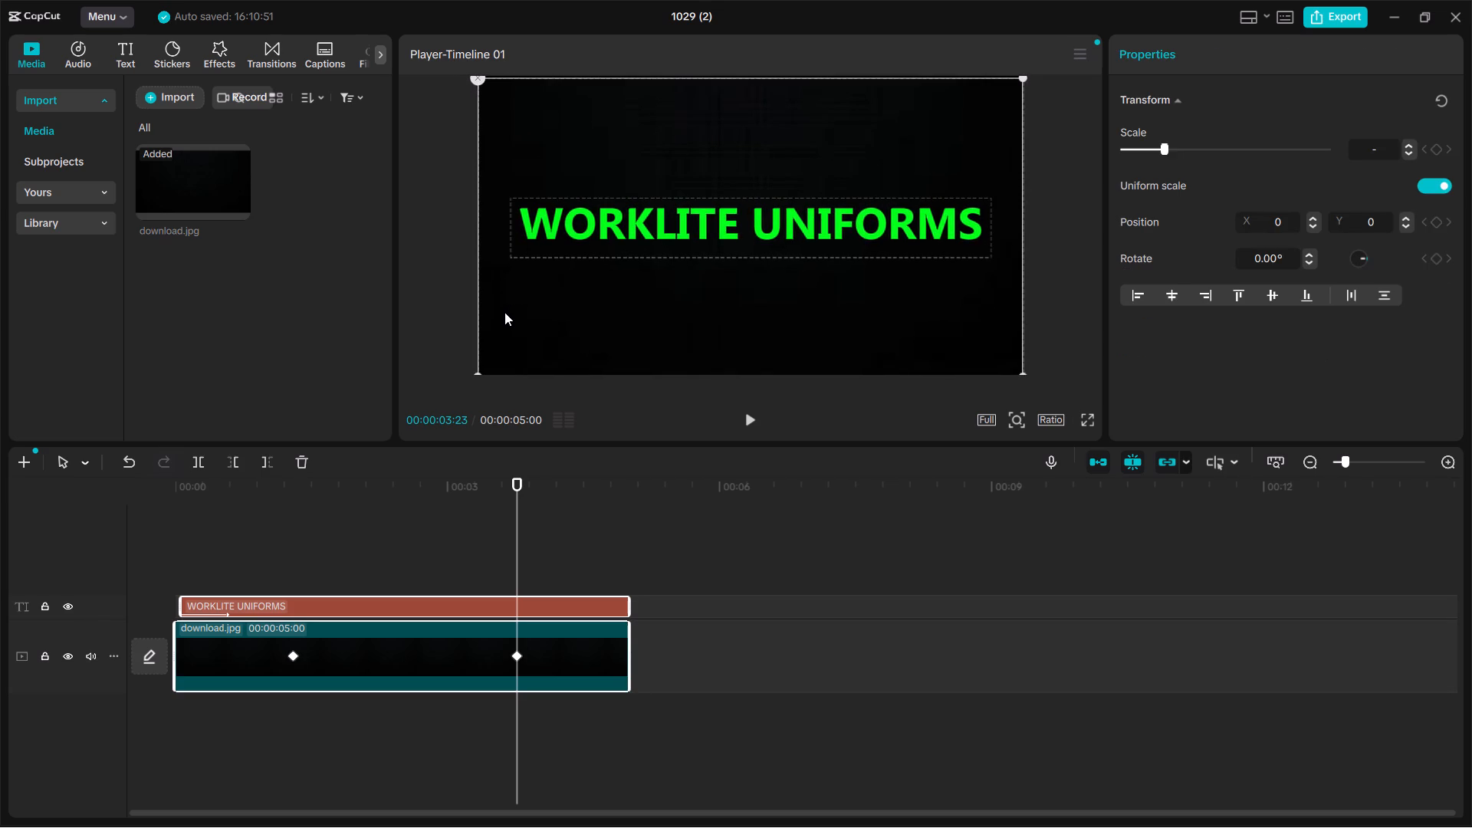
click(715, 232)
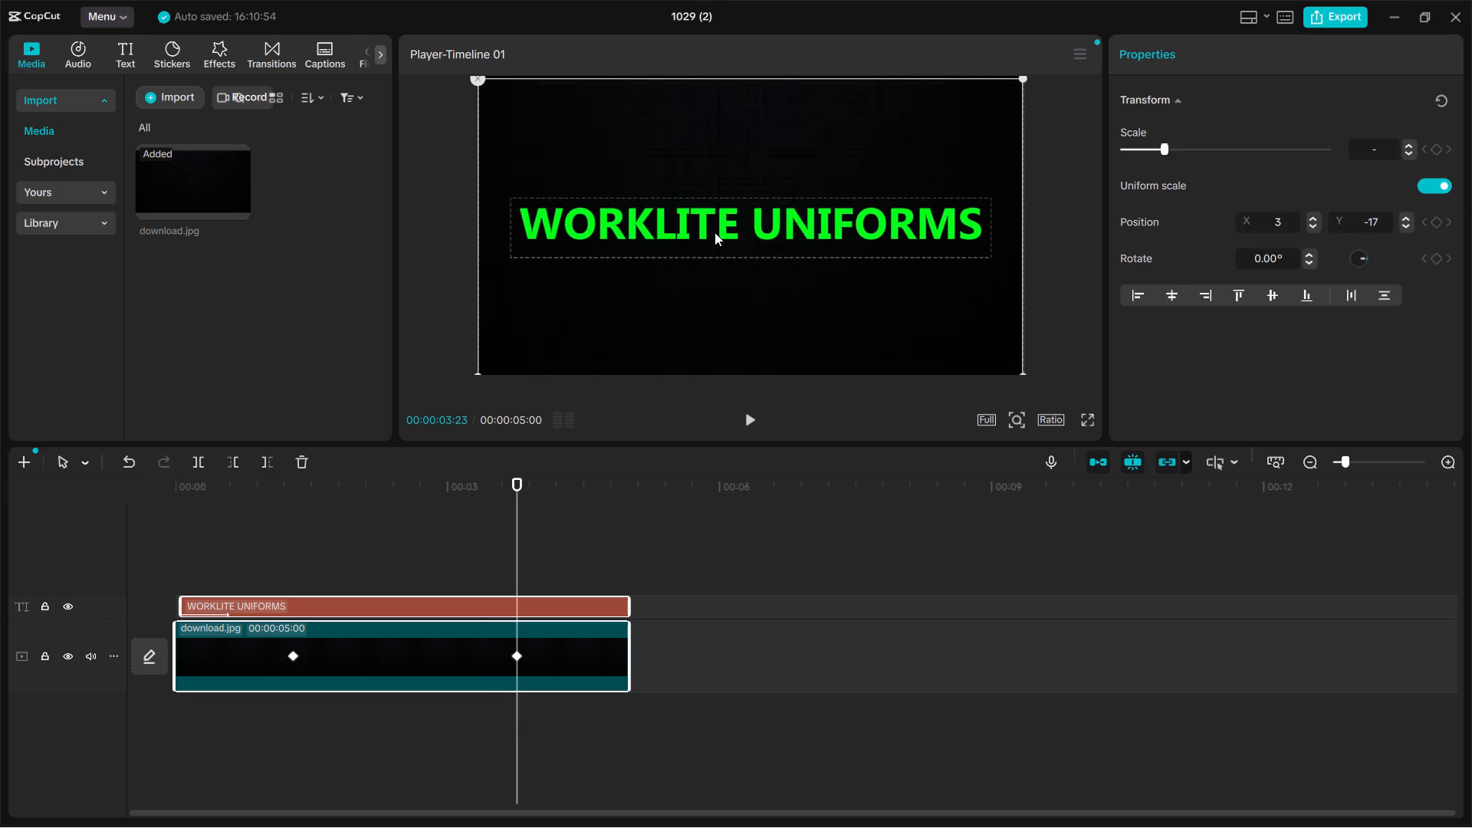
click(777, 672)
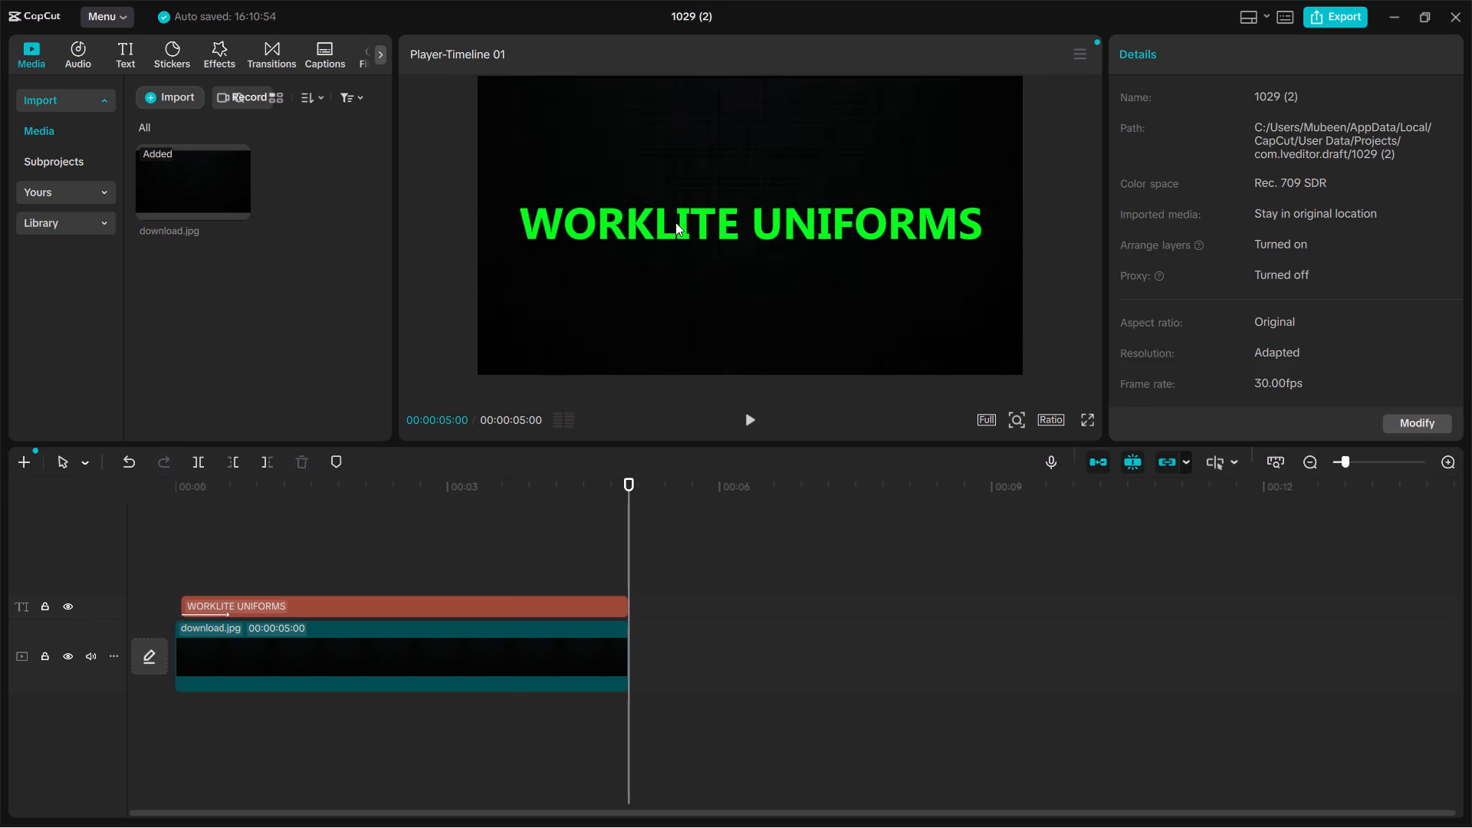
Select the title alone at 00:00:05:00 and nudge it slightly upward in the frame.
click(675, 216)
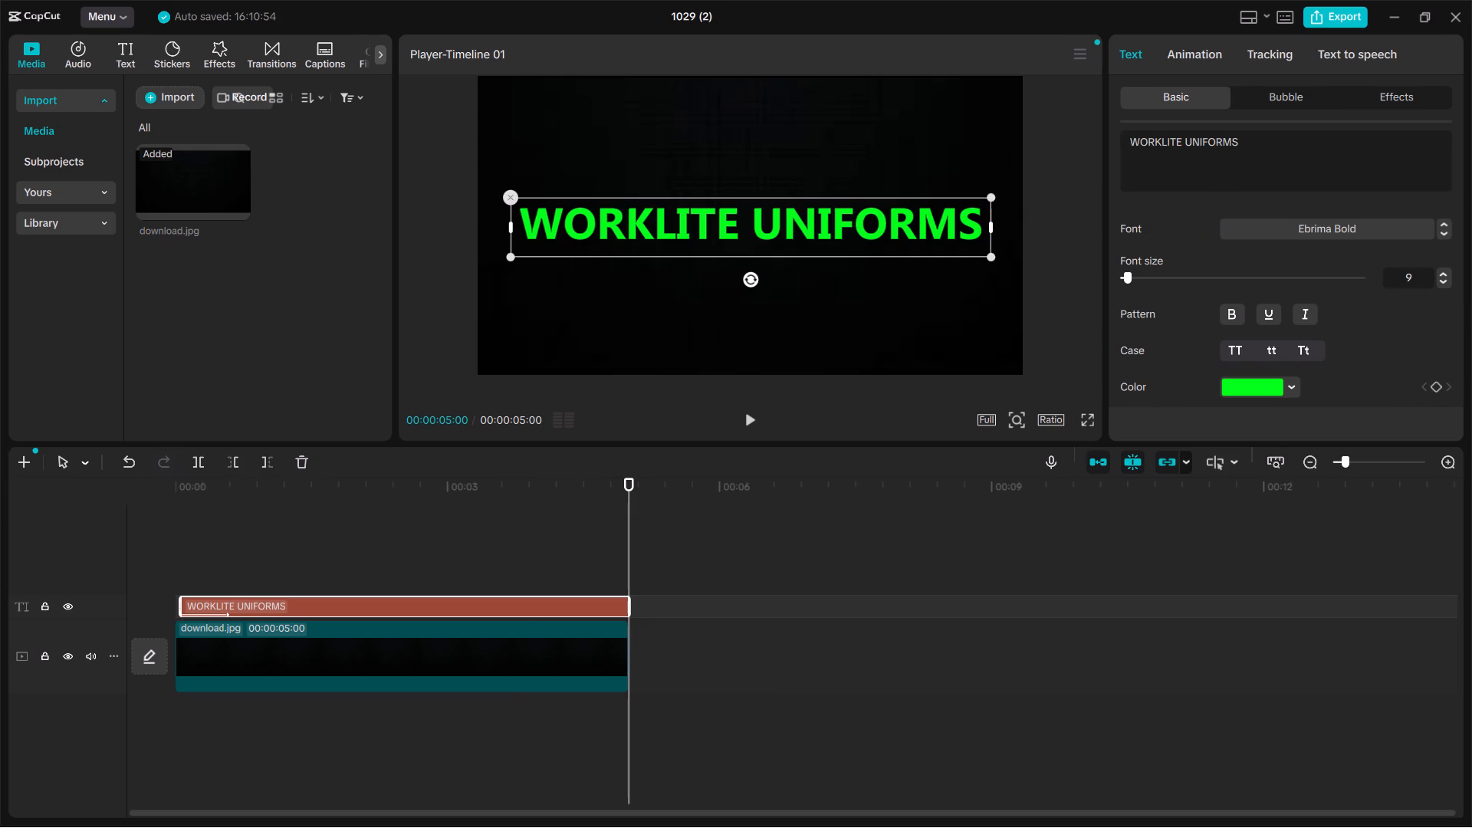
scroll(1224, 185, down, 3)
click(521, 249)
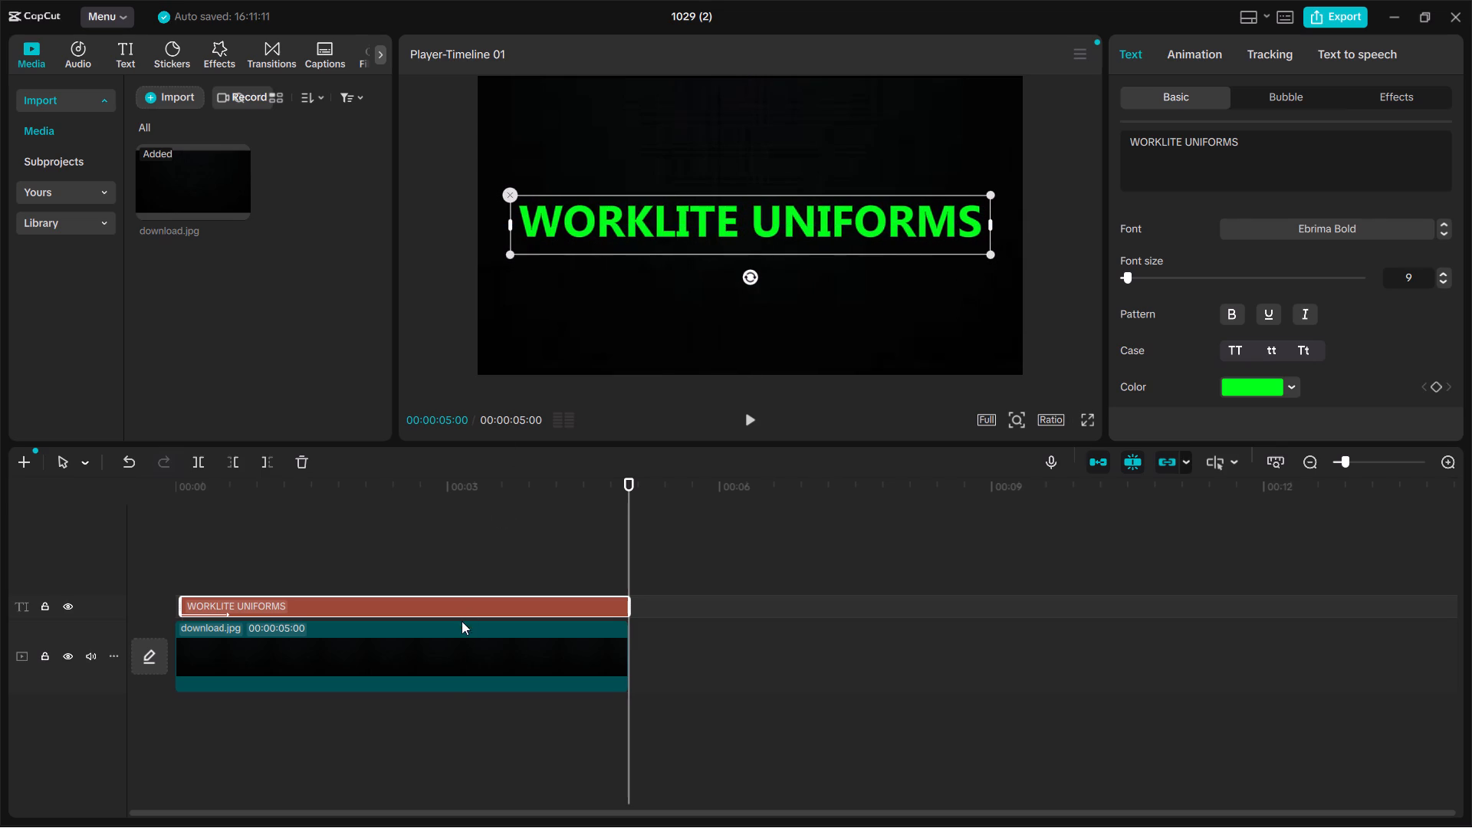
Return to the start of the timeline and play it through twice to review the title's animation.
click(343, 755)
drag(320, 751, 169, 761)
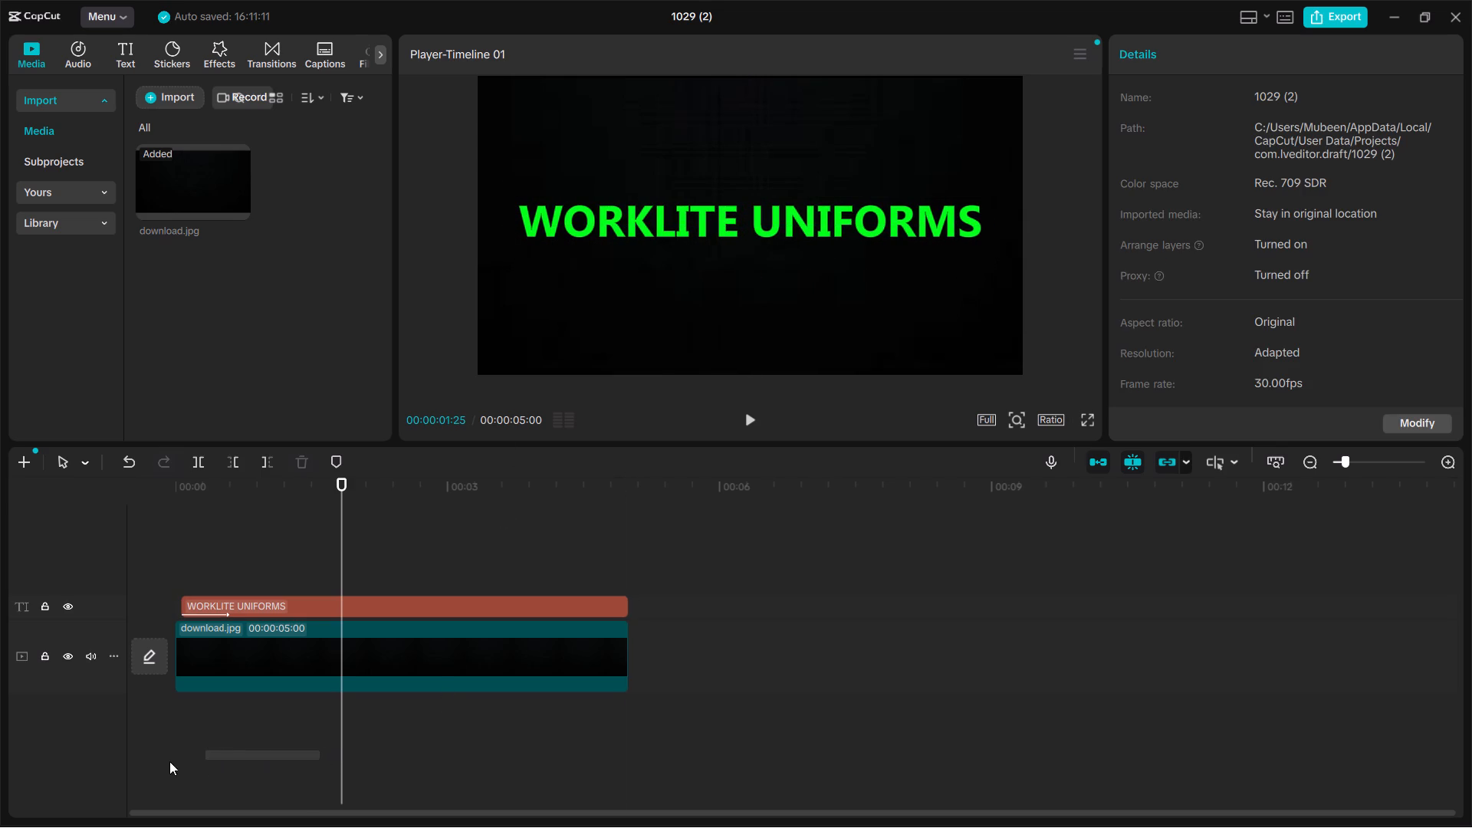
drag(169, 761, 125, 754)
drag(349, 740, 323, 739)
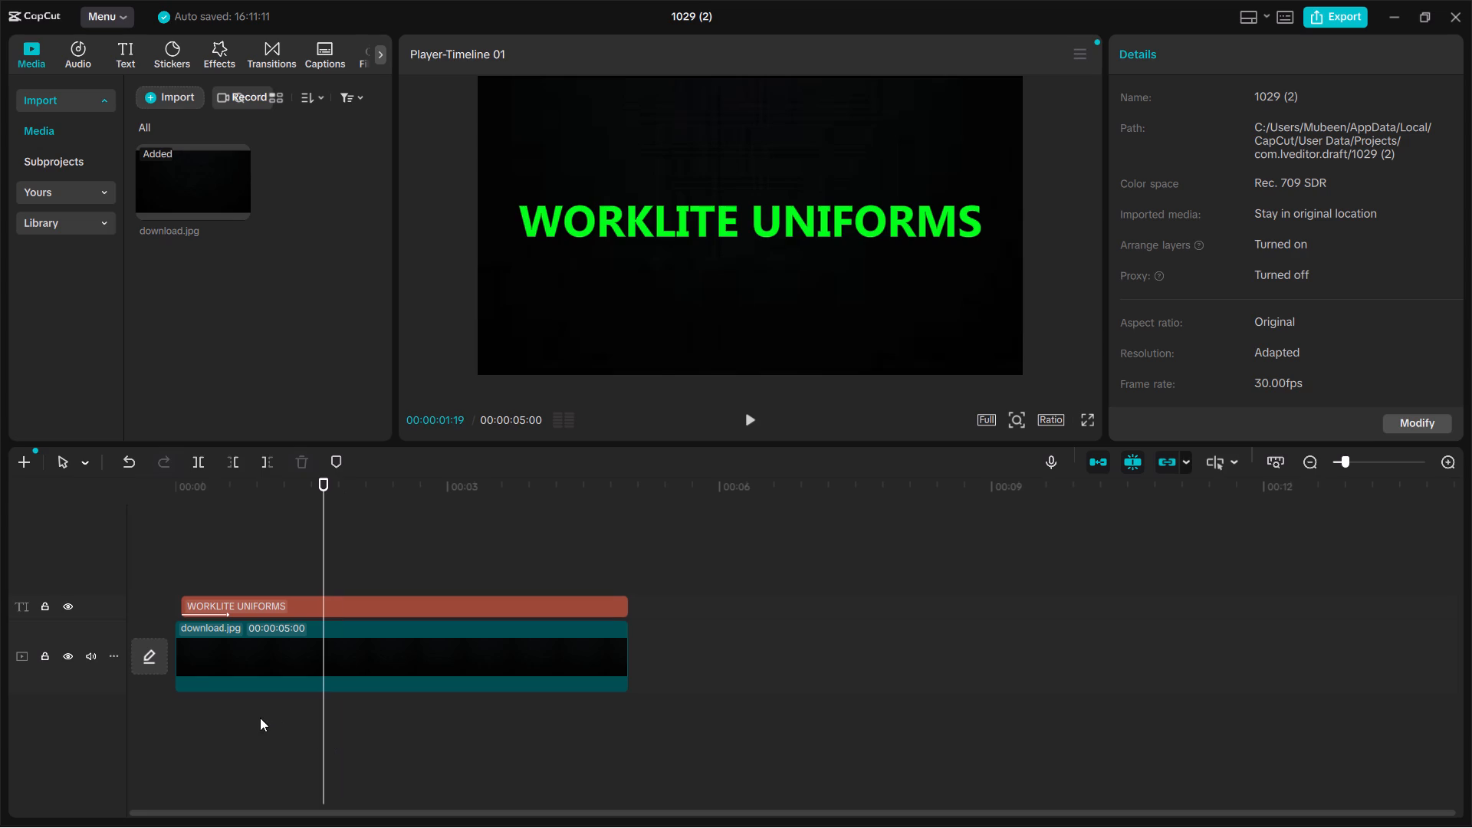
drag(324, 724, 143, 728)
key(space)
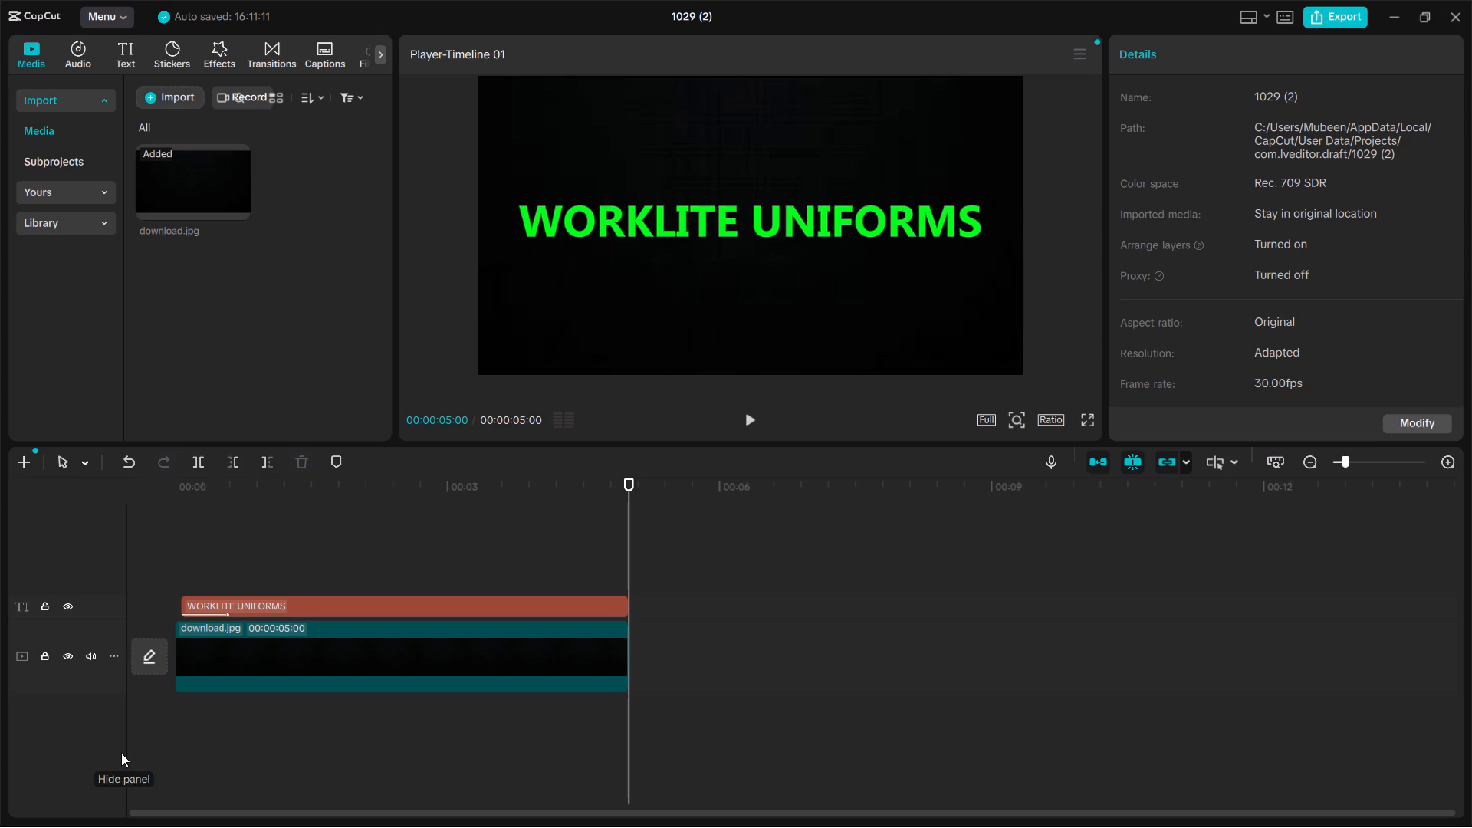
drag(287, 743, 84, 728)
drag(626, 704, 0, 695)
key(space)
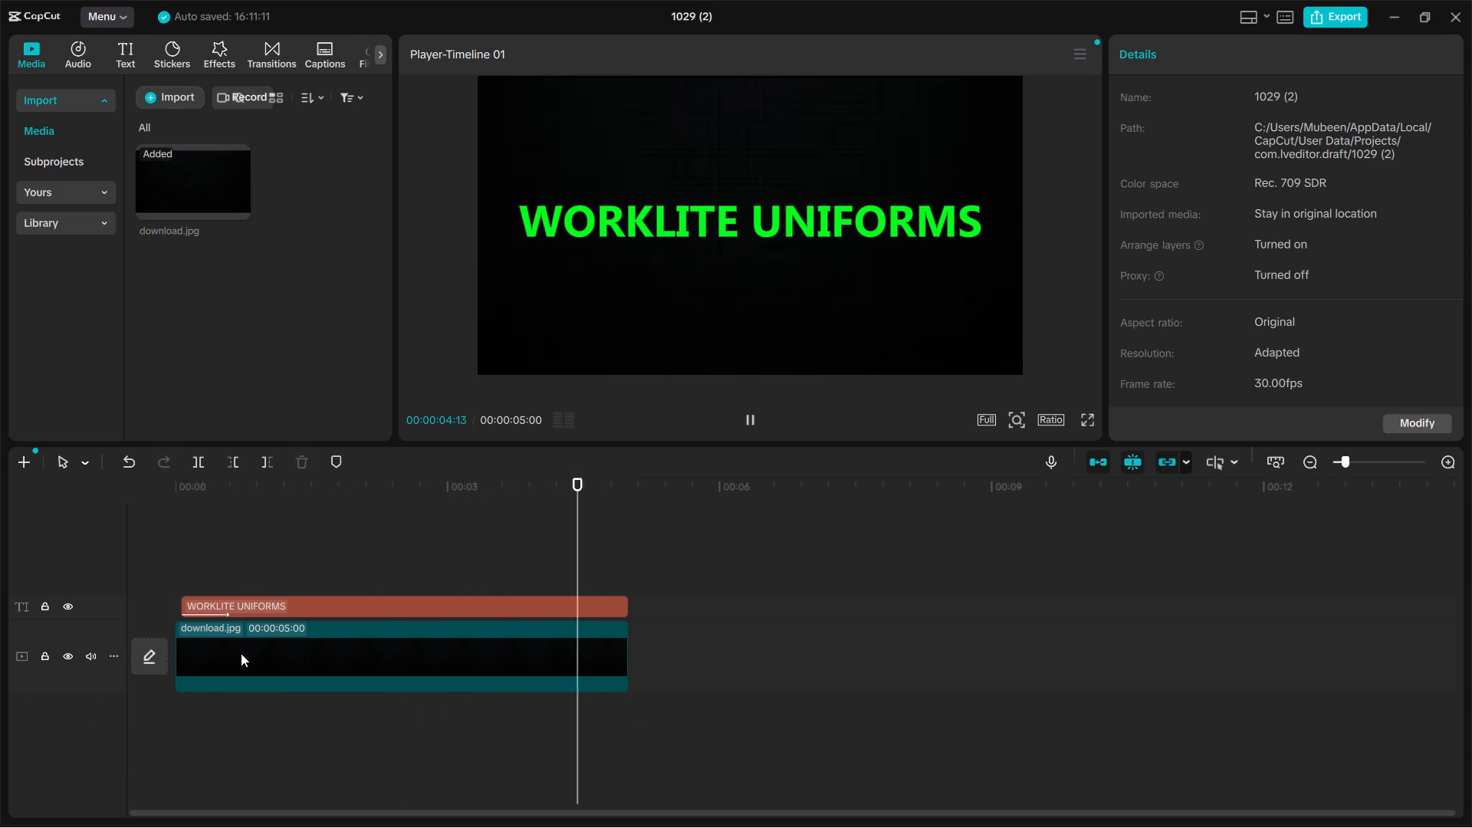
Set the title's font size to 8 and check the frame in the full-screen preview.
click(810, 225)
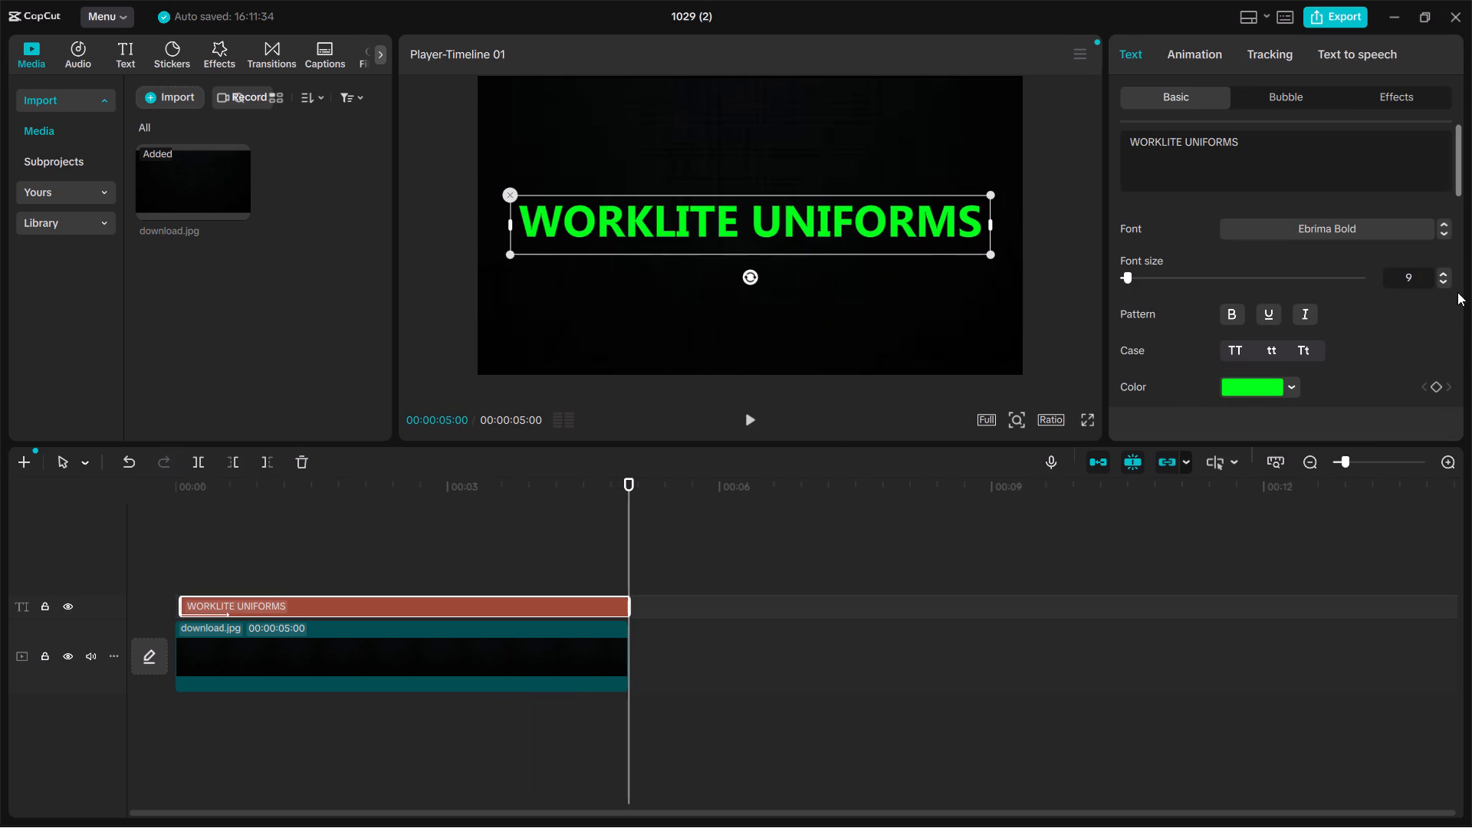
click(1437, 279)
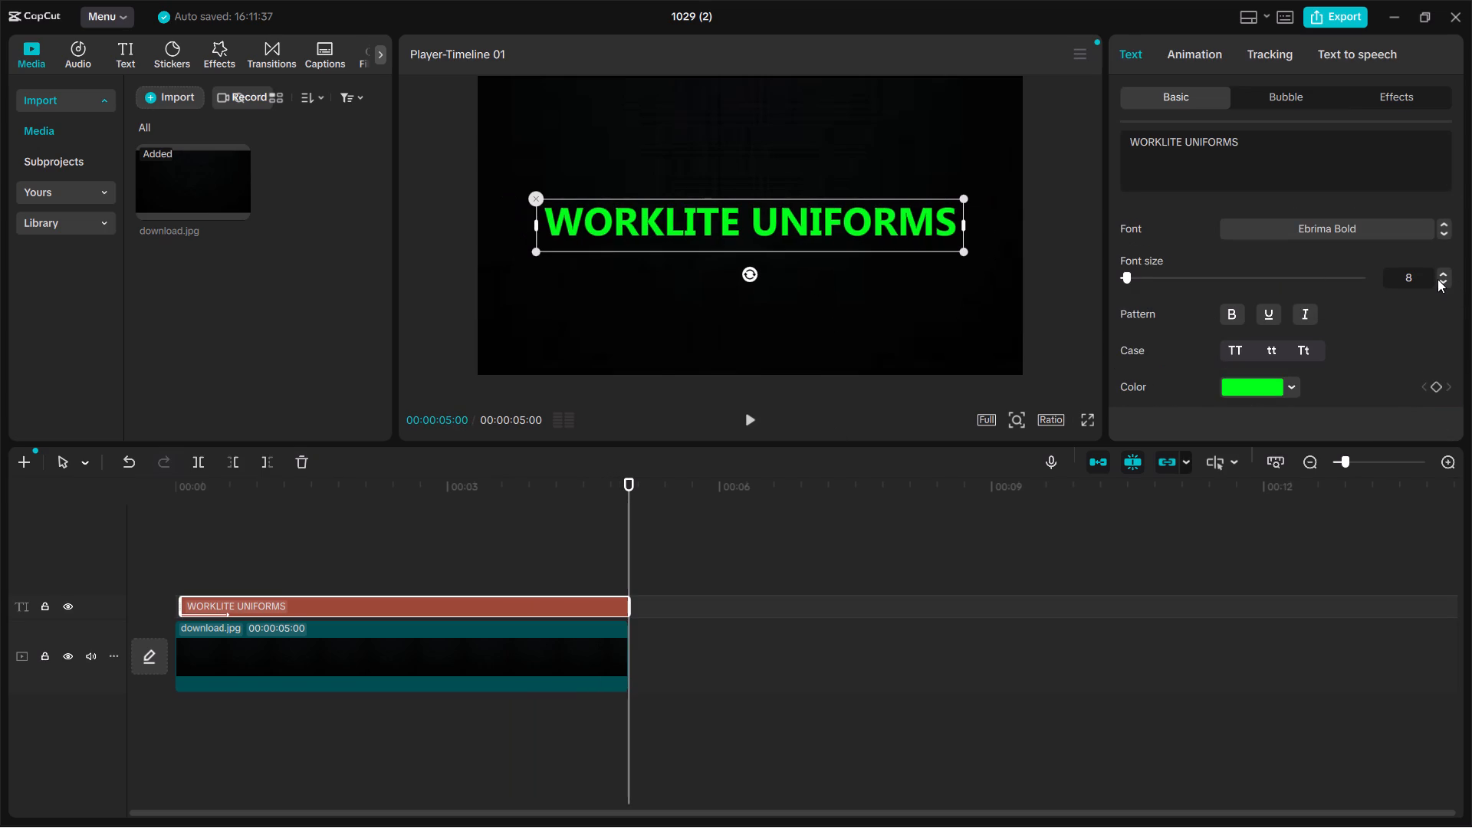
click(1091, 426)
click(602, 393)
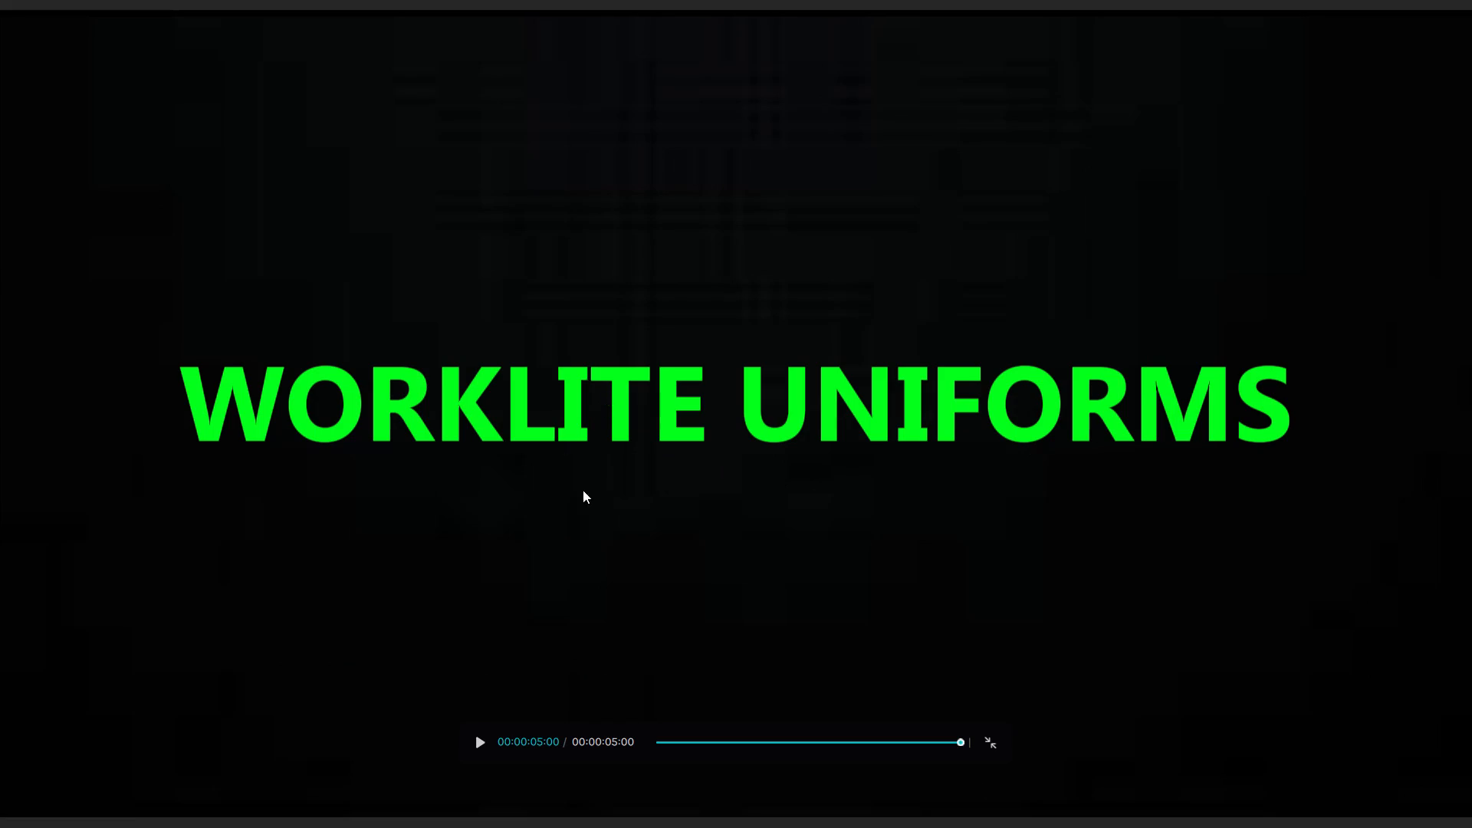
click(954, 478)
click(982, 734)
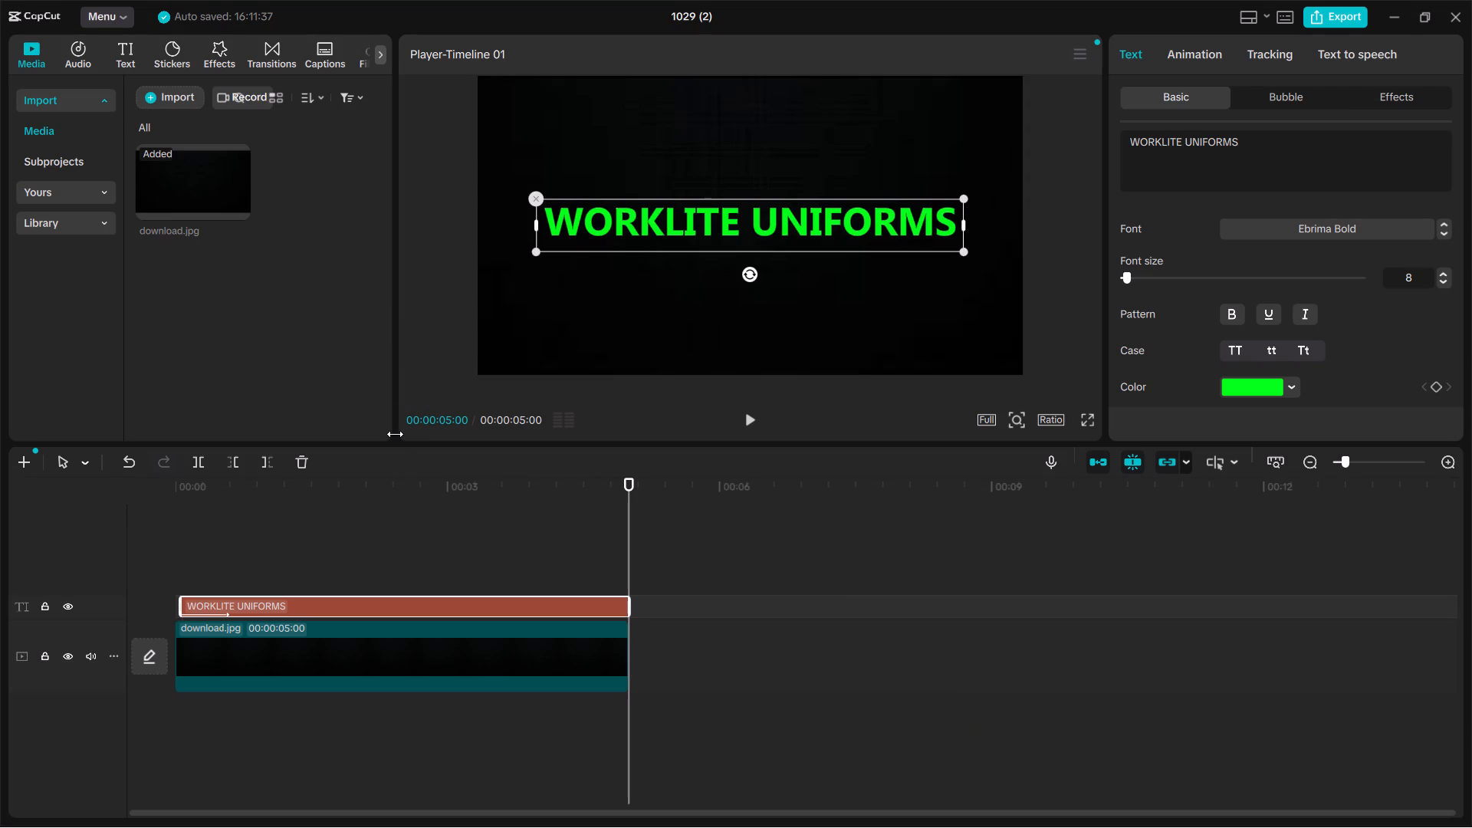
Enlarge the preview area by reducing the height of the timeline area.
drag(395, 434, 361, 419)
drag(395, 402, 21, 394)
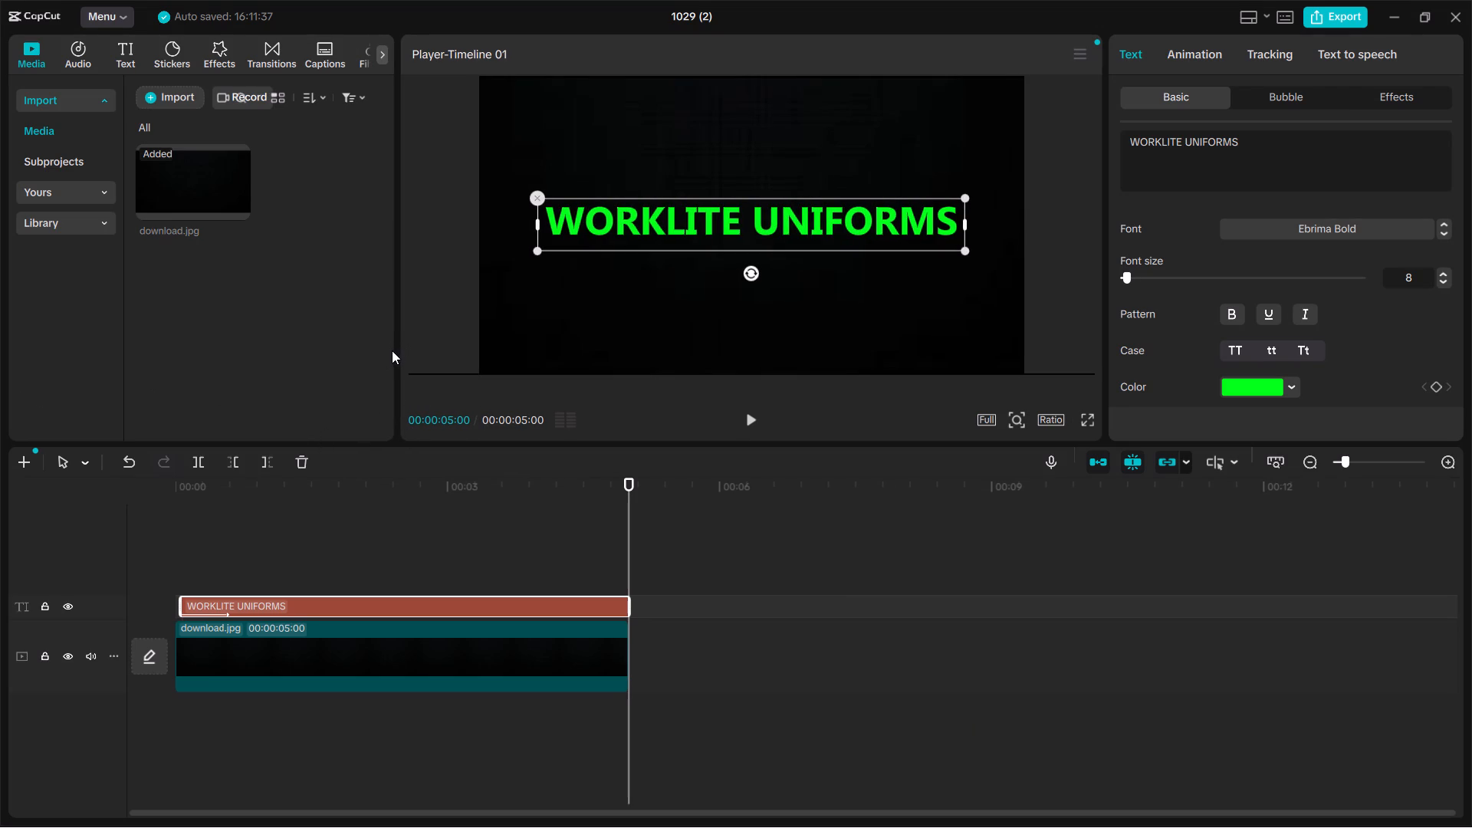
drag(399, 351, 352, 359)
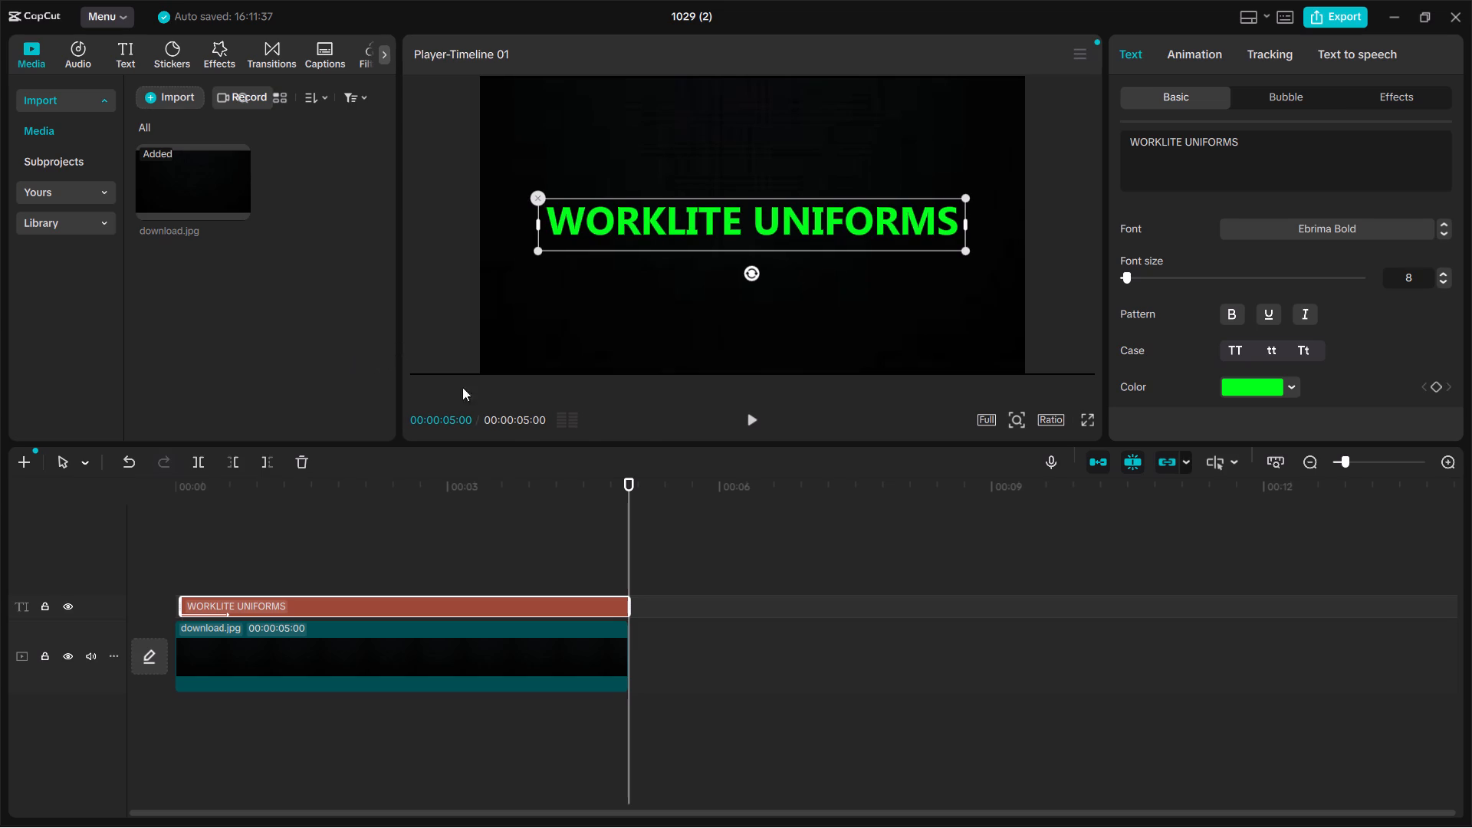
drag(646, 446, 639, 774)
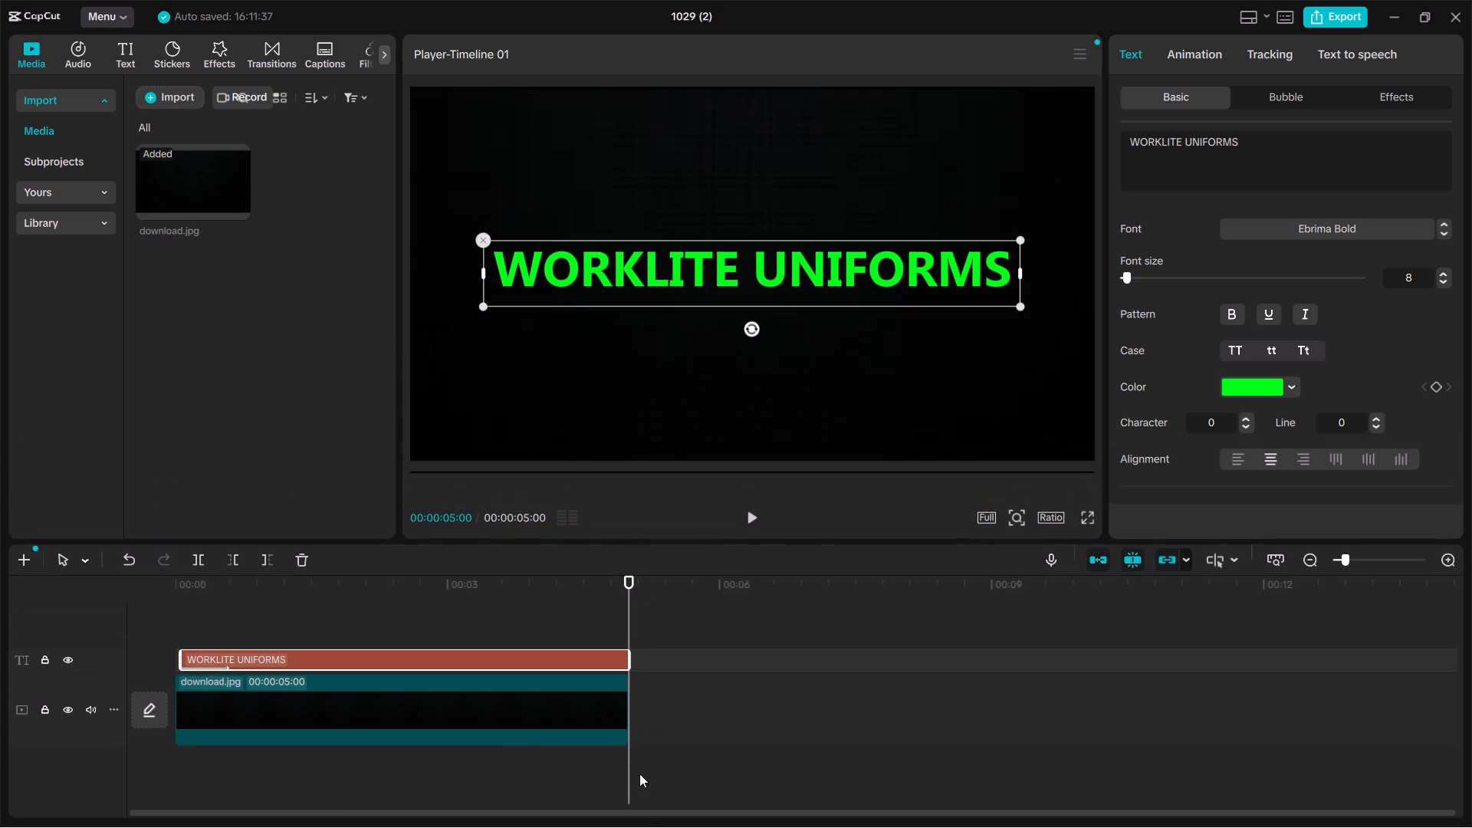
drag(639, 774, 663, 803)
Rescale the title freehand, first beyond the frame, finishing centred at a little under half the frame's width.
drag(482, 305, 450, 329)
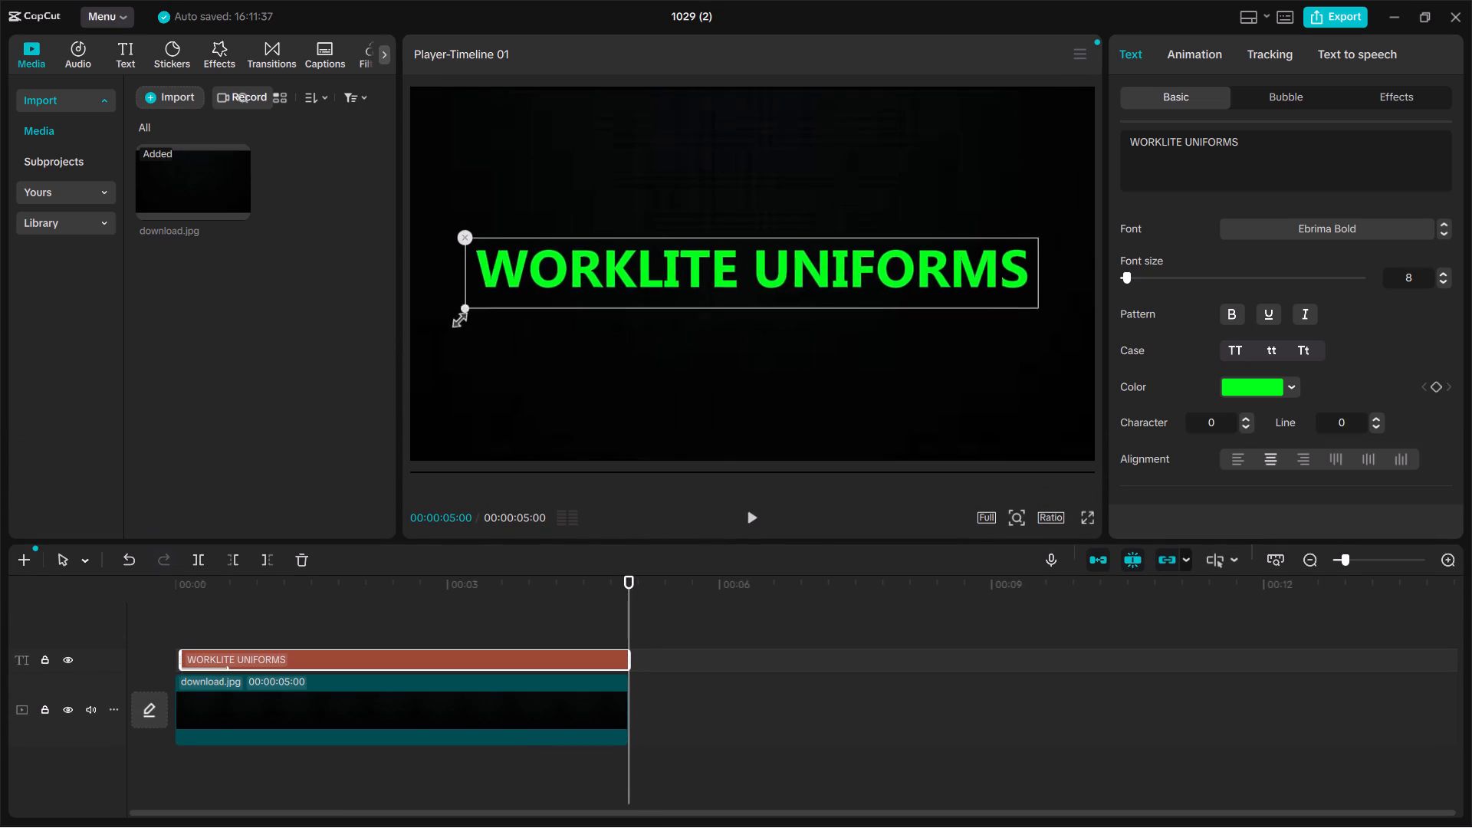
drag(450, 329, 0, 530)
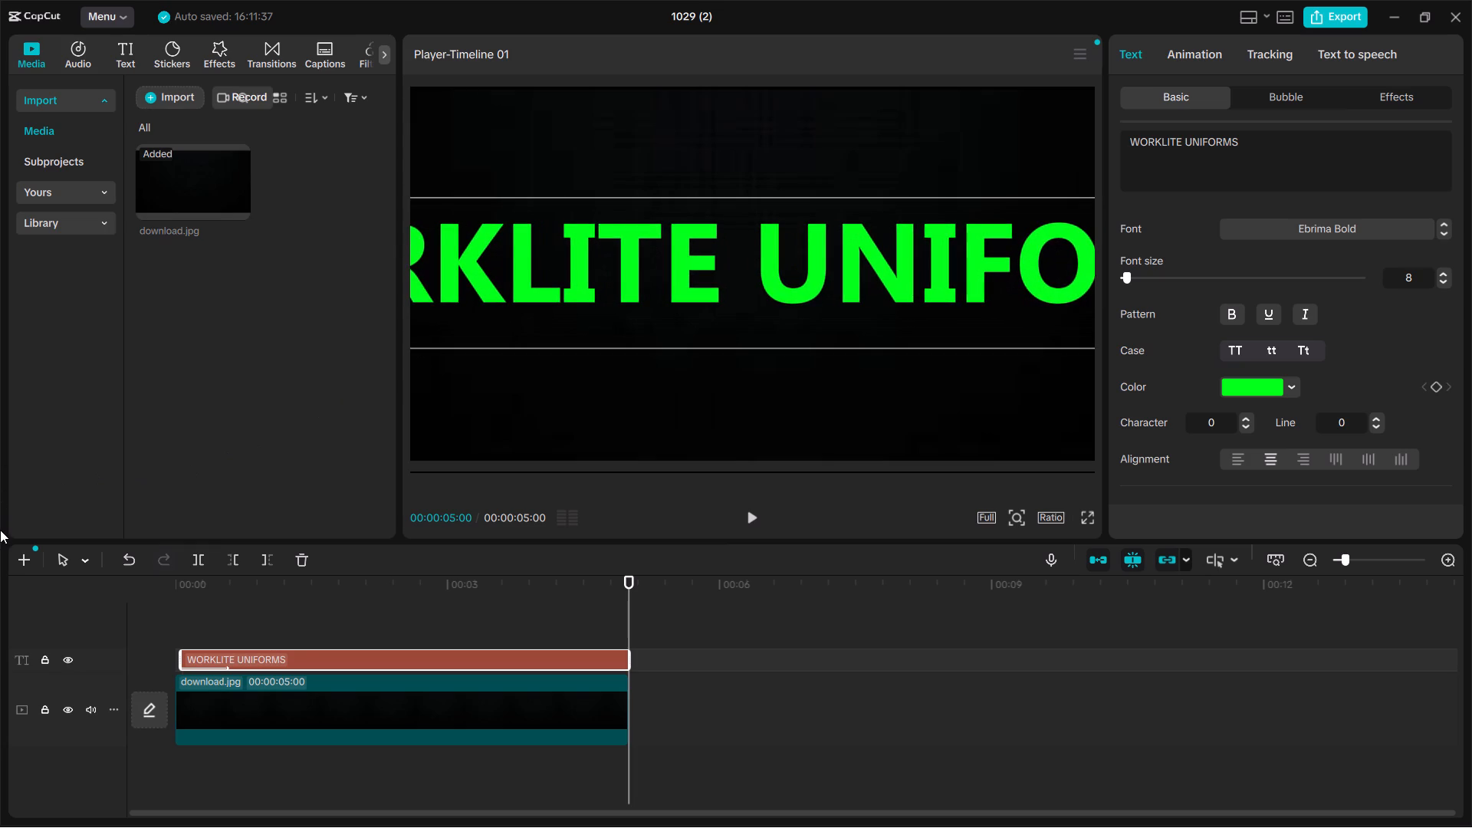
drag(0, 530, 0, 750)
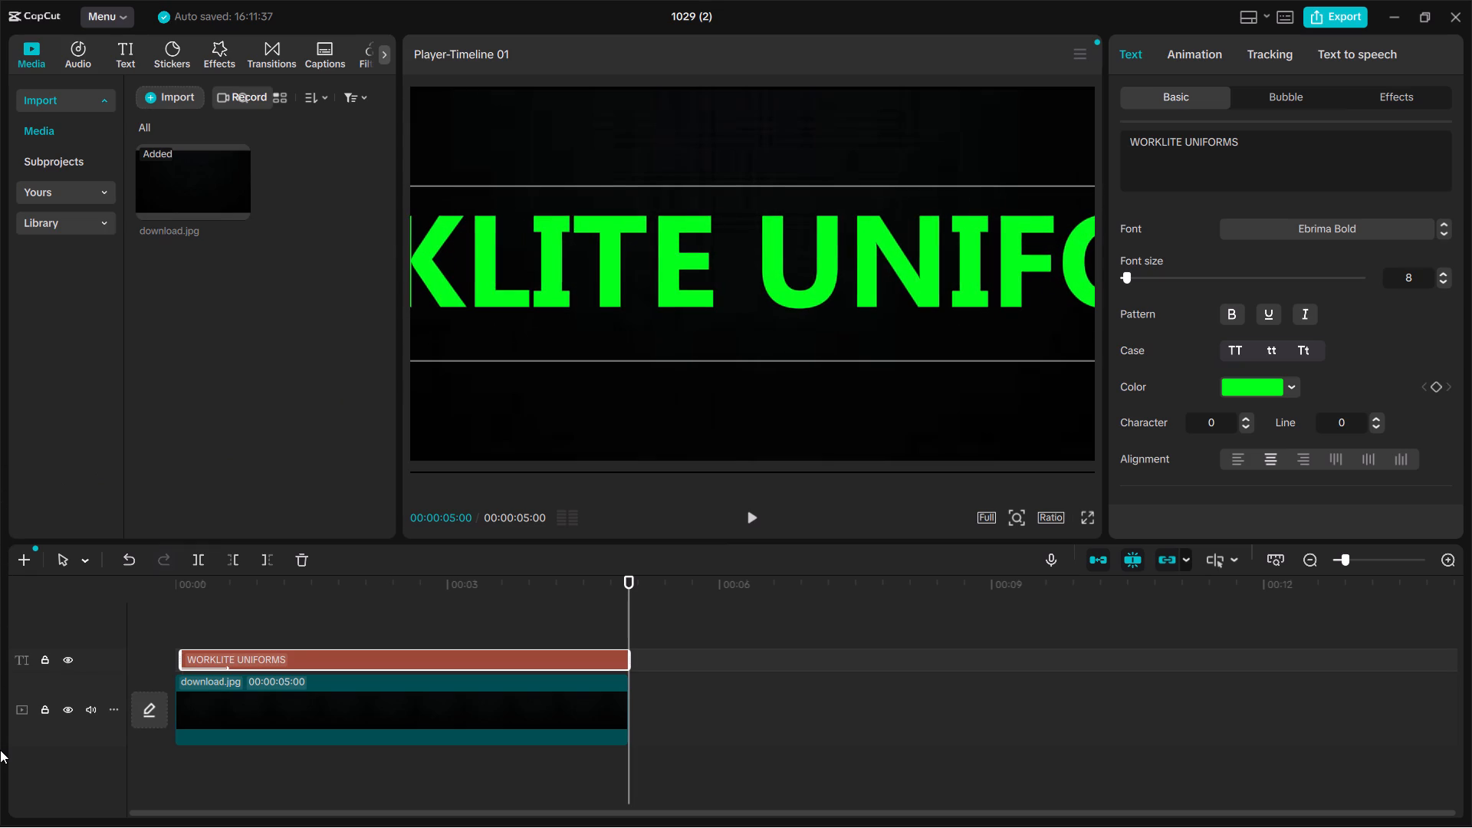
drag(0, 750, 0, 827)
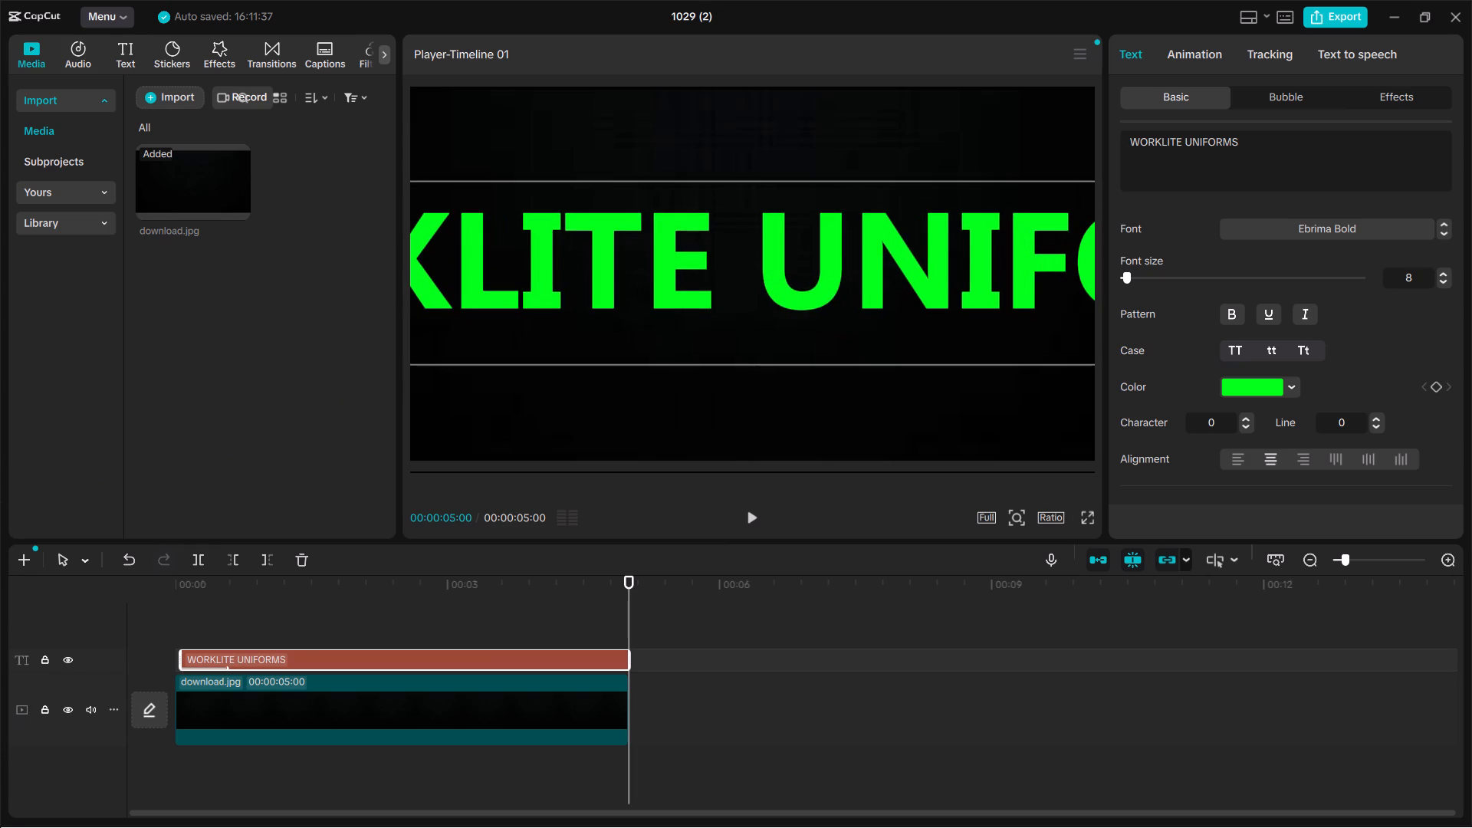
drag(0, 827, 0, 767)
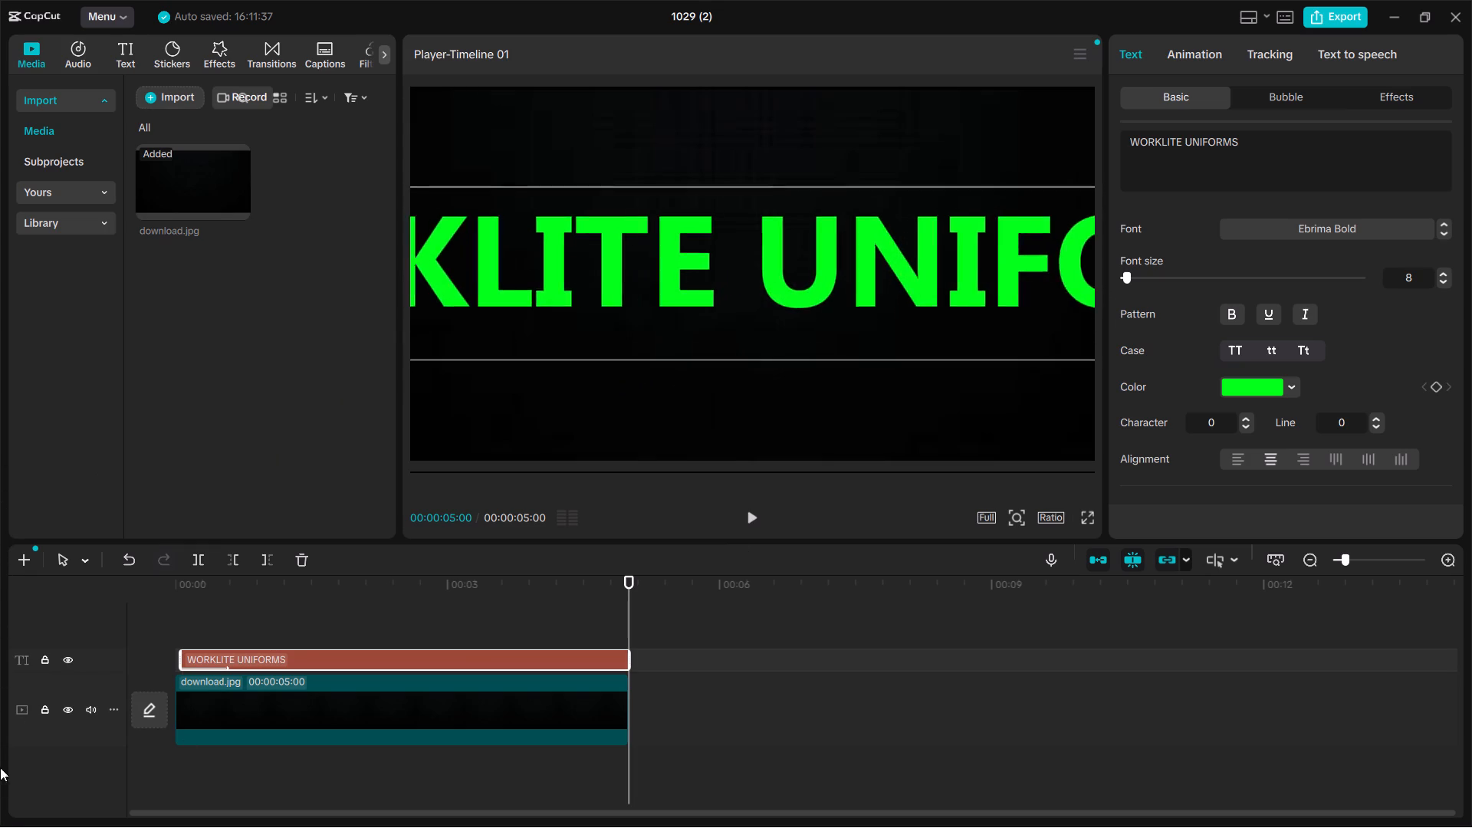
drag(0, 767, 1471, 213)
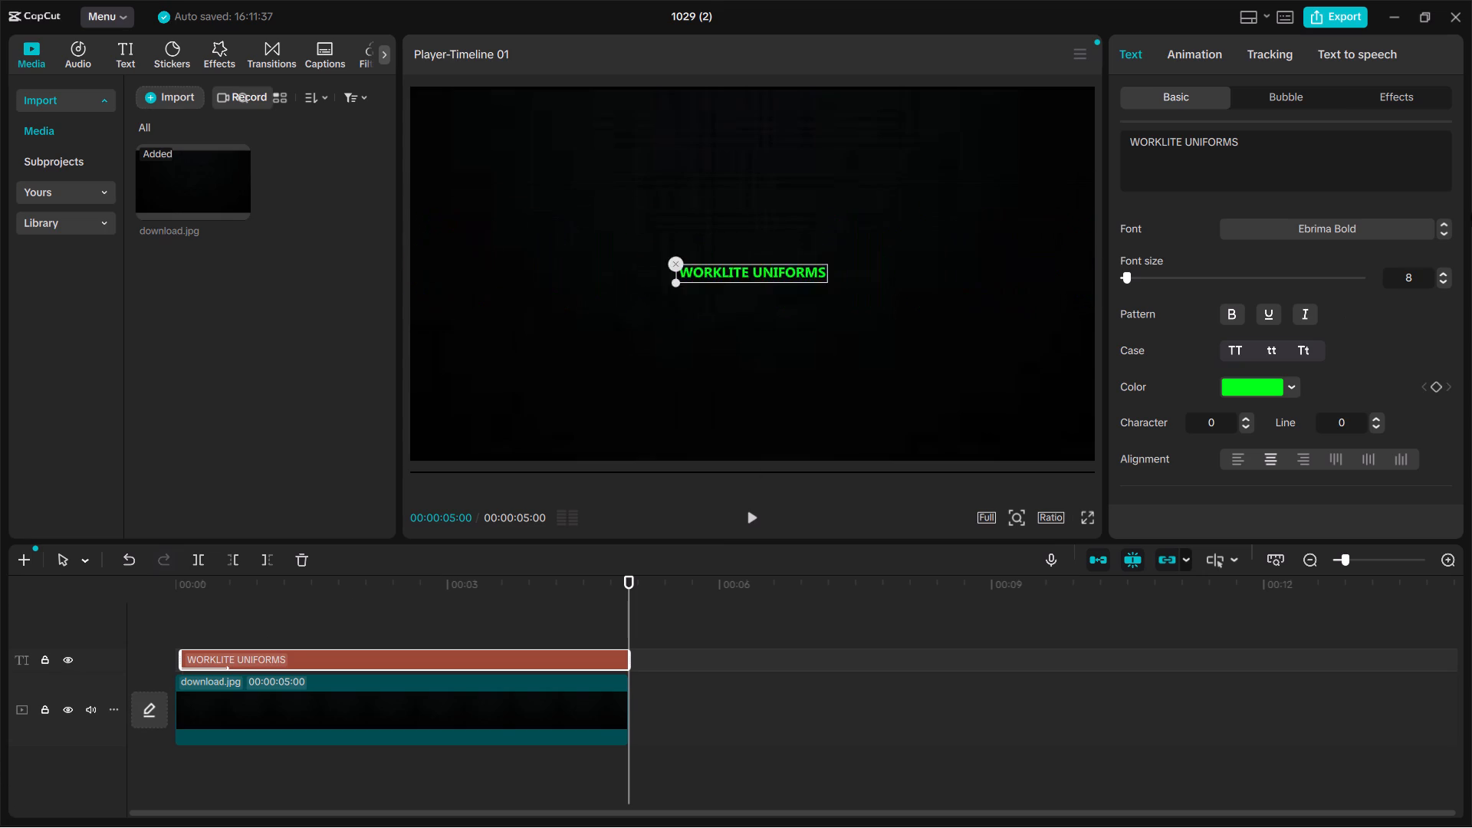
drag(1471, 213, 987, 600)
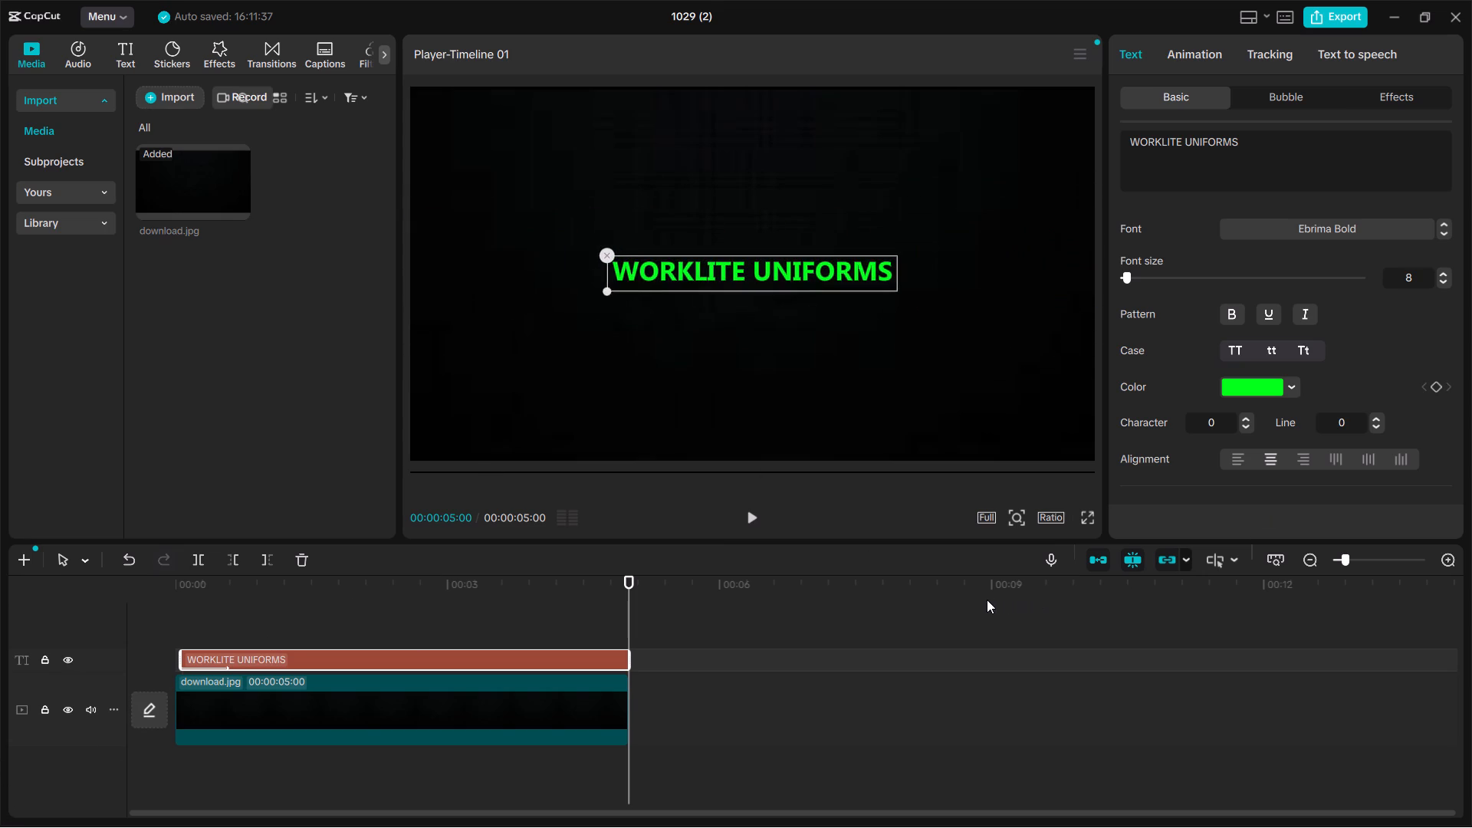
drag(987, 600, 984, 596)
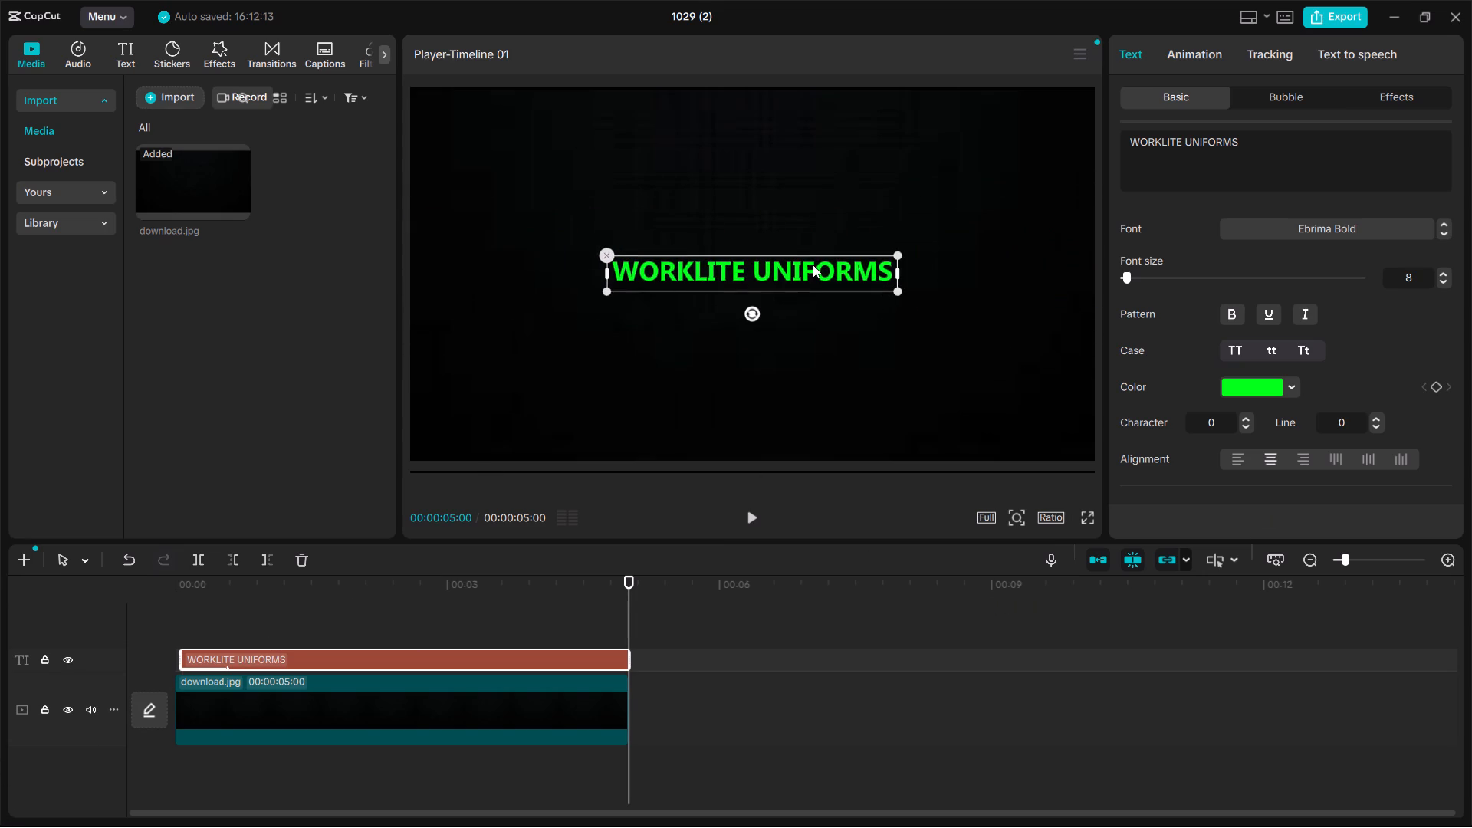
click(813, 264)
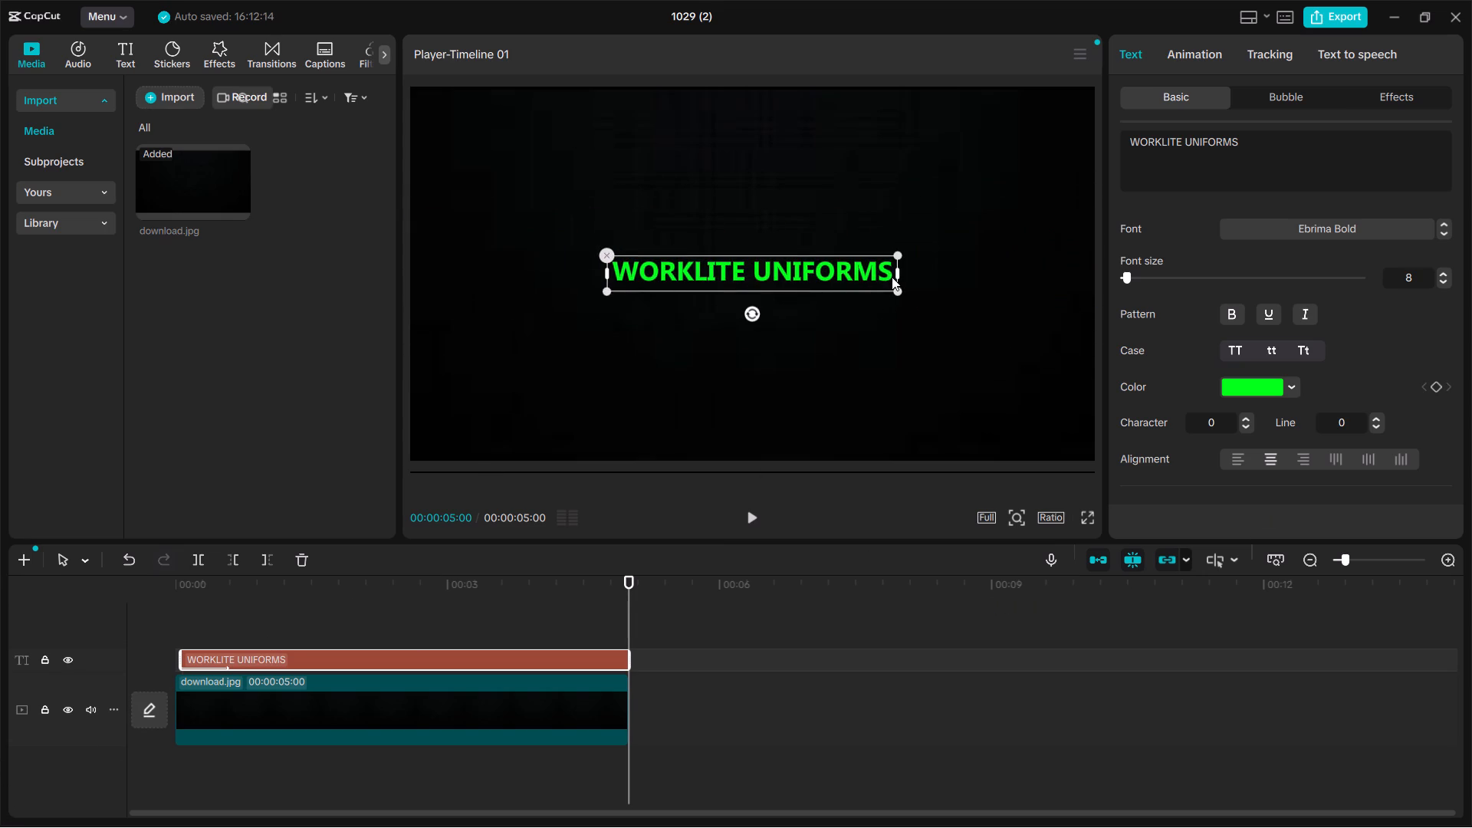
click(895, 268)
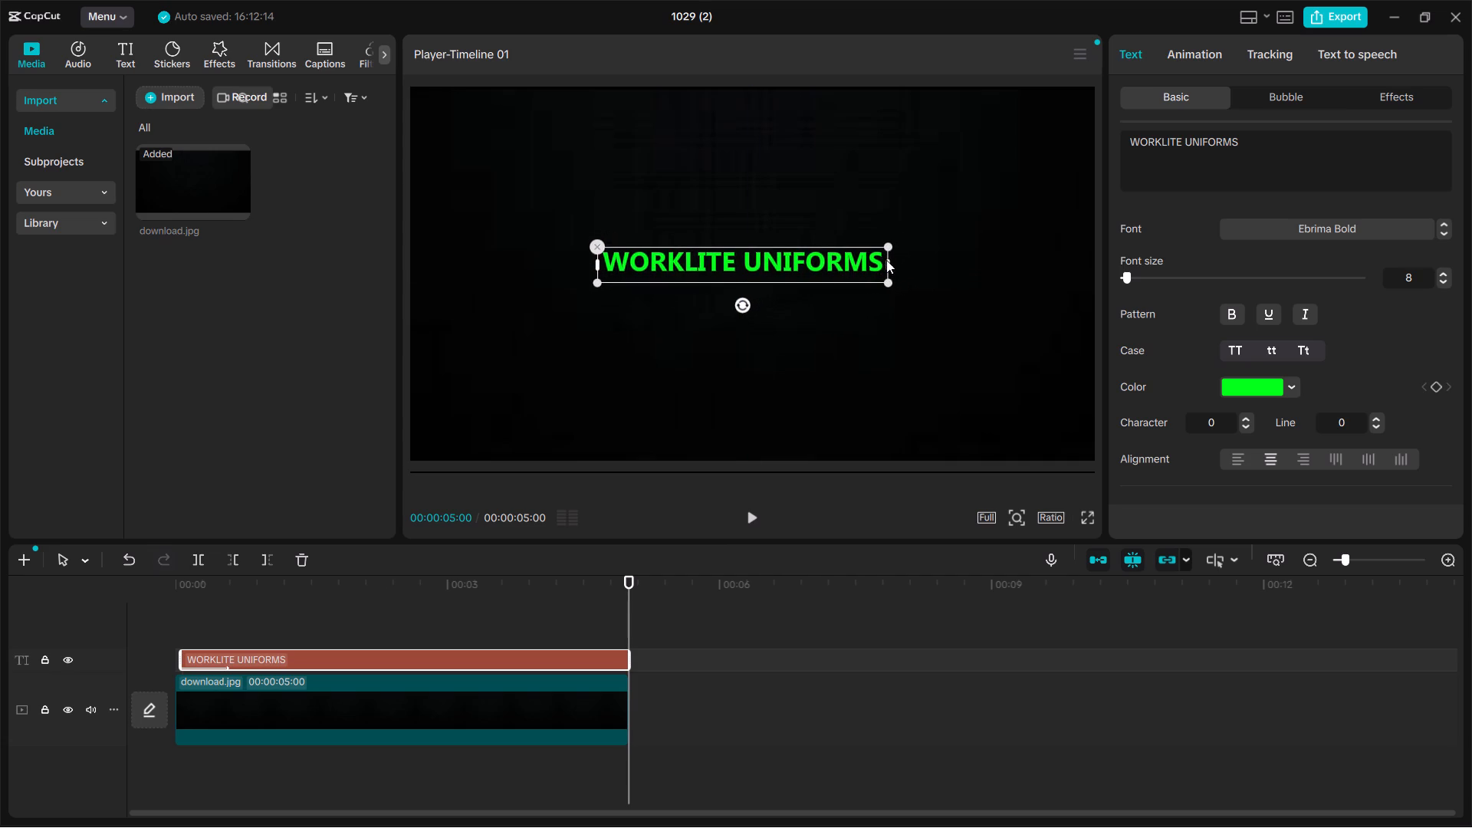
Play the timeline from 00:00:01:04 to 00:00:04:18 to review the smaller title, and select the title there.
click(278, 751)
drag(238, 764, 195, 769)
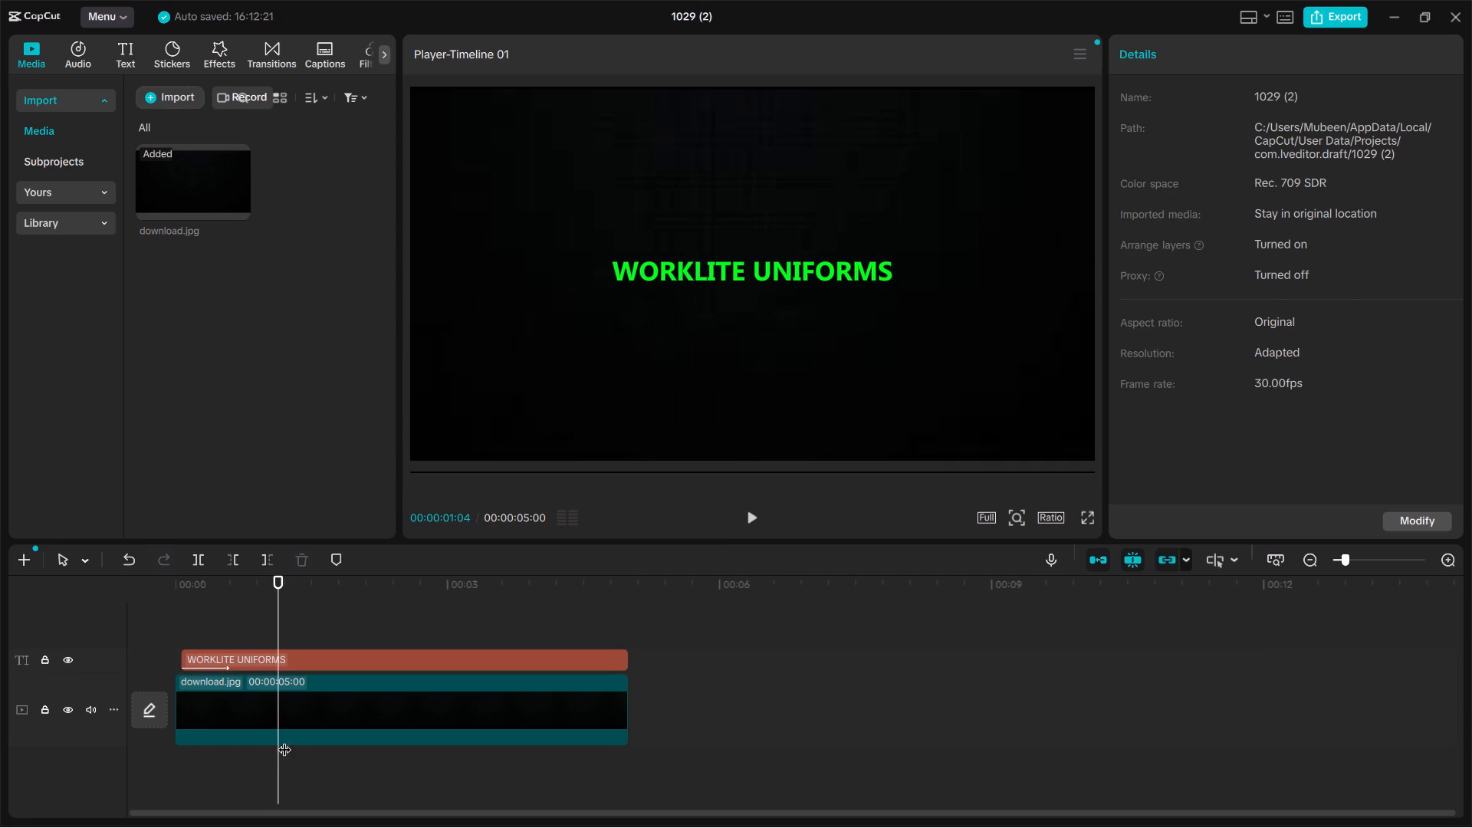
click(276, 734)
key(space)
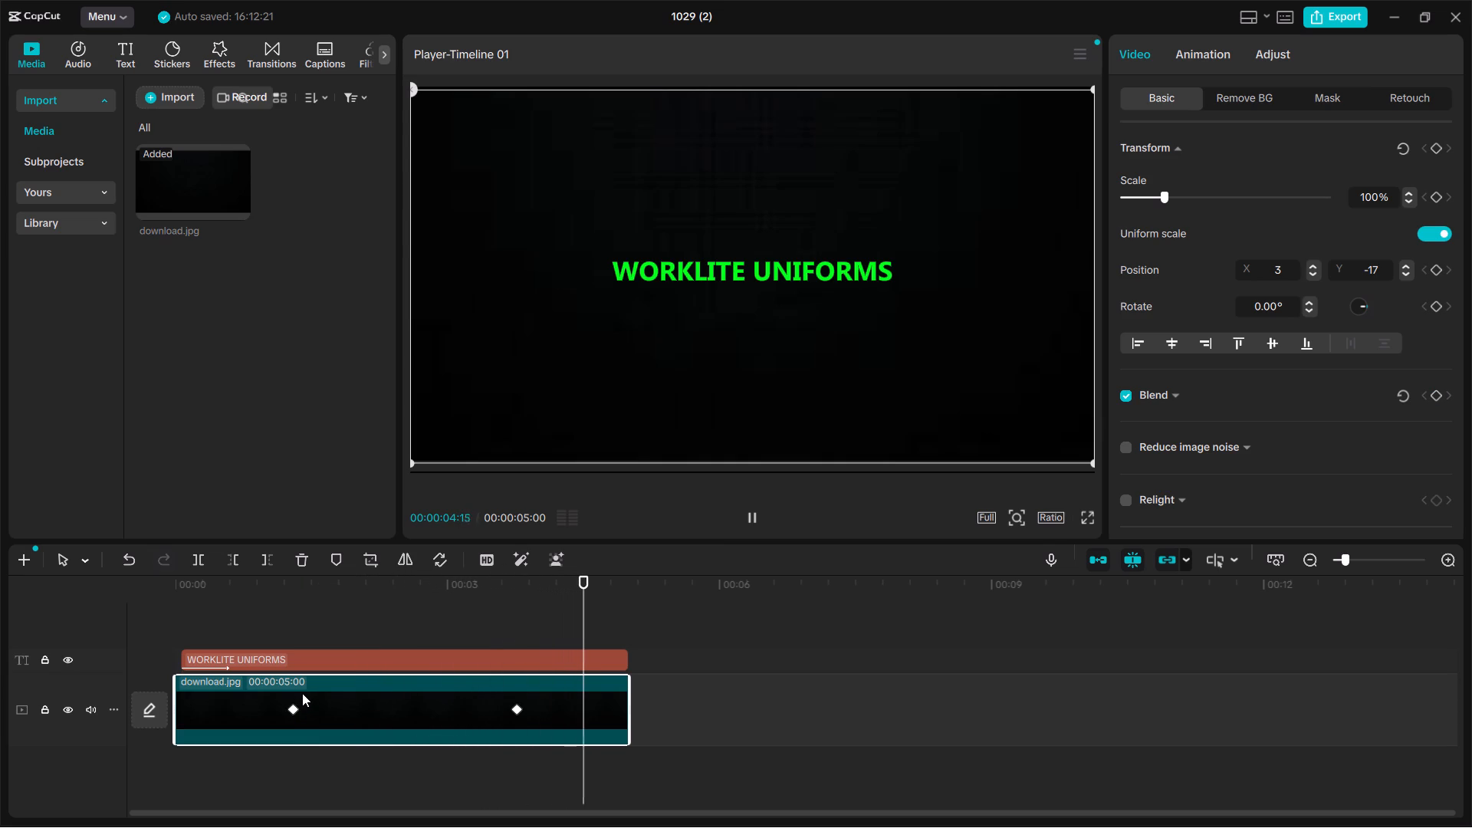
key(space)
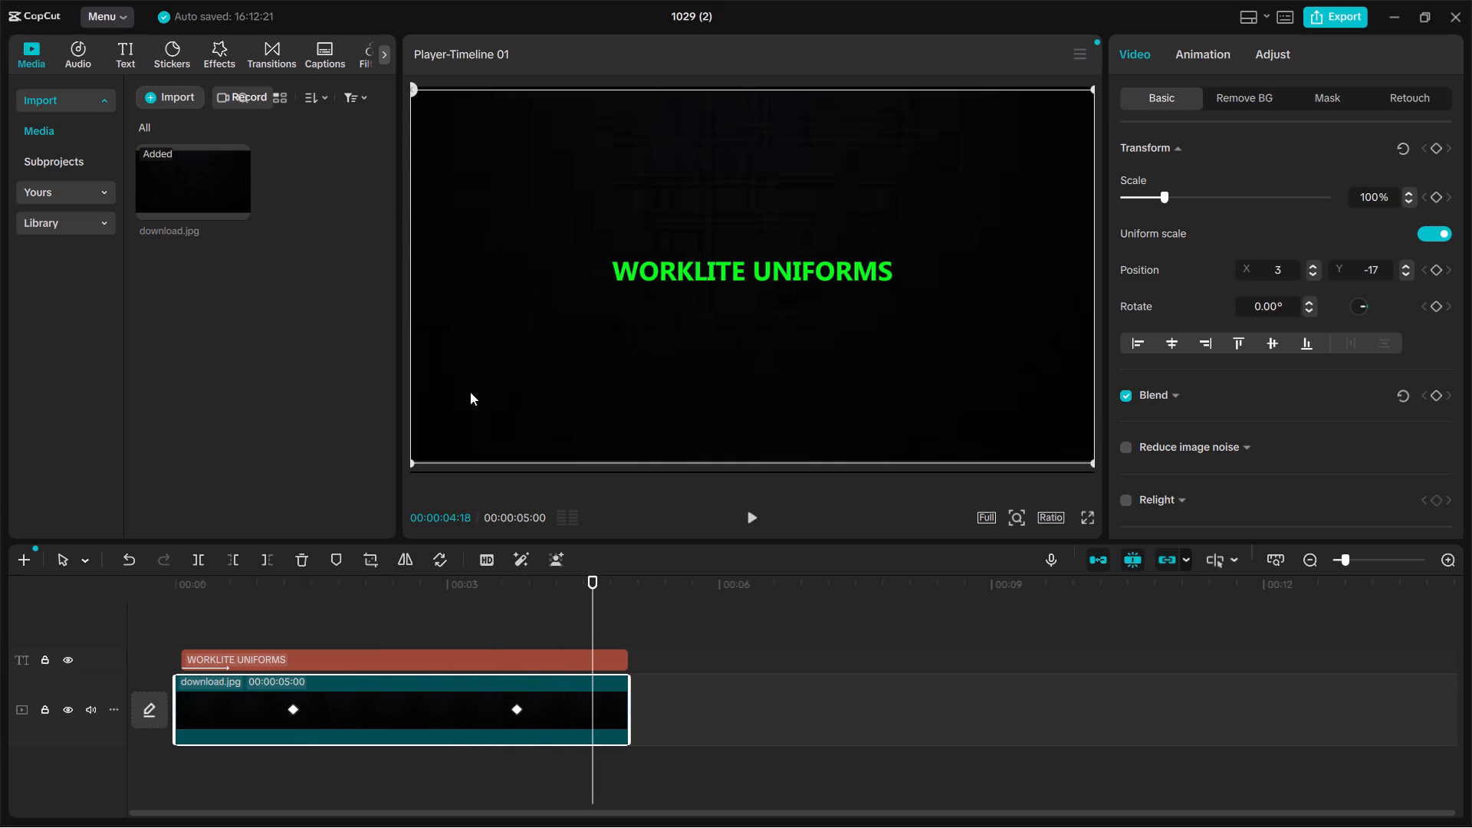
click(672, 281)
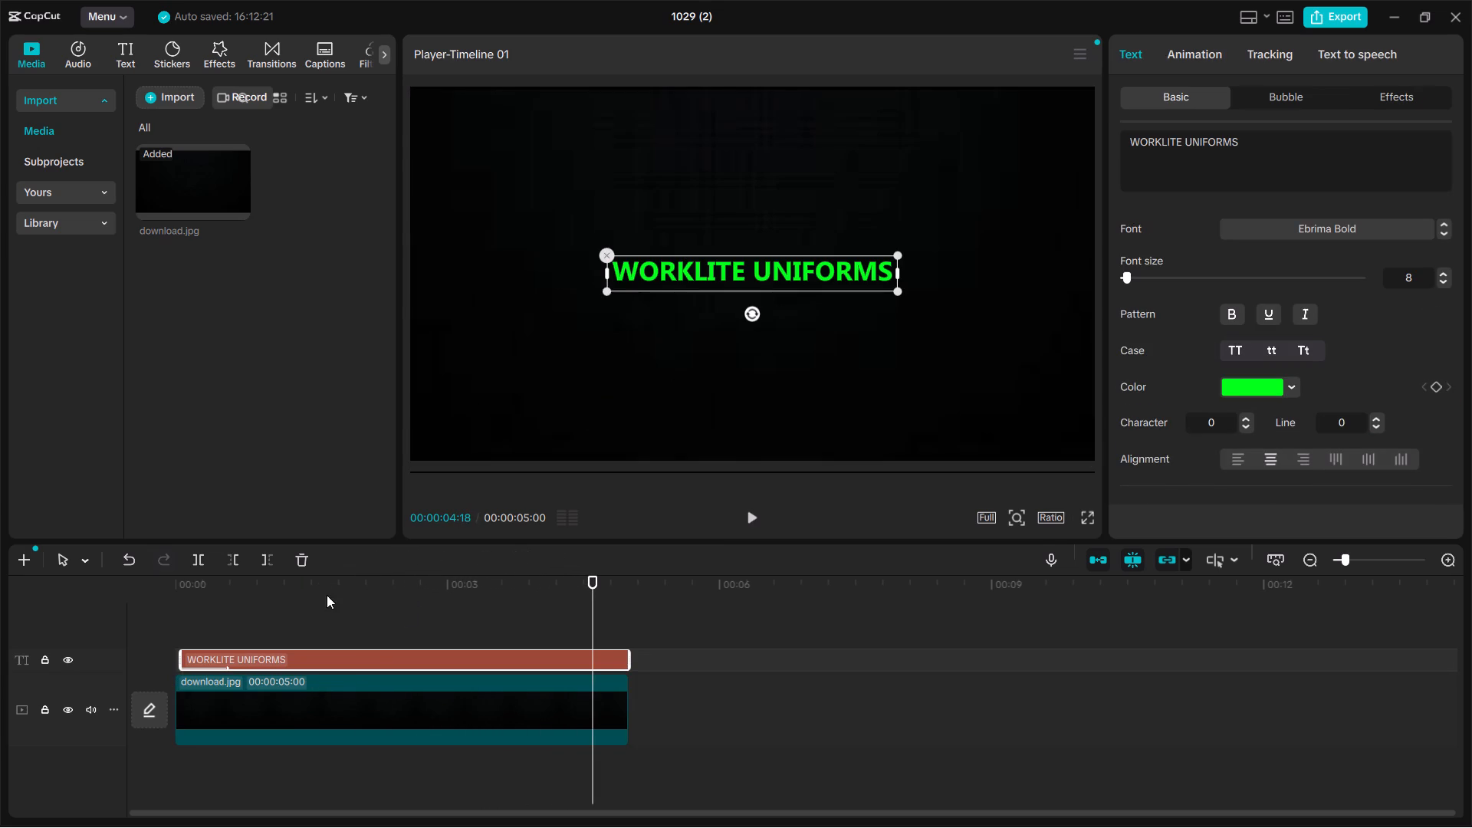
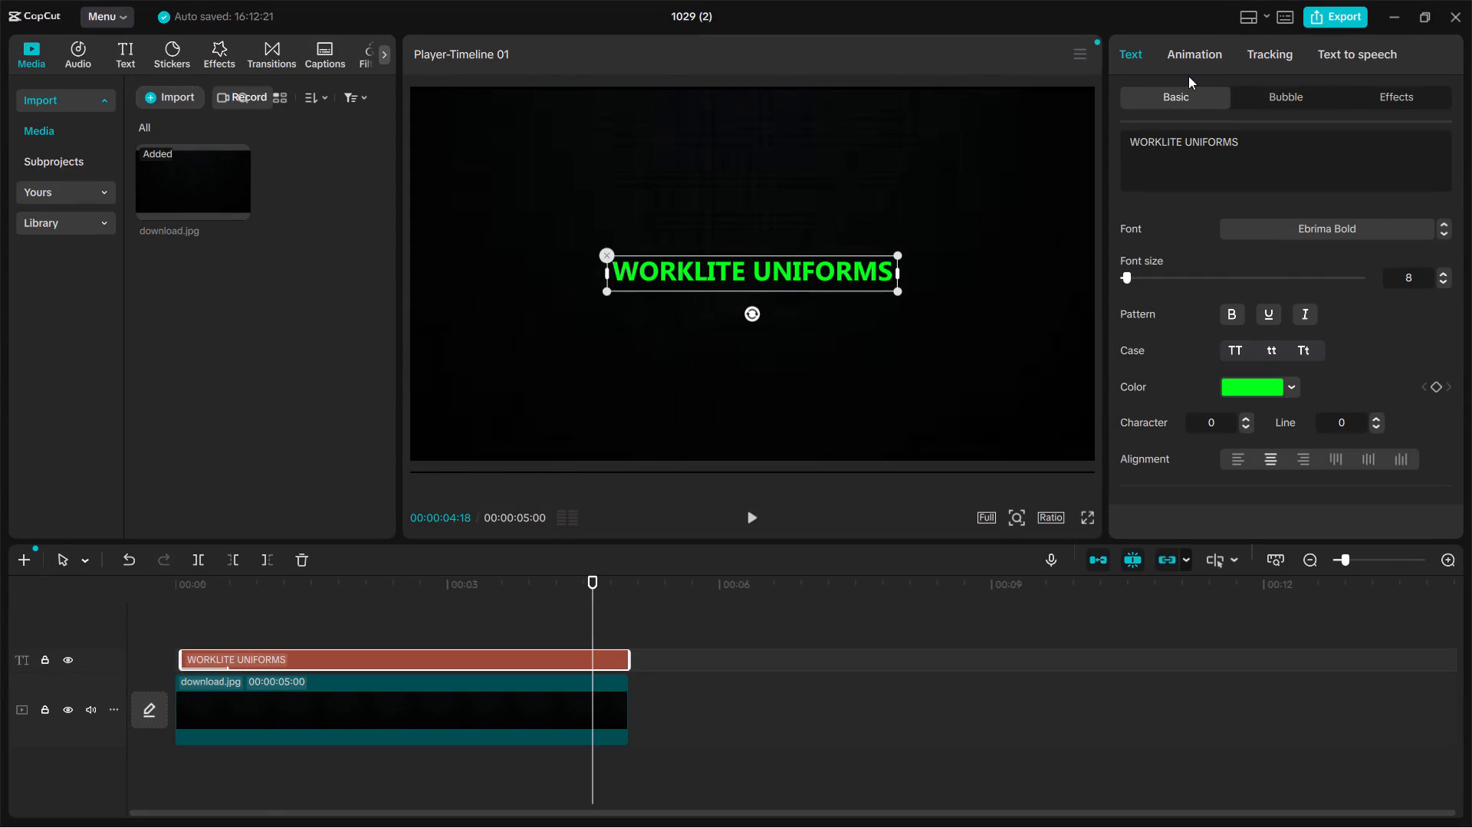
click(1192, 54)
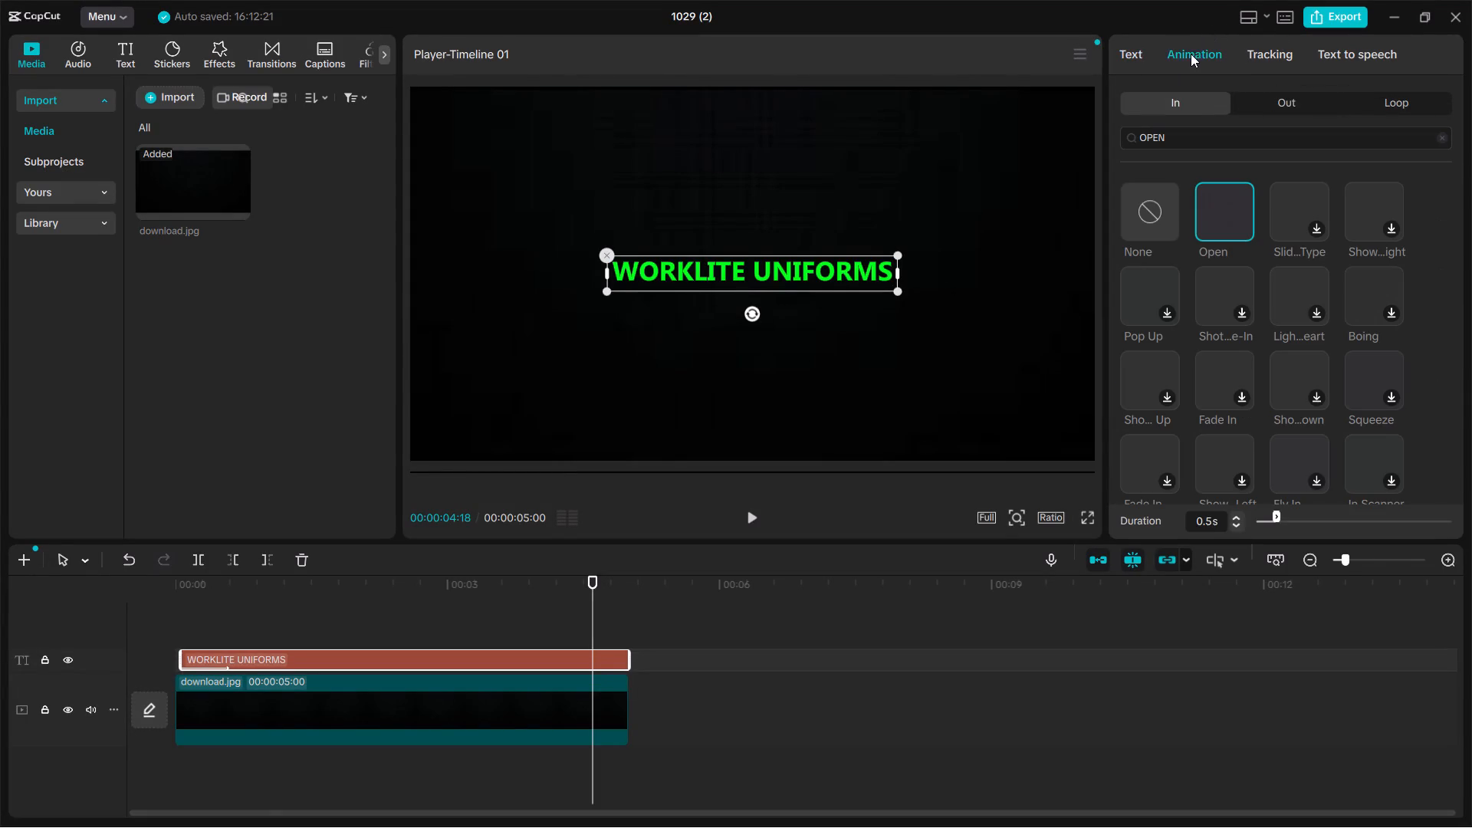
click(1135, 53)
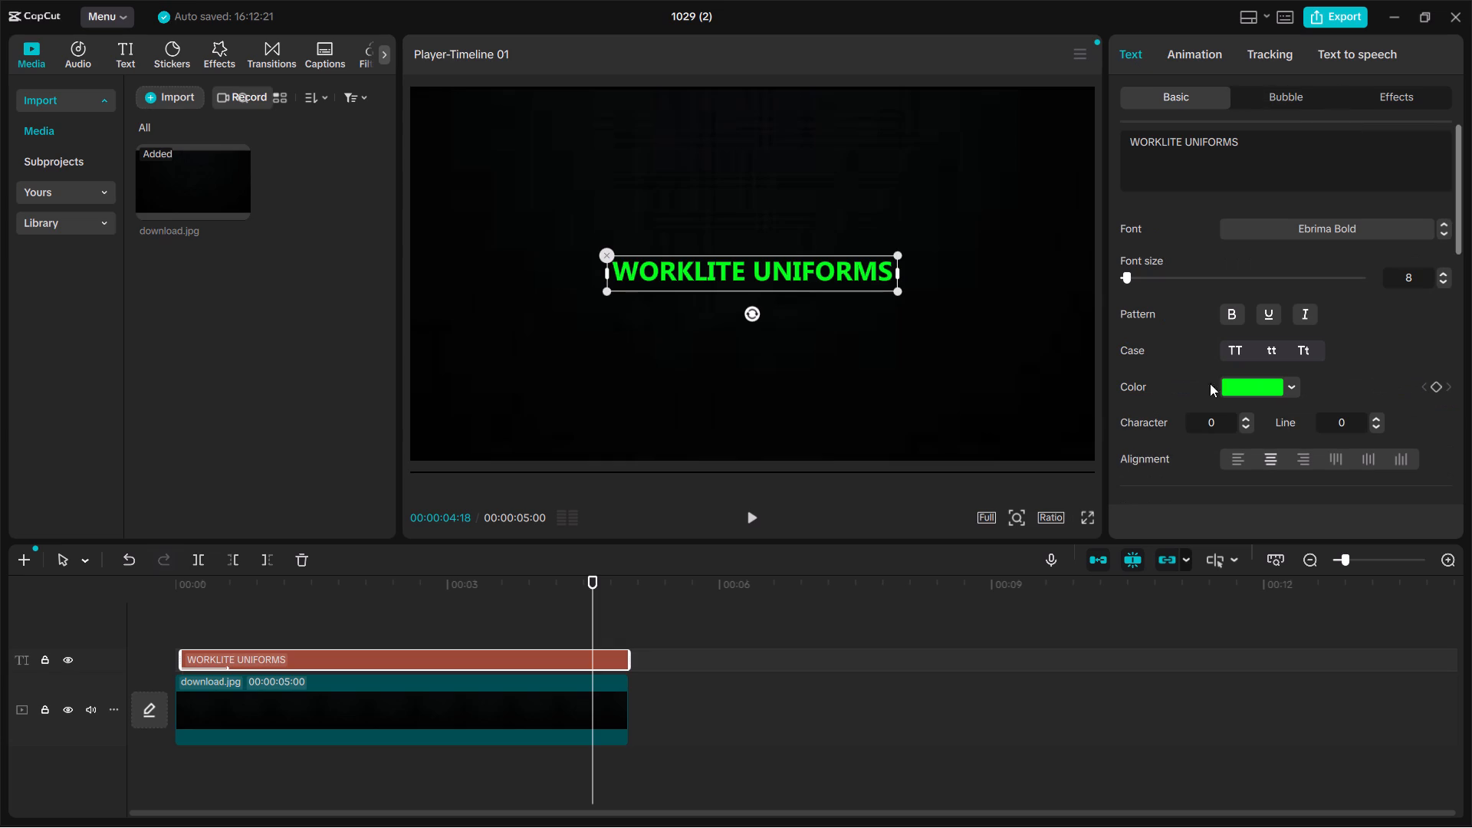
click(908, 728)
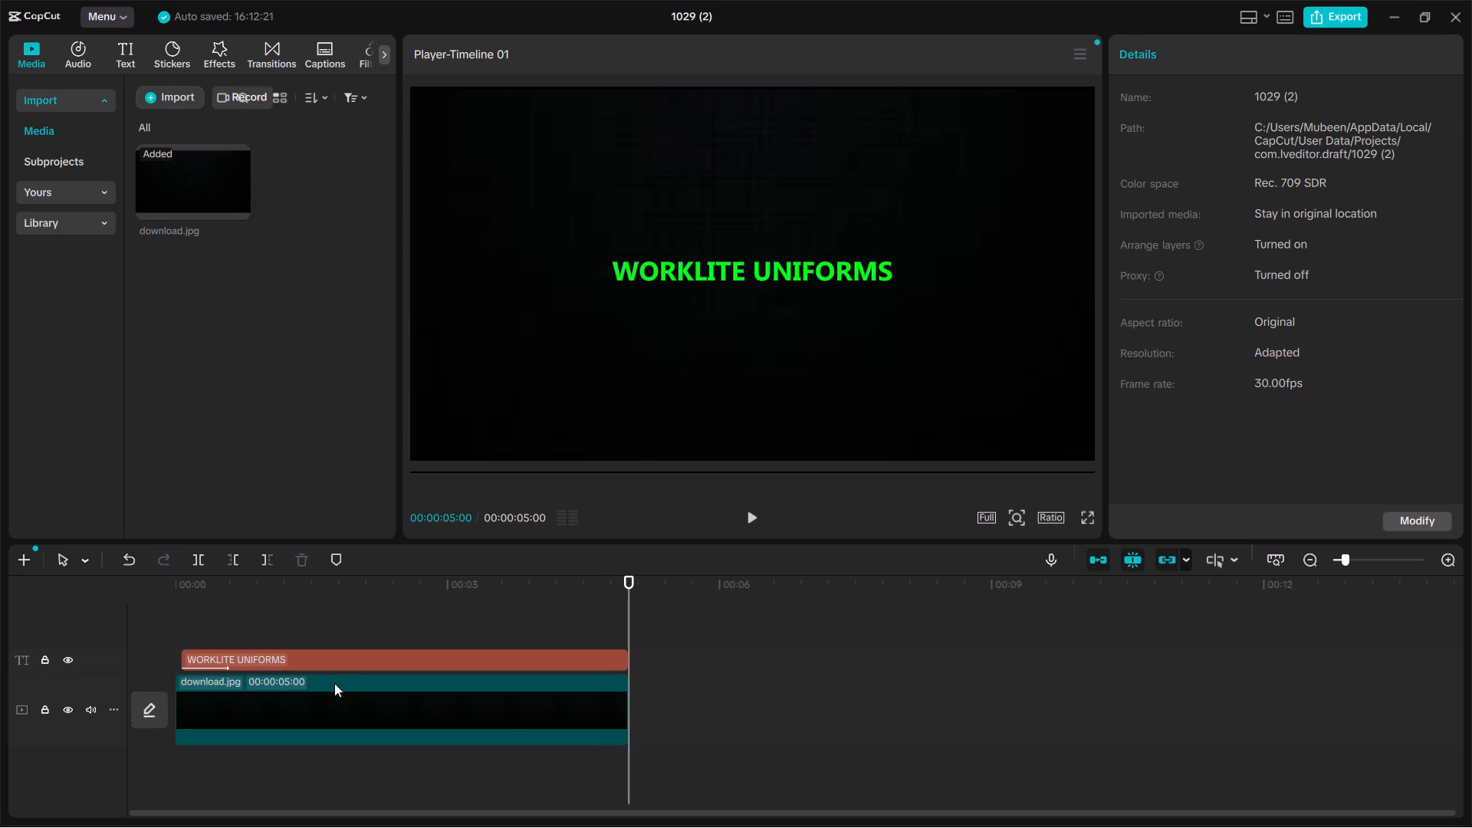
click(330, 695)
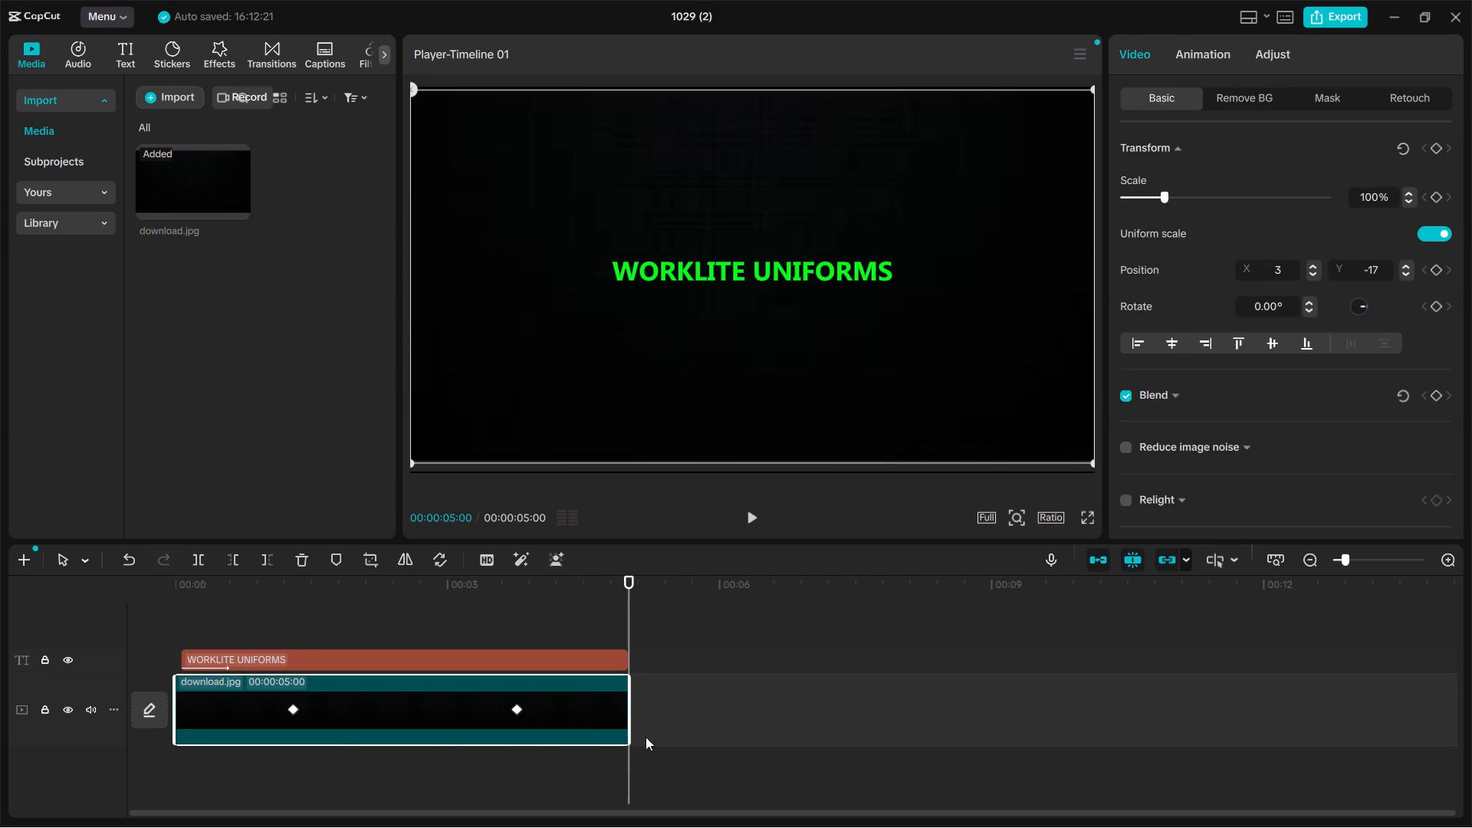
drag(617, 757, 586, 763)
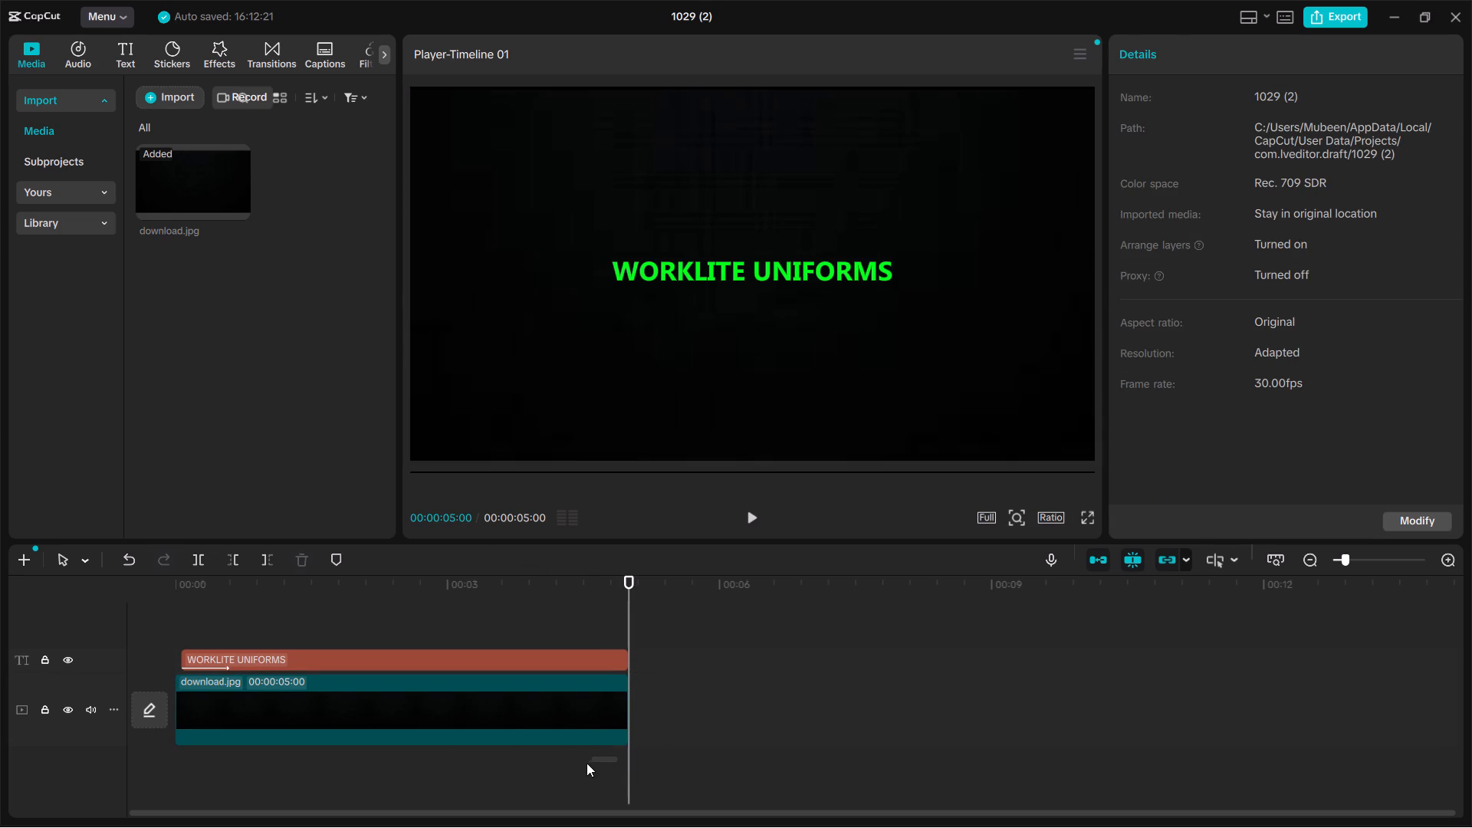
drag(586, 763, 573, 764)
Reset the blend settings of the download.jpg background clip, clearing its opacity keyframes.
drag(632, 749, 35, 742)
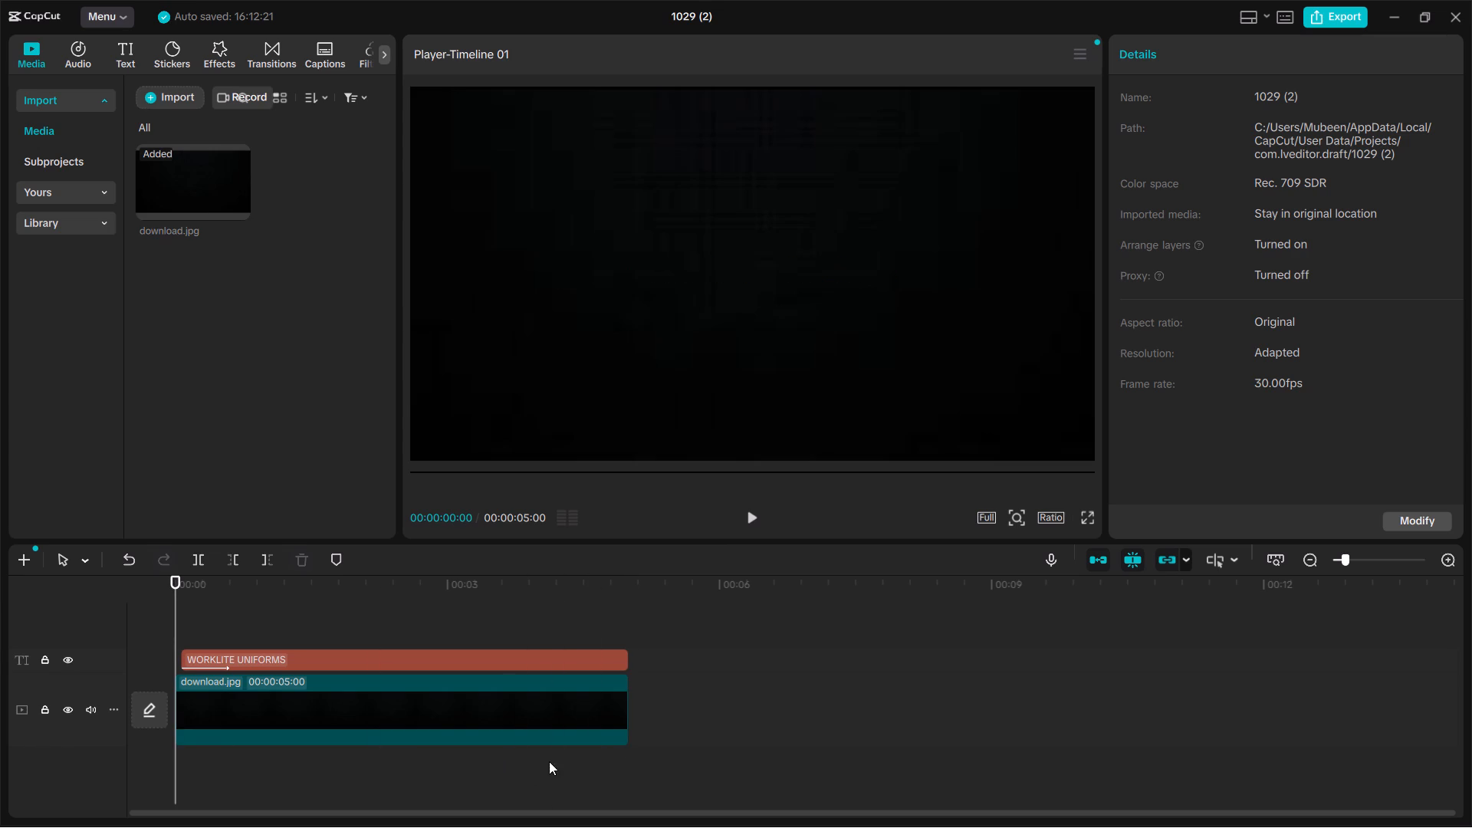
click(526, 711)
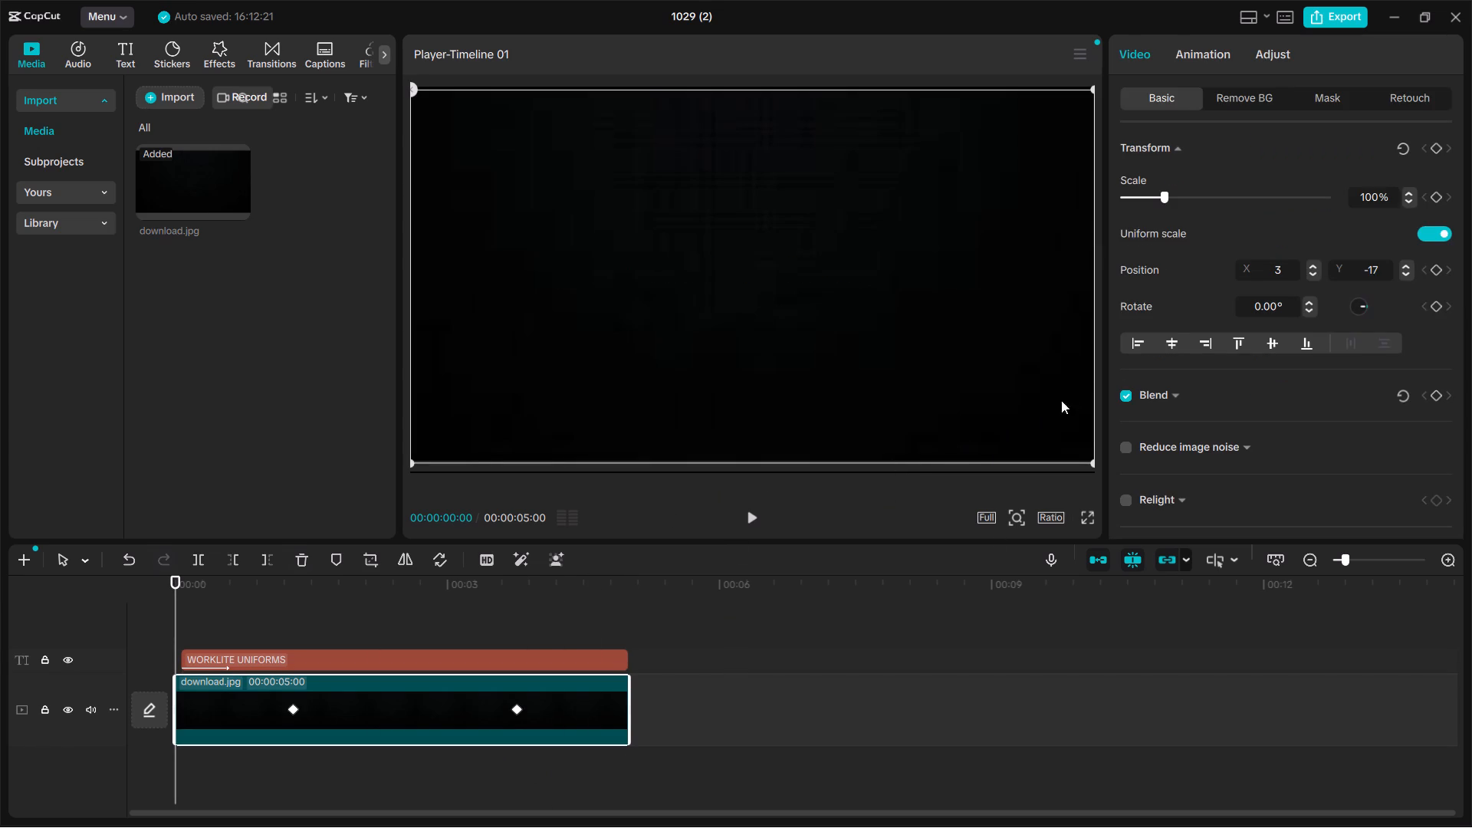
click(1174, 386)
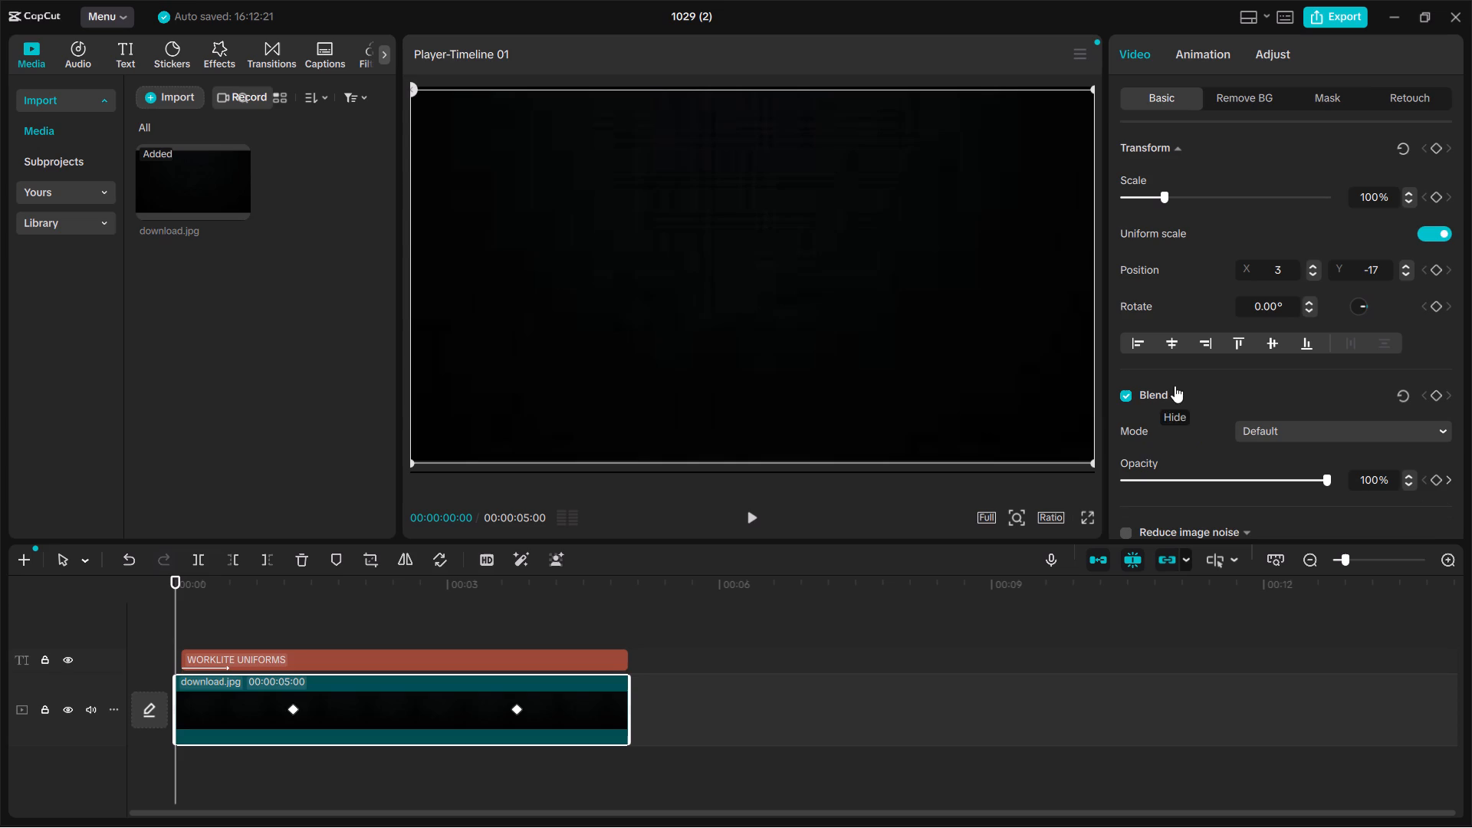
scroll(1188, 385, down, 4)
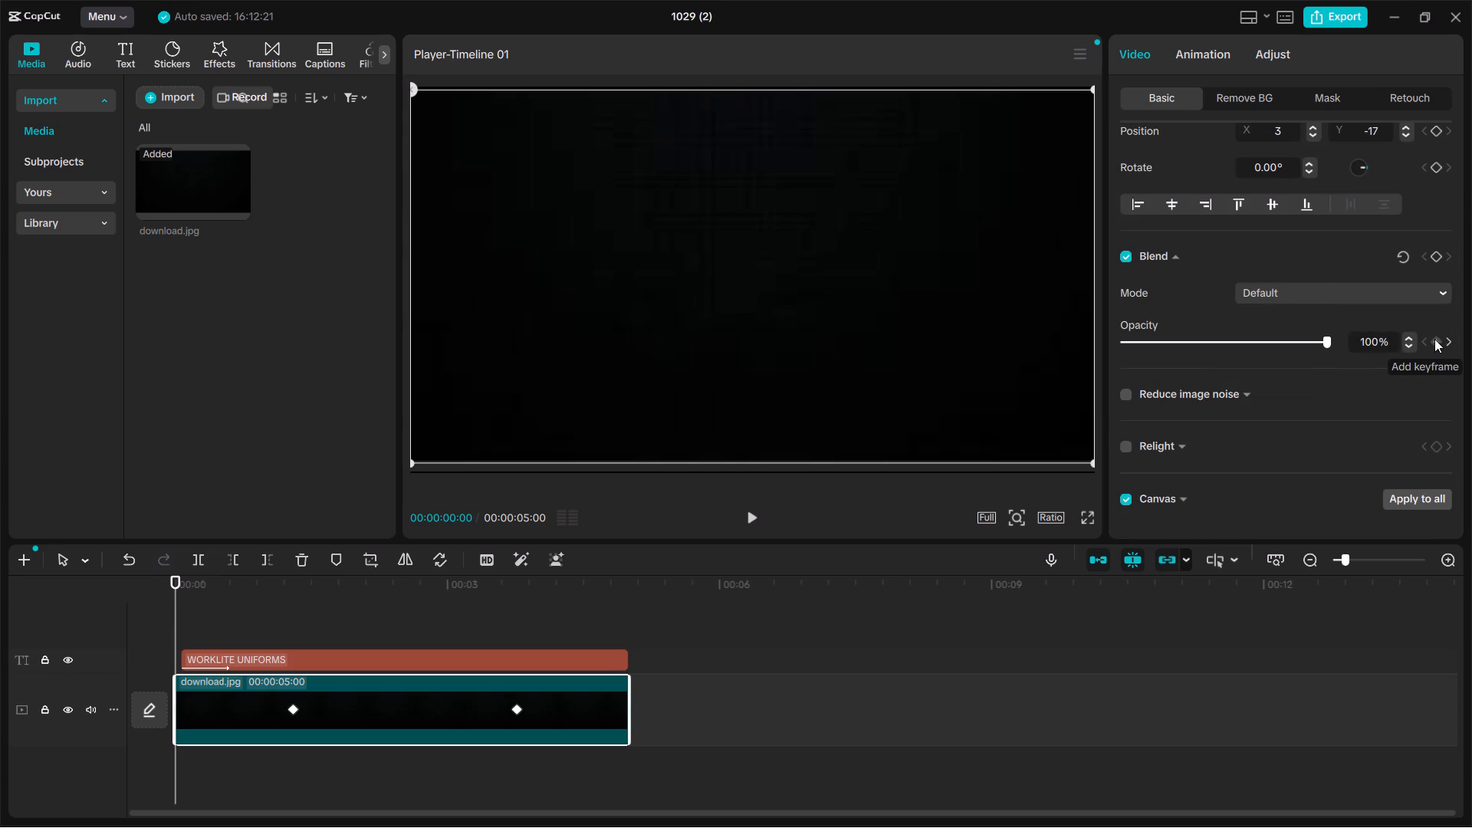
click(1405, 255)
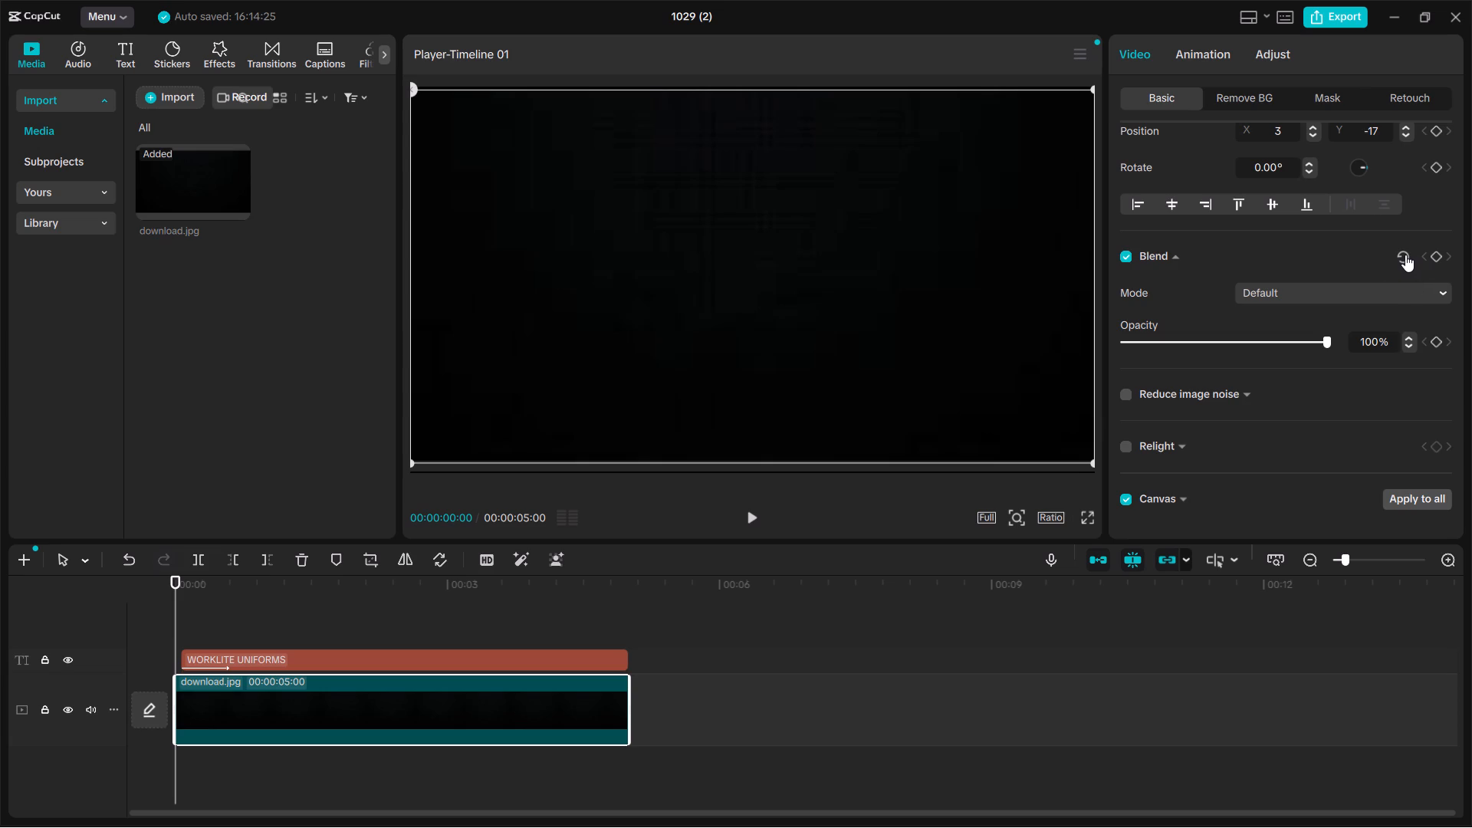
click(1405, 255)
triple_click(1405, 255)
Play the timeline from the start to review the title over the background.
click(751, 525)
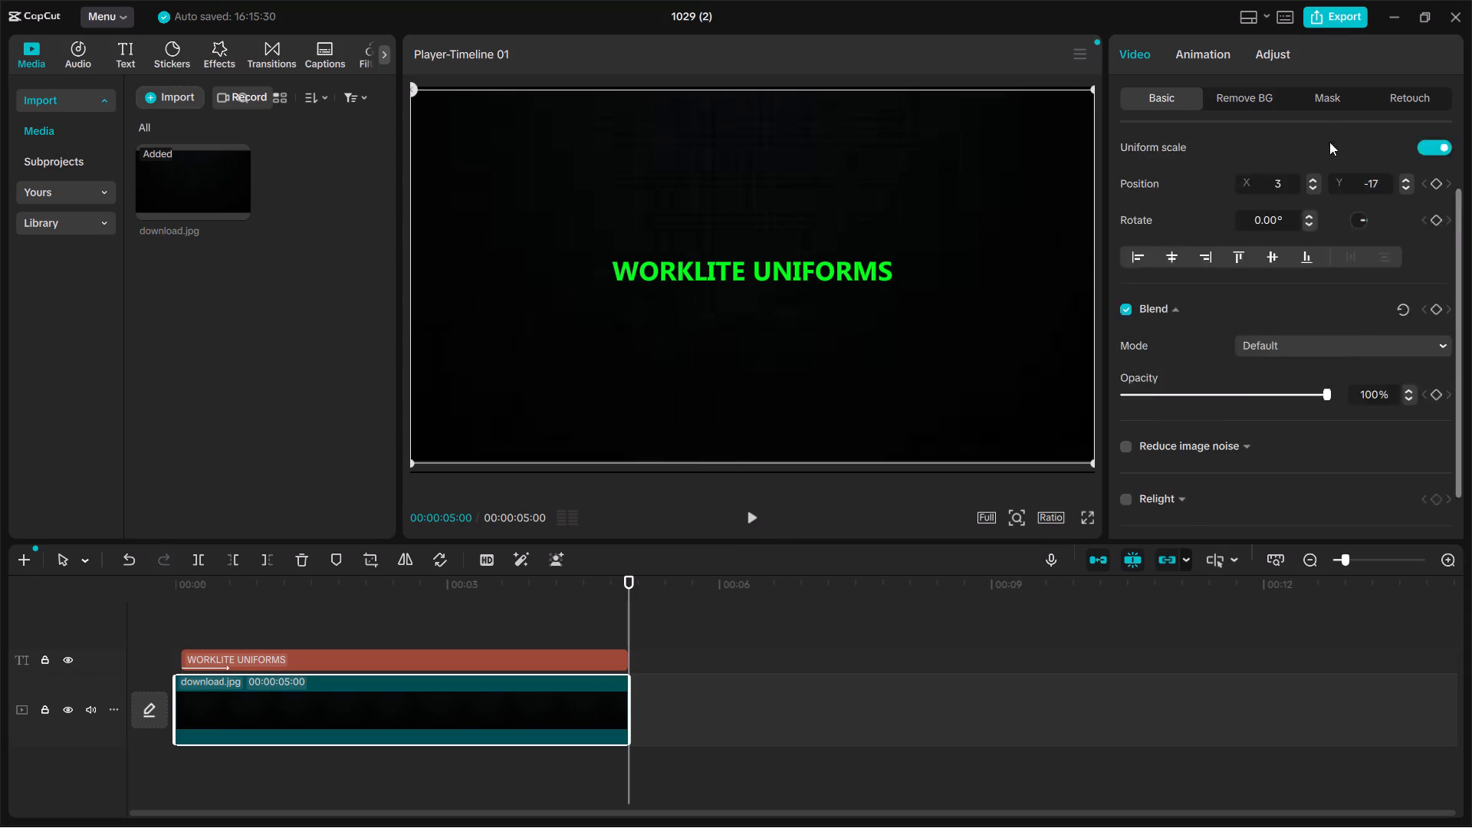
scroll(1329, 142, down, 1)
scroll(1351, 389, down, 1)
scroll(1425, 271, up, 3)
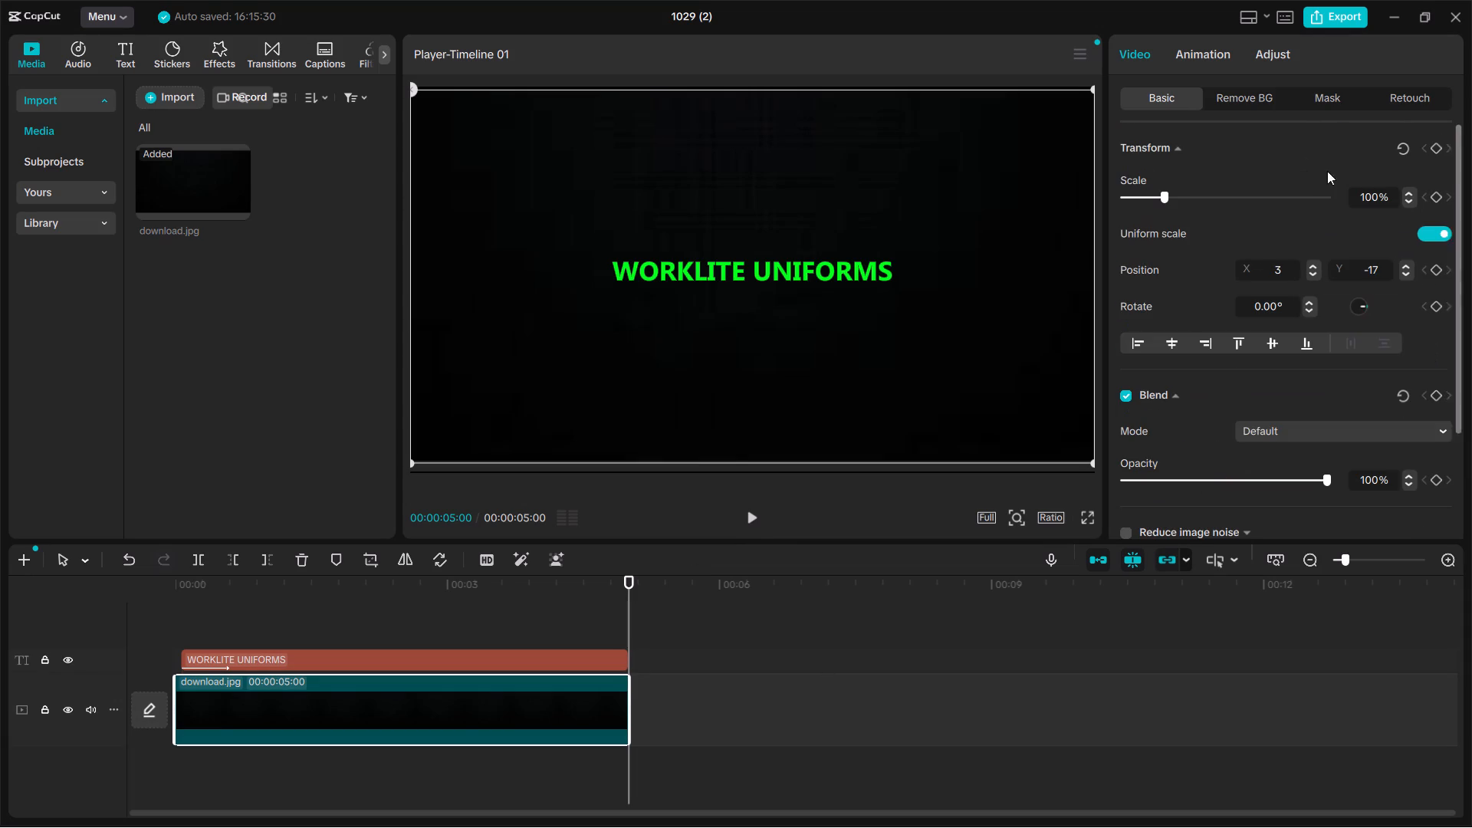
click(1240, 101)
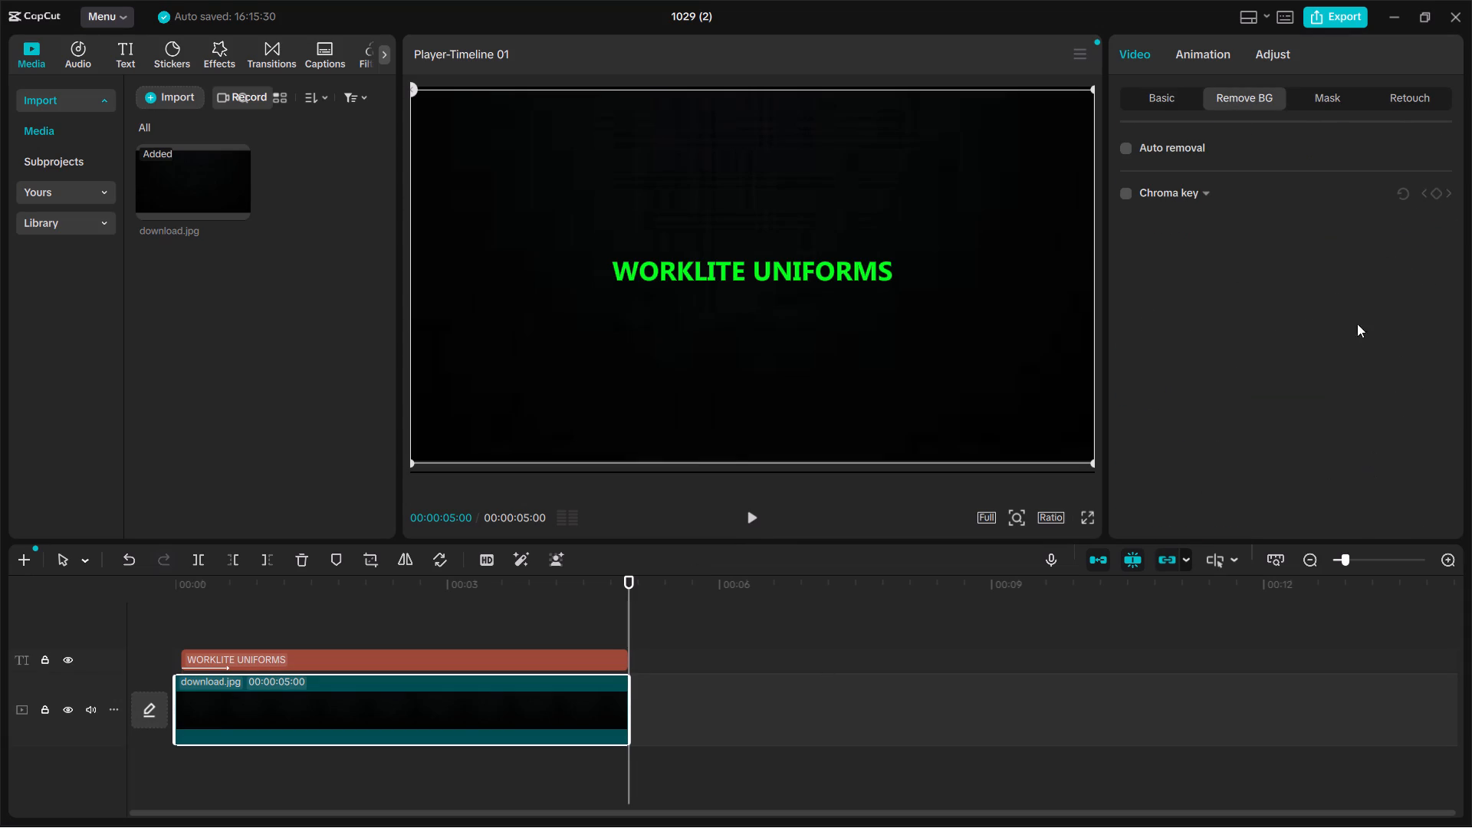
click(1175, 188)
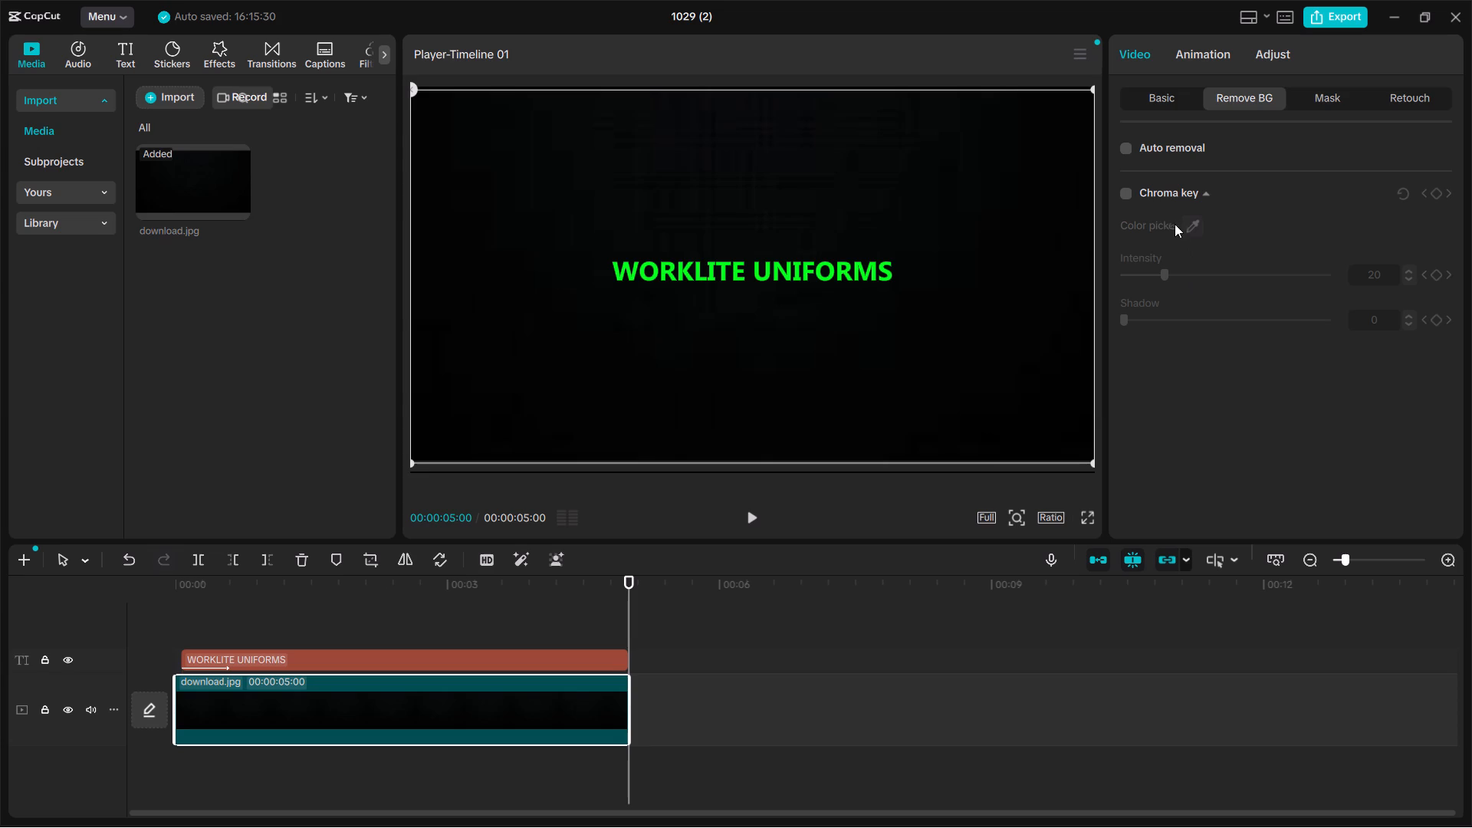
click(1122, 192)
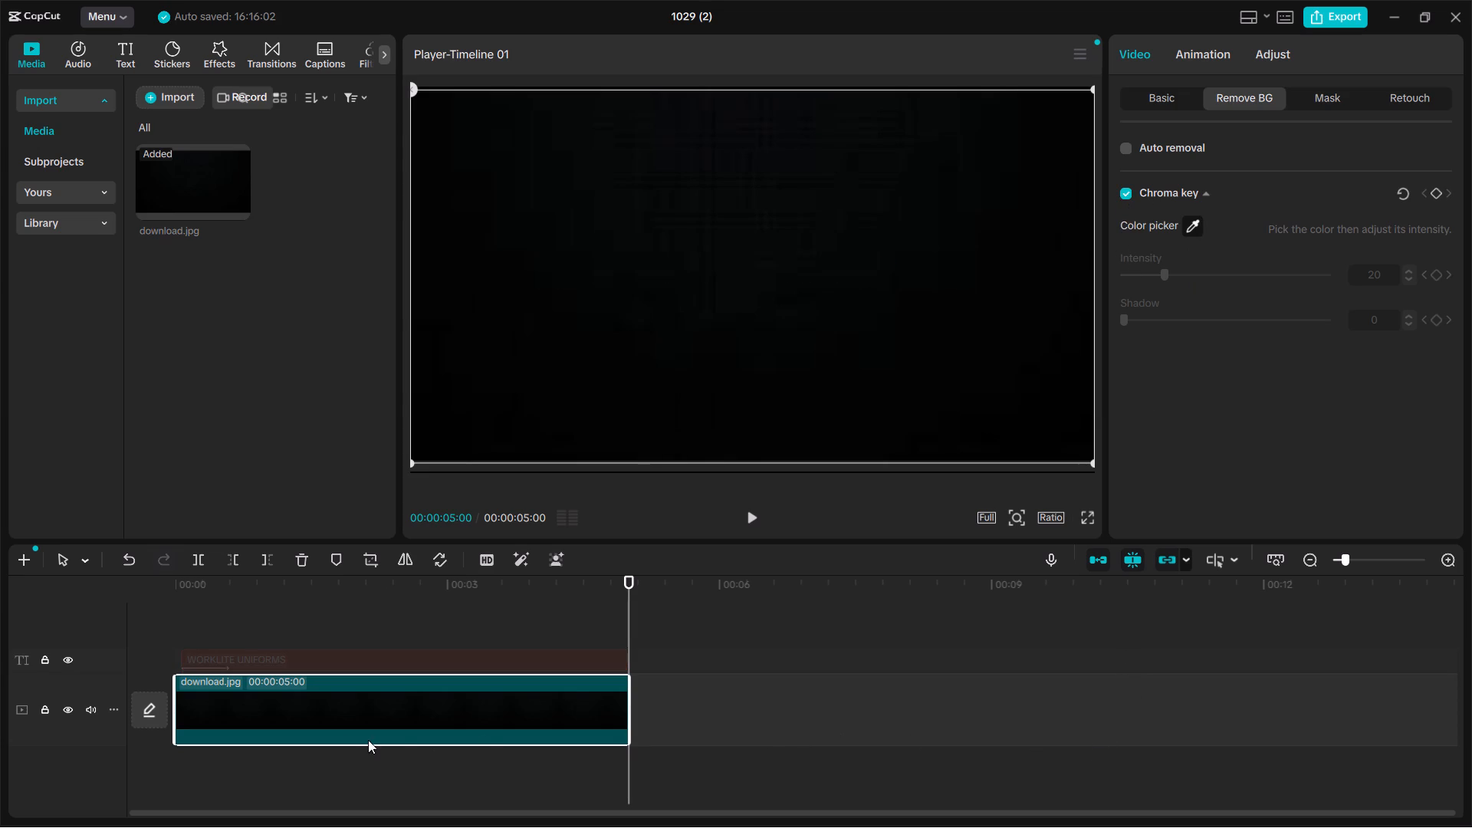
click(232, 759)
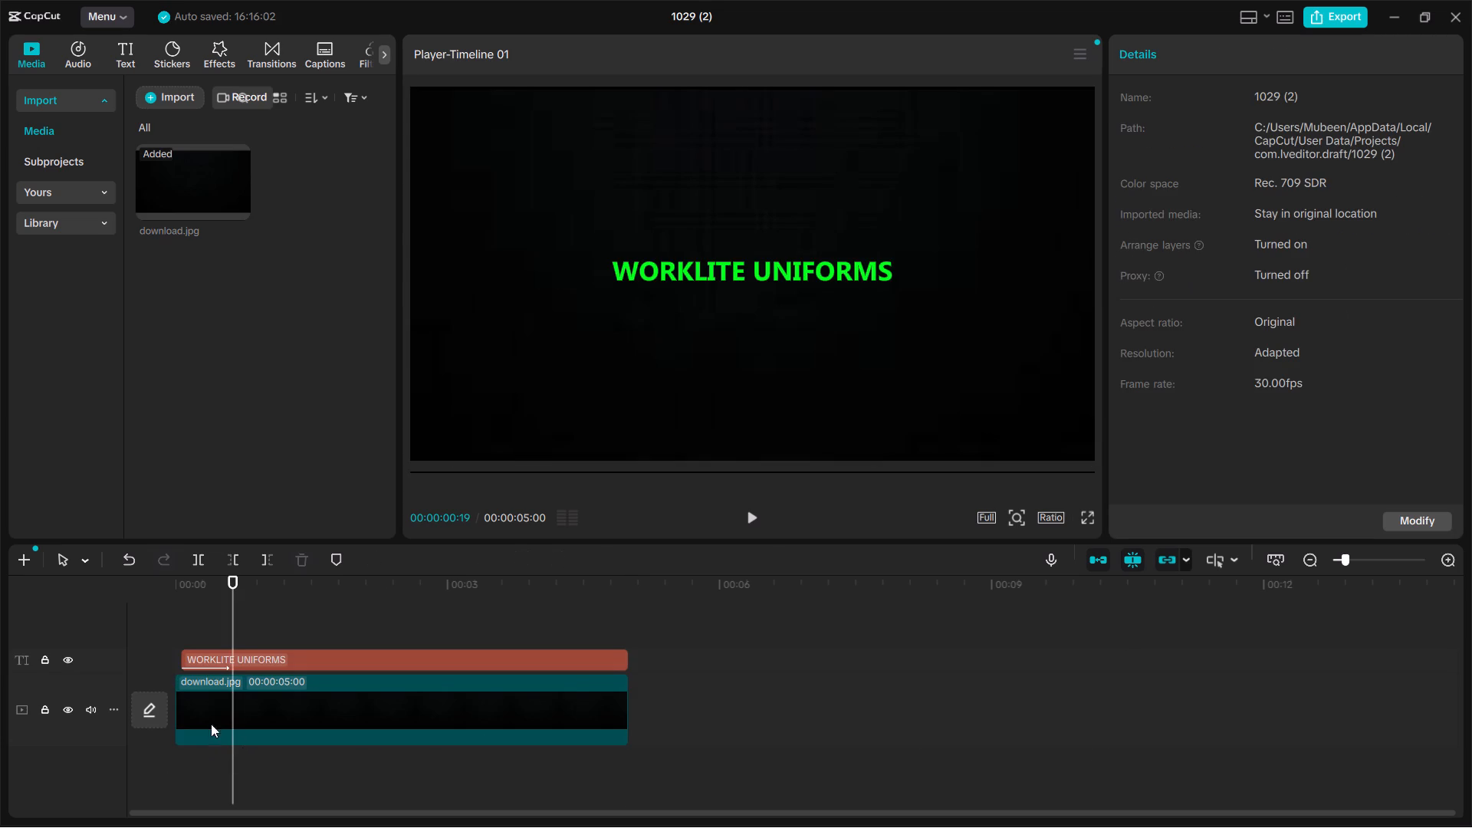
Add chroma key keyframes to the download.jpg clip at 00:00:01:08 and 00:00:03:22, playing from the start of the timeline.
drag(257, 768, 221, 772)
drag(243, 768, 236, 767)
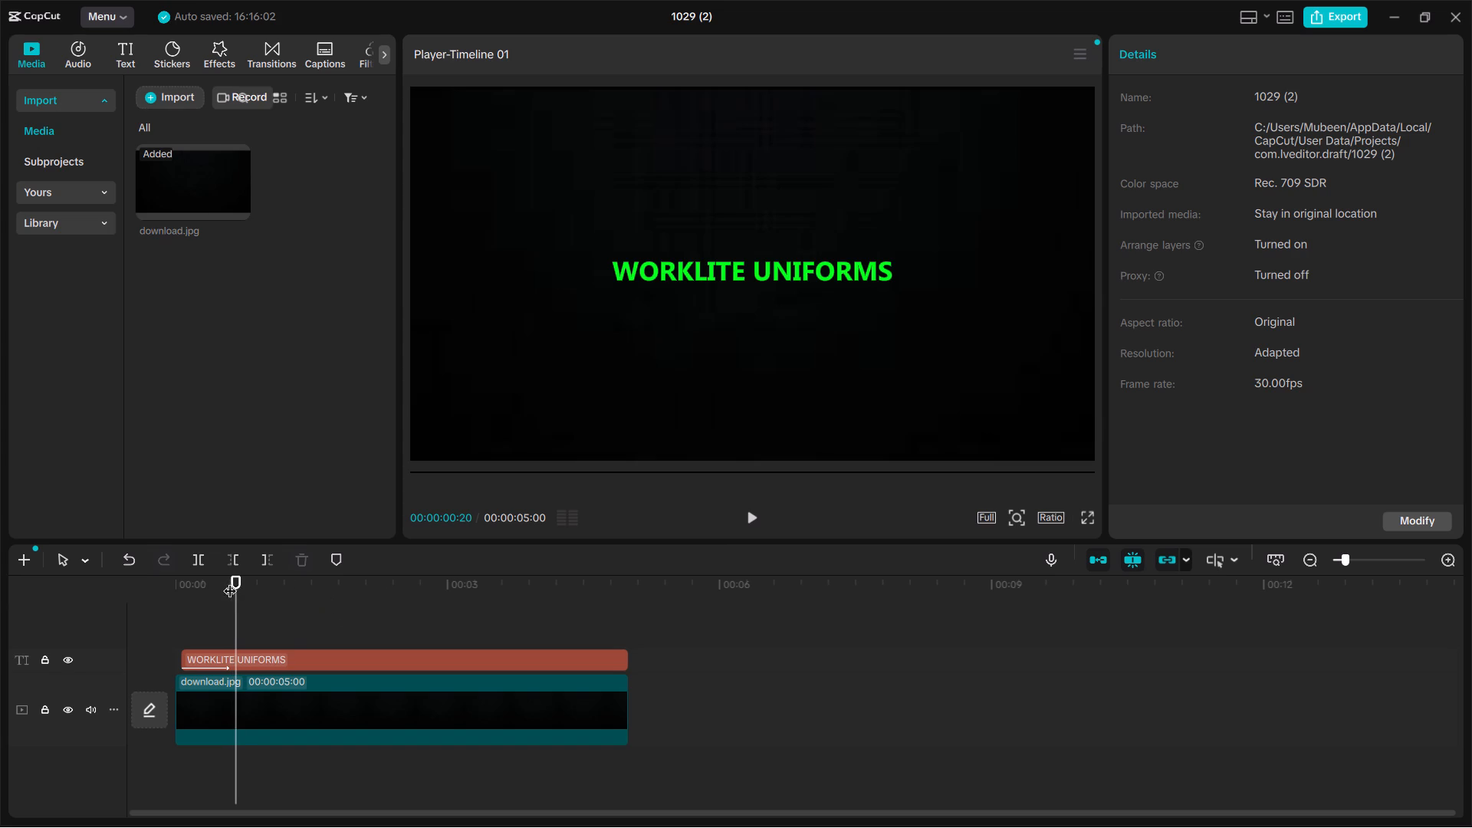
drag(238, 578, 98, 583)
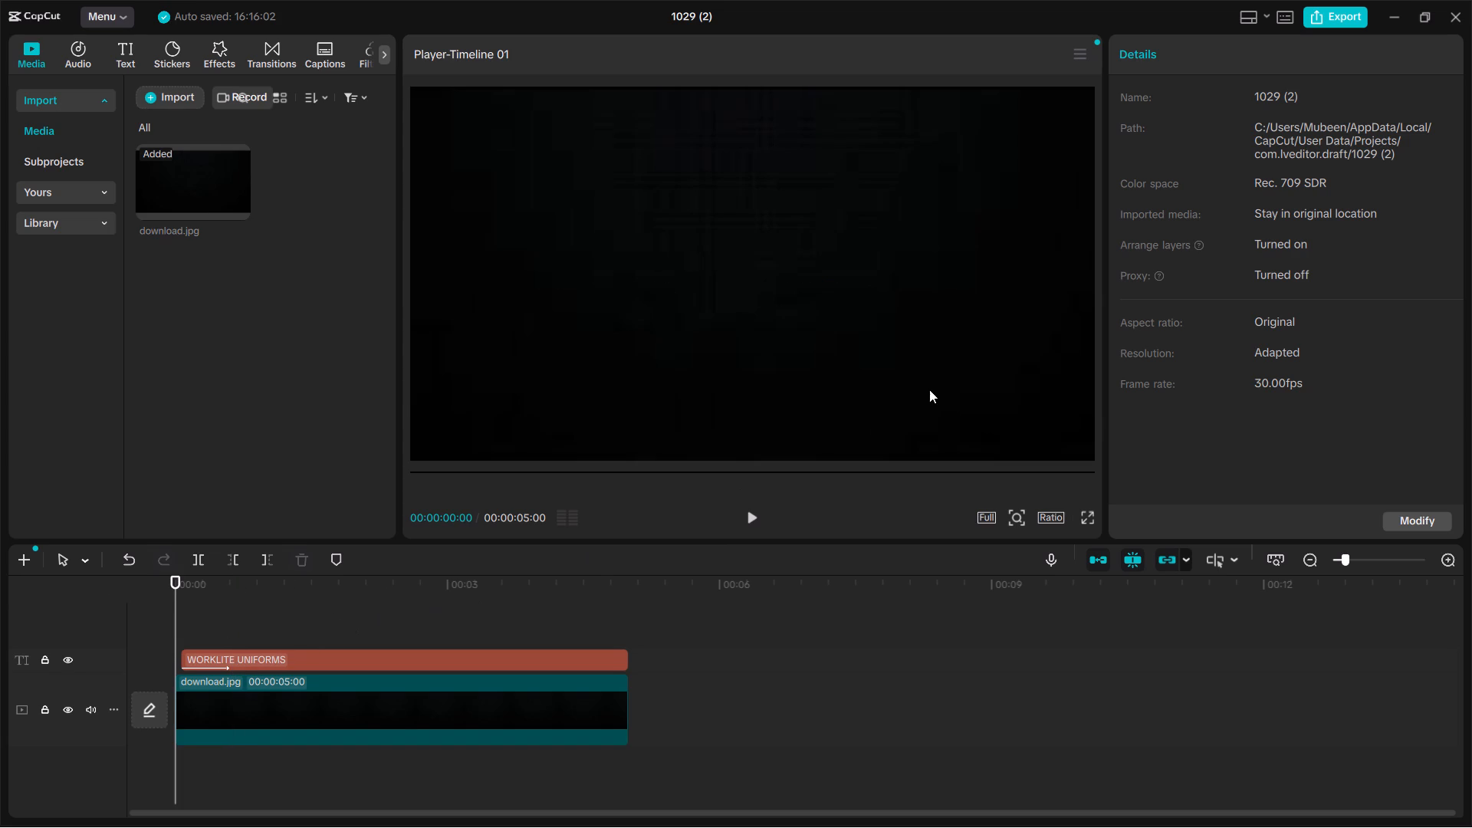
click(406, 706)
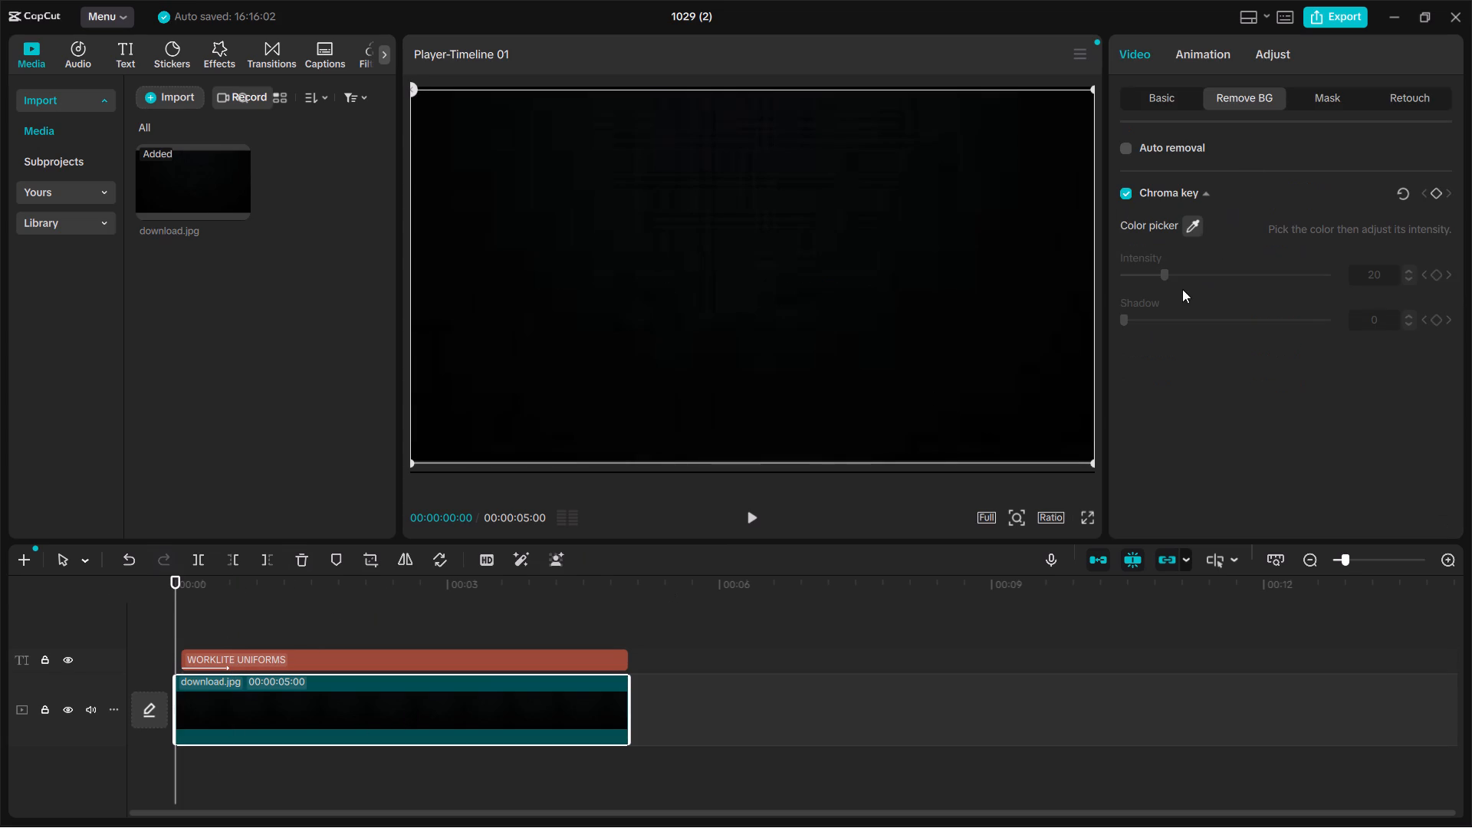
key(space)
key(space)
key(space)
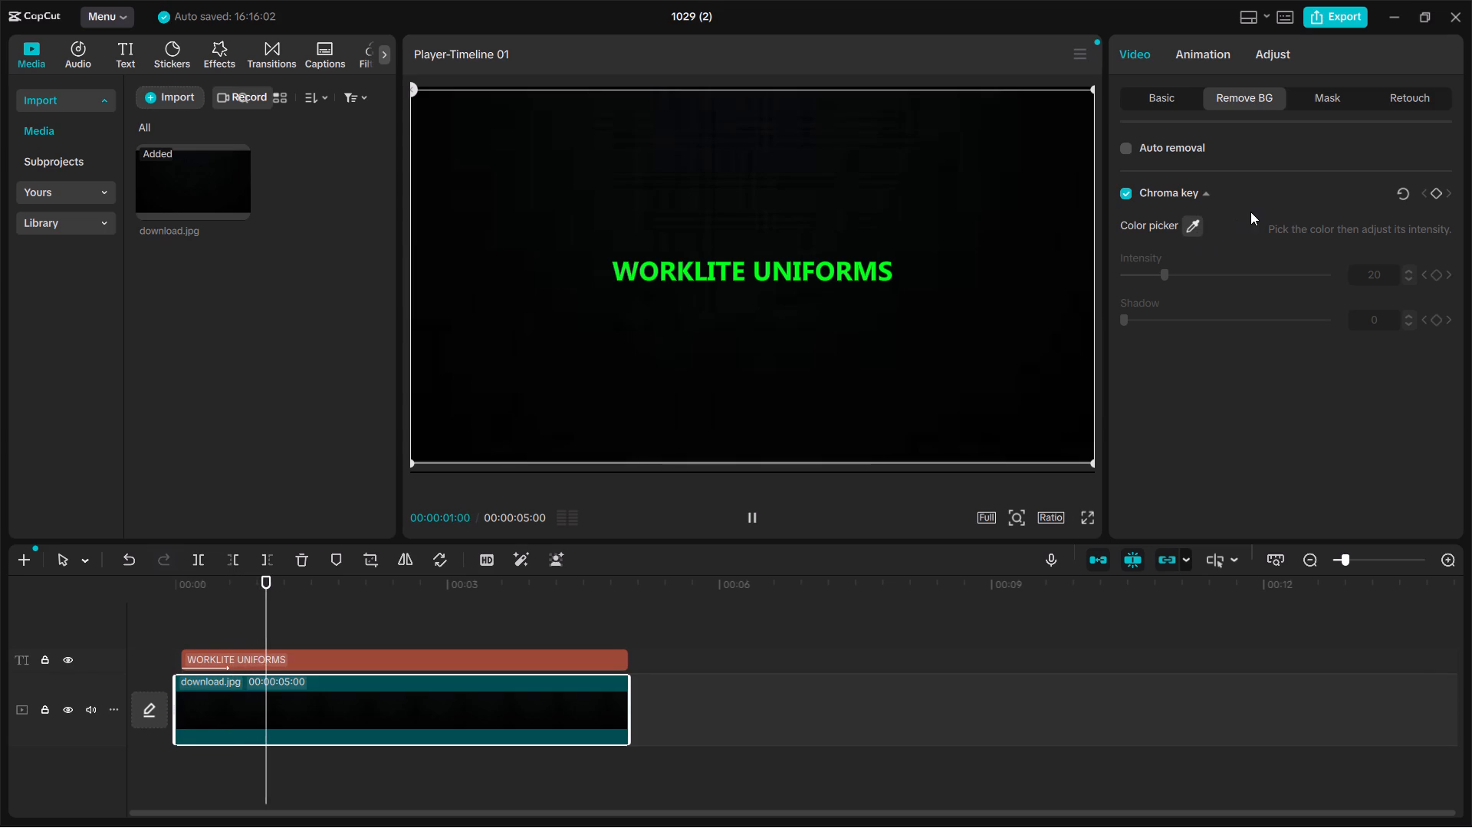
key(space)
click(1439, 191)
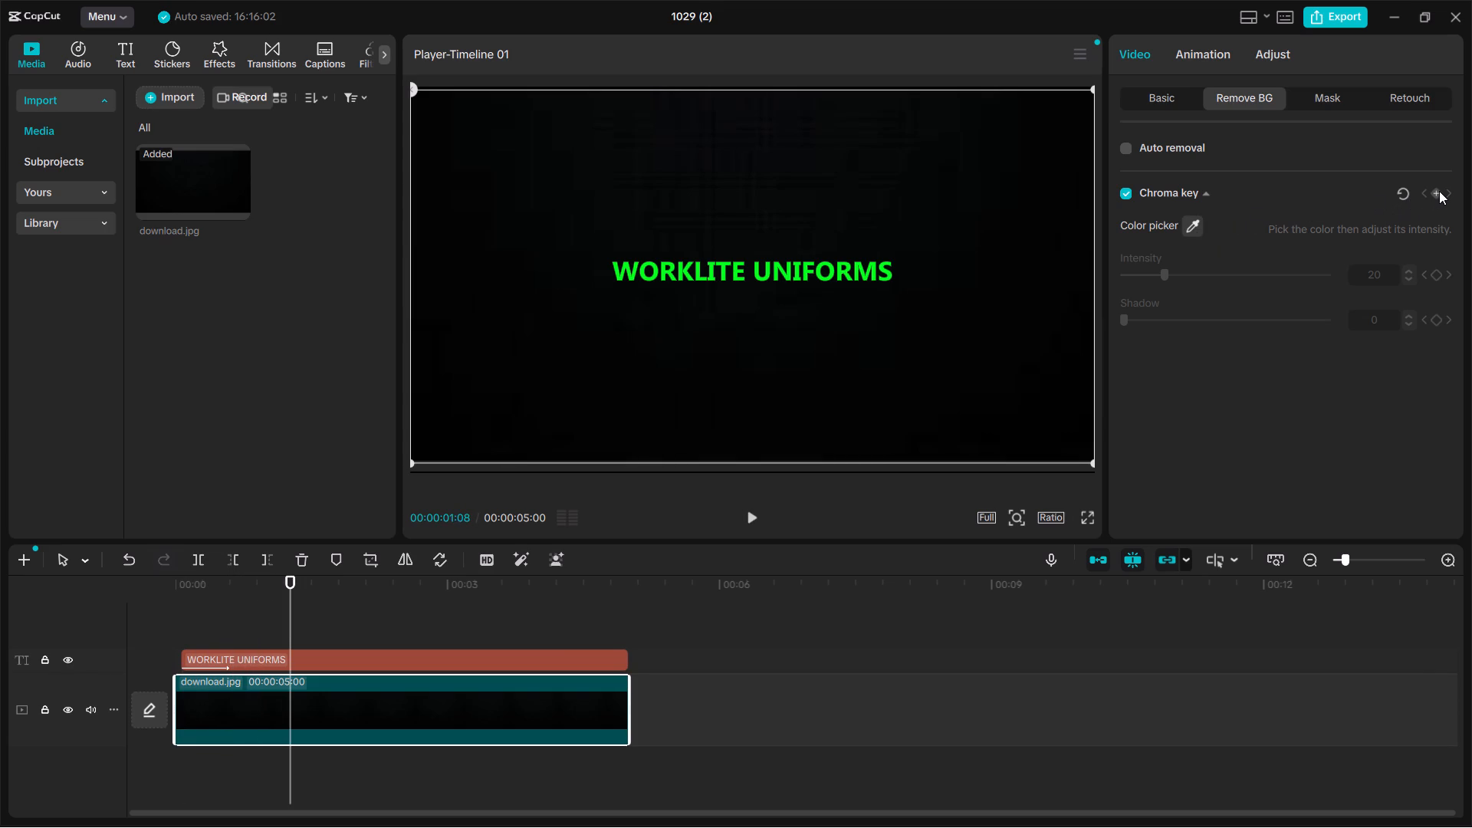
key(space)
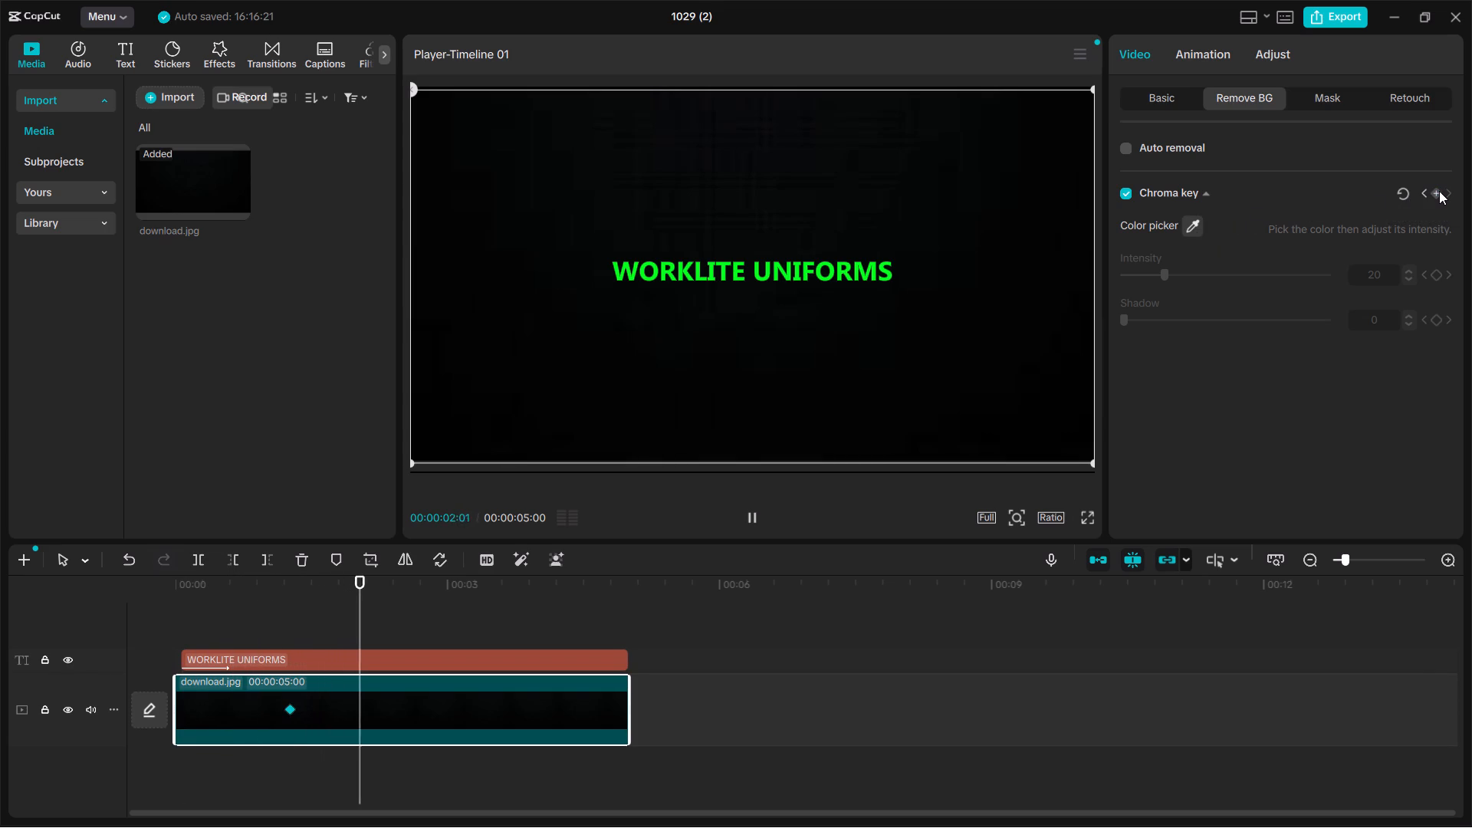
key(space)
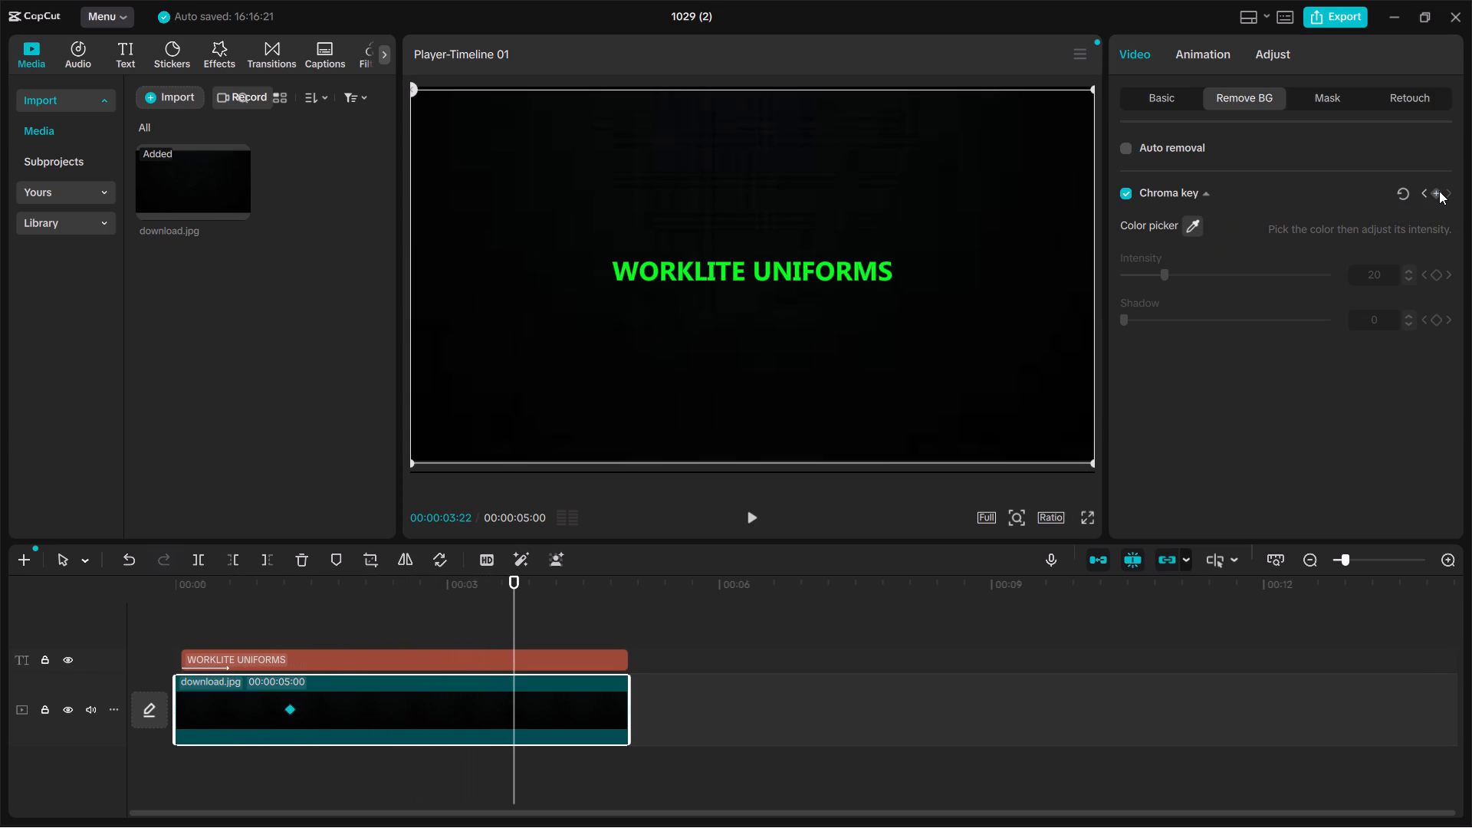
click(1439, 191)
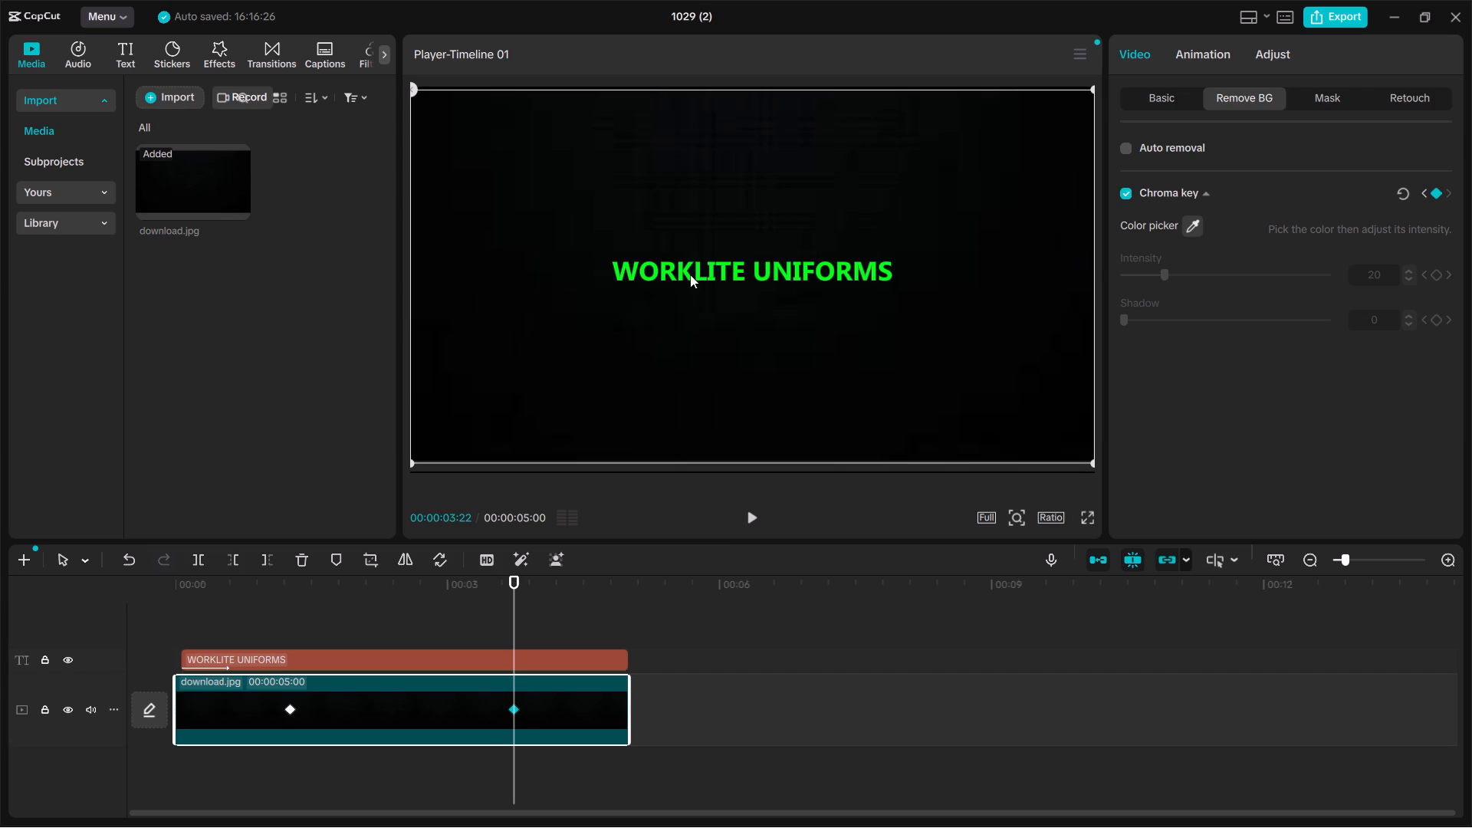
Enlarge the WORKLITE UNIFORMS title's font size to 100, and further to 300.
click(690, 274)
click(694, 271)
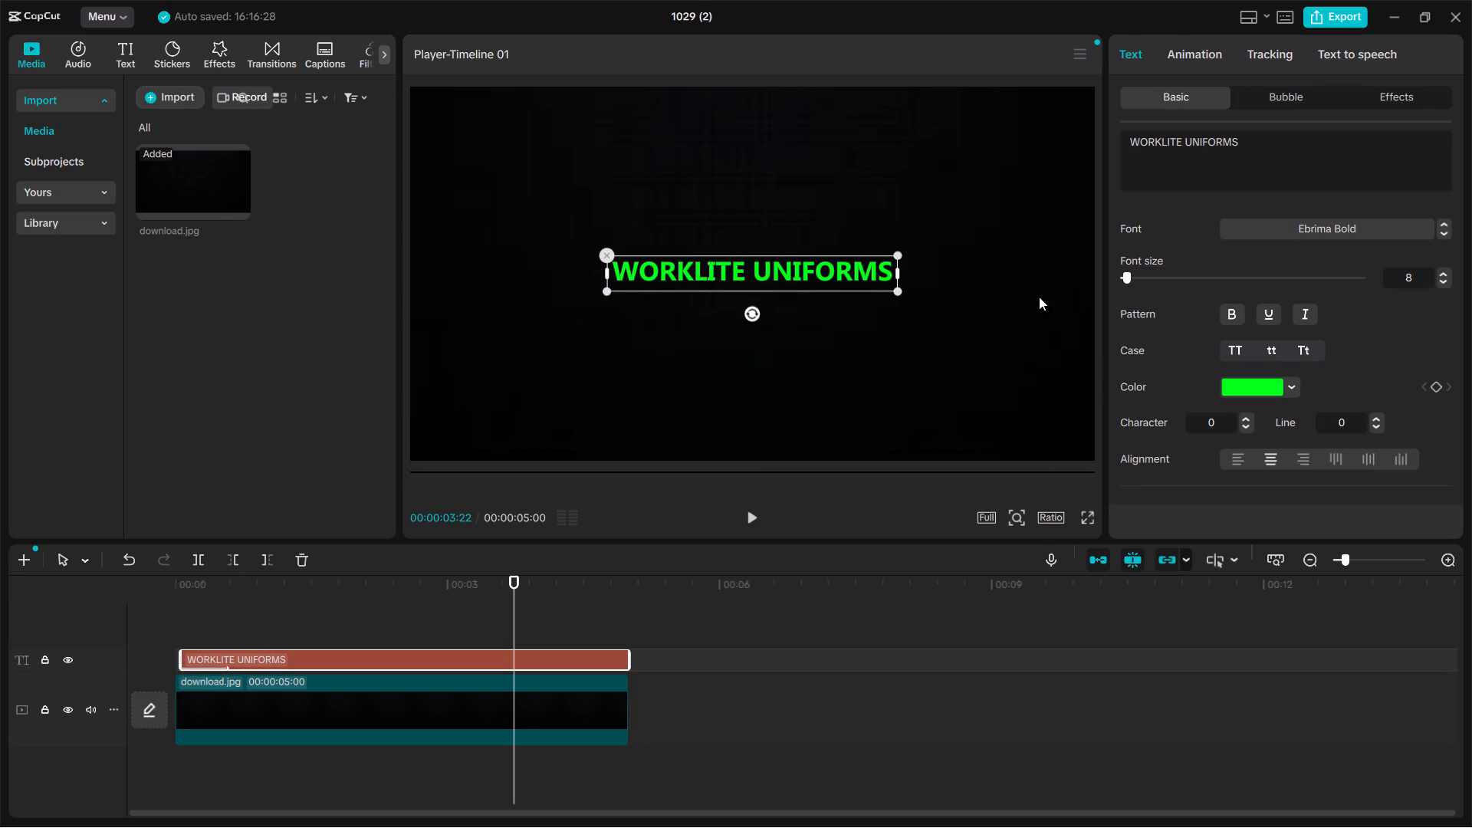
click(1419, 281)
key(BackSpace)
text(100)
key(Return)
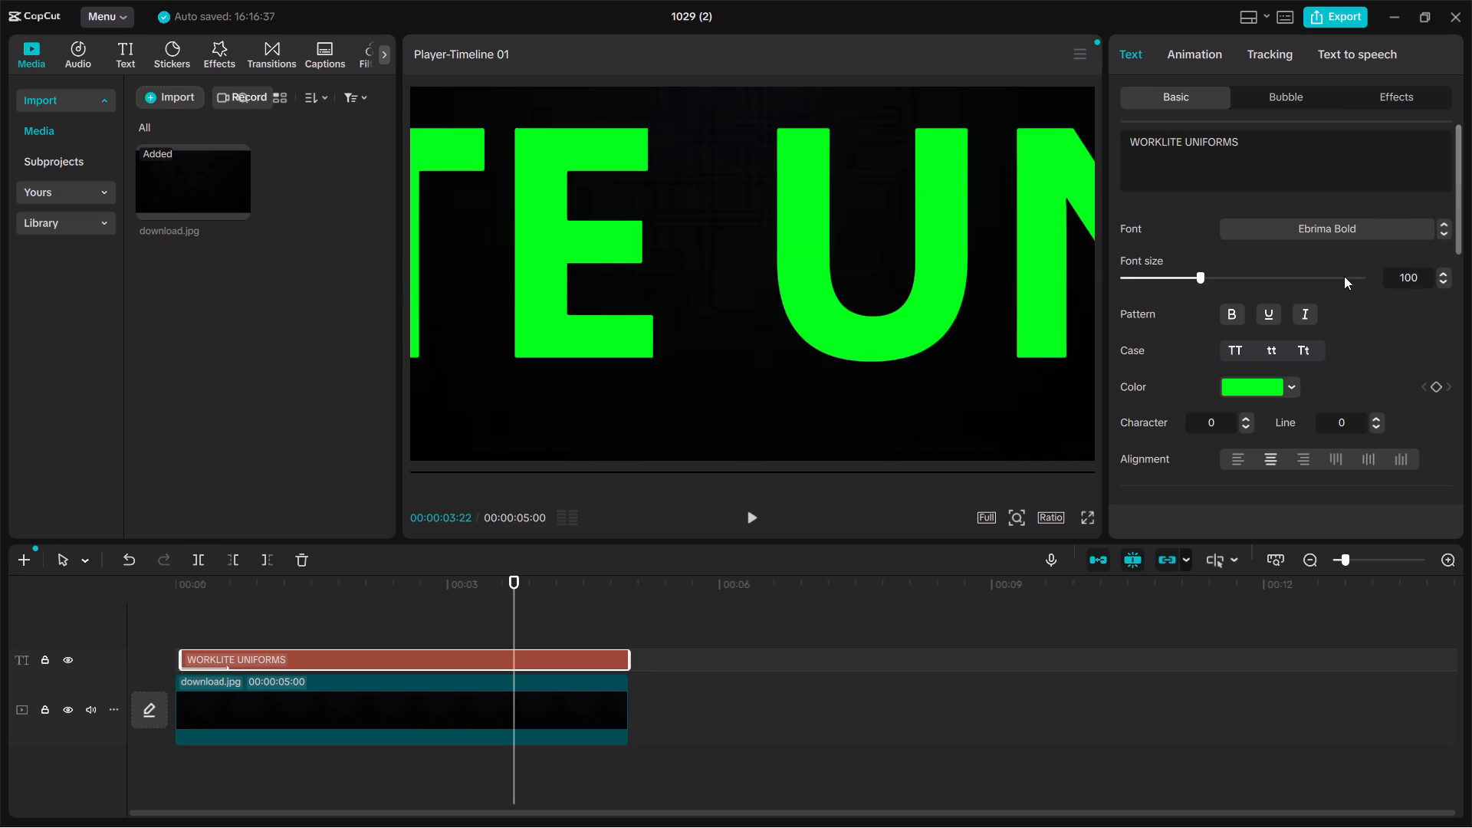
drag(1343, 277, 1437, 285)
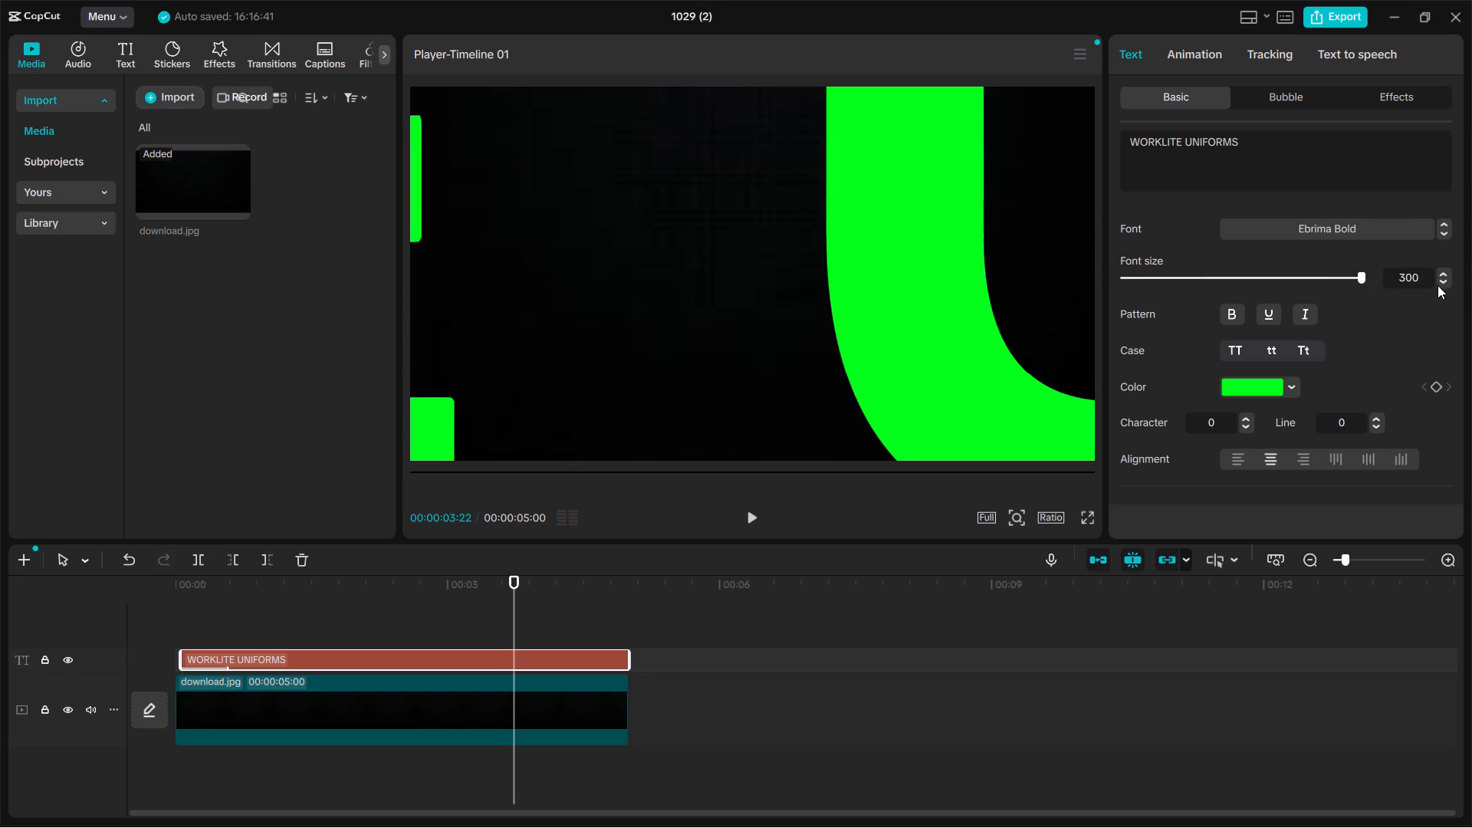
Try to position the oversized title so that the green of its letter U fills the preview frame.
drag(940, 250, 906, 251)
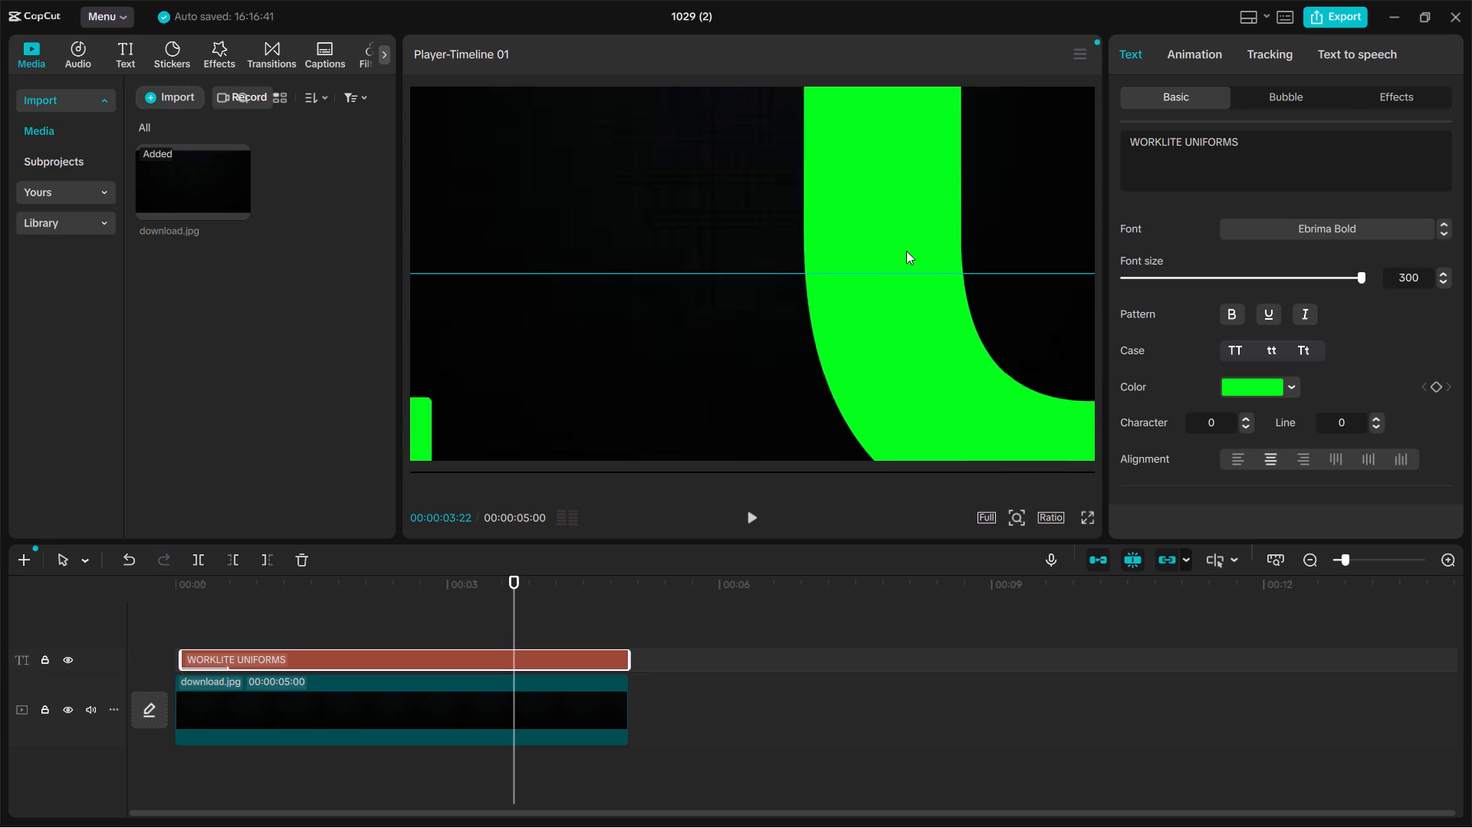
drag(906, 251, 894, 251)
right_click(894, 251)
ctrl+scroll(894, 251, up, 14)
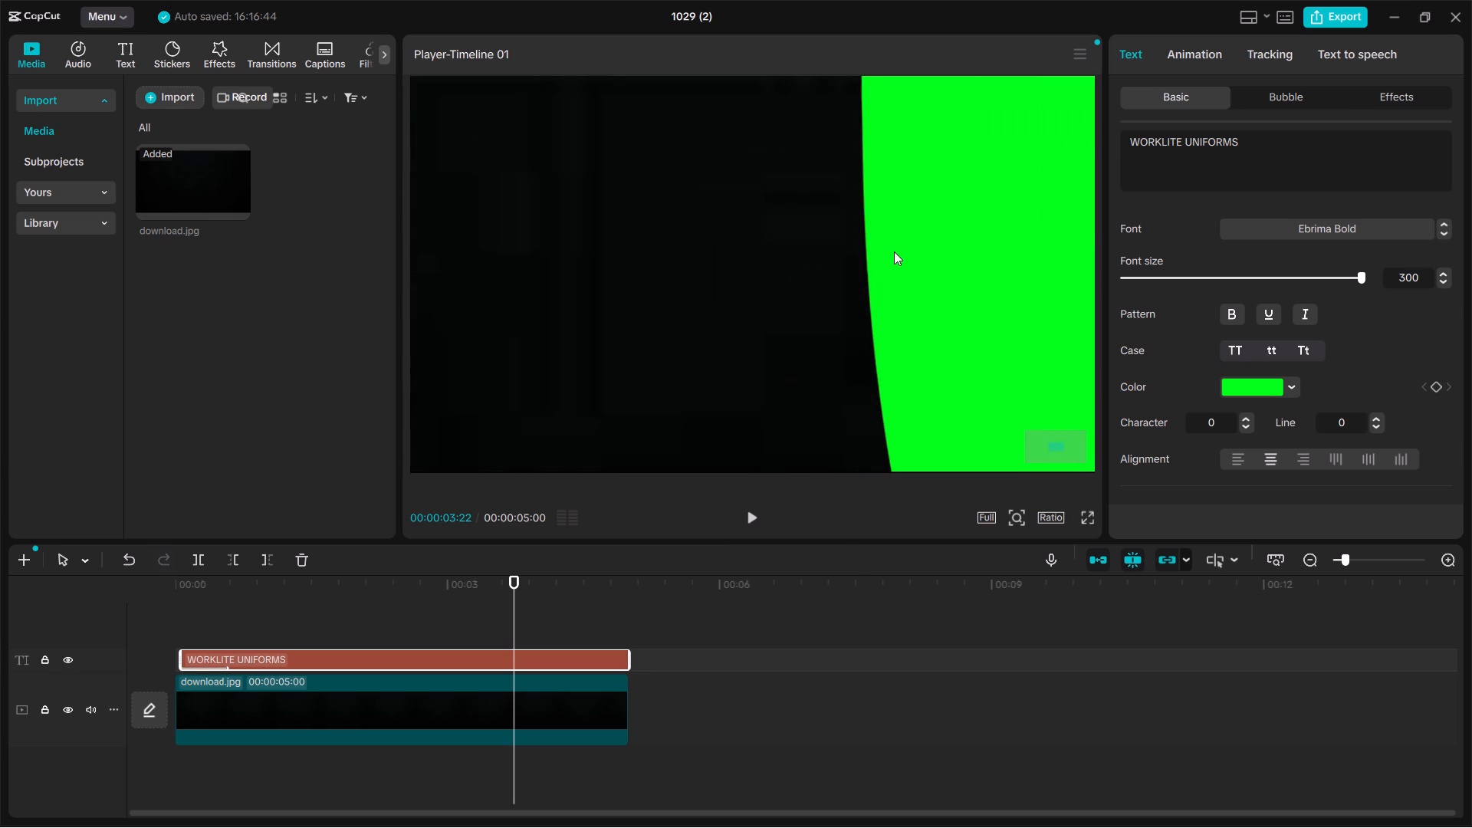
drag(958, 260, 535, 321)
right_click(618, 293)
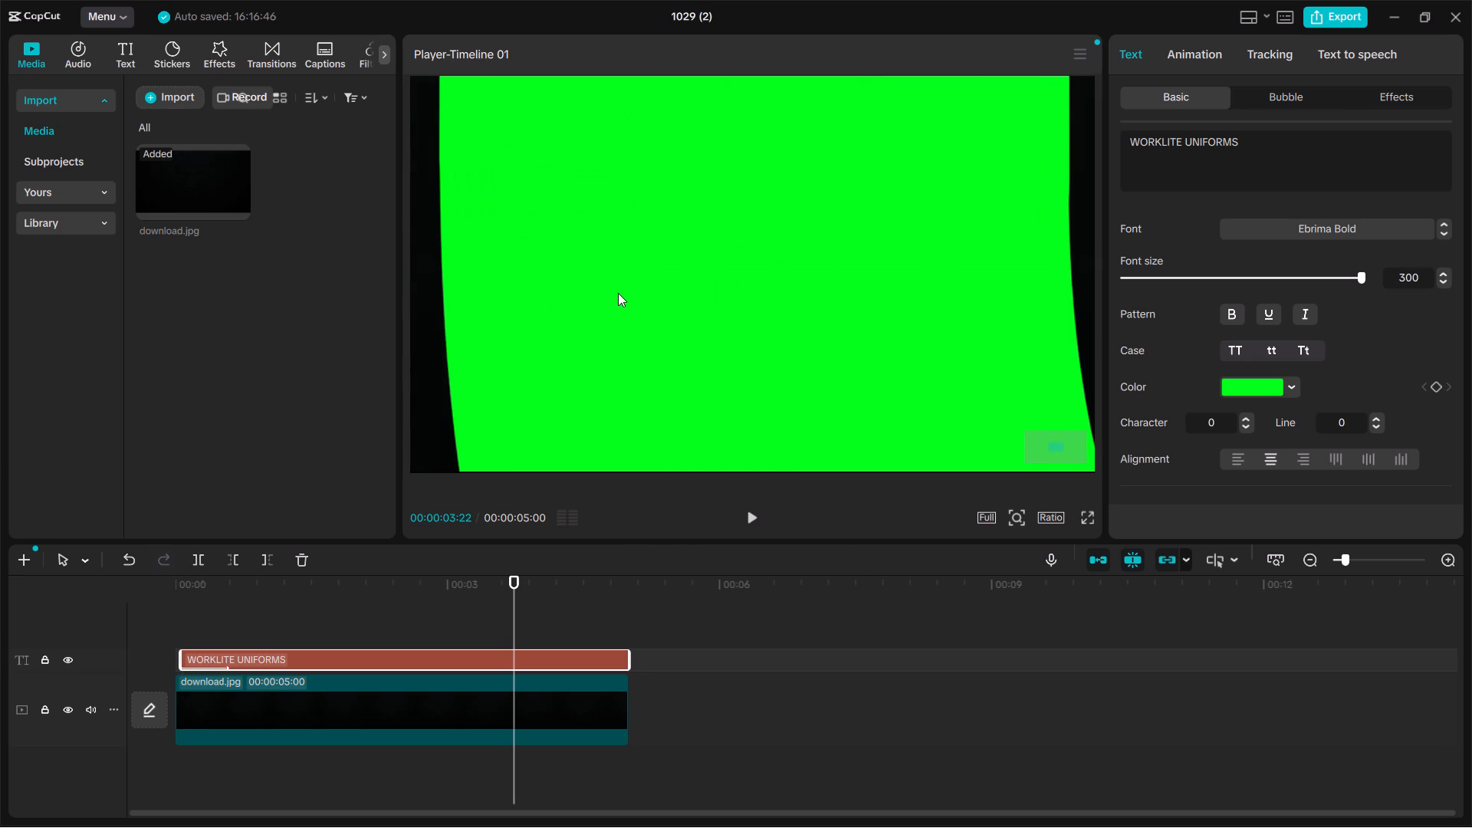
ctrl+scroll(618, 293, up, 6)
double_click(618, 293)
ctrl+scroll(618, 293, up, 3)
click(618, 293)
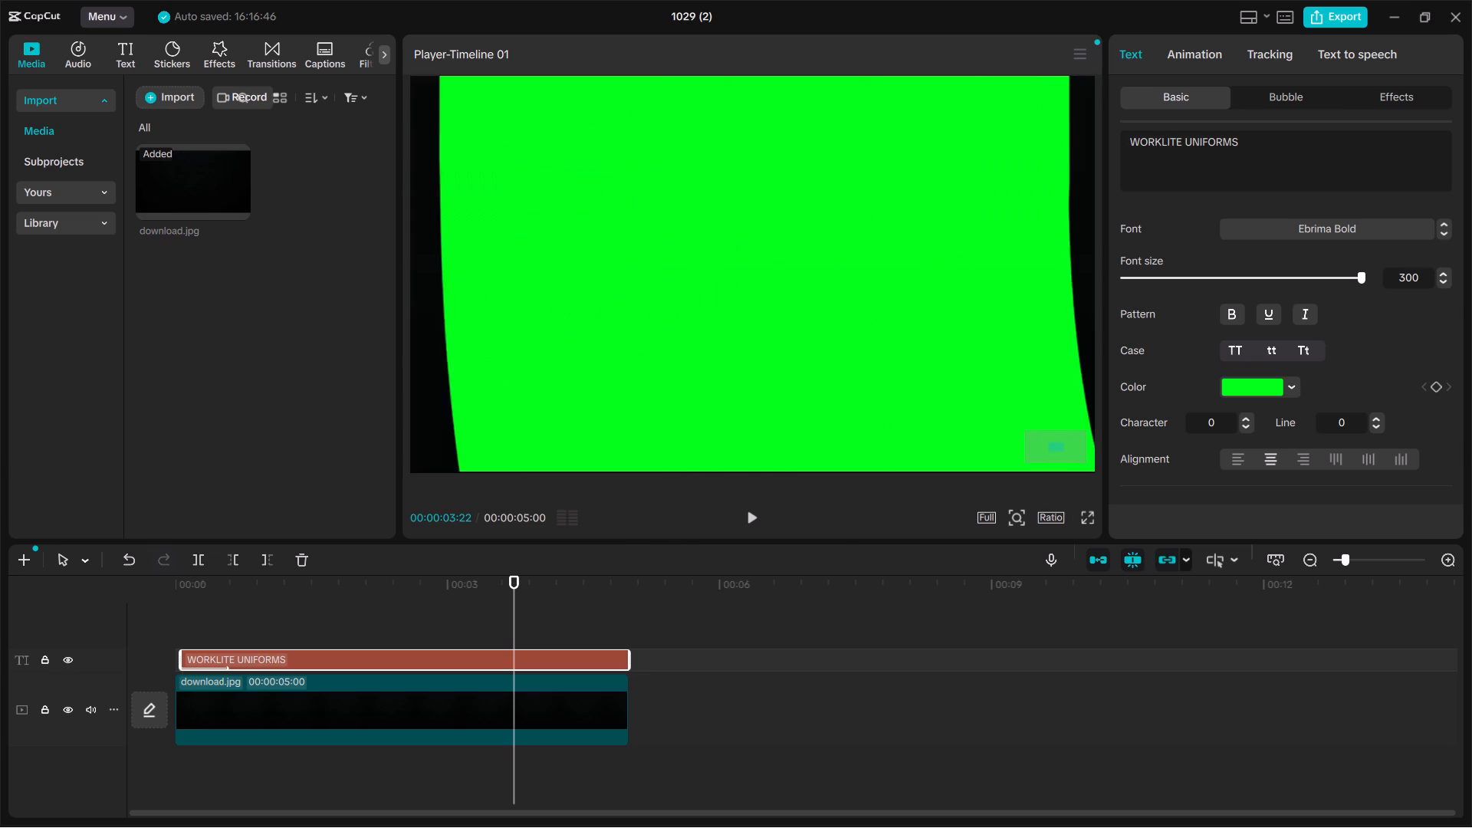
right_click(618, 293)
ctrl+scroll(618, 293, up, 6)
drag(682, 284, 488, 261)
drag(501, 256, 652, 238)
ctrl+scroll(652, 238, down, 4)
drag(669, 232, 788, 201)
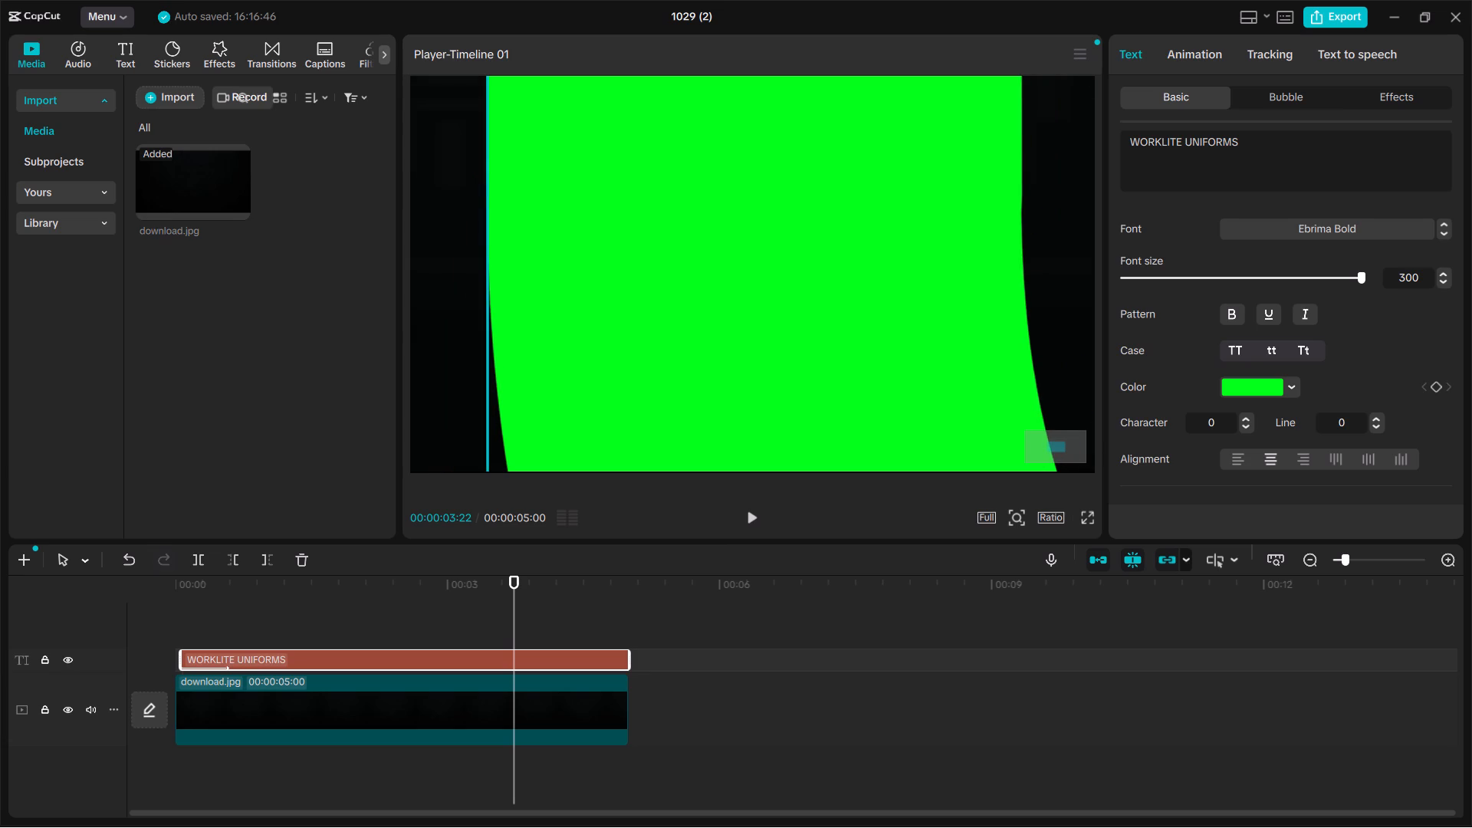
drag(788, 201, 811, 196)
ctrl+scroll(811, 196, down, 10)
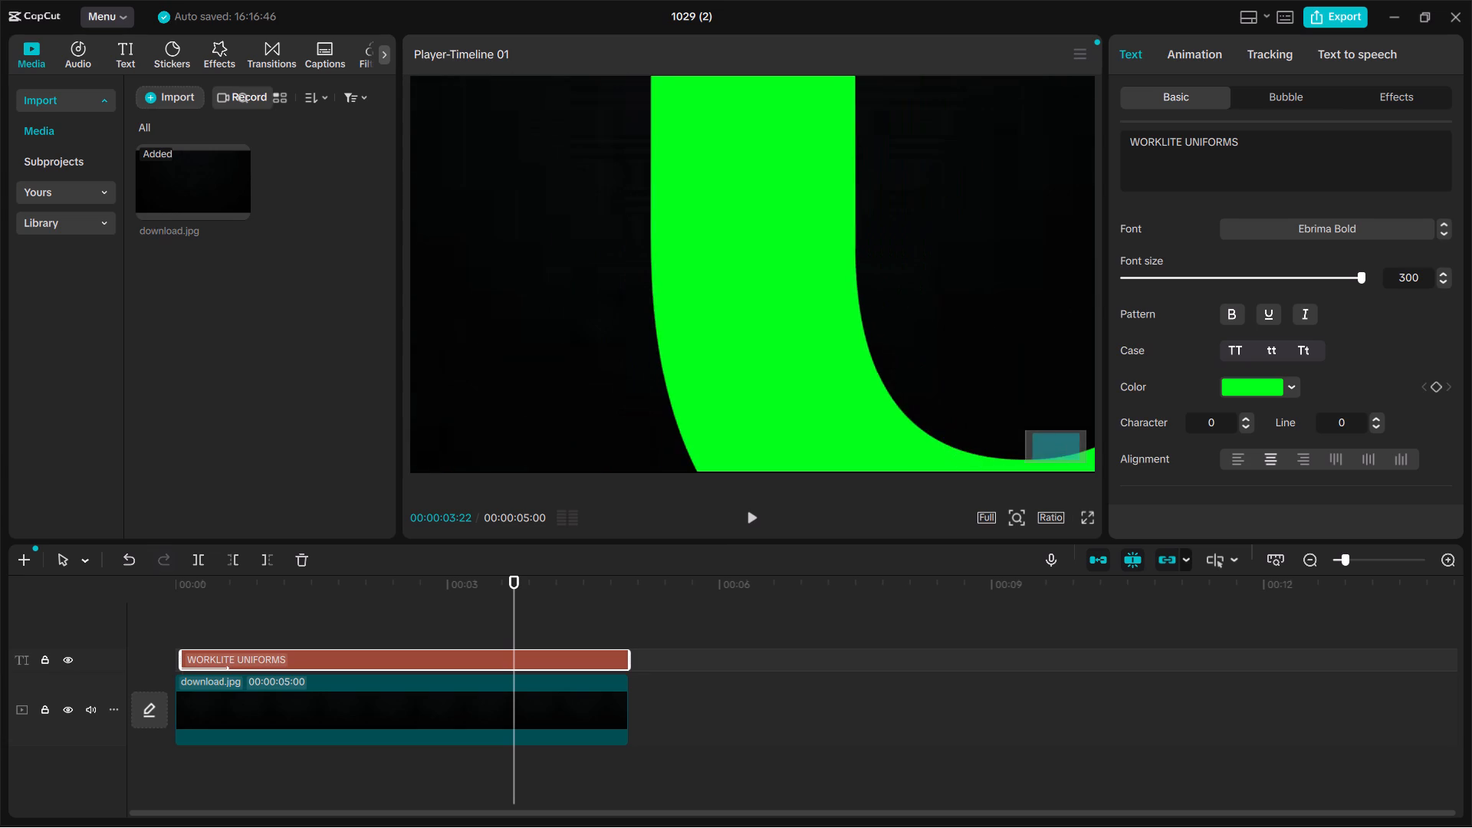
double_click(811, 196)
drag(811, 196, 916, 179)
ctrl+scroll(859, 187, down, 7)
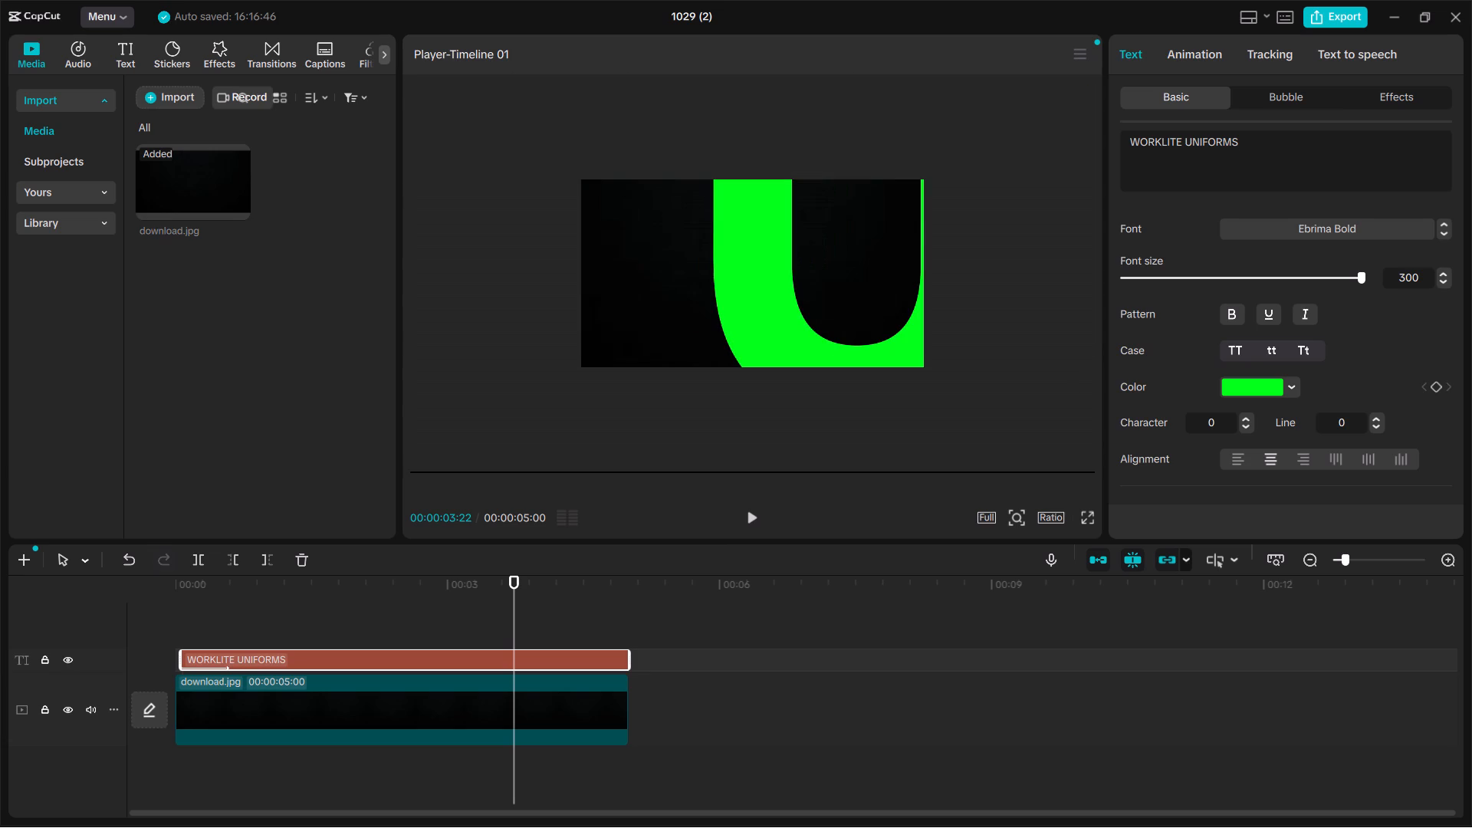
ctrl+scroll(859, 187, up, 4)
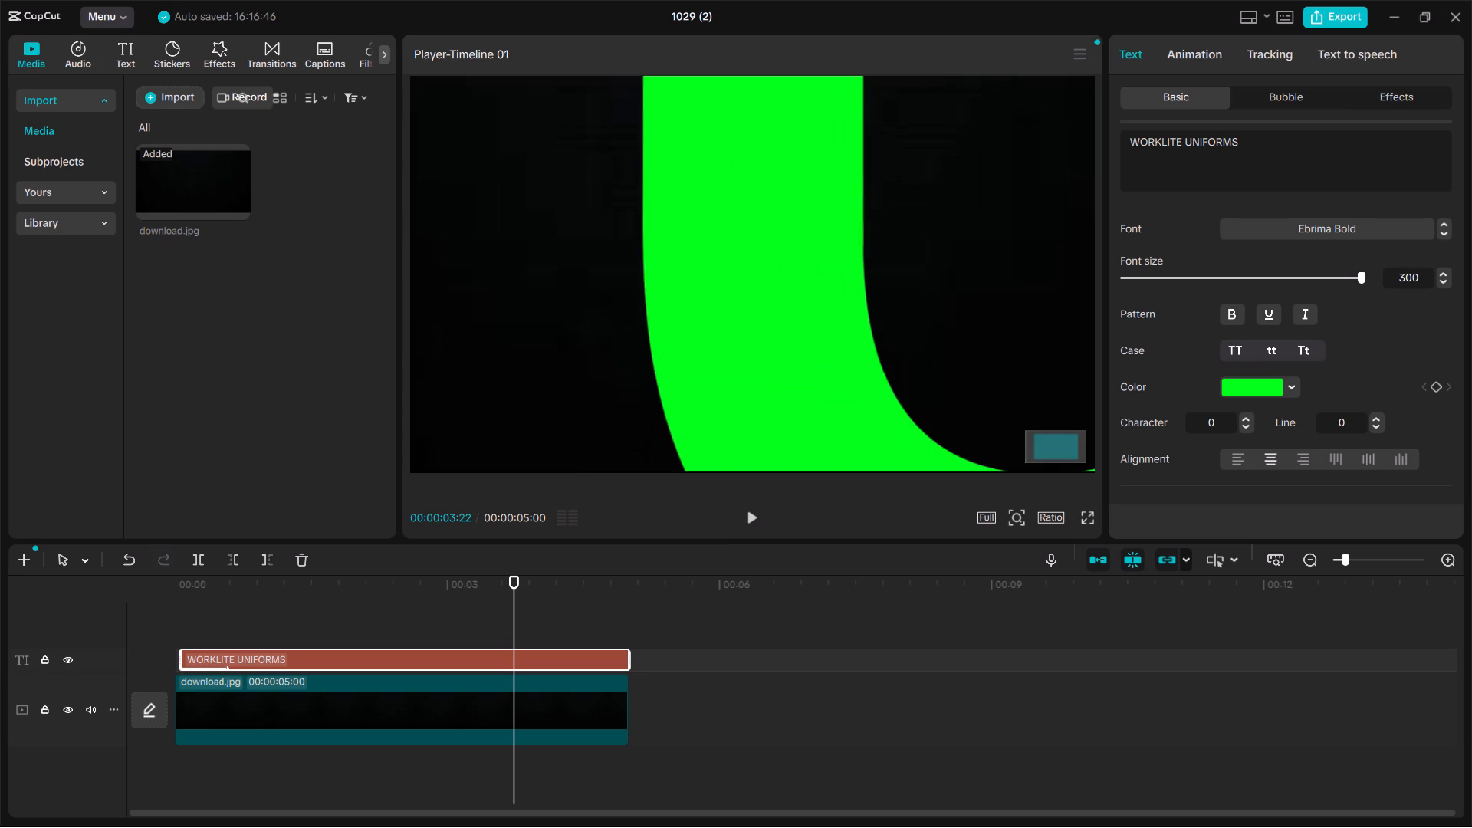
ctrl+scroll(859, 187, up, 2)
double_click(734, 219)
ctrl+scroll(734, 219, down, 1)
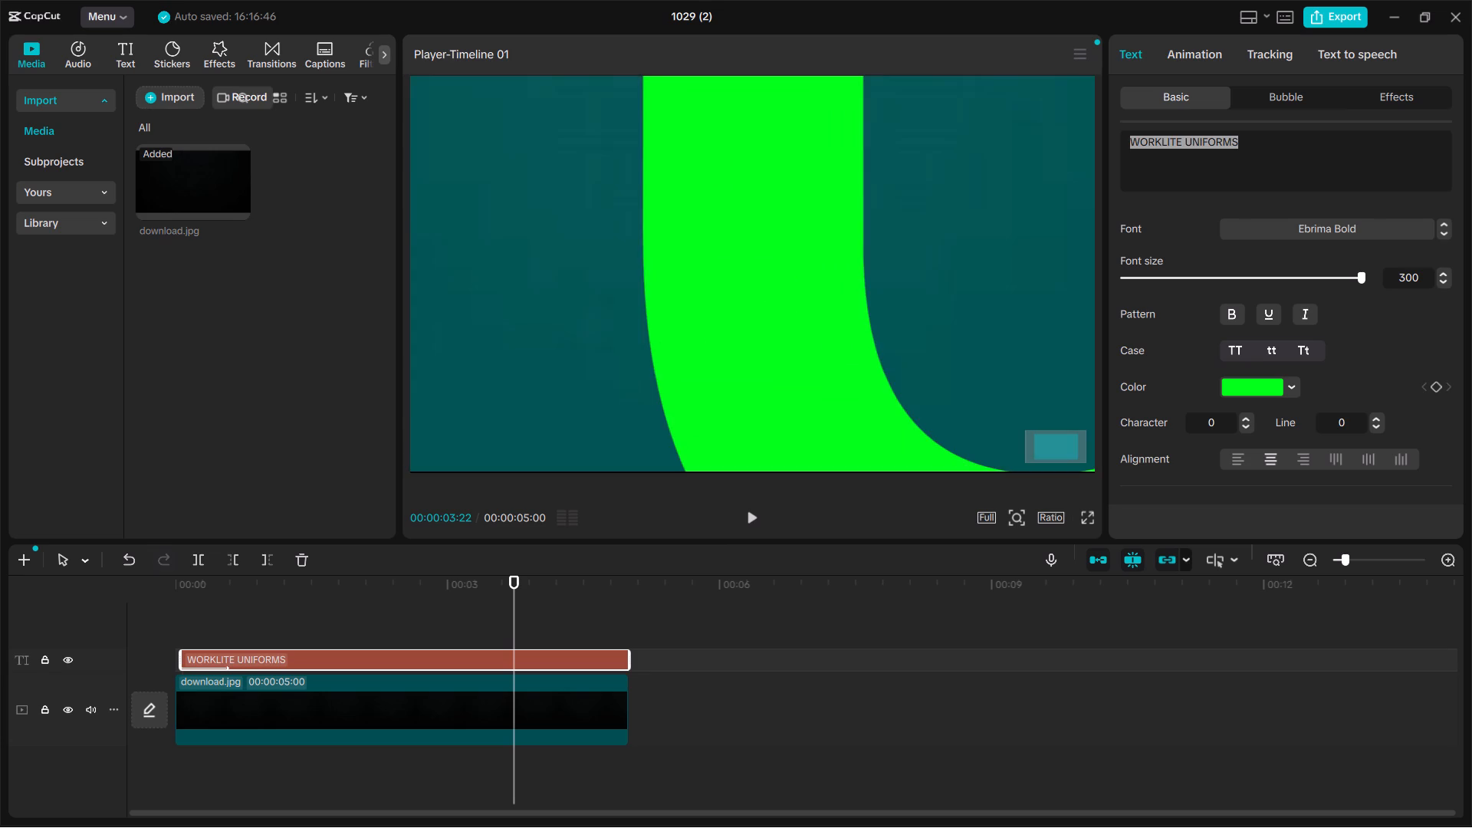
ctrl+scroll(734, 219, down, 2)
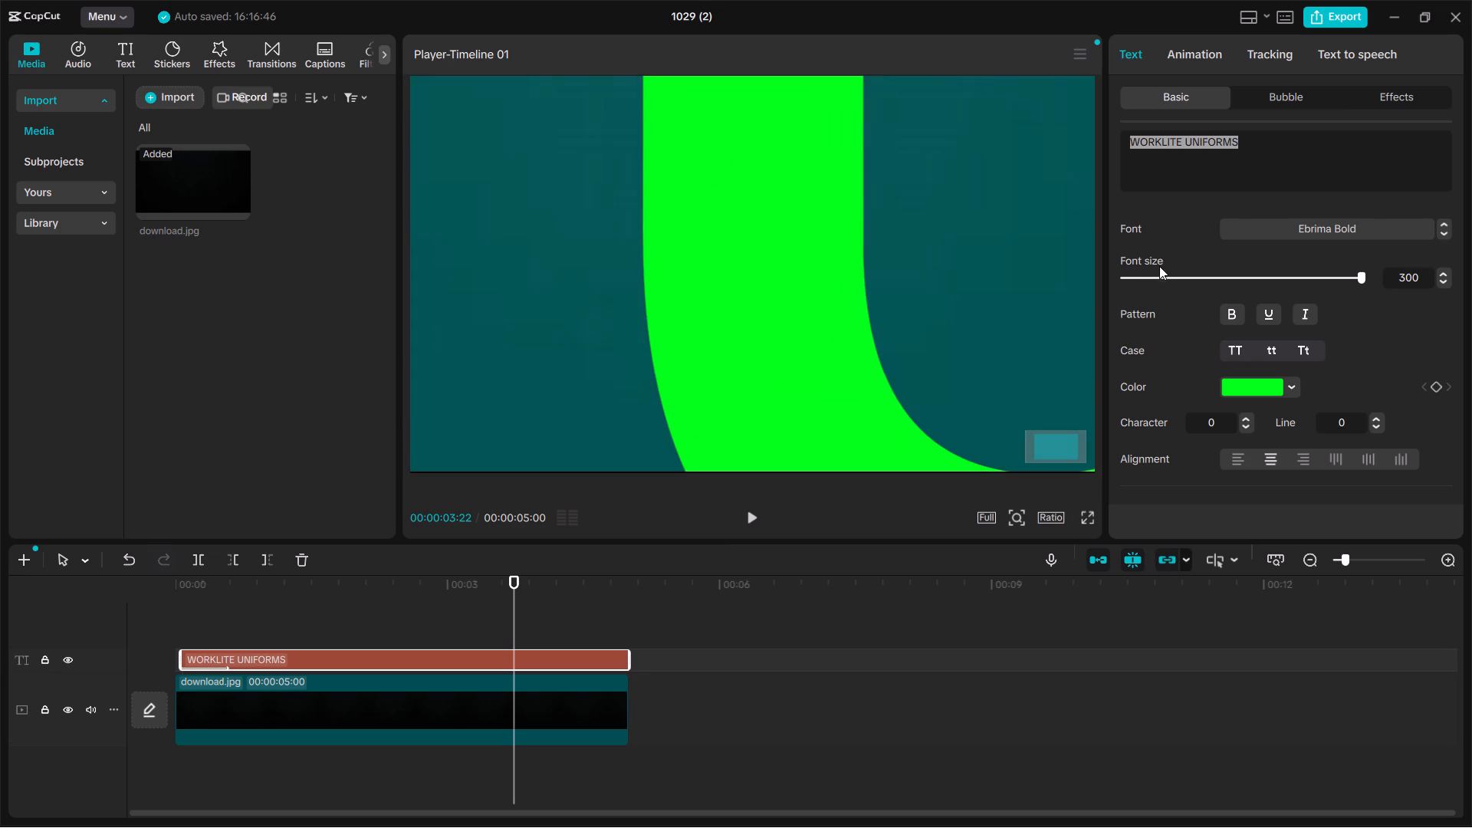
Reduce the WORKLITE UNIFORMS title's font size to 9.
click(1156, 284)
drag(797, 330, 929, 300)
click(863, 293)
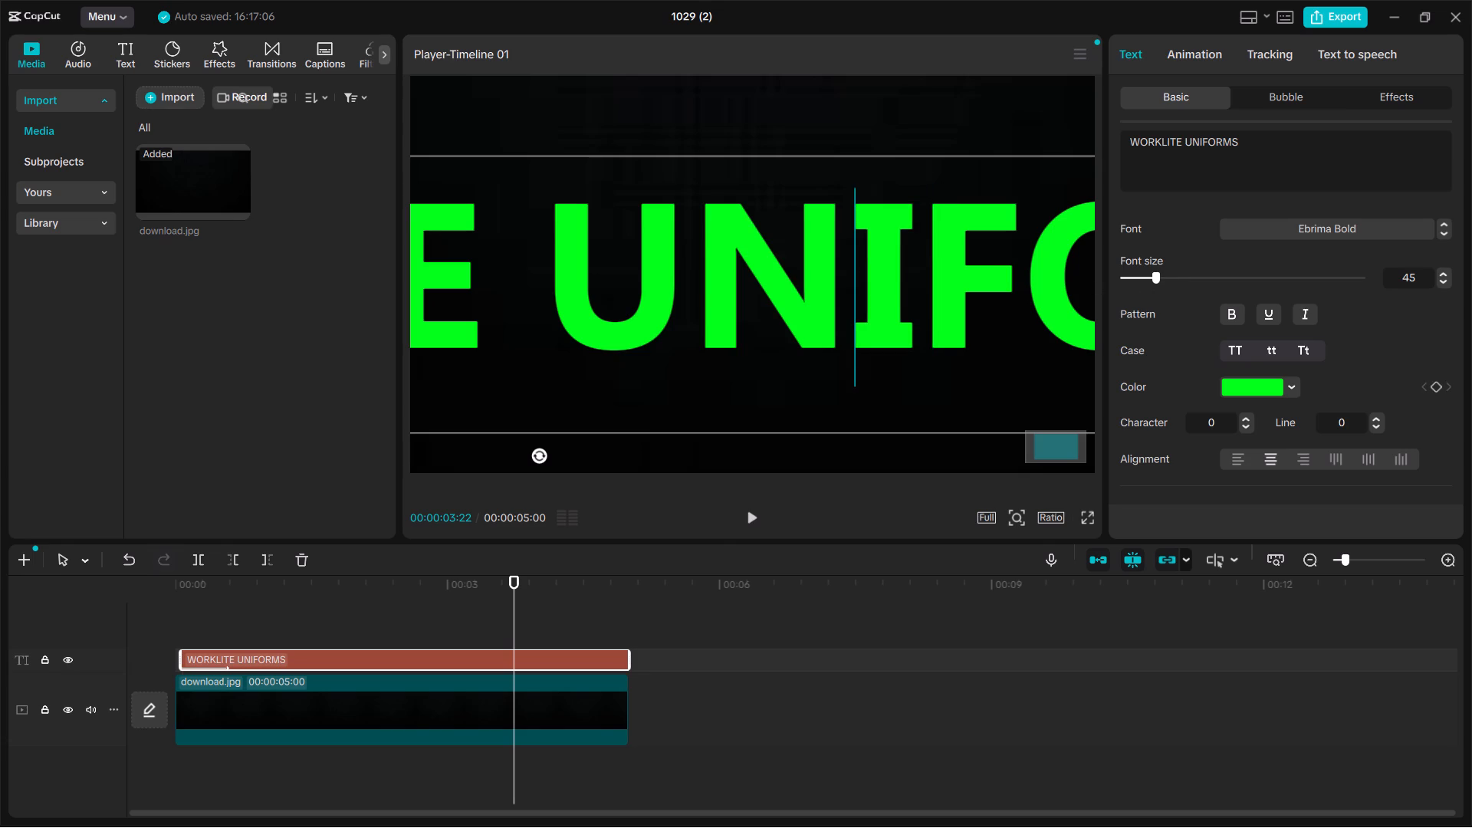
click(1132, 278)
click(1132, 278)
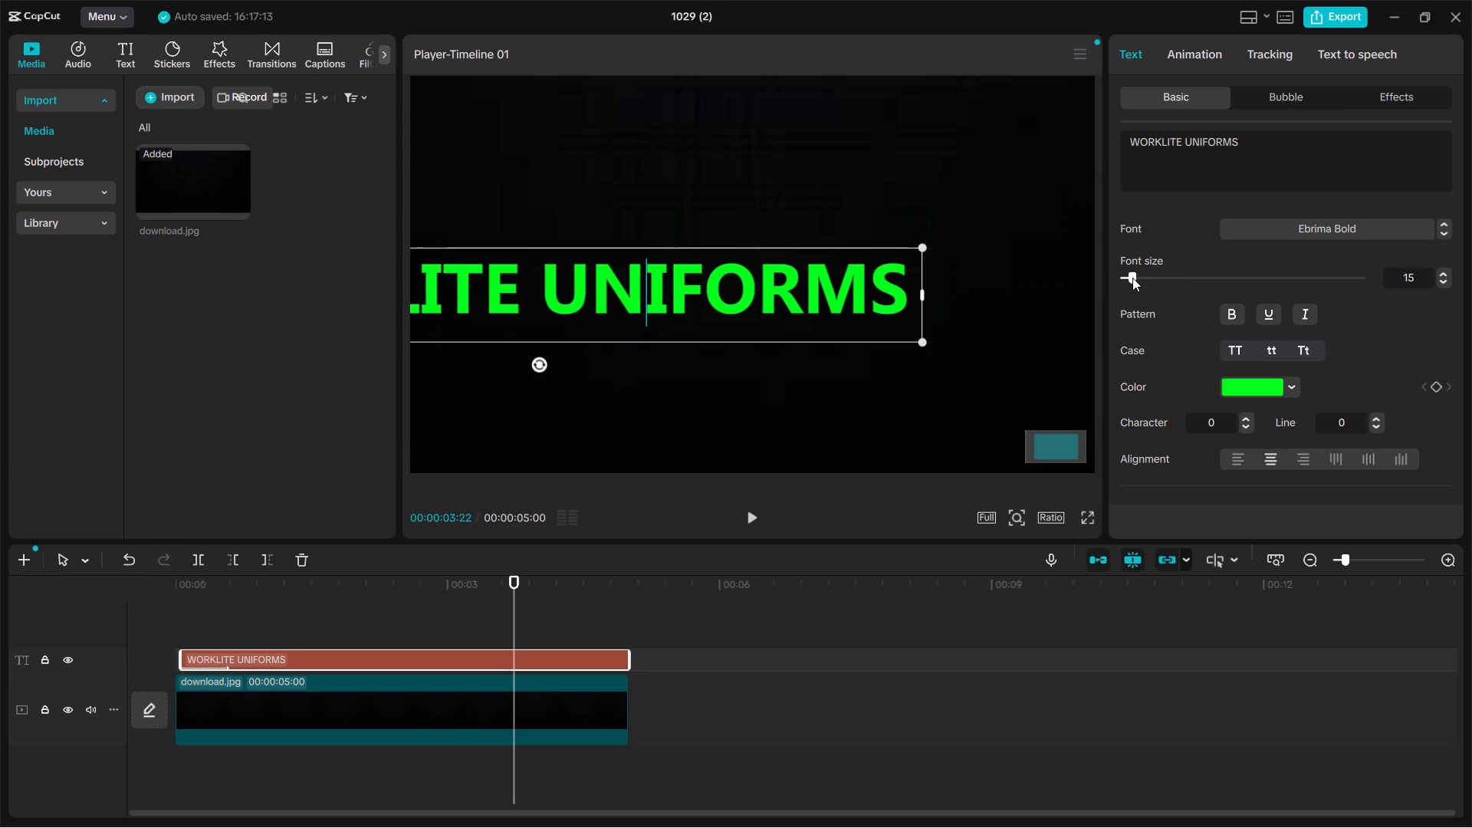
double_click(1132, 278)
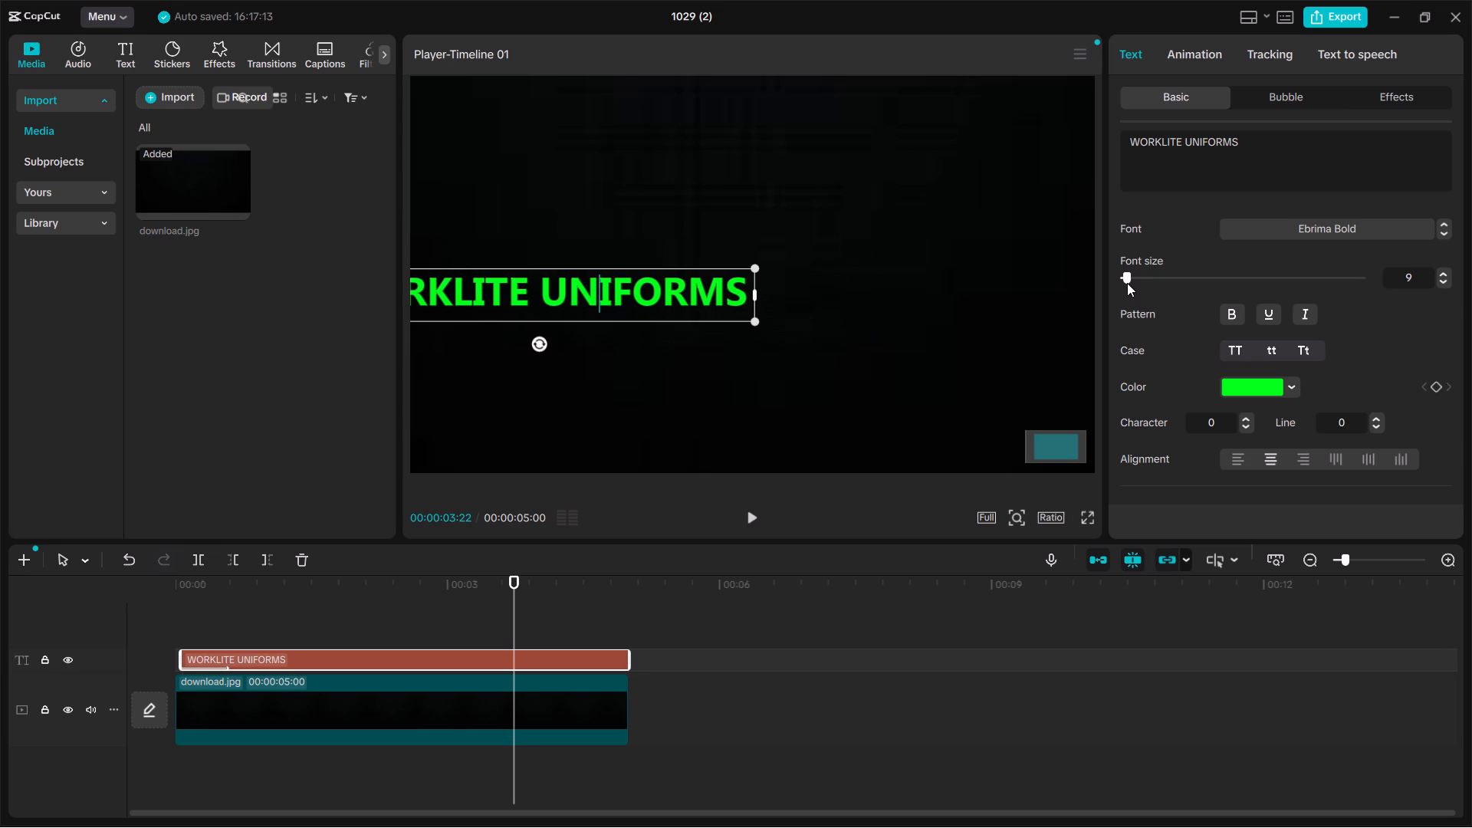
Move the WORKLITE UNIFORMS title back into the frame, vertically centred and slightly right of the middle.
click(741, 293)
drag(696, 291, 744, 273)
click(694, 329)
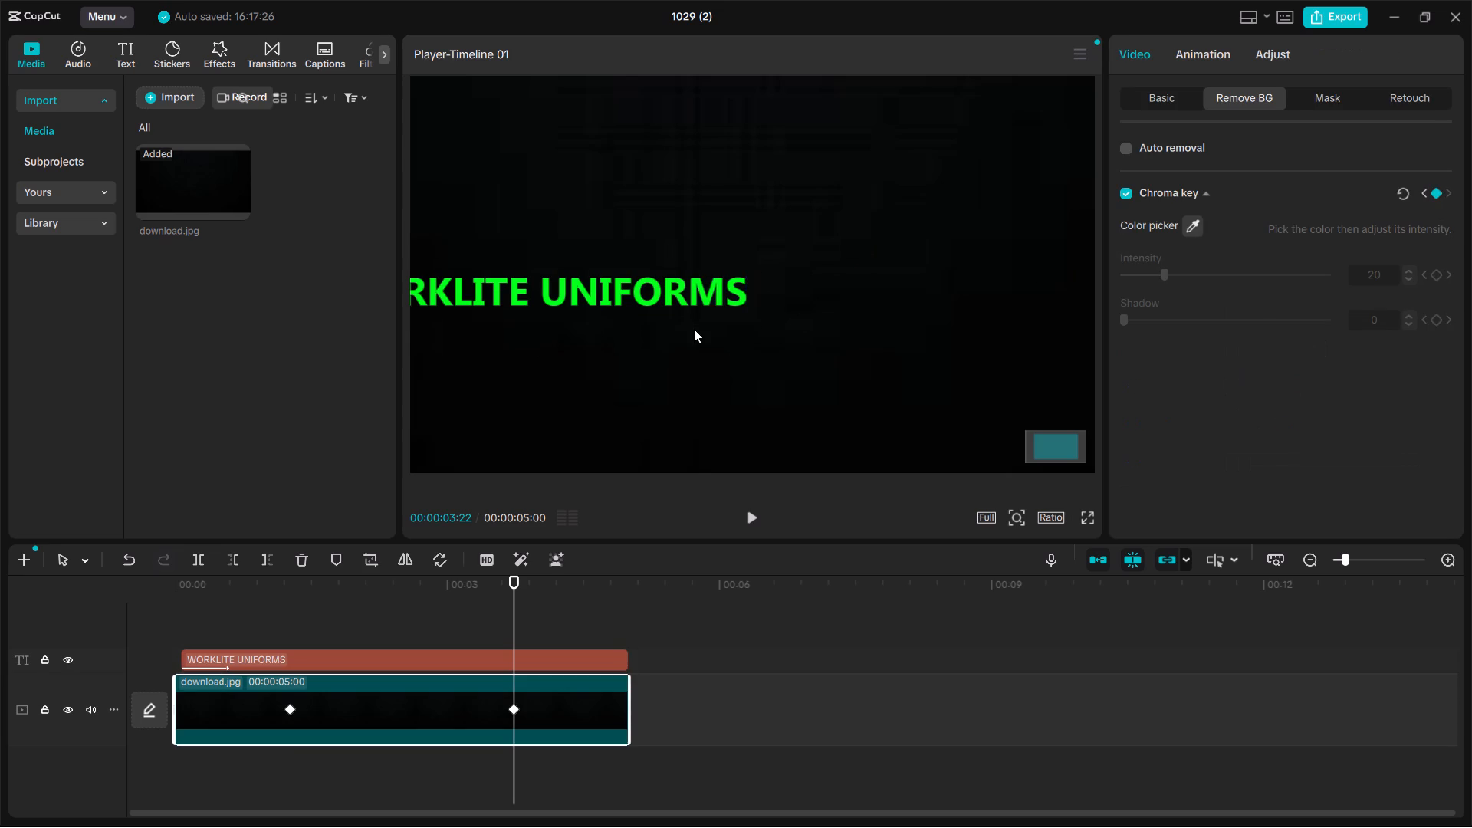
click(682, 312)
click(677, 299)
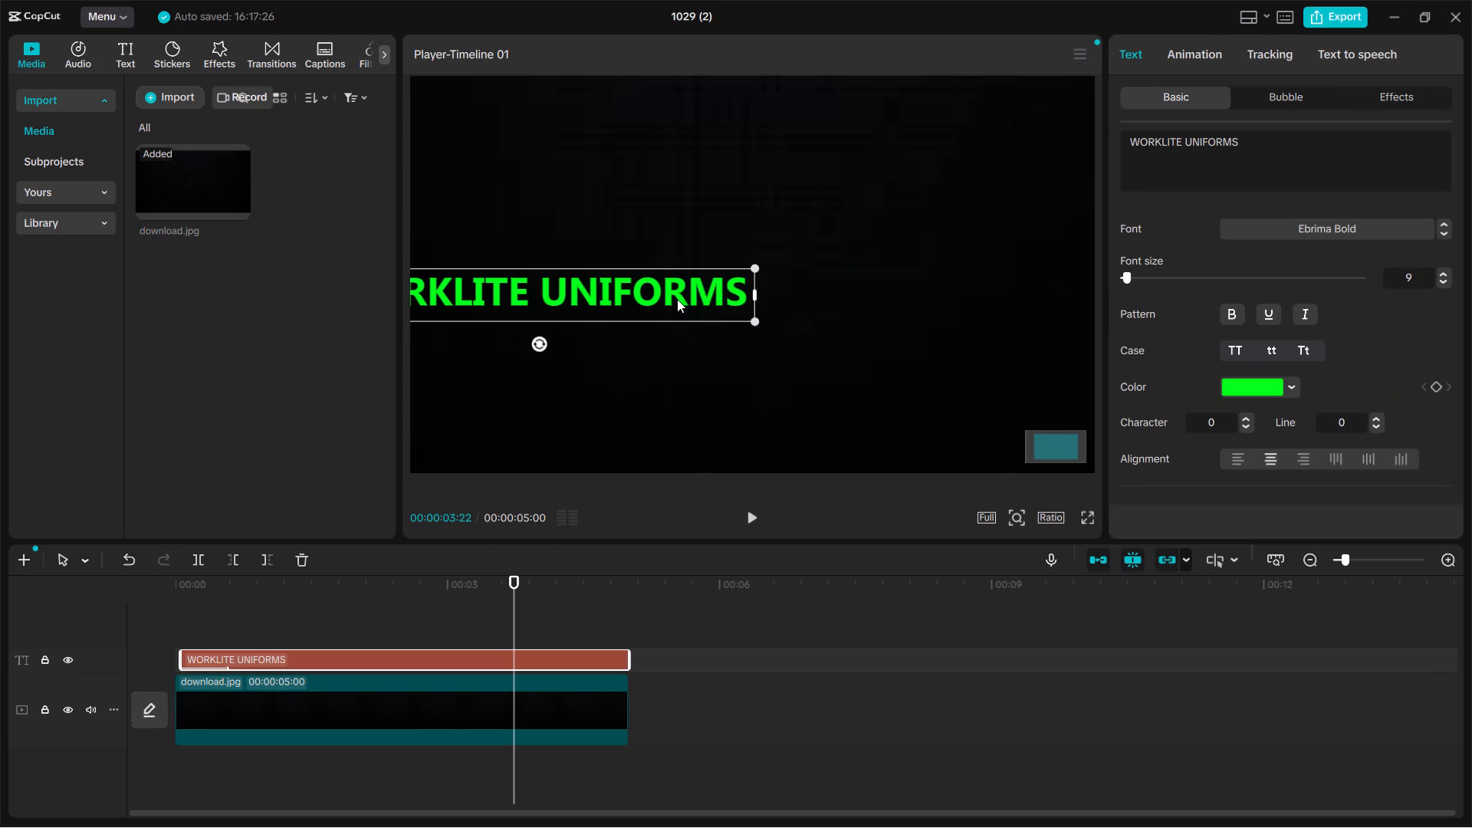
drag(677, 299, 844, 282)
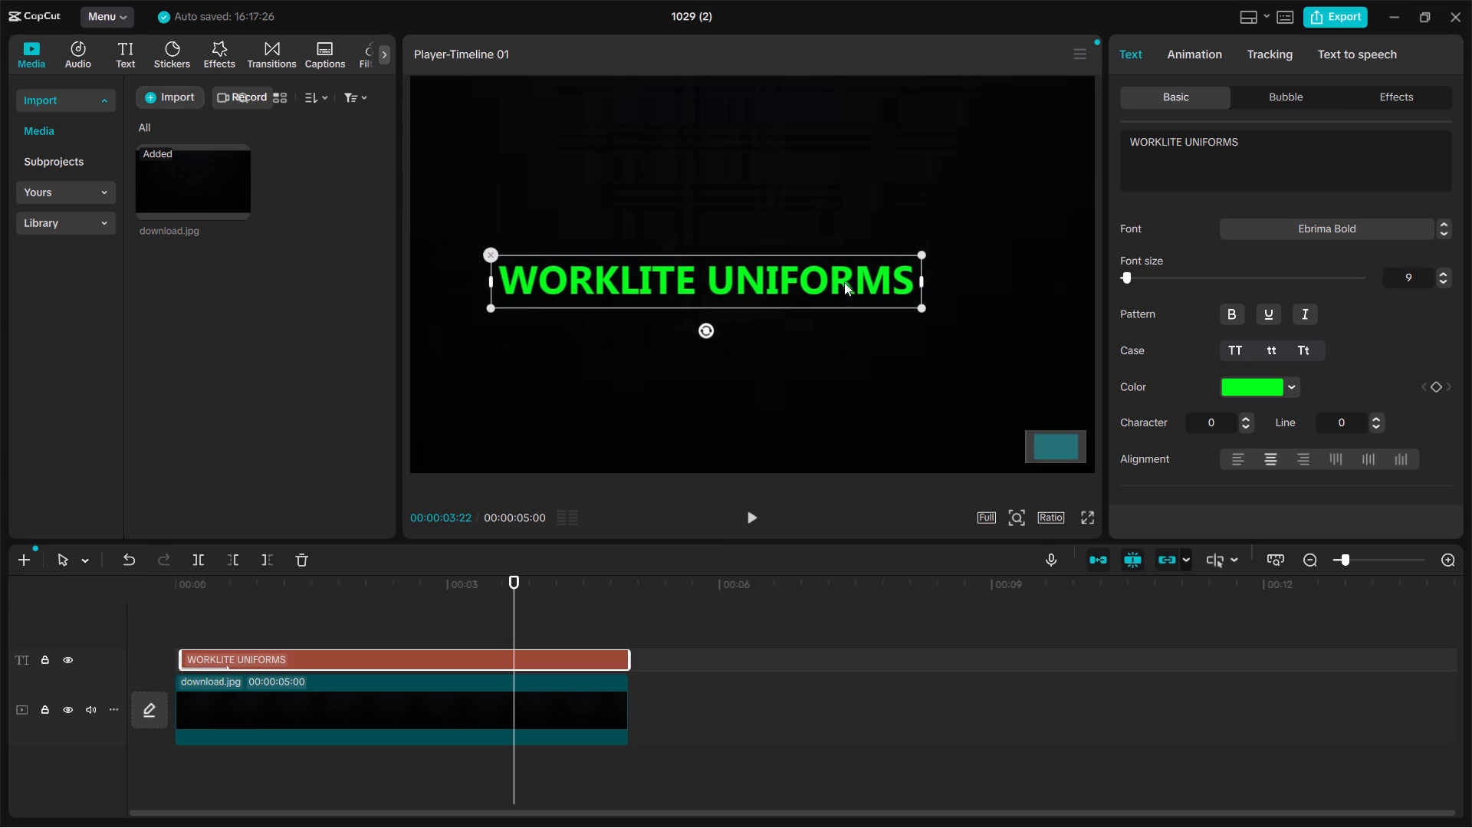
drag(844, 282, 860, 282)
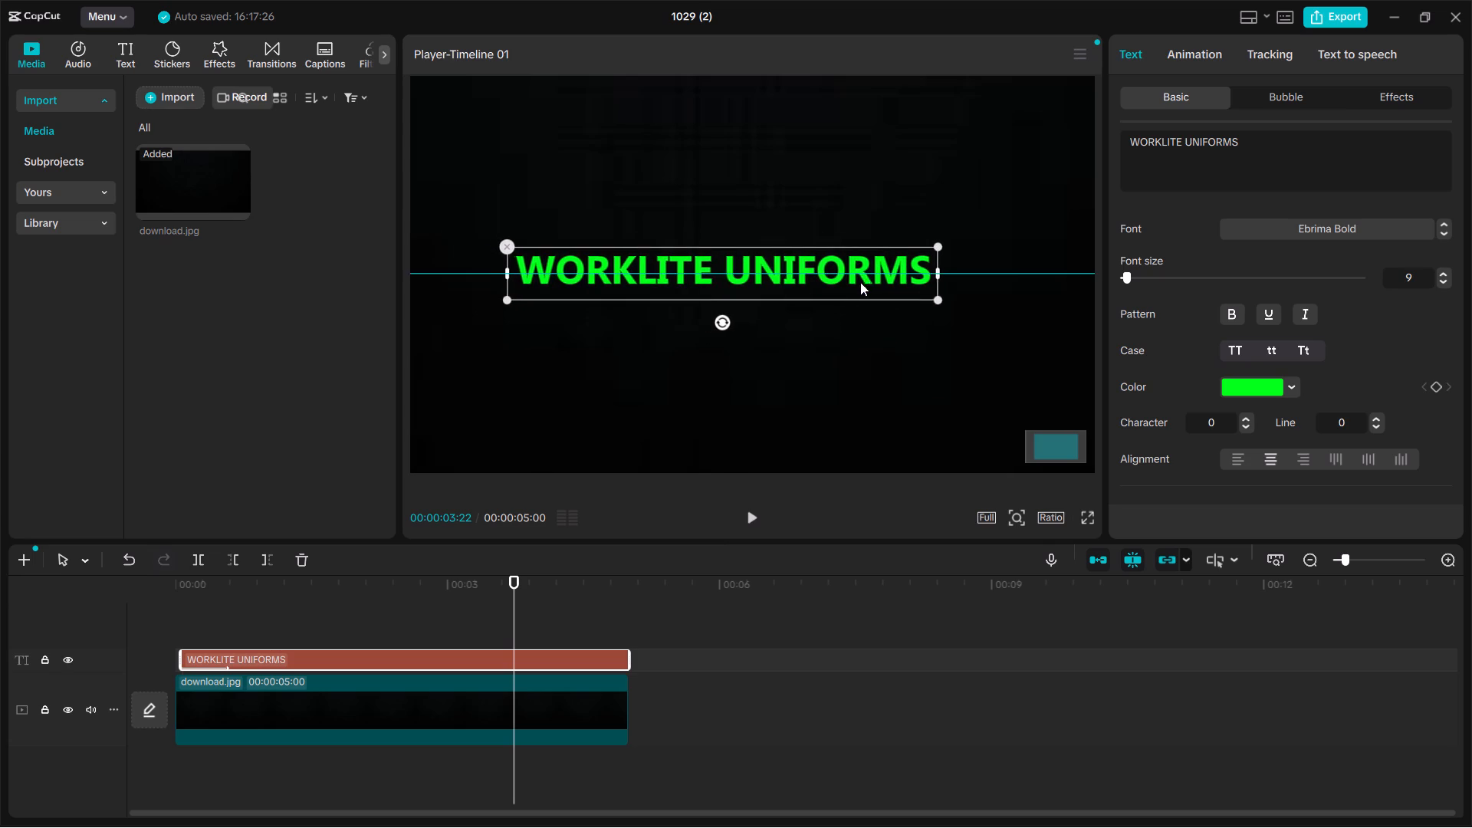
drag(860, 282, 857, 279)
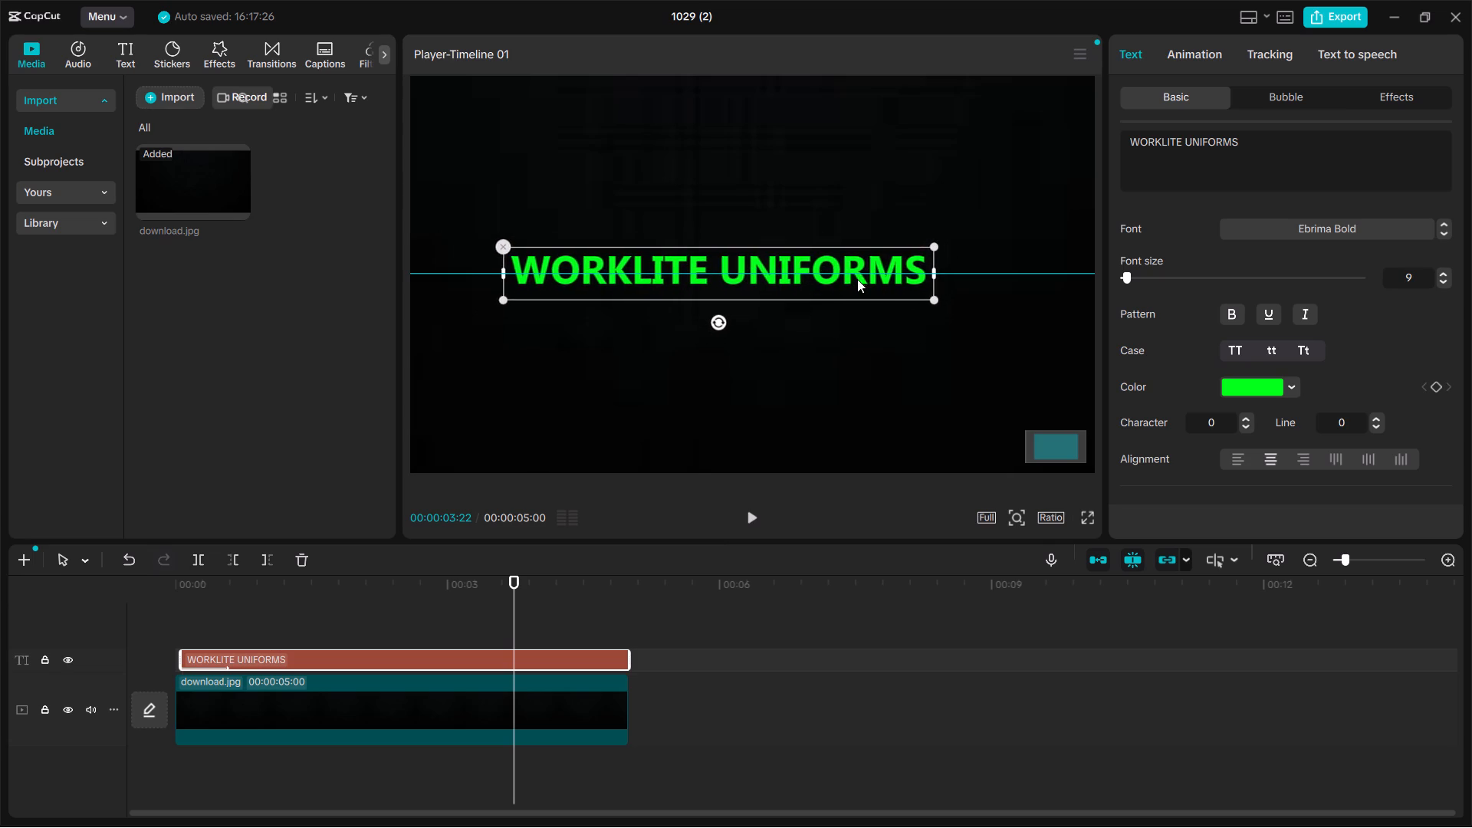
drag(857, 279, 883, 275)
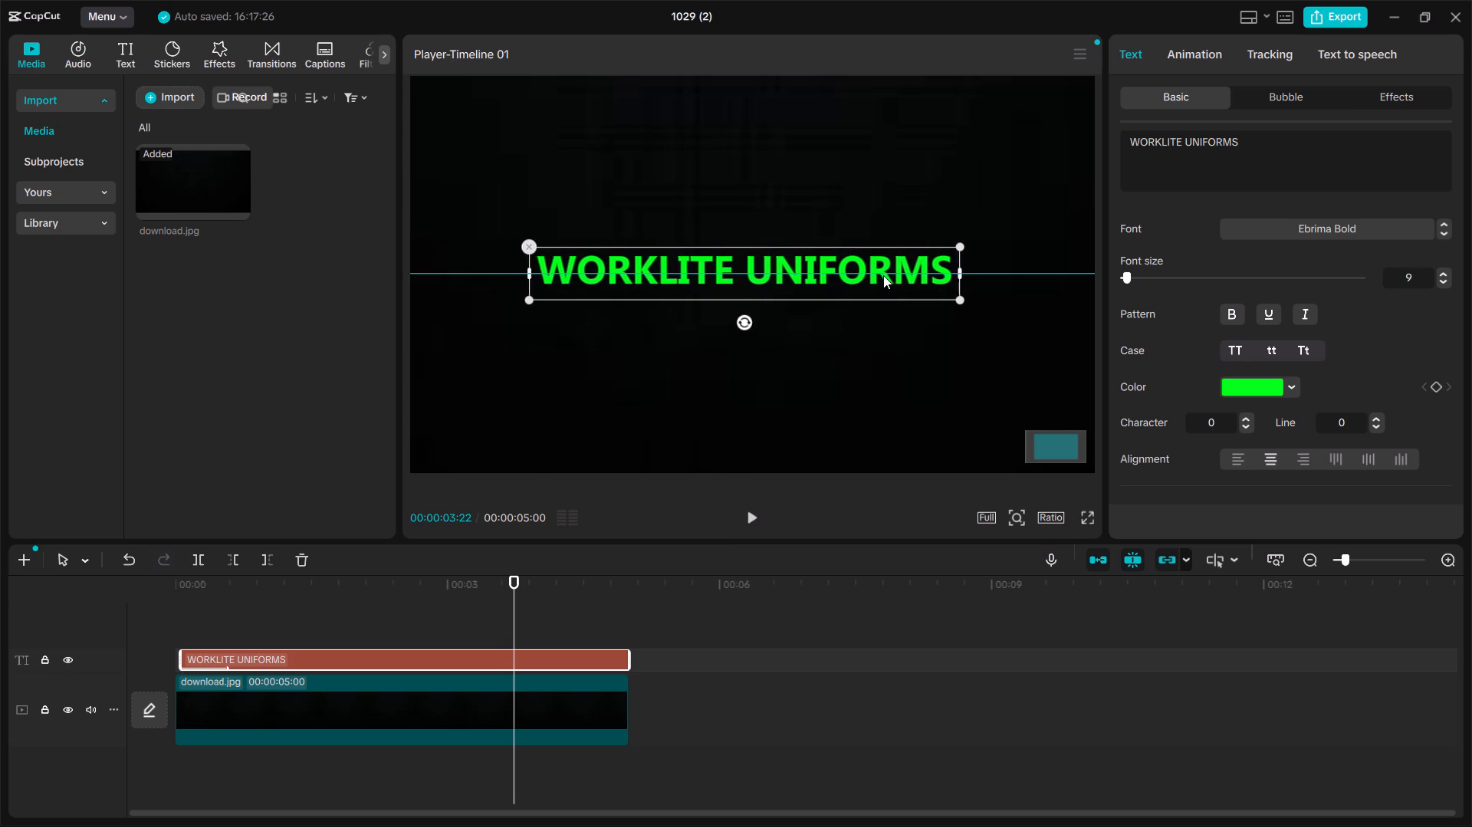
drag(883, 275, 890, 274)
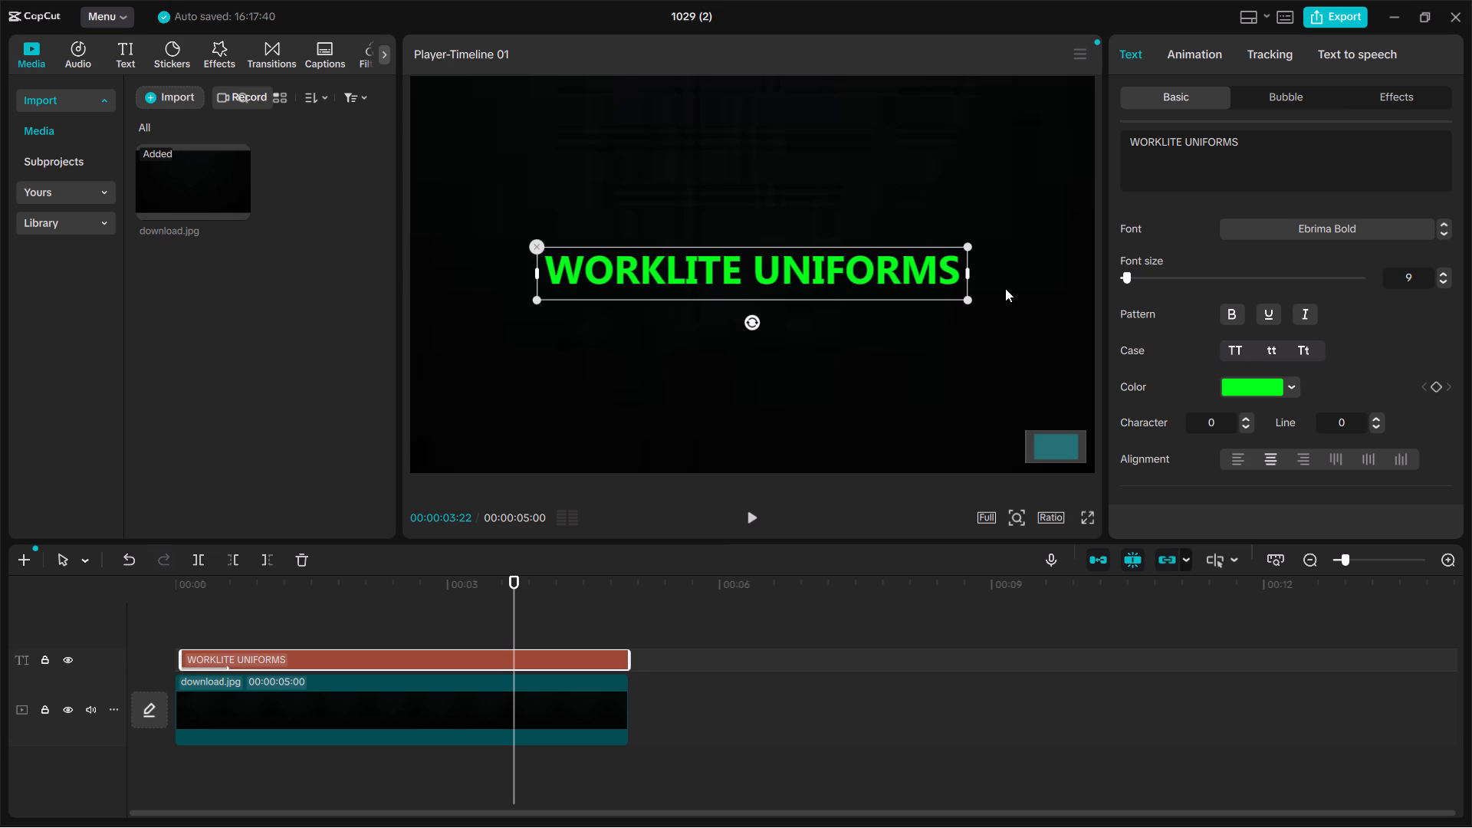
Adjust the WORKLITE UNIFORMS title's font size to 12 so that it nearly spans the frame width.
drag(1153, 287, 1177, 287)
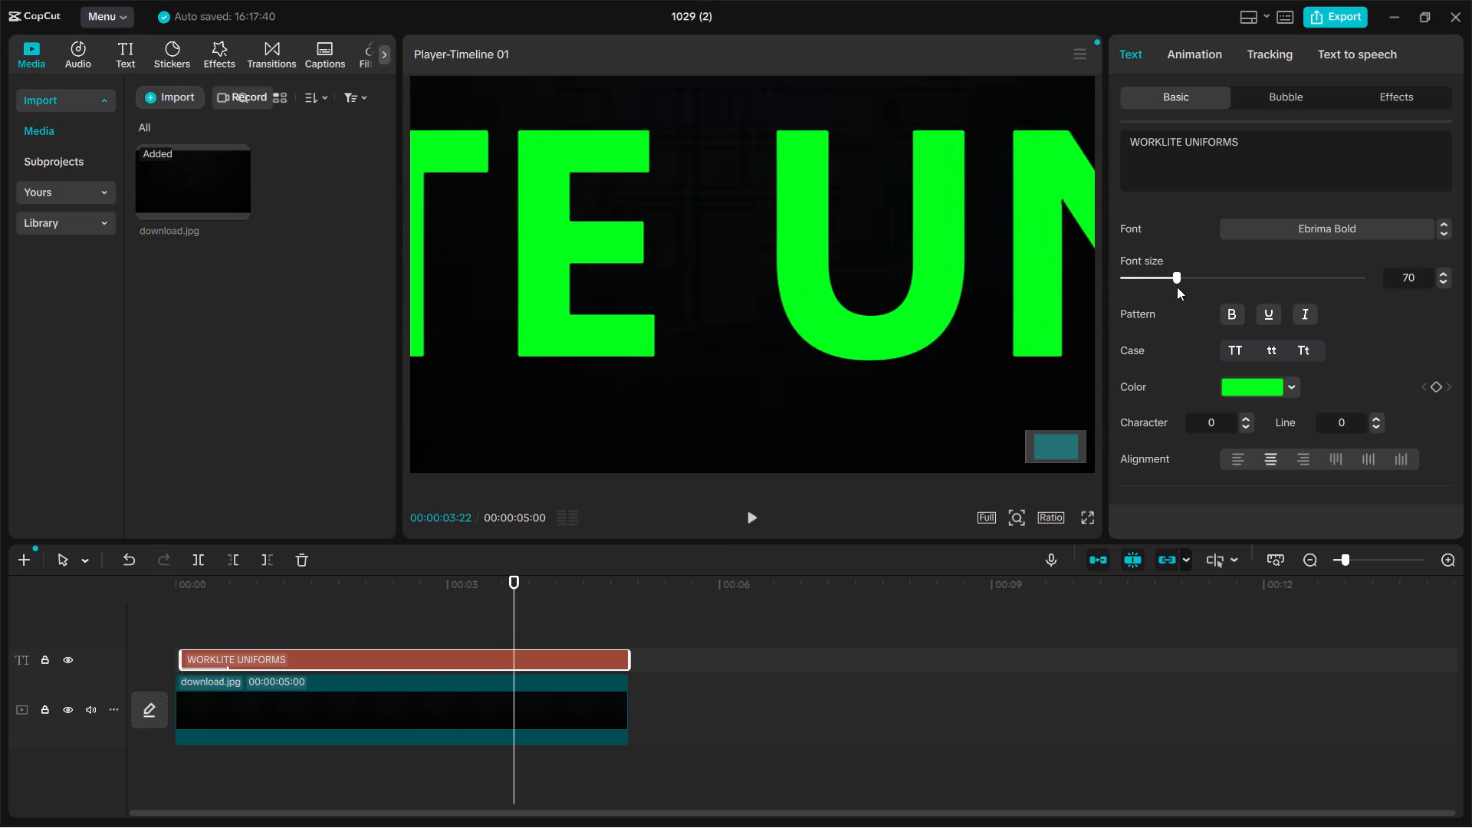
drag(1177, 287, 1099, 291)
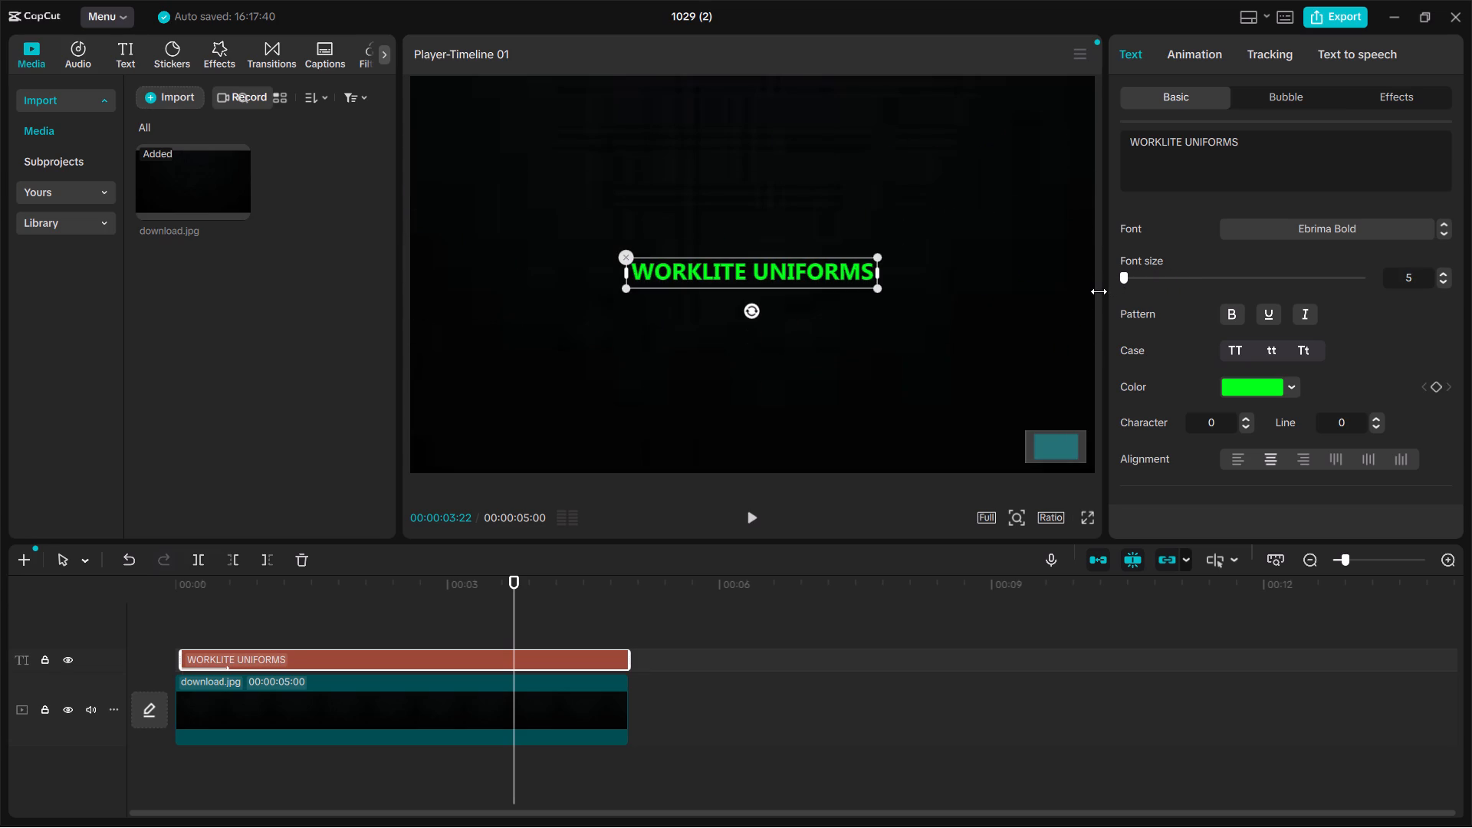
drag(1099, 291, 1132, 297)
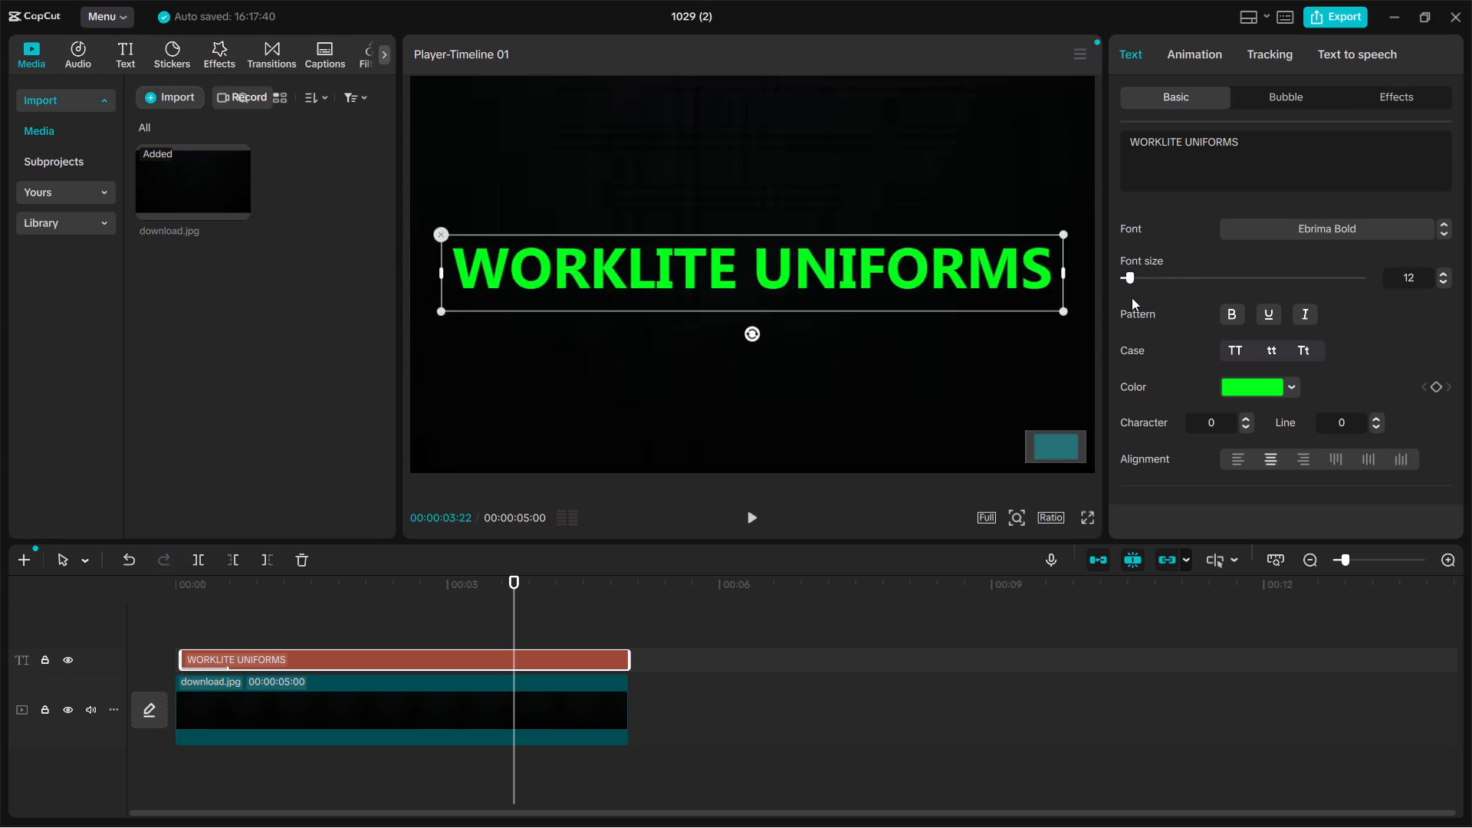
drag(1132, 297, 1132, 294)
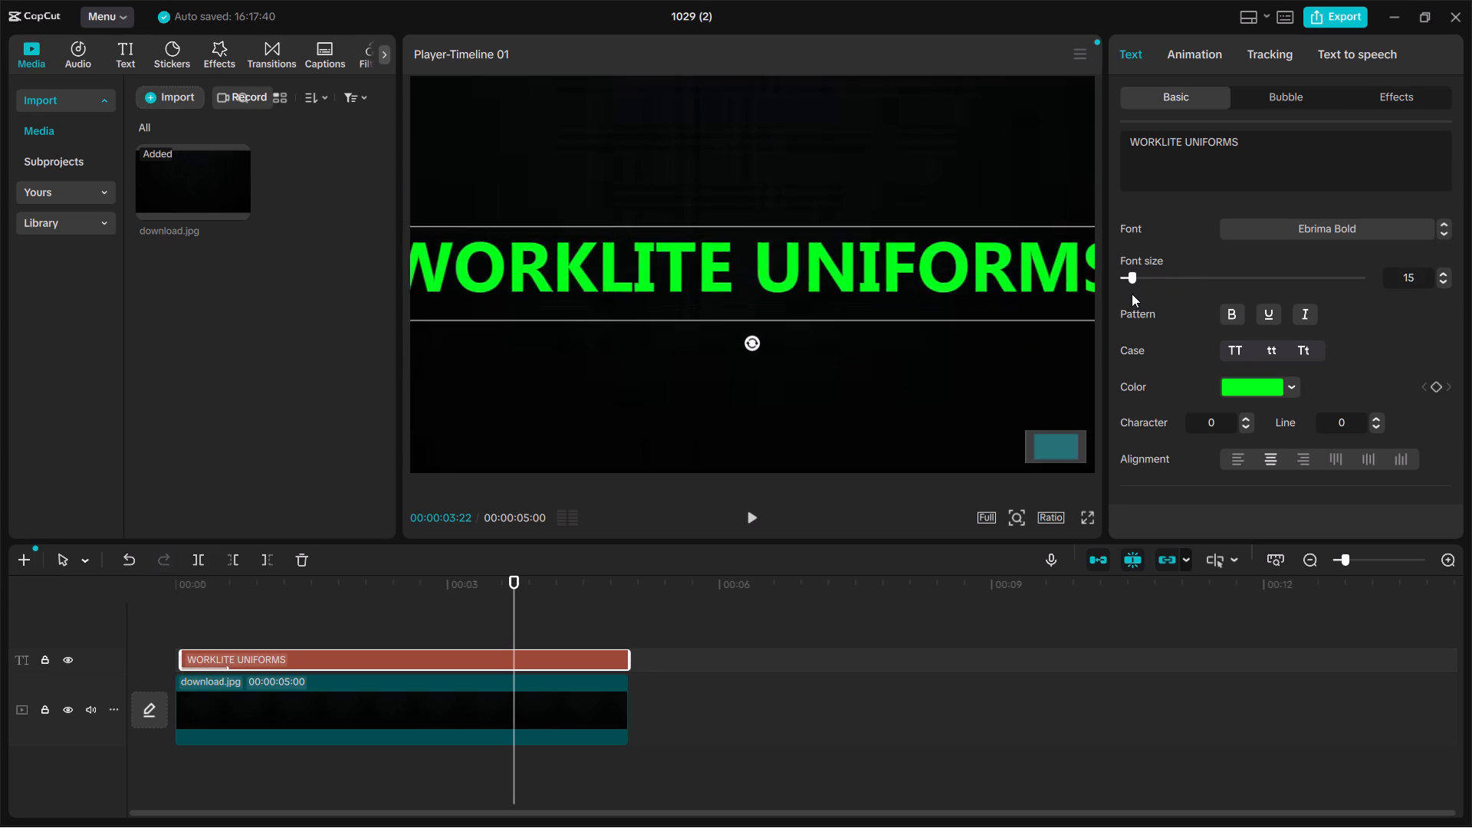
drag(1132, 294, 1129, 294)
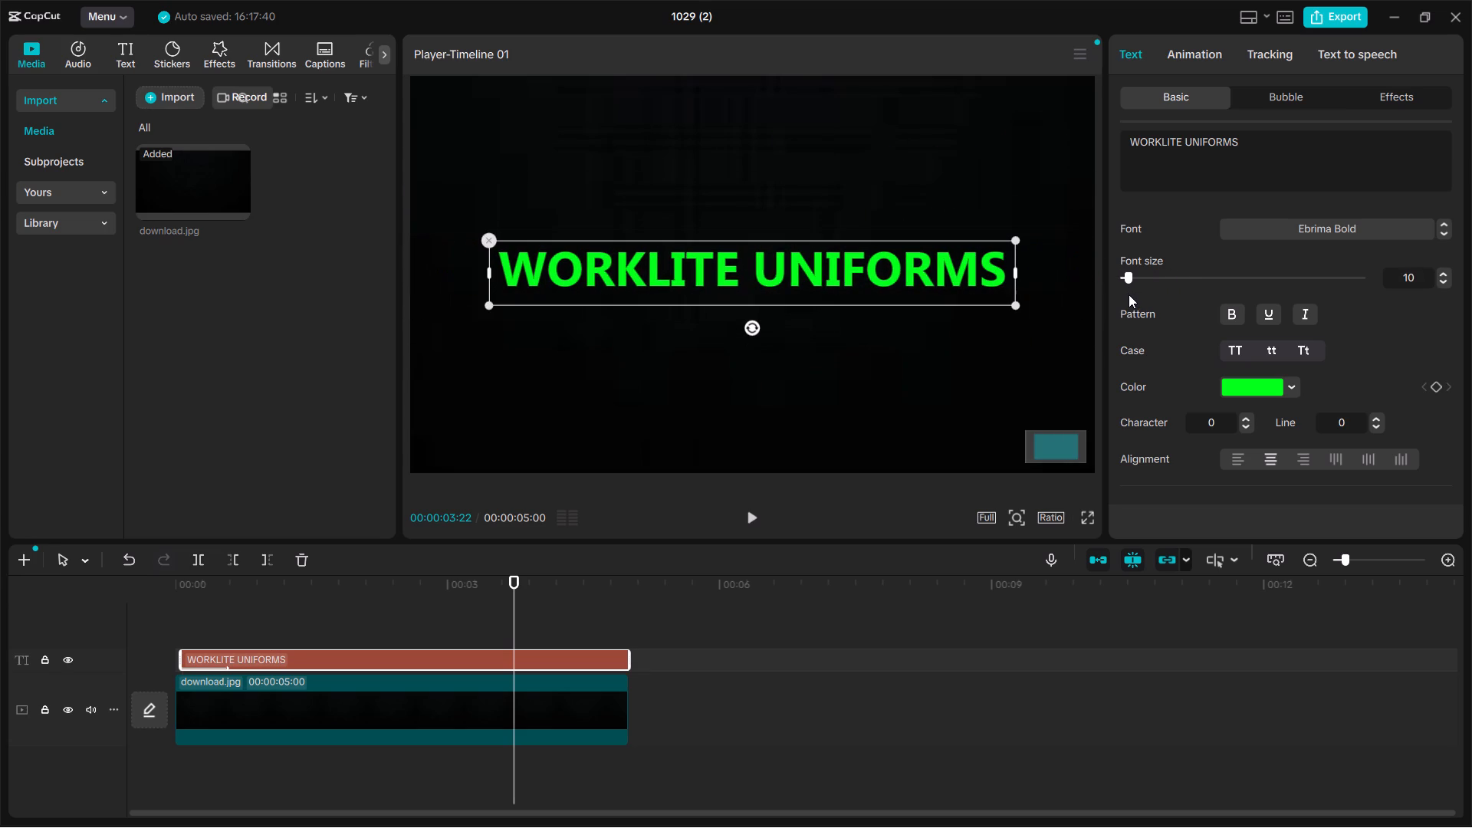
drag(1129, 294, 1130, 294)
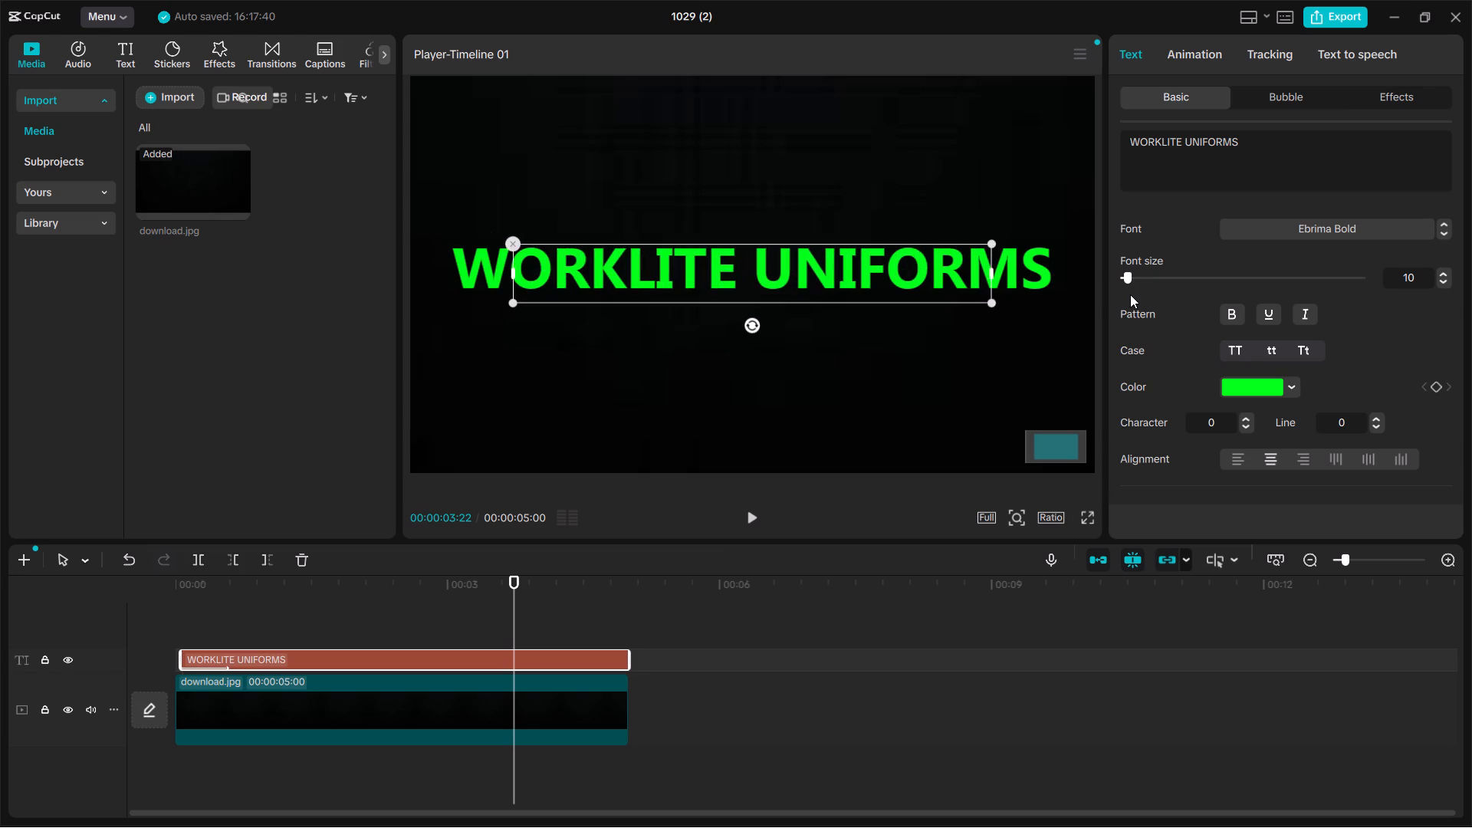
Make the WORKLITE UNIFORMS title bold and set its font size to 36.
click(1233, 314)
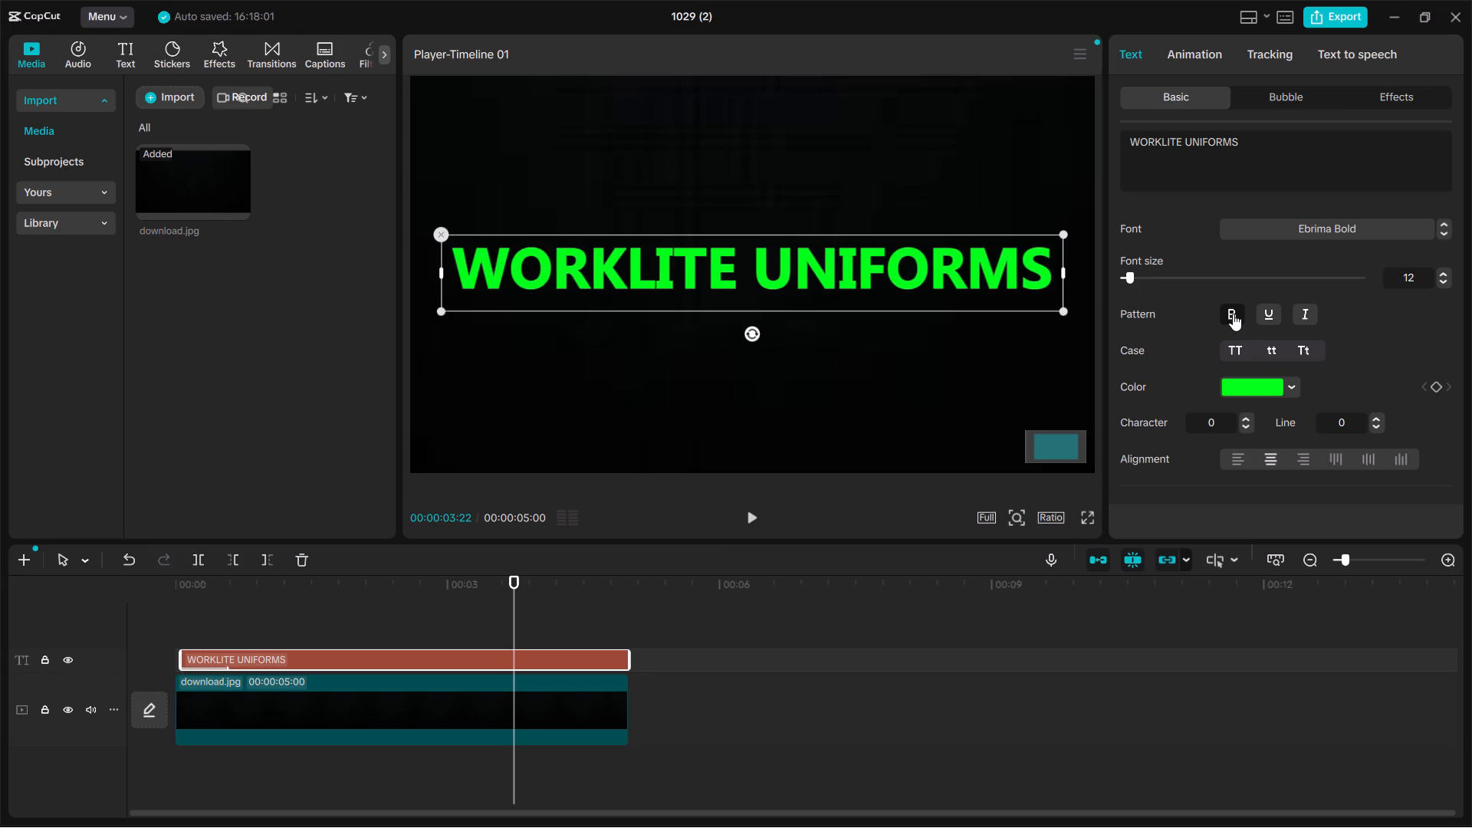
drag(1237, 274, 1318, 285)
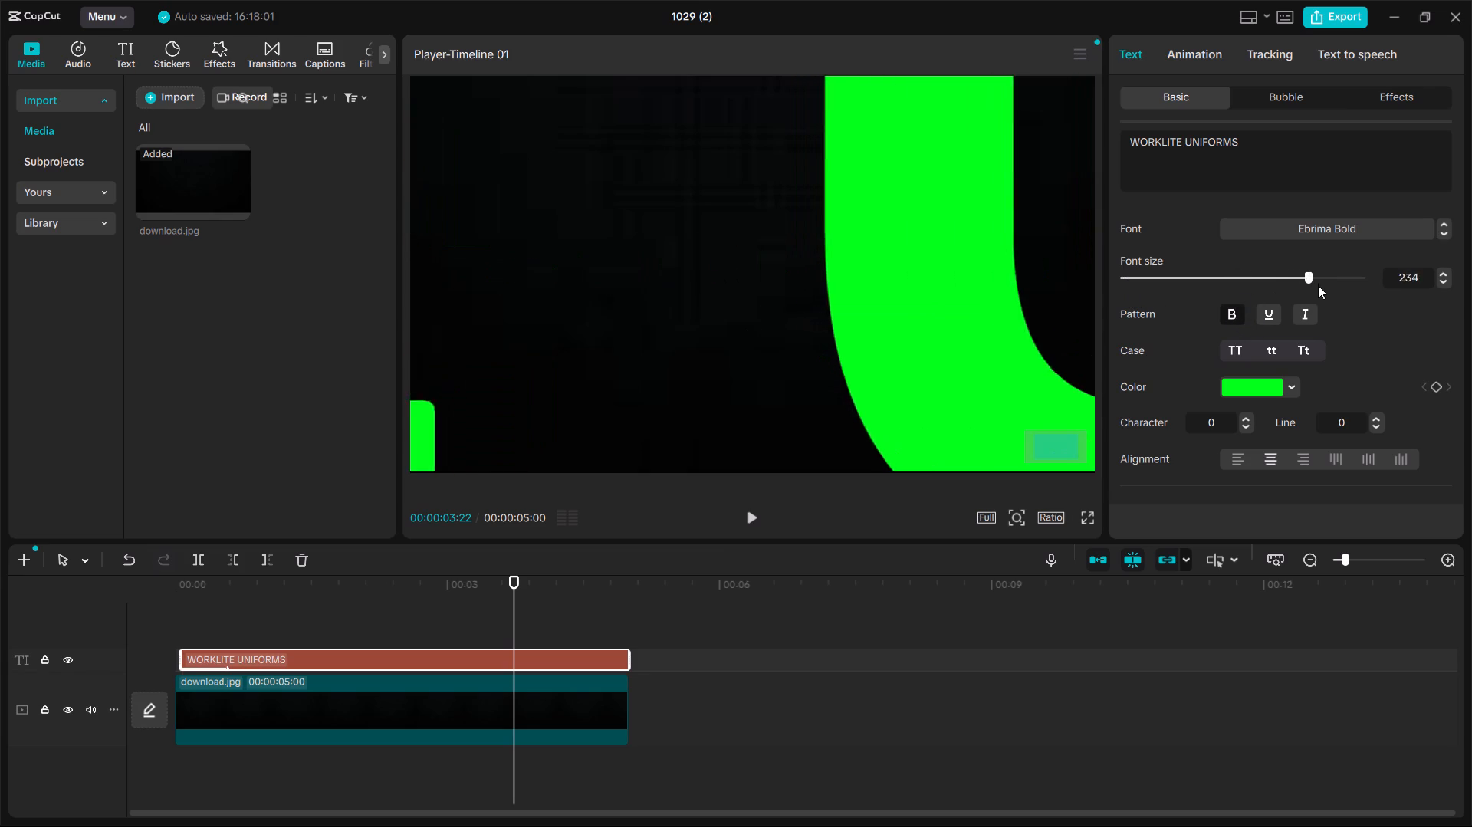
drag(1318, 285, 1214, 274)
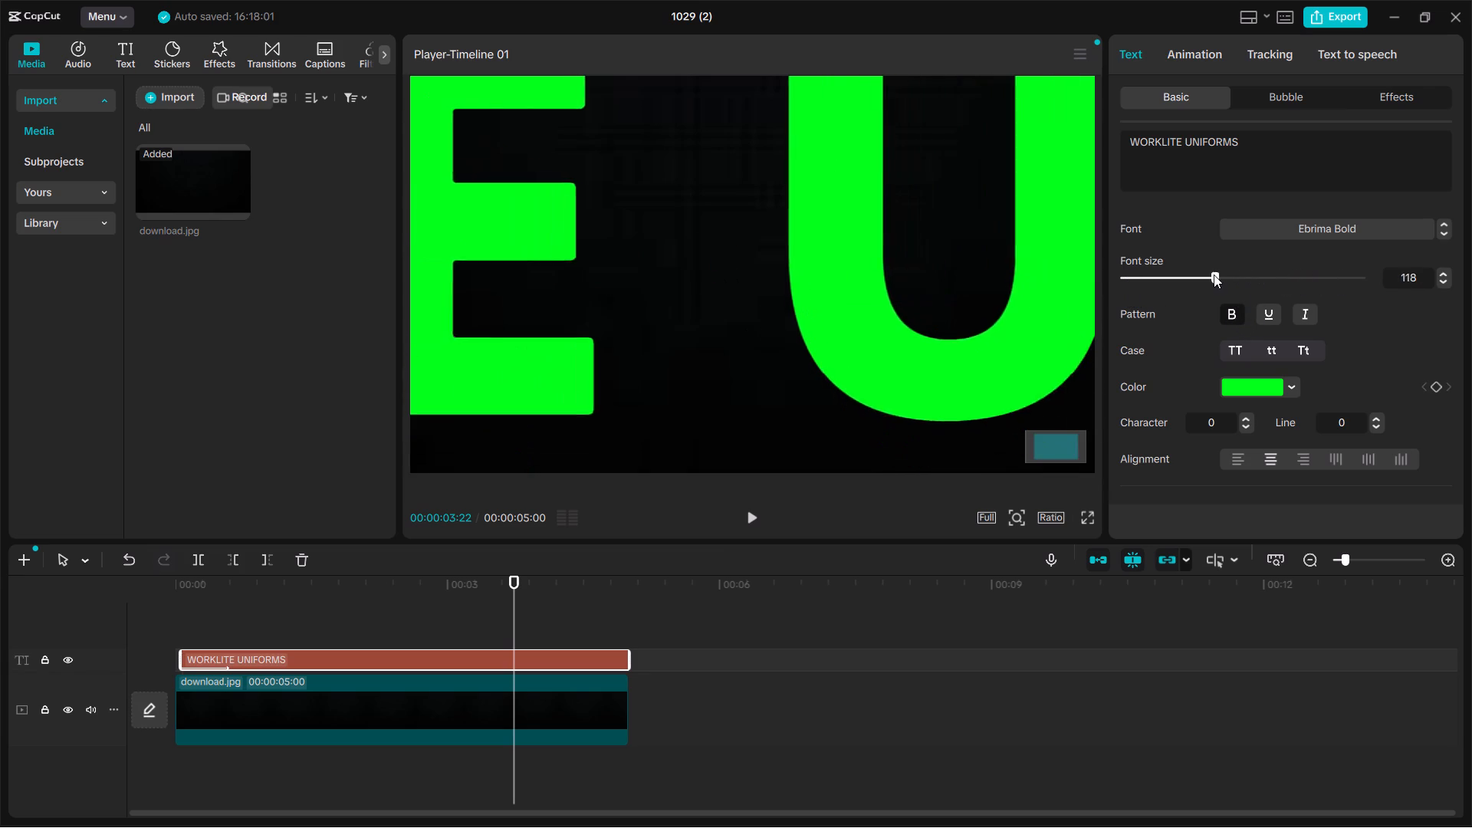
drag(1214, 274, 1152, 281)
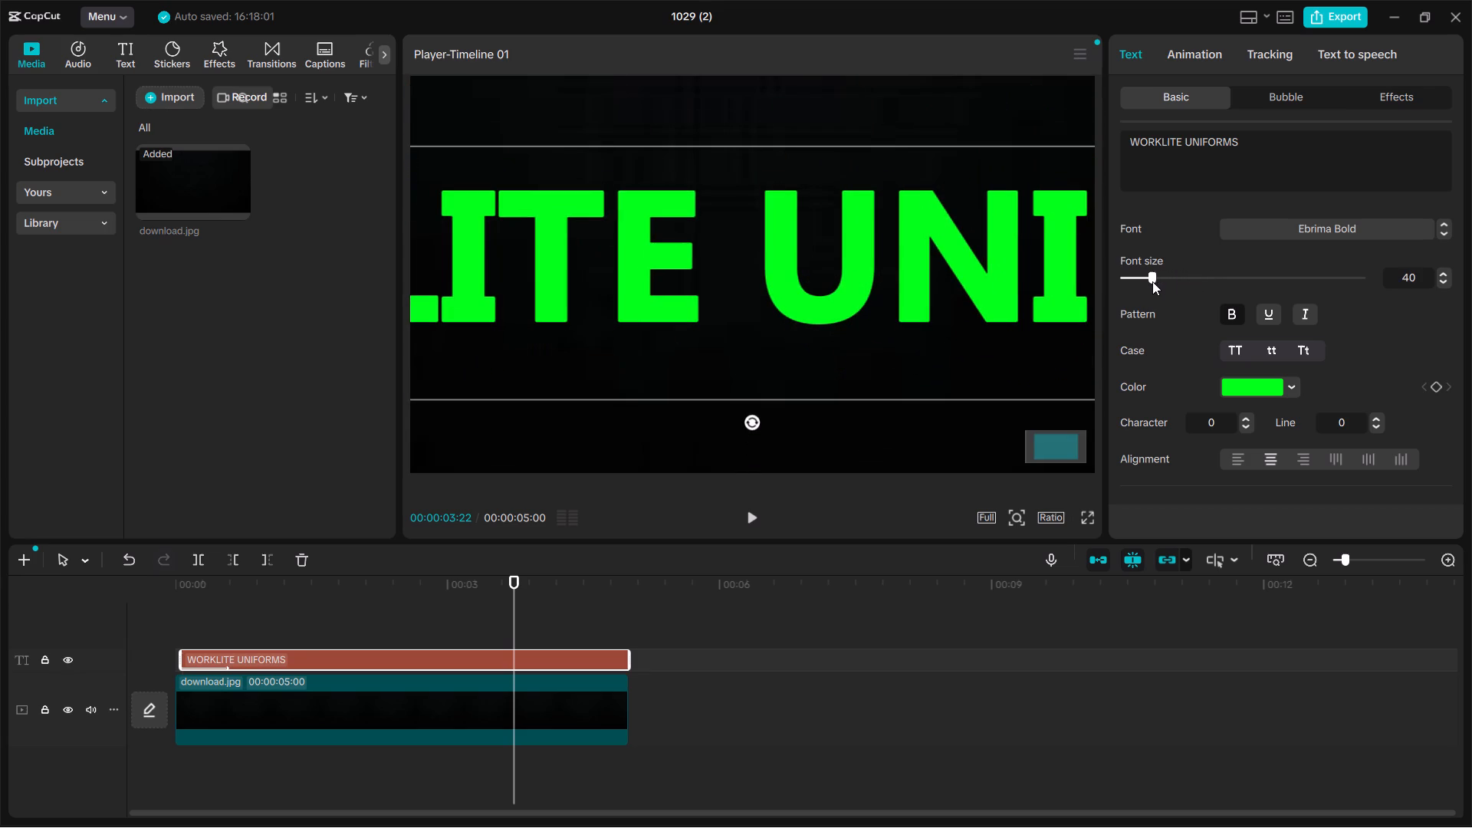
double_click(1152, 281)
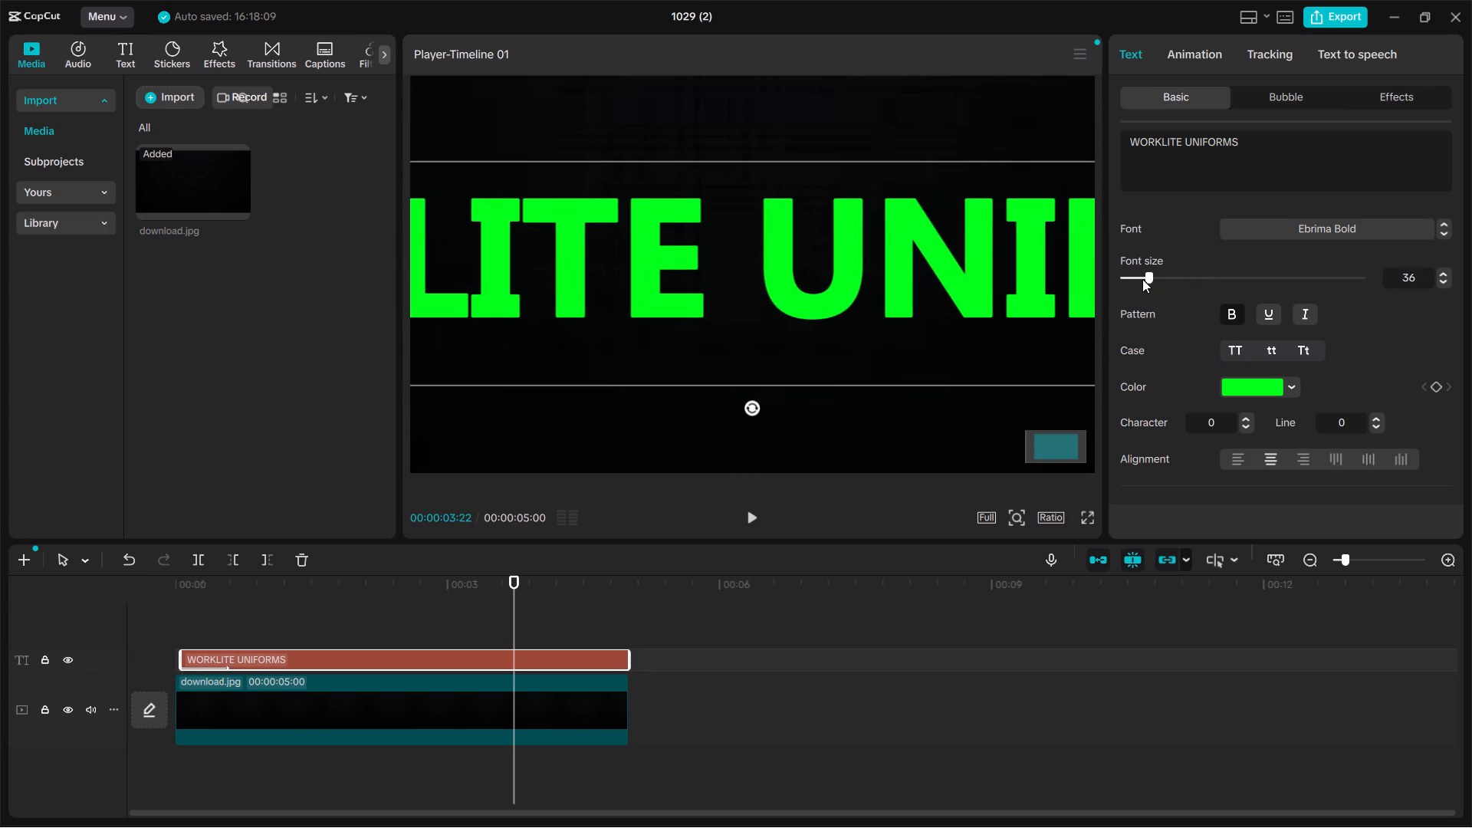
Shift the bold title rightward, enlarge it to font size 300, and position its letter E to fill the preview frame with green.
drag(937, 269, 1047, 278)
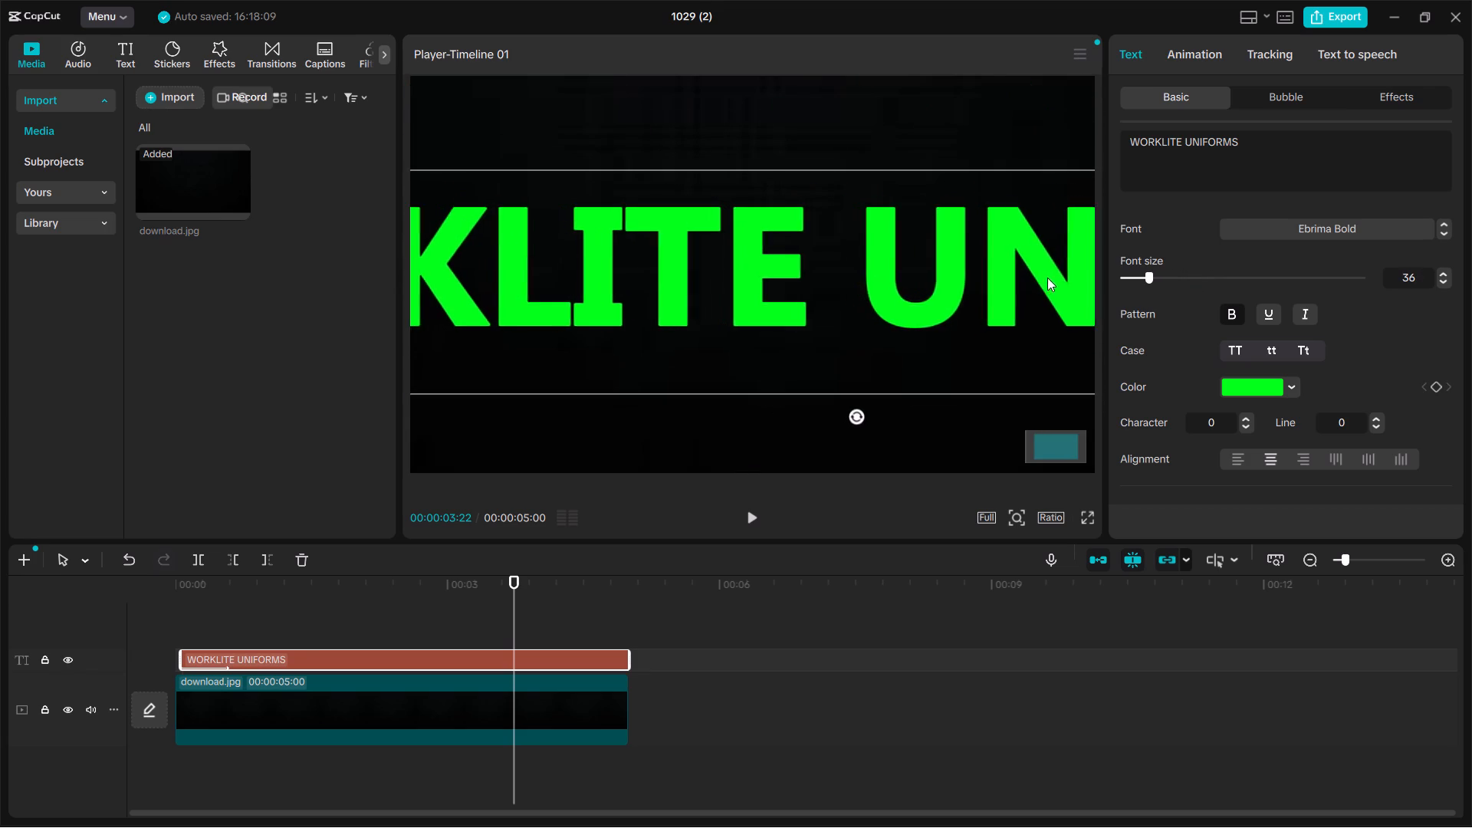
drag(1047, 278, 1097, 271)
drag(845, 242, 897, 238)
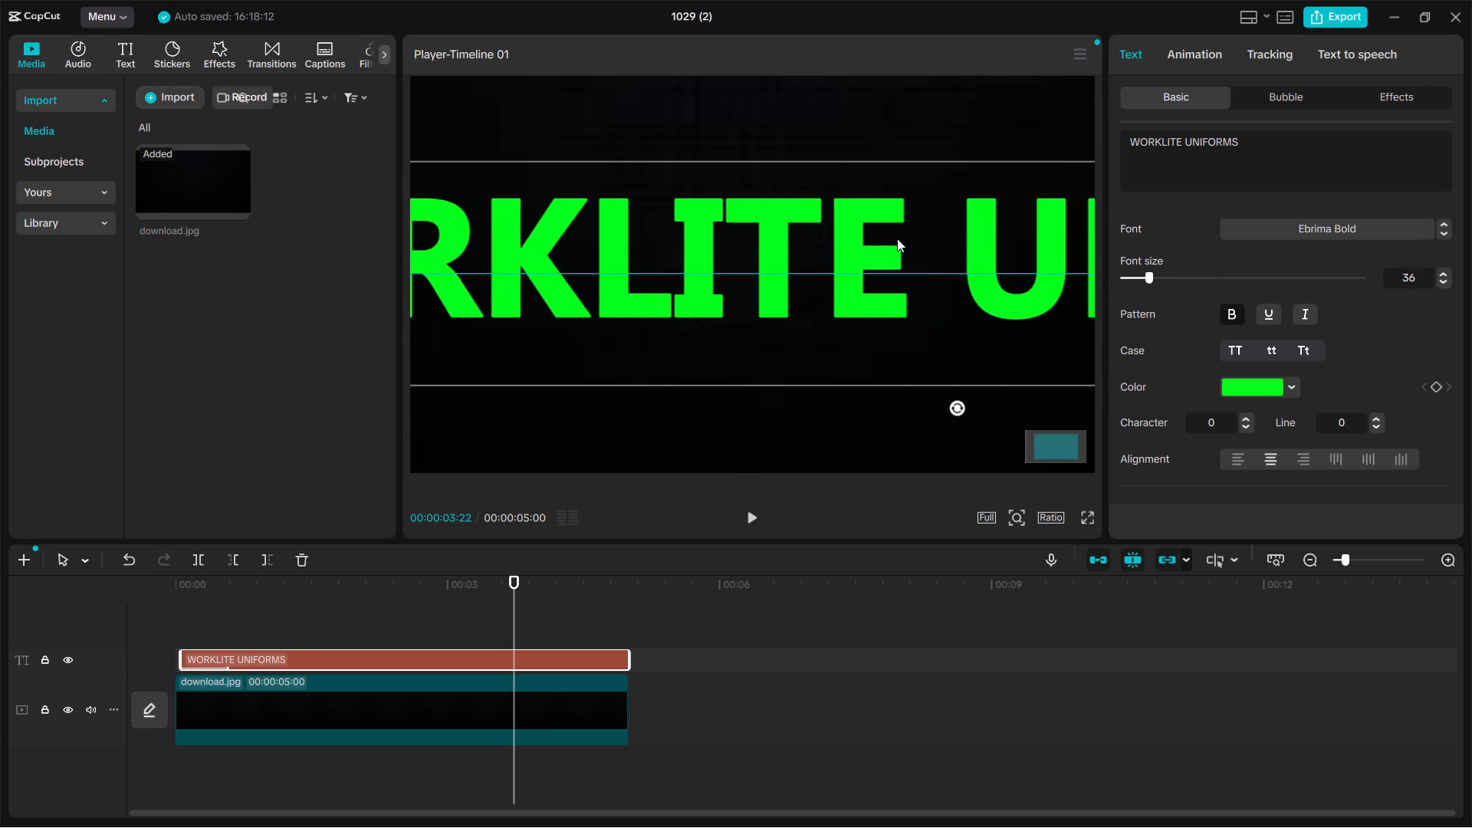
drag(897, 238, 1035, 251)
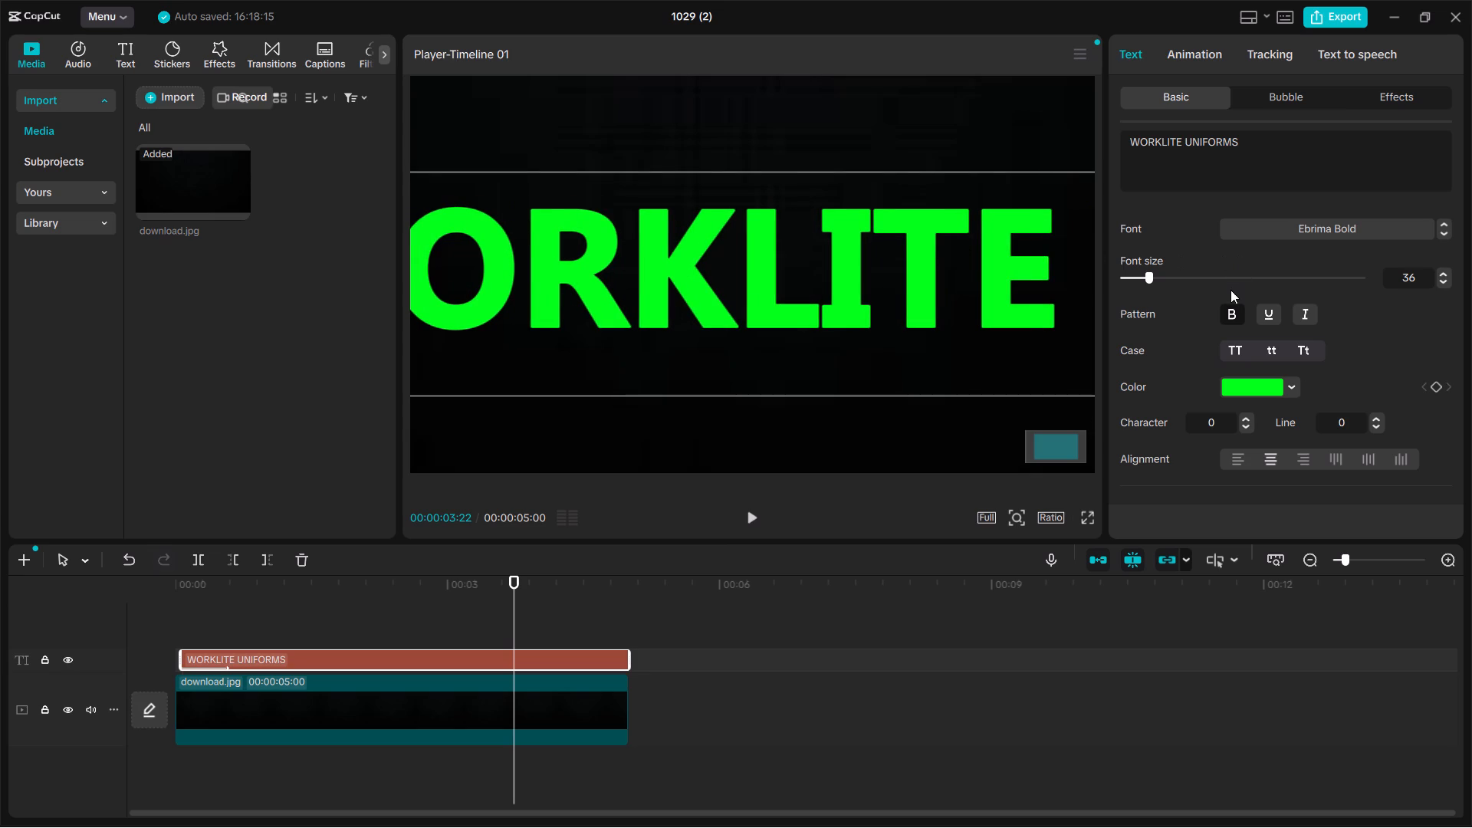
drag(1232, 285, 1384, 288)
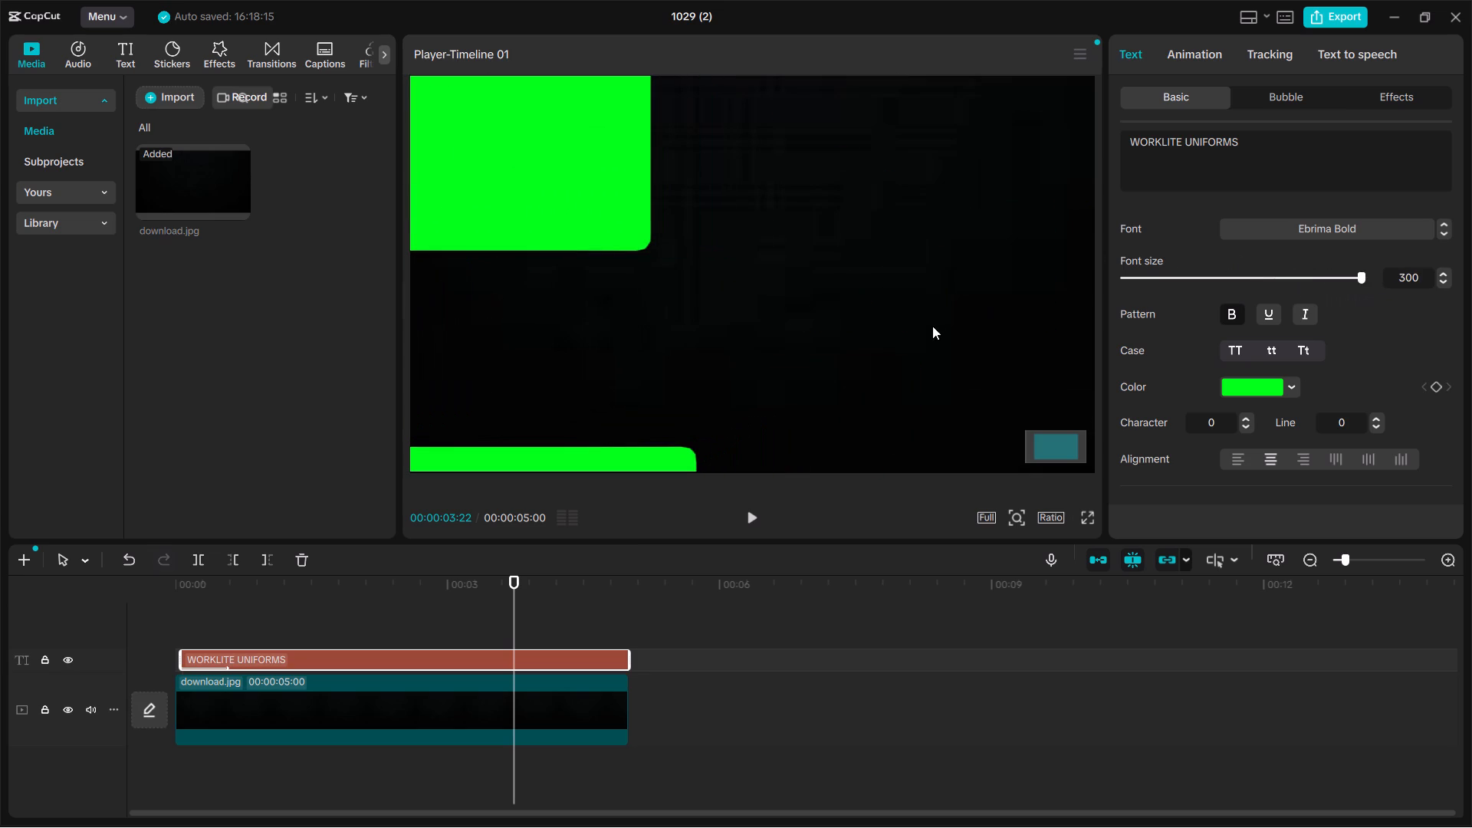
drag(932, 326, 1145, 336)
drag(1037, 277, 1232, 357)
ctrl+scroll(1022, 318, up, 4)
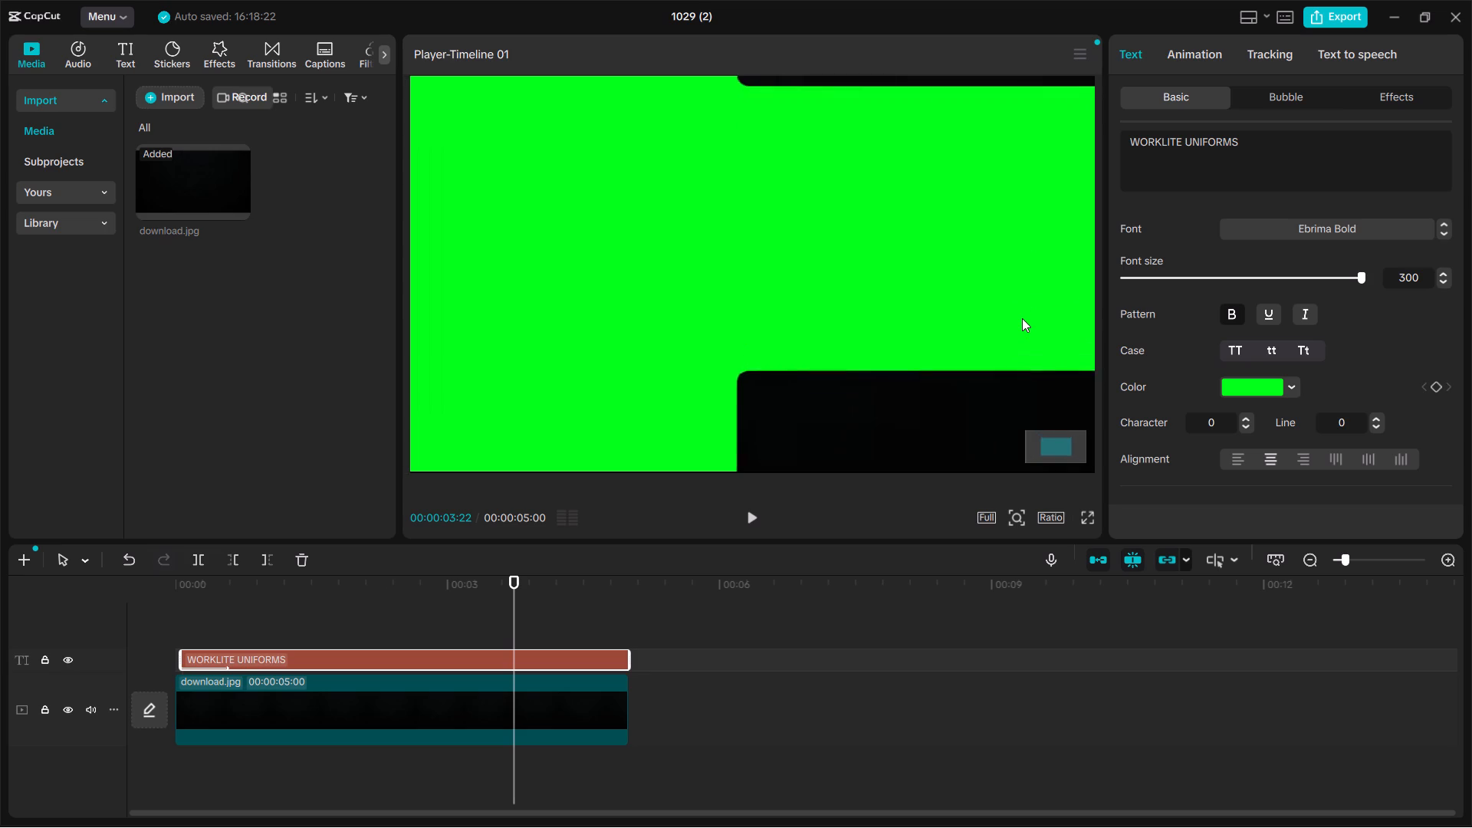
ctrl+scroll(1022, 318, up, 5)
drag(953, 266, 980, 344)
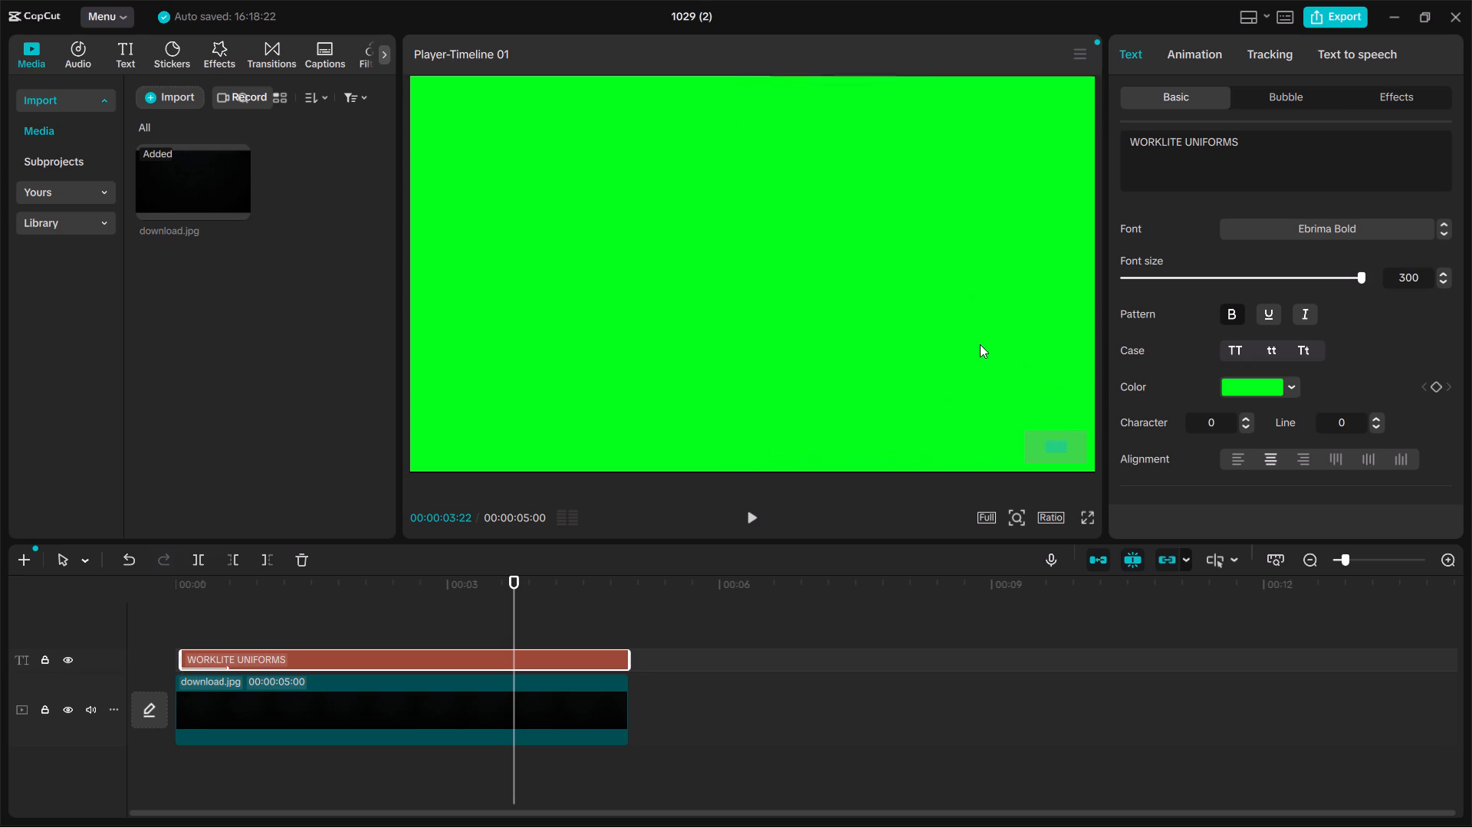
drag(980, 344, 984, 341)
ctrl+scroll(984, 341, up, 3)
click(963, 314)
Play the video from the start of the timeline to check the oversized title.
click(813, 676)
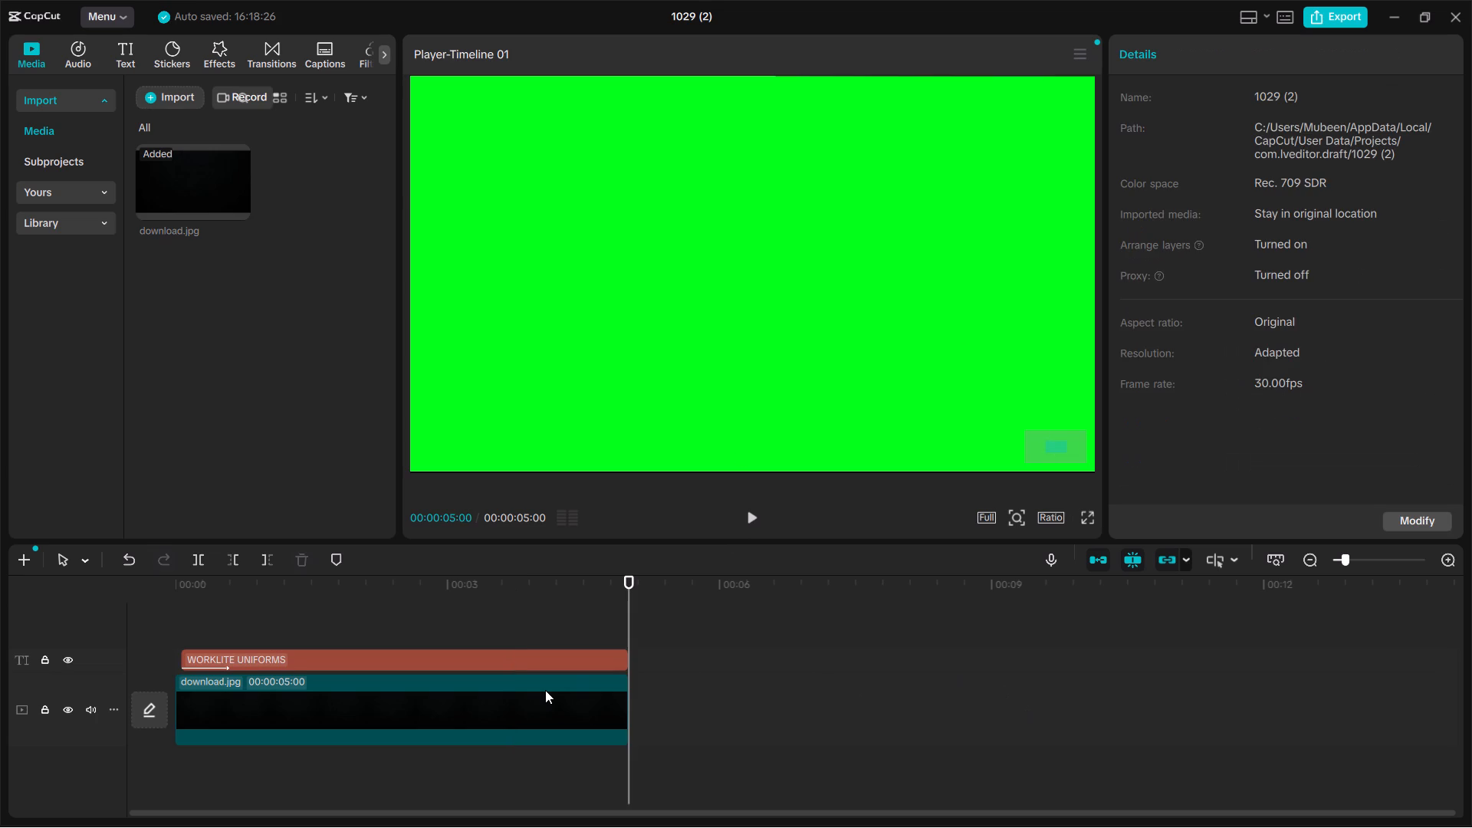
drag(630, 754, 491, 720)
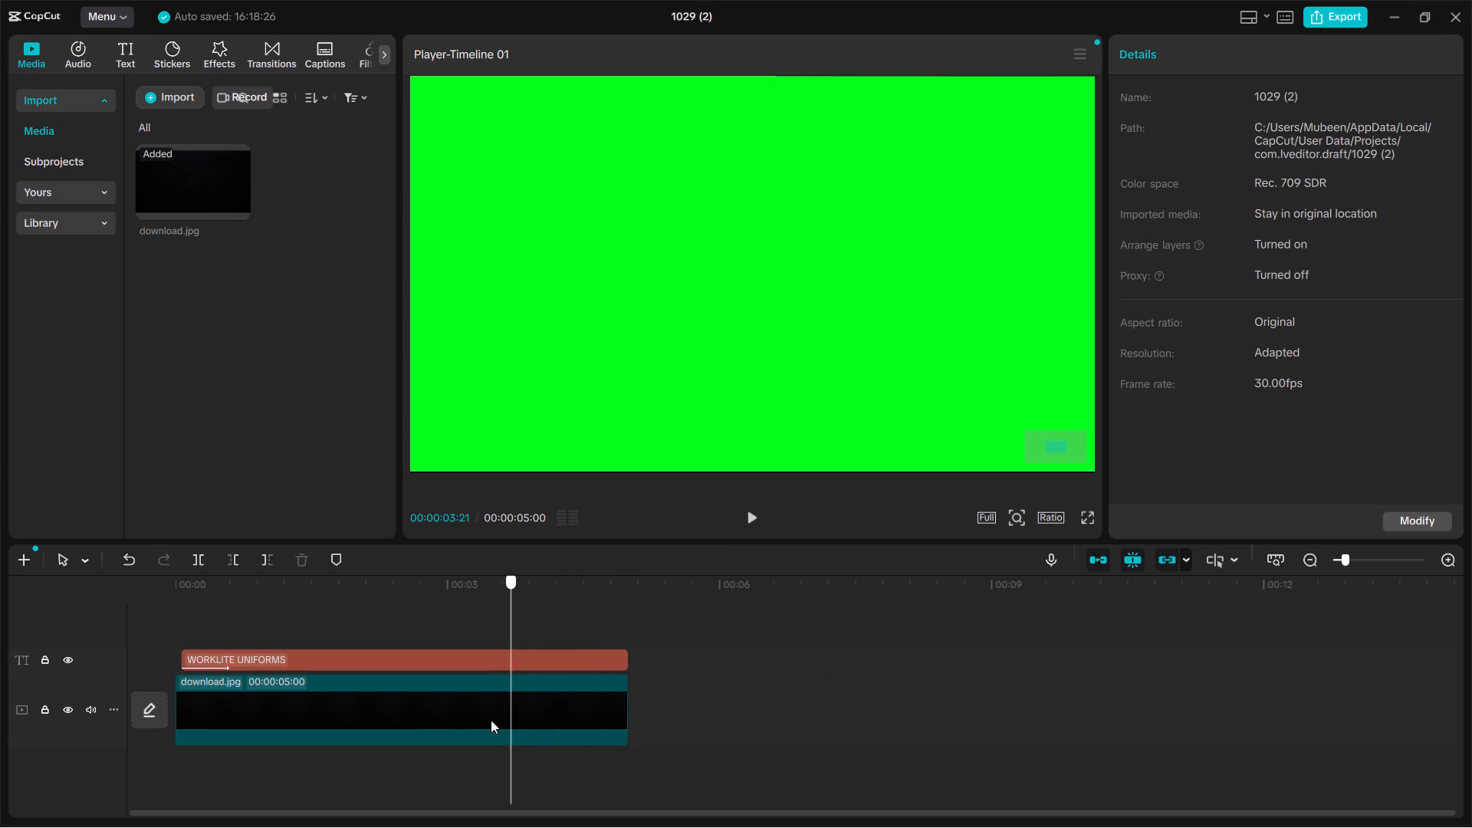
drag(491, 720, 73, 820)
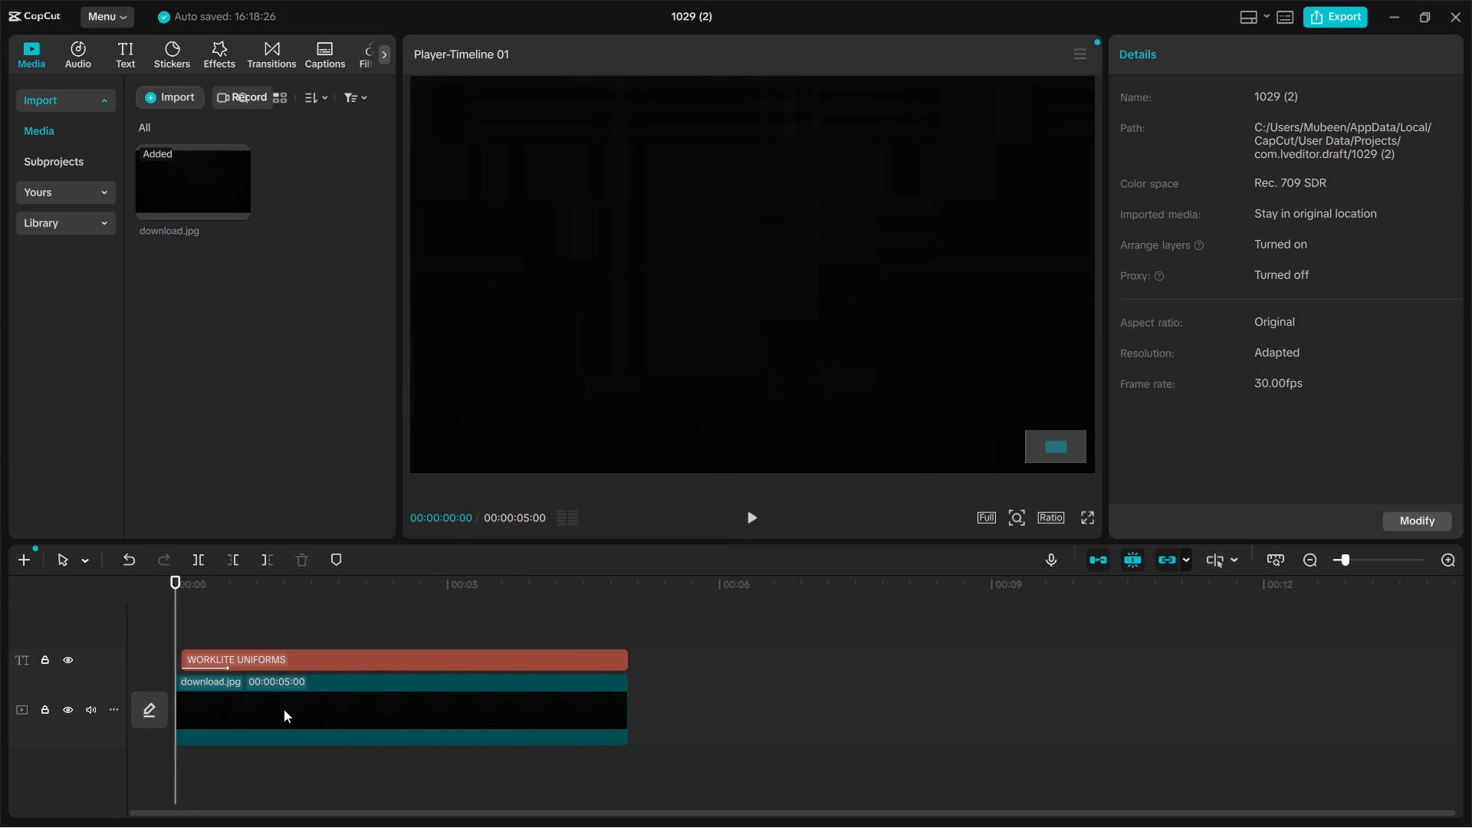
key(space)
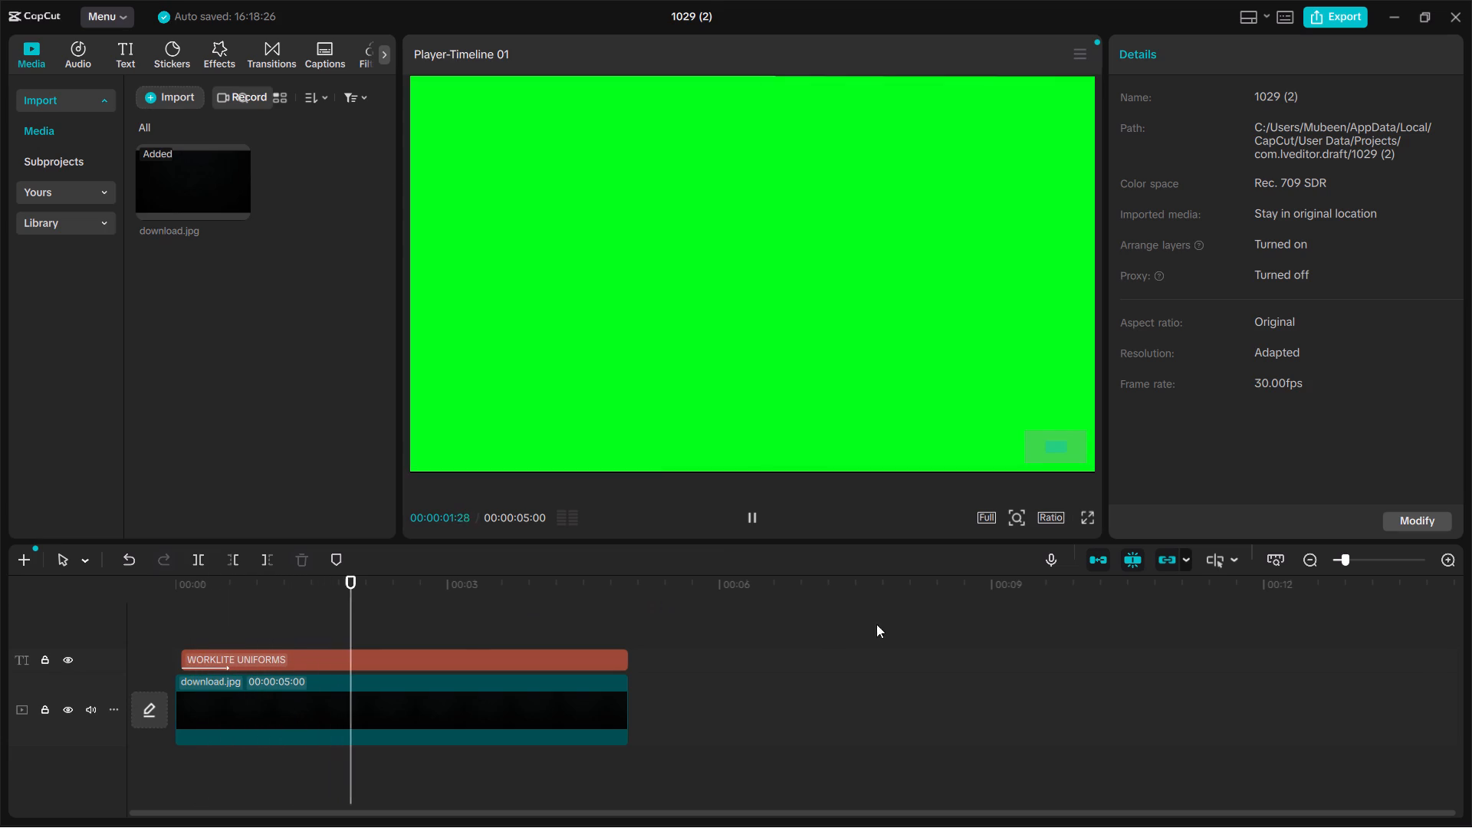
key(space)
Undo the WORKLITE UNIFORMS title's enlargement, repositioning and animation edits one after another.
click(135, 558)
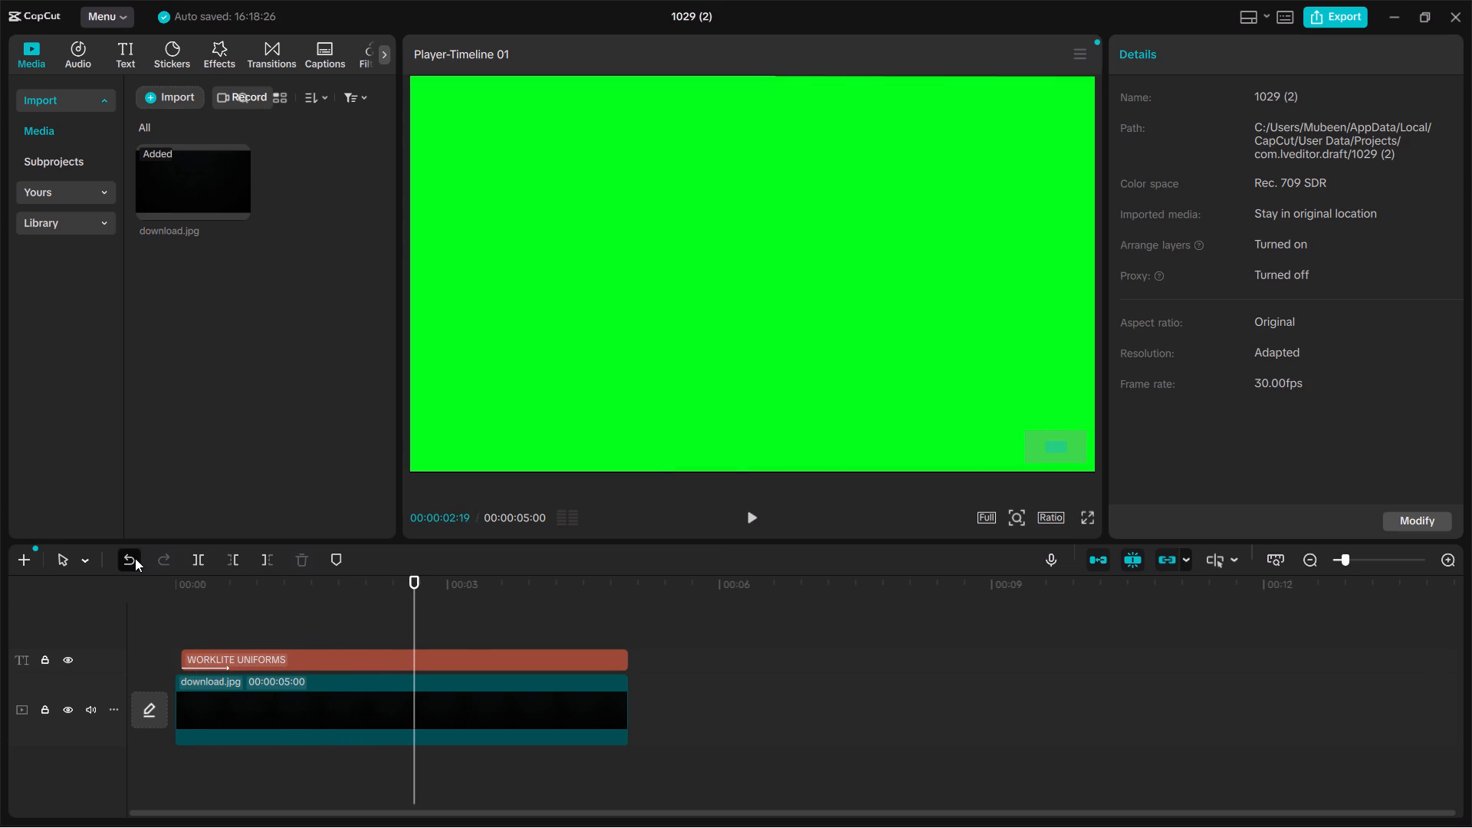
triple_click(135, 558)
click(135, 558)
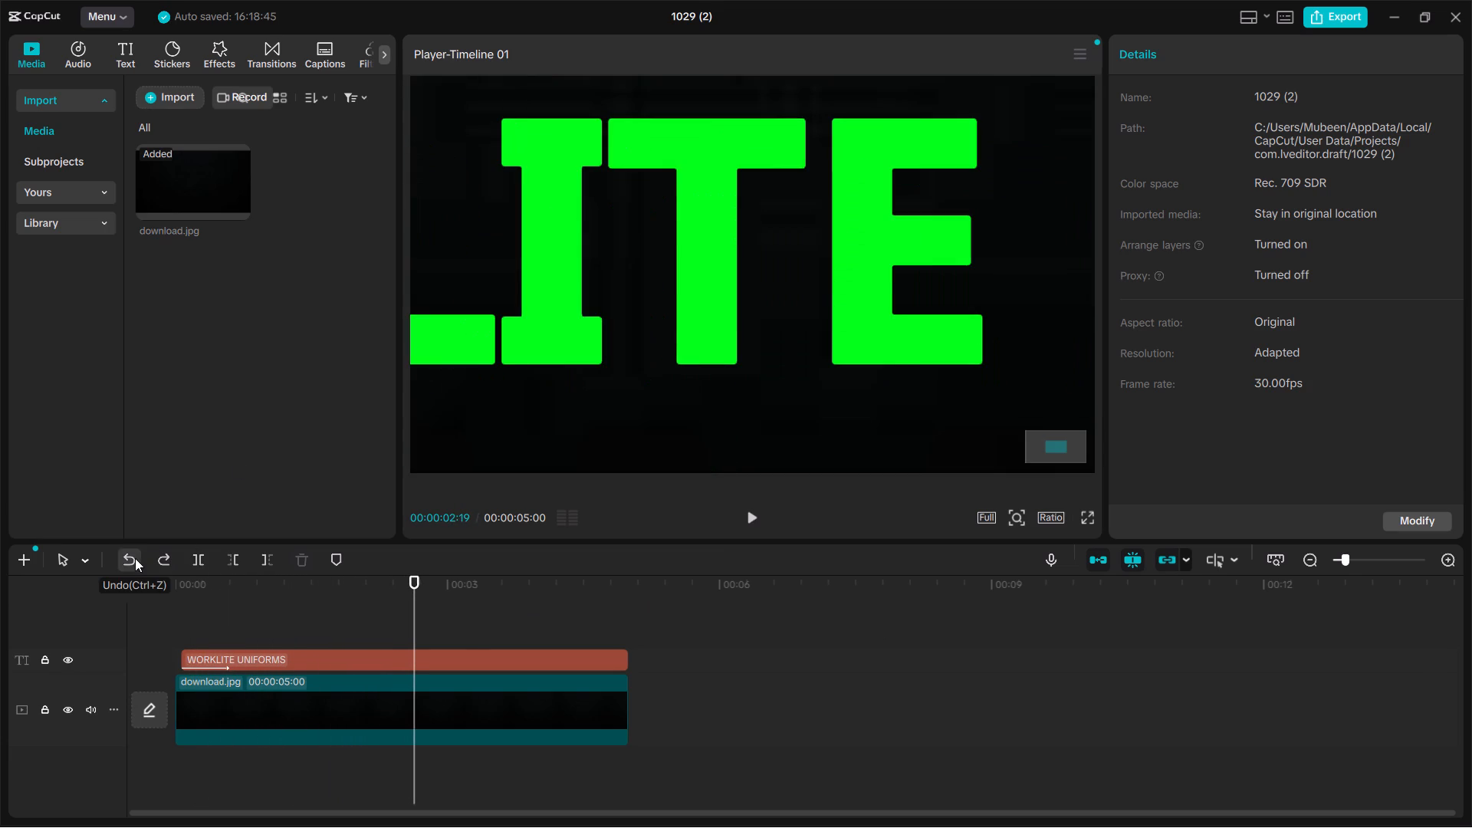
click(135, 558)
click(135, 558)
click(135, 558)
click(135, 558)
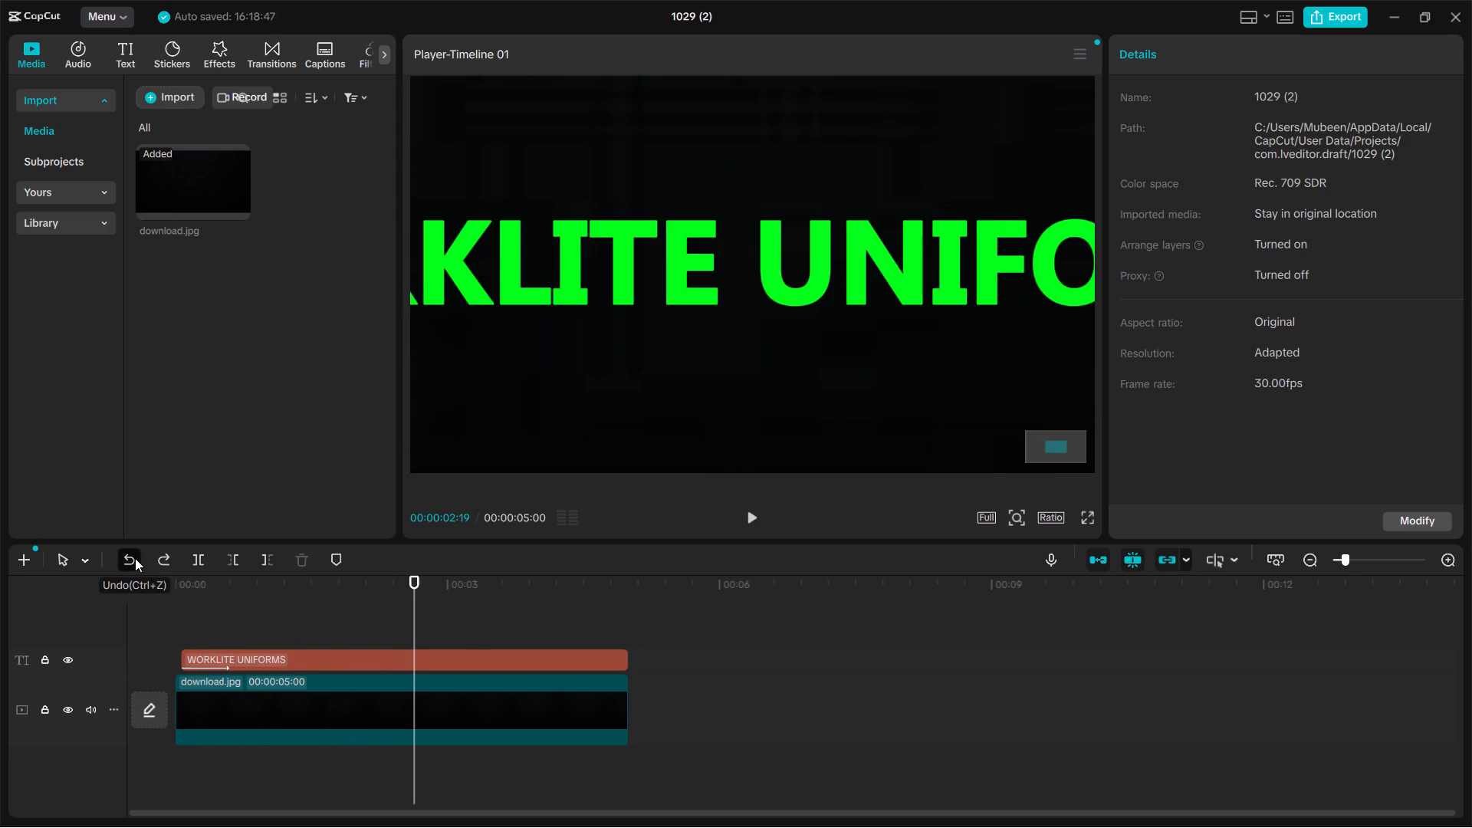
click(135, 558)
click(135, 558)
click(135, 558)
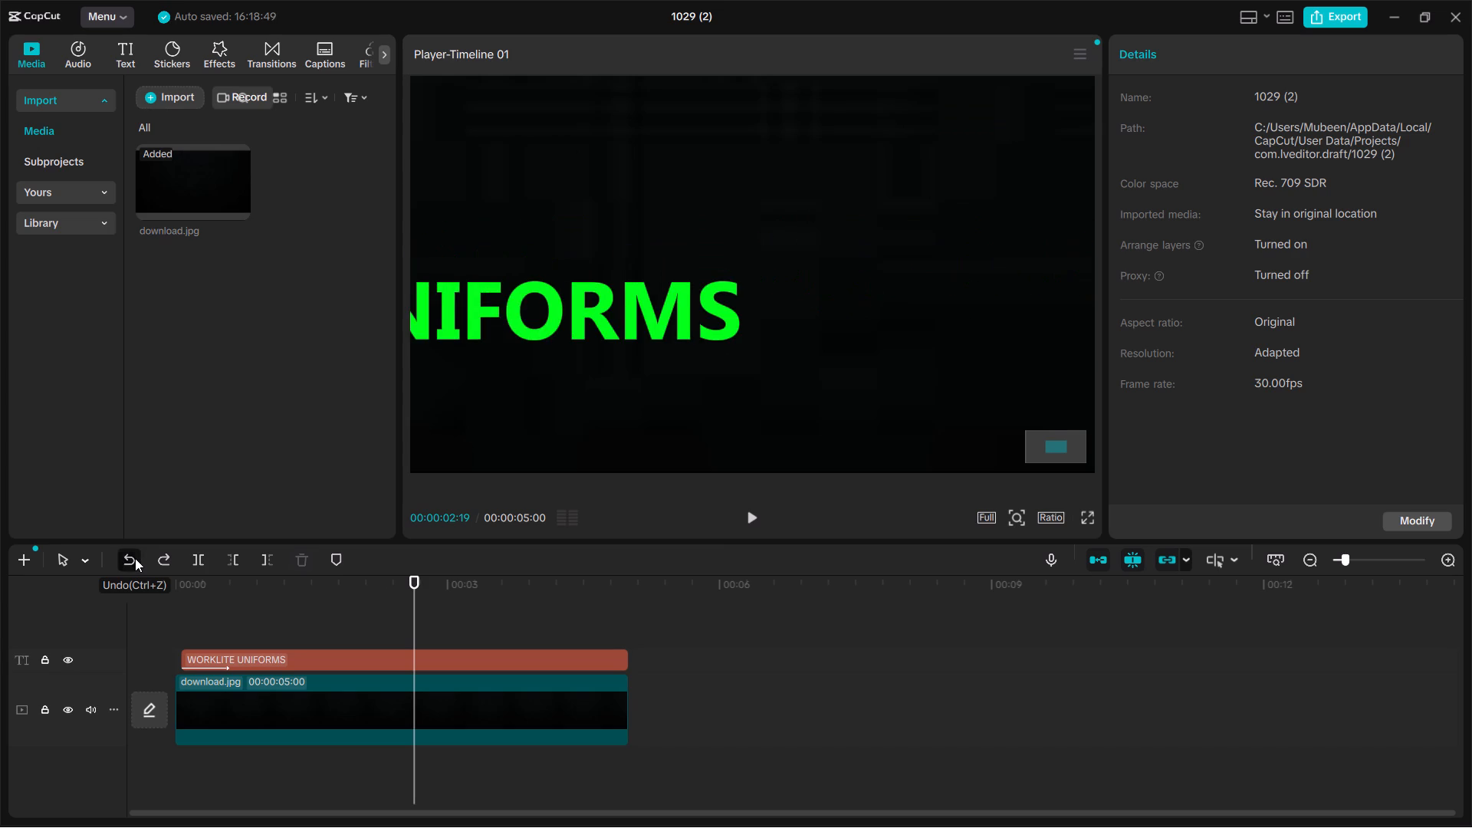
click(135, 558)
click(135, 558)
click(135, 558)
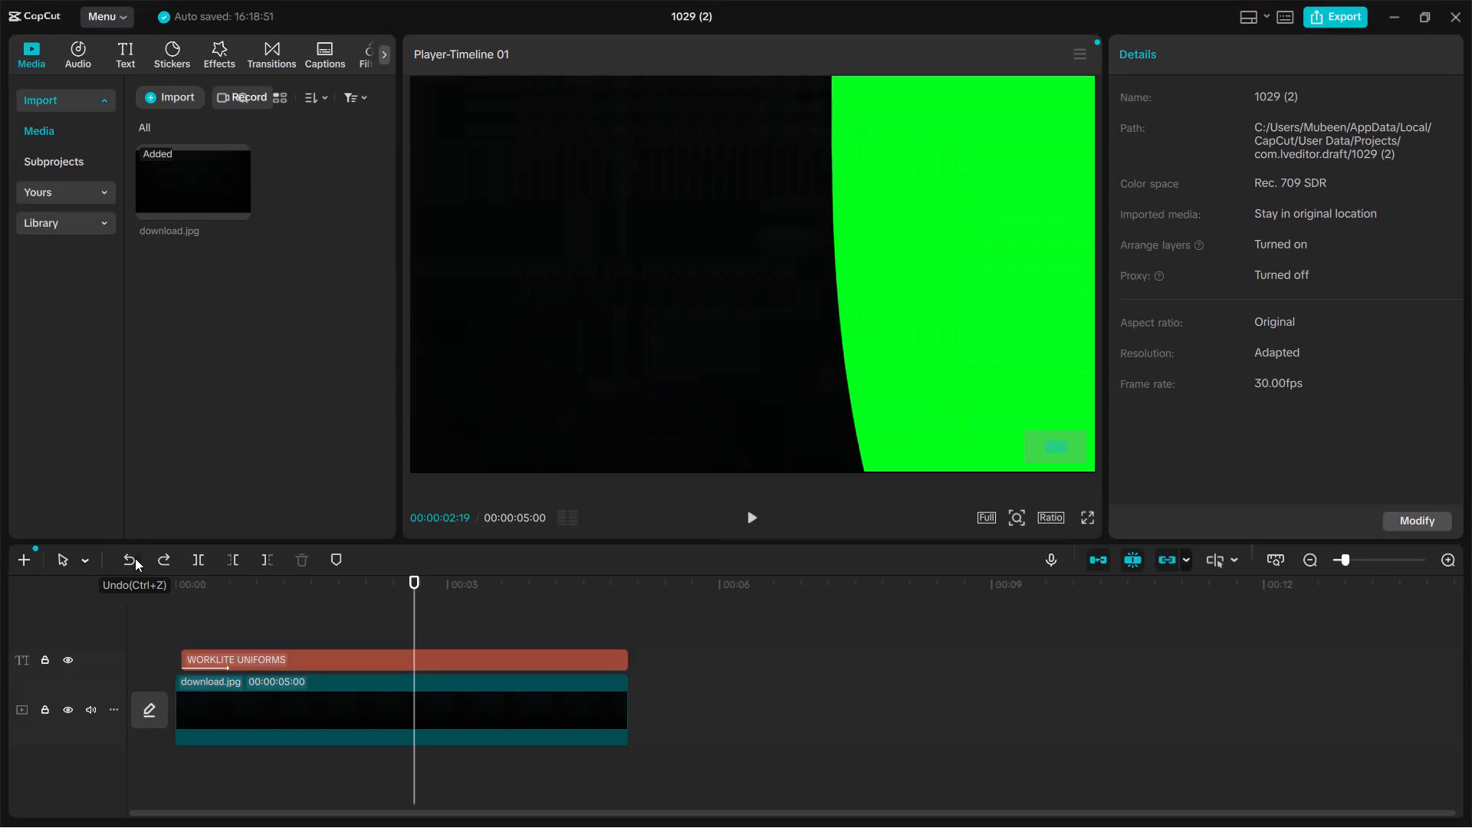
triple_click(135, 558)
double_click(135, 558)
click(135, 558)
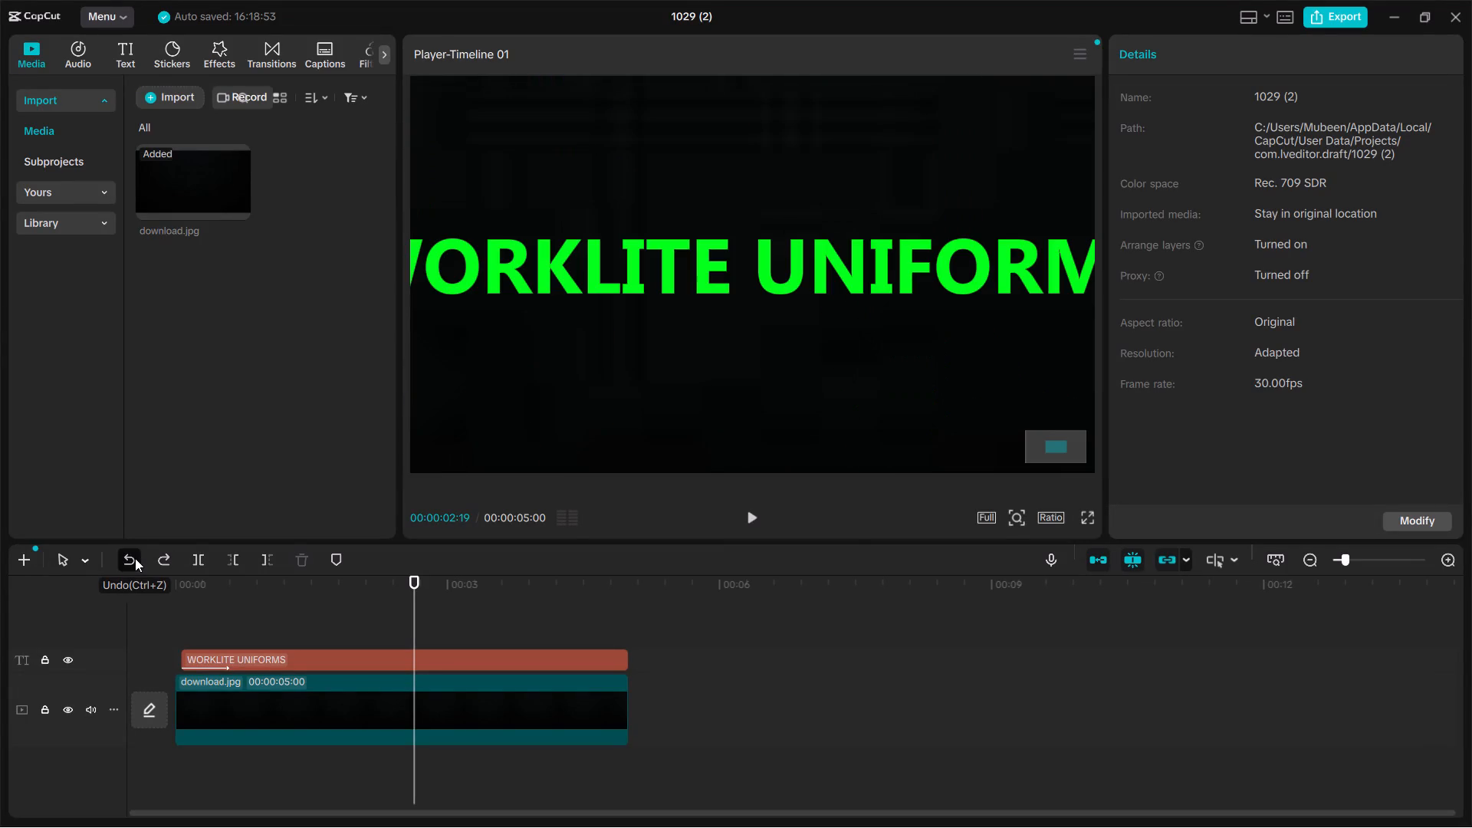
click(135, 558)
click(135, 558)
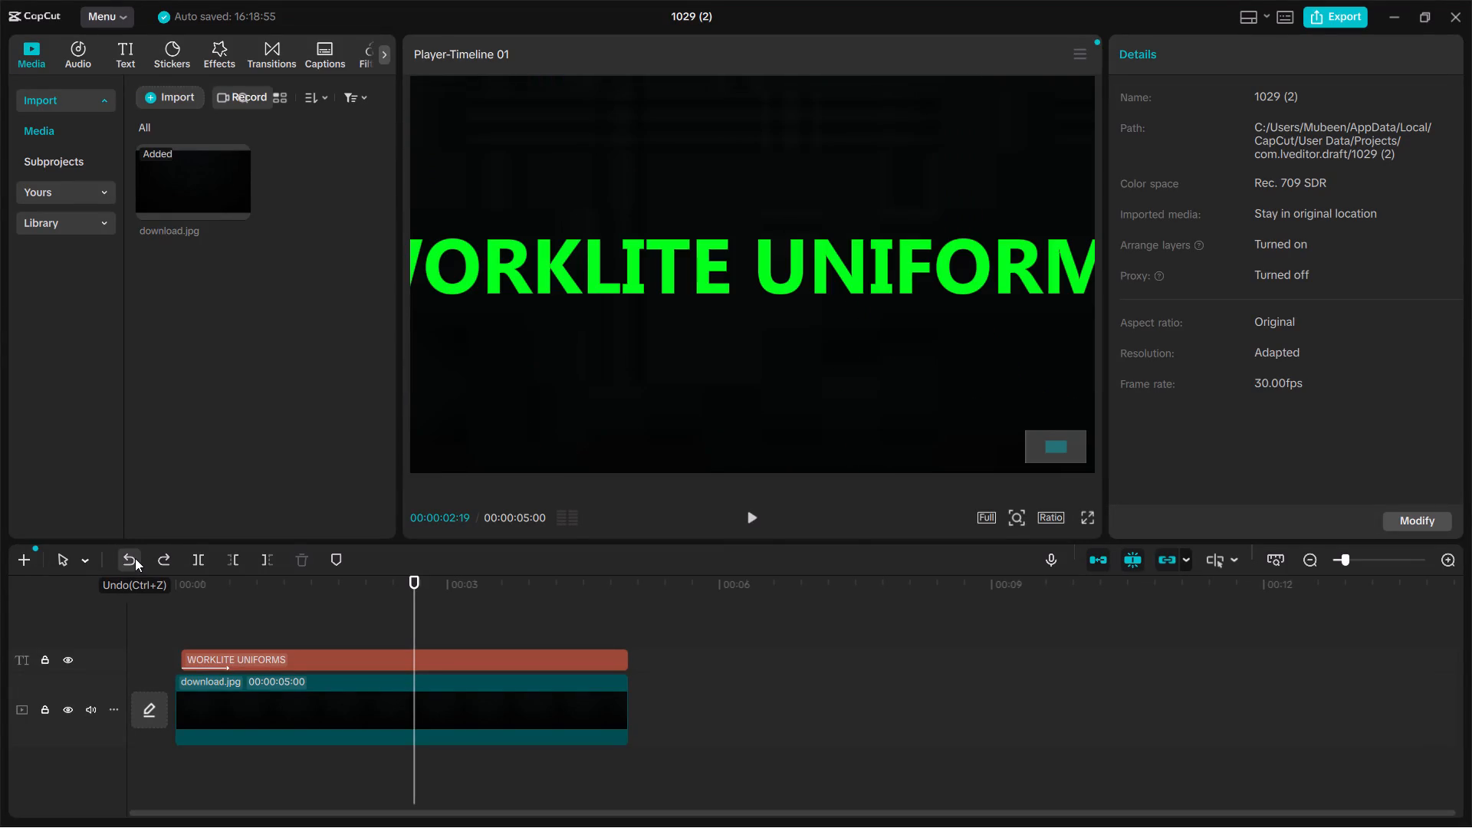
click(135, 558)
triple_click(135, 558)
double_click(135, 558)
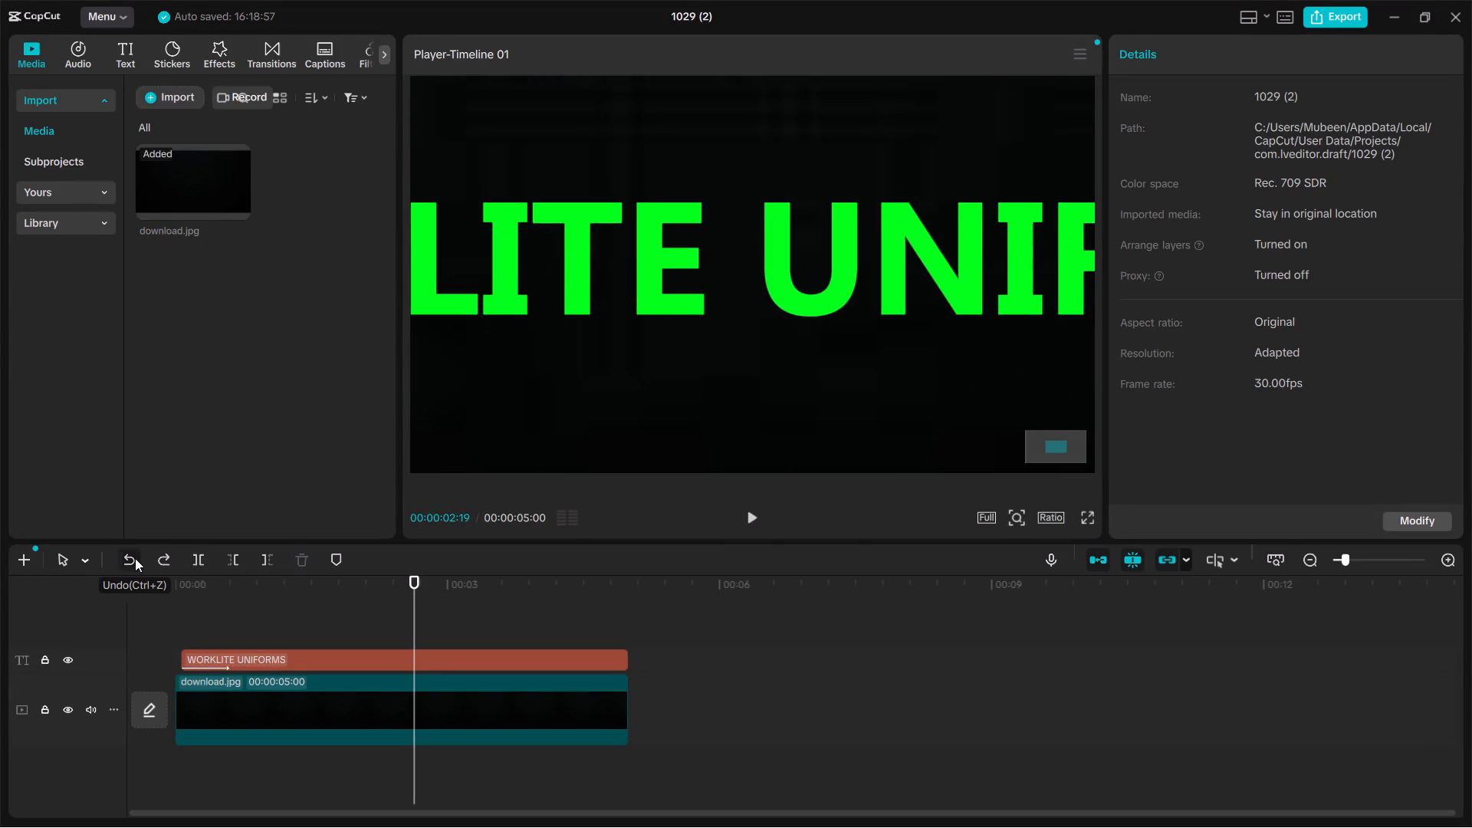
triple_click(135, 558)
triple_click(135, 558)
triple_click(135, 558)
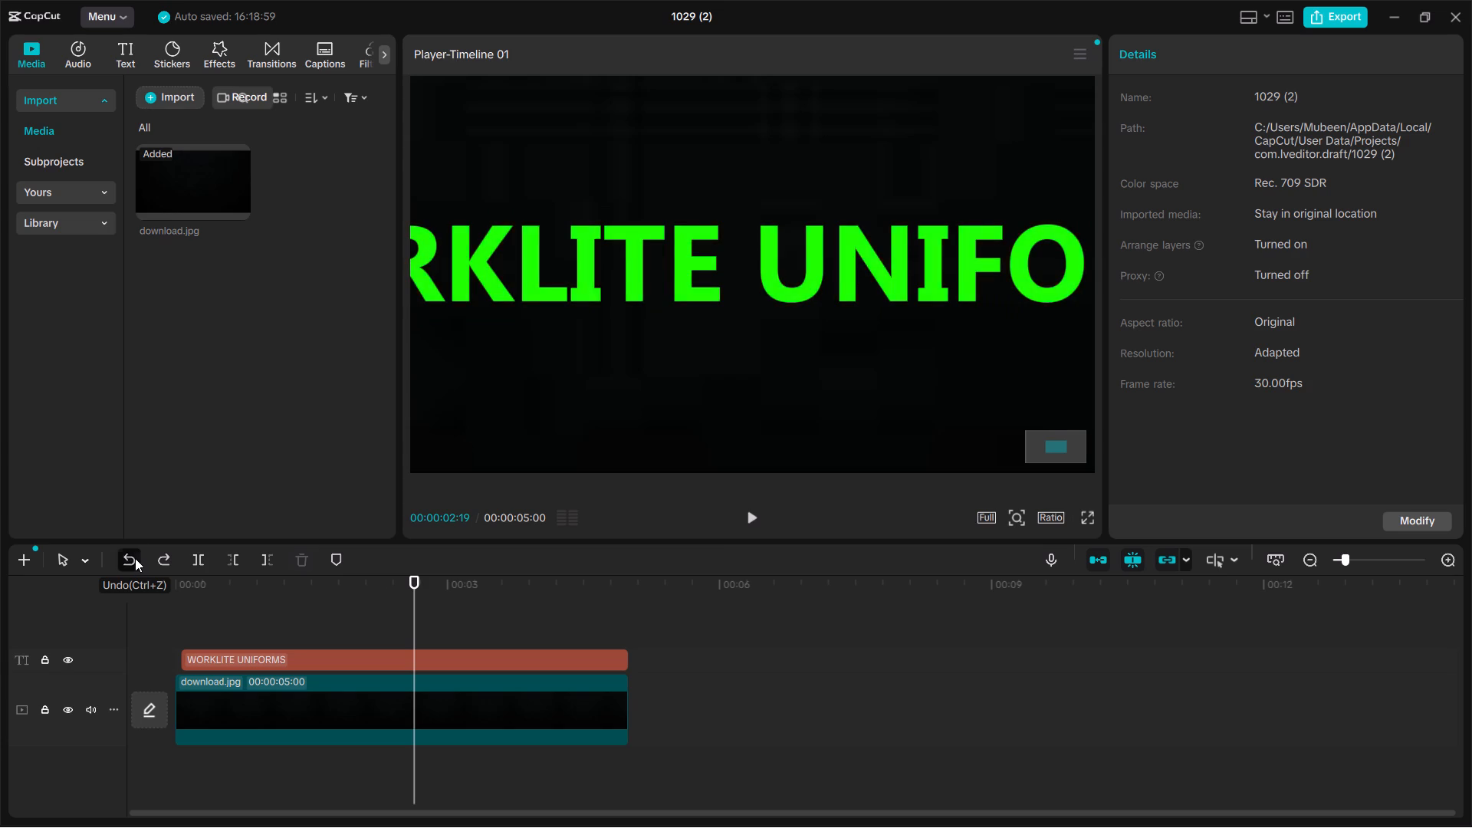
Continue undoing through the title's green colouring and uppercase retyping, back to the white mixed-case "Worklite Uniforms" text.
double_click(135, 558)
triple_click(135, 558)
triple_click(135, 558)
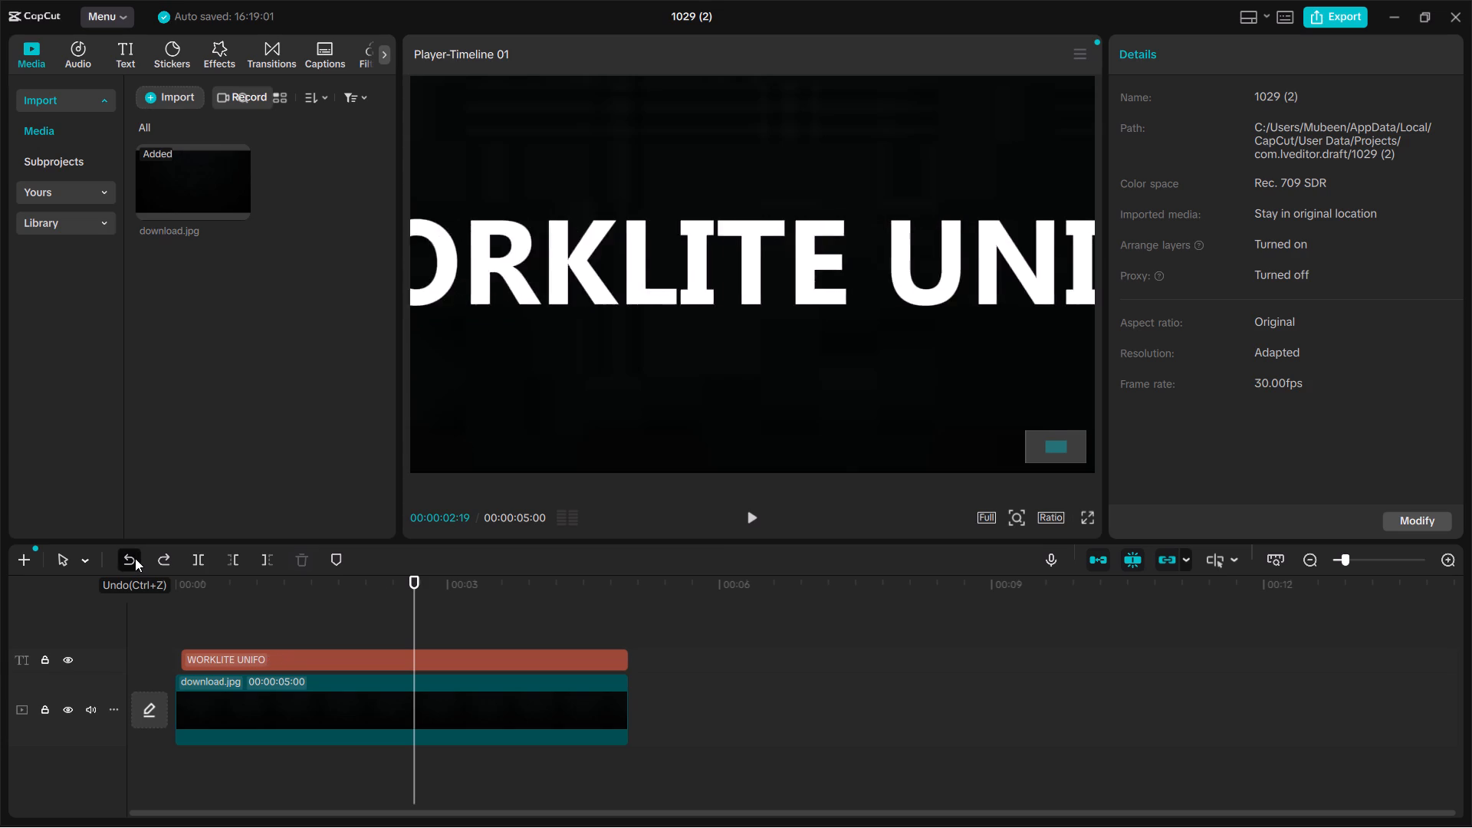
triple_click(135, 558)
triple_click(135, 558)
triple_click(135, 558)
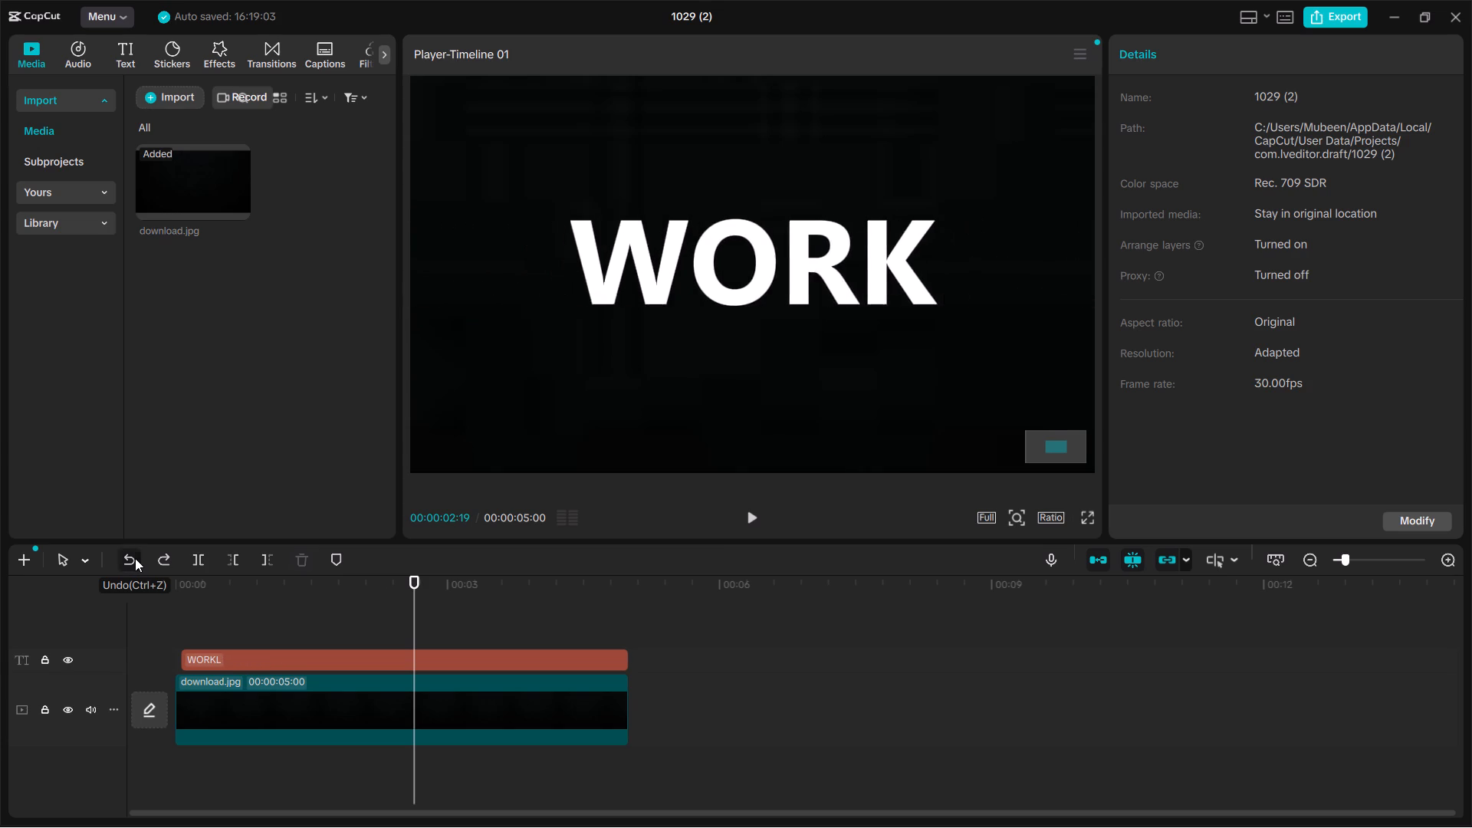
triple_click(135, 558)
double_click(135, 558)
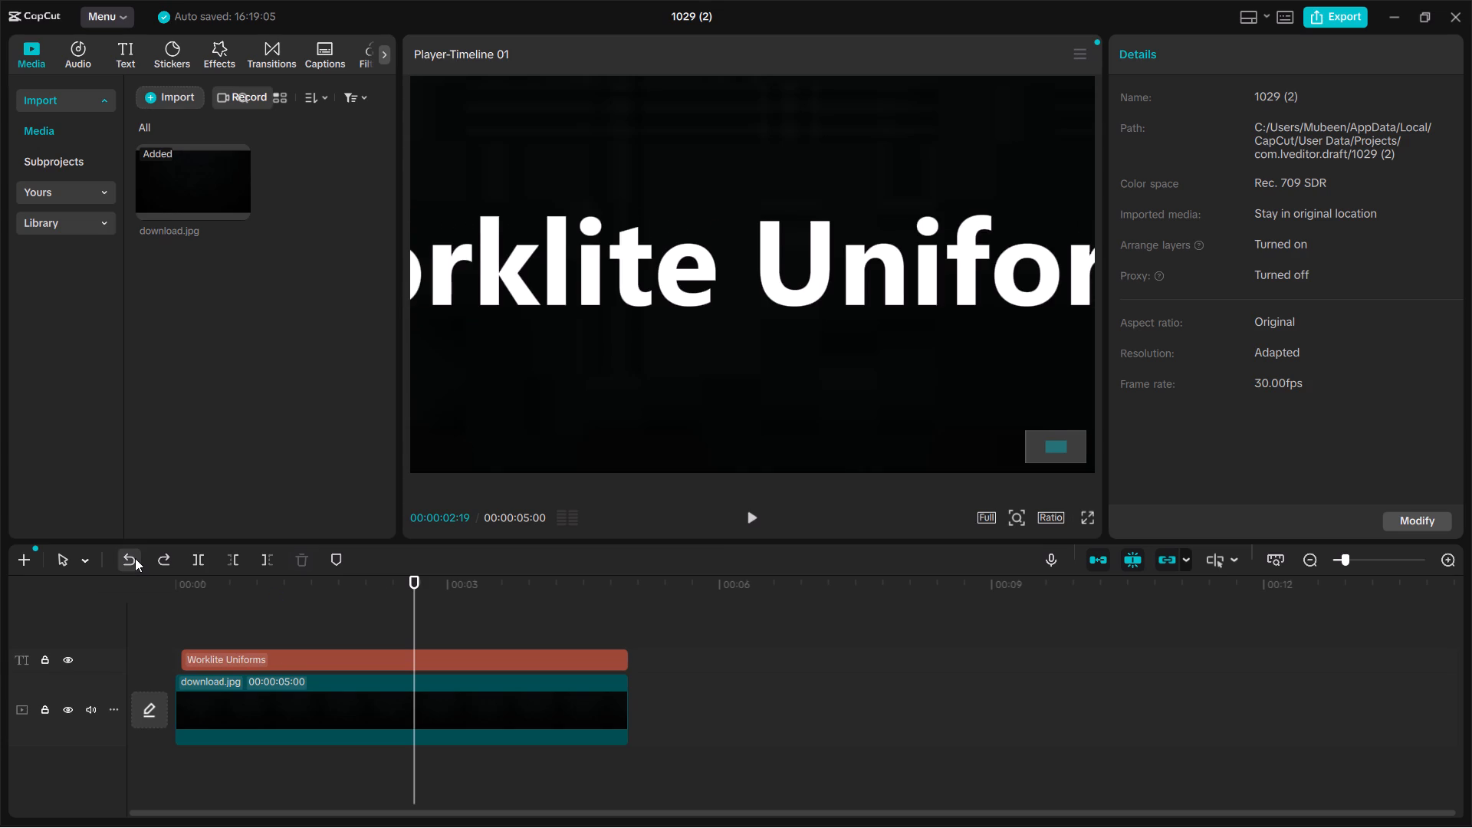
Reduce the white Worklite Uniforms title's font size to 5 so that the whole title fits within the frame.
click(236, 658)
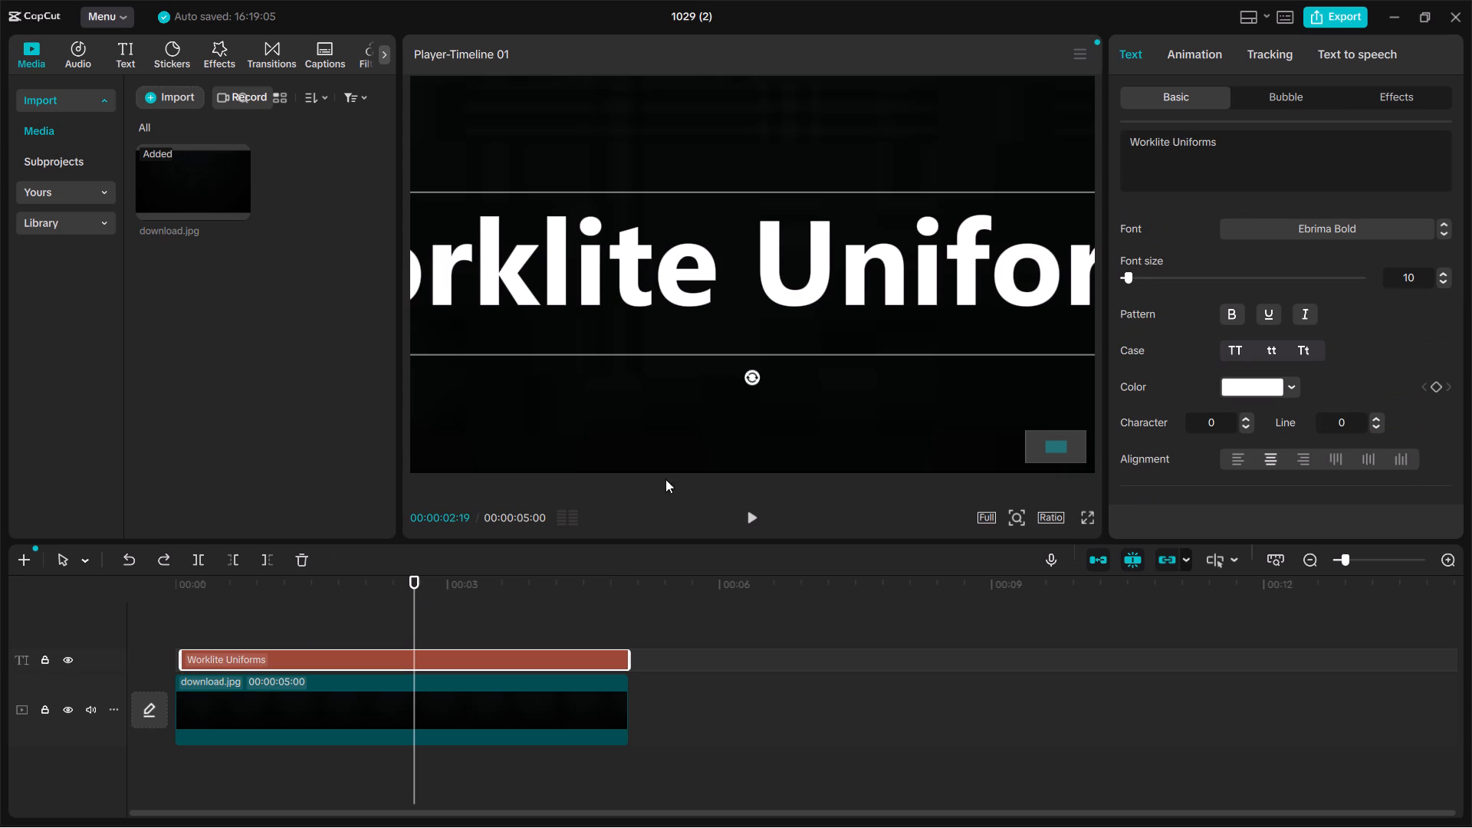
double_click(1447, 271)
triple_click(1446, 283)
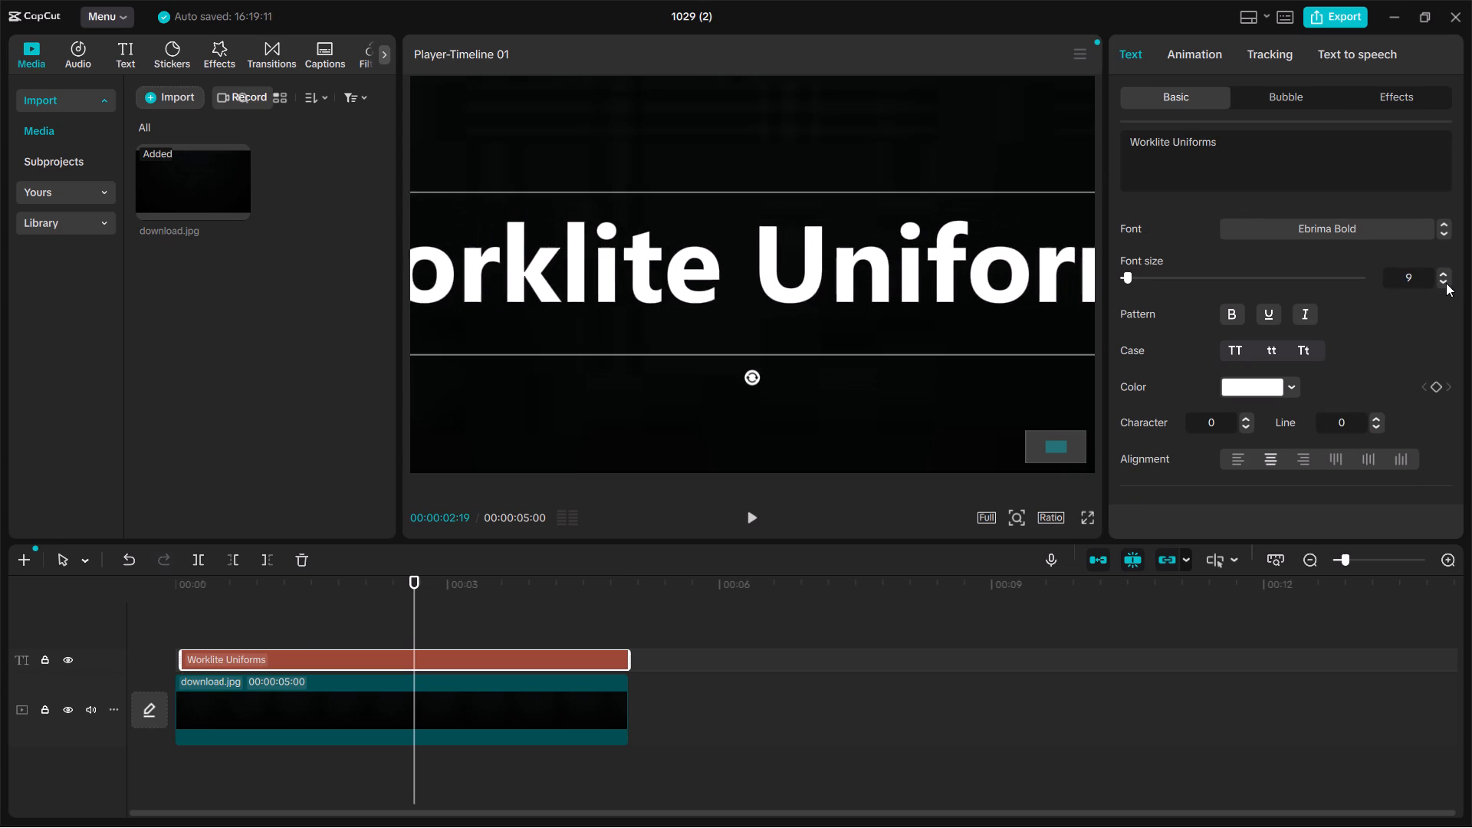
click(1446, 283)
click(1446, 283)
triple_click(1446, 283)
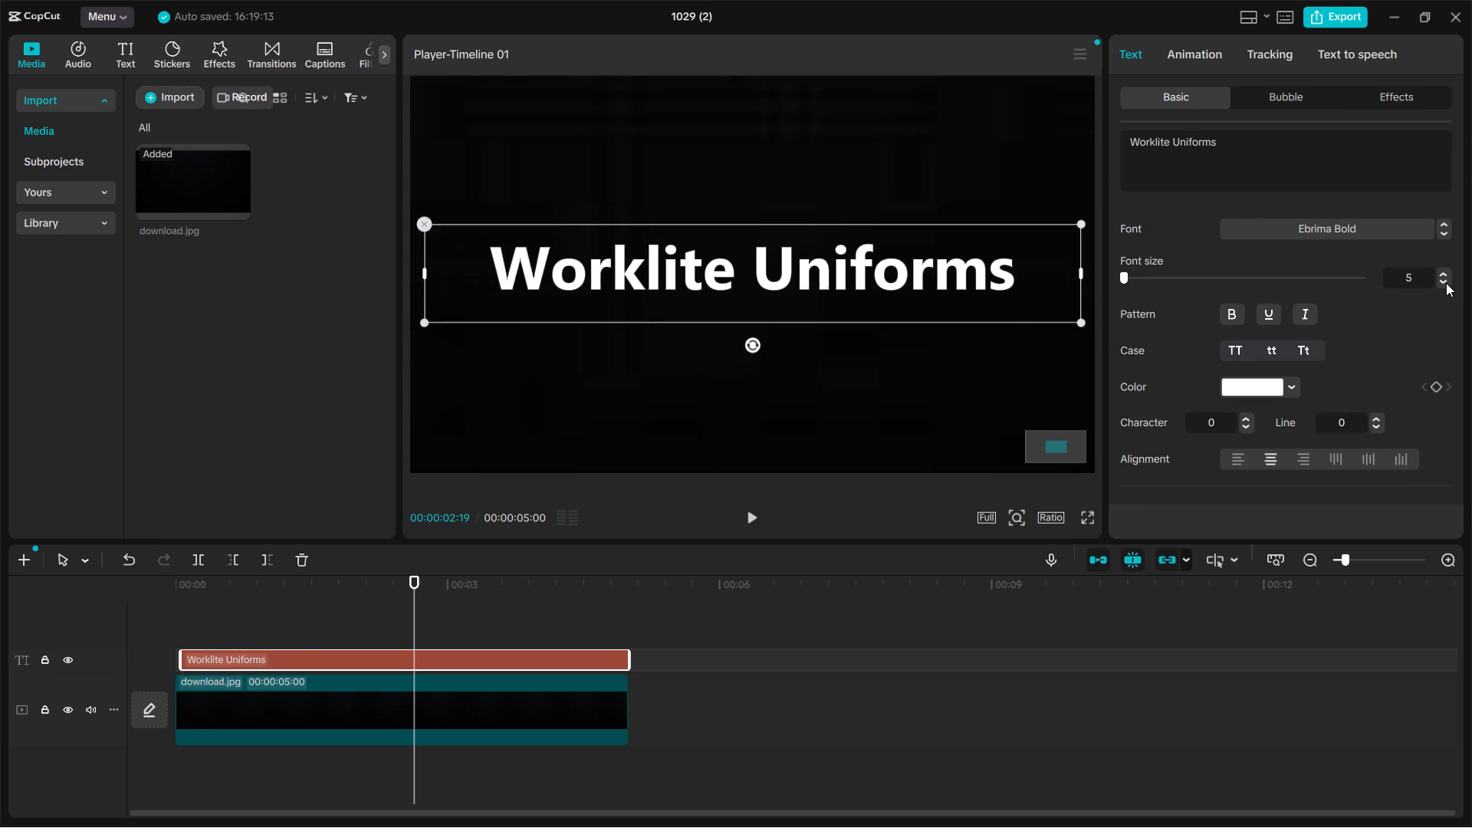
click(1446, 283)
click(1446, 283)
double_click(1446, 283)
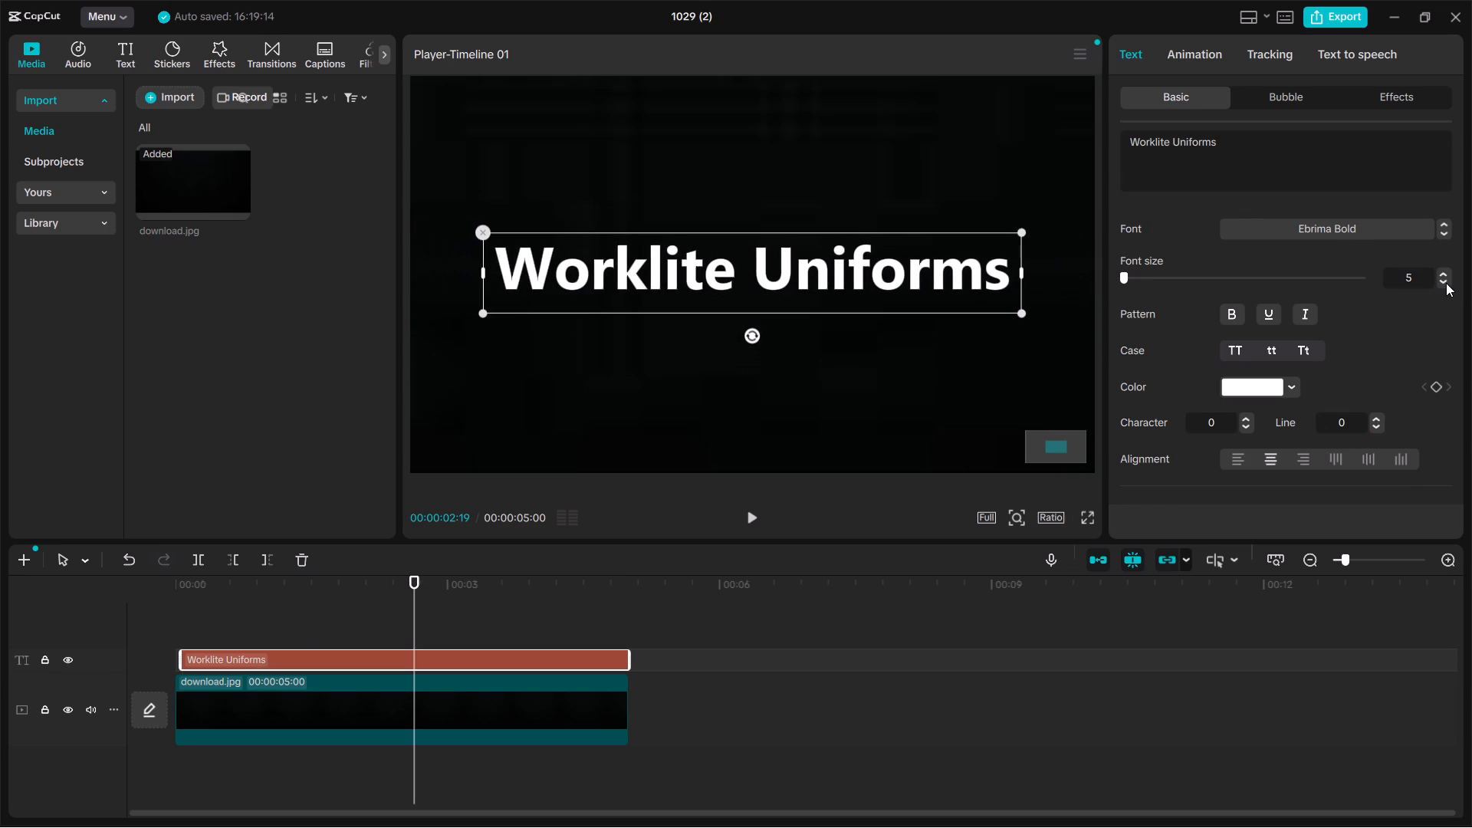
click(1444, 281)
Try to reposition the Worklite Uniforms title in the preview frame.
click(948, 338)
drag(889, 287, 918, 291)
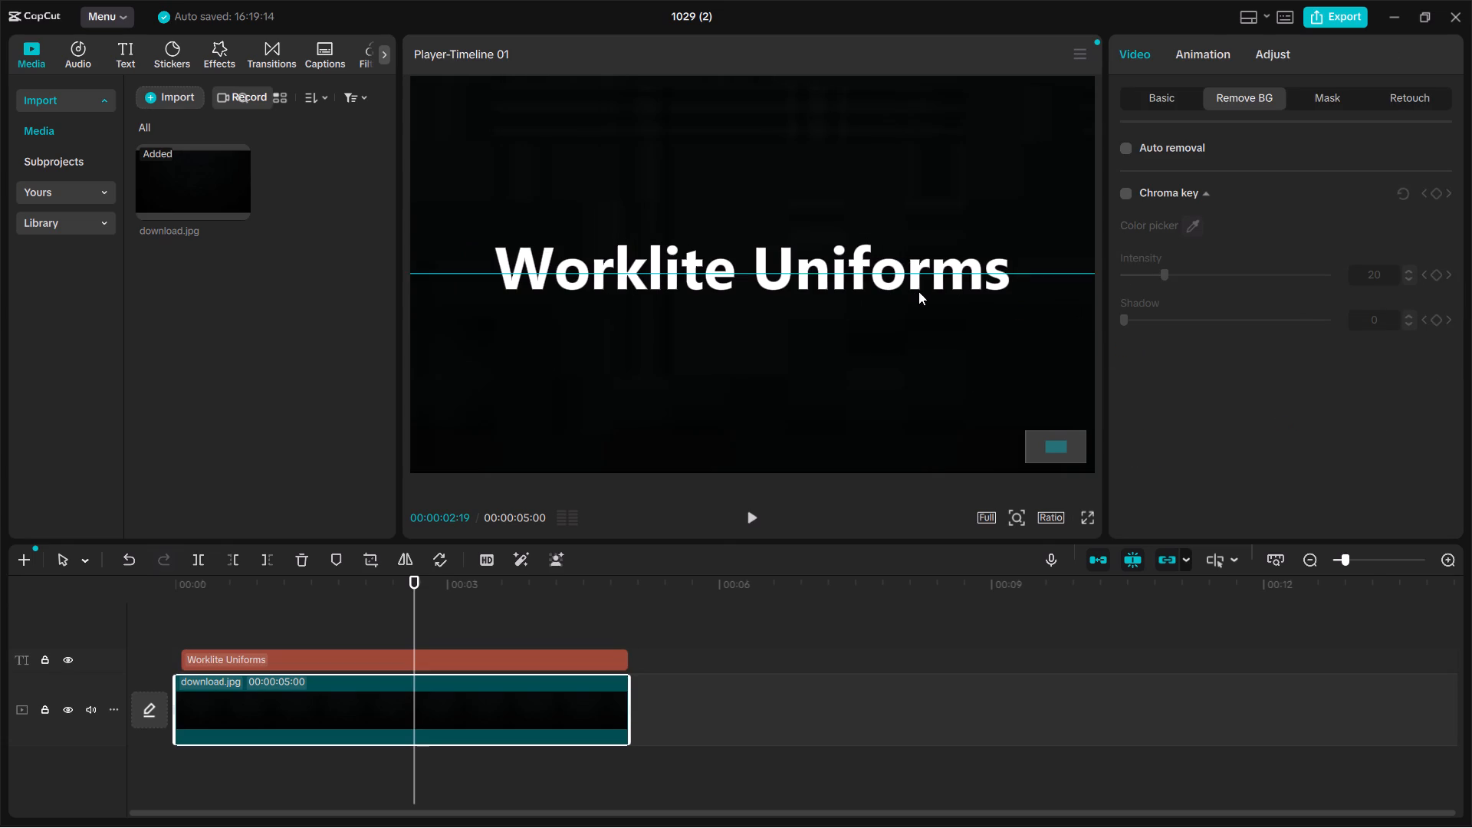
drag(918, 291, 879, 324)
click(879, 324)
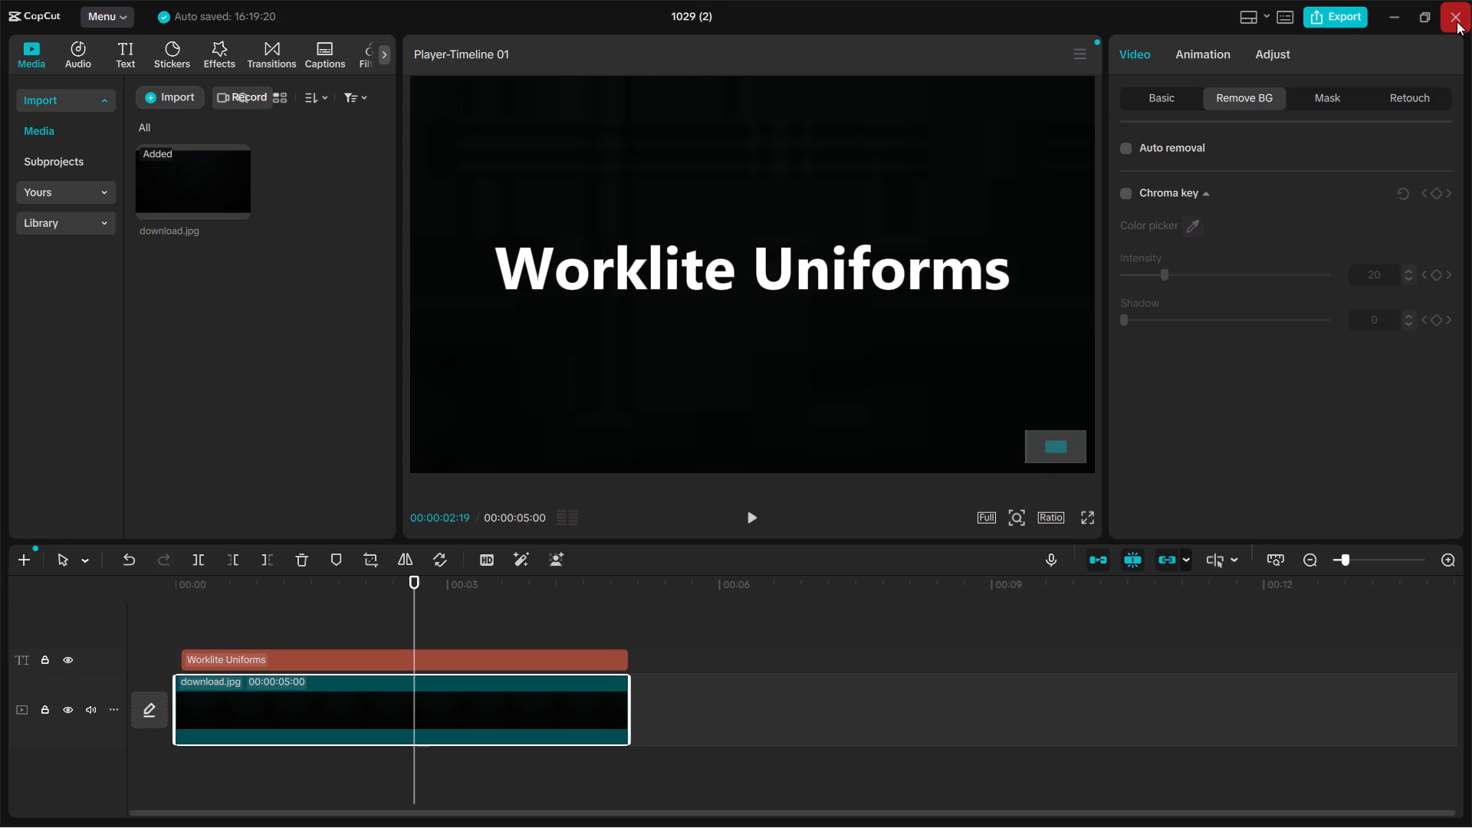
Leave the 1029 (2) project and return to the home page.
drag(1457, 21, 1466, 41)
click(42, 17)
click(39, 8)
click(114, 29)
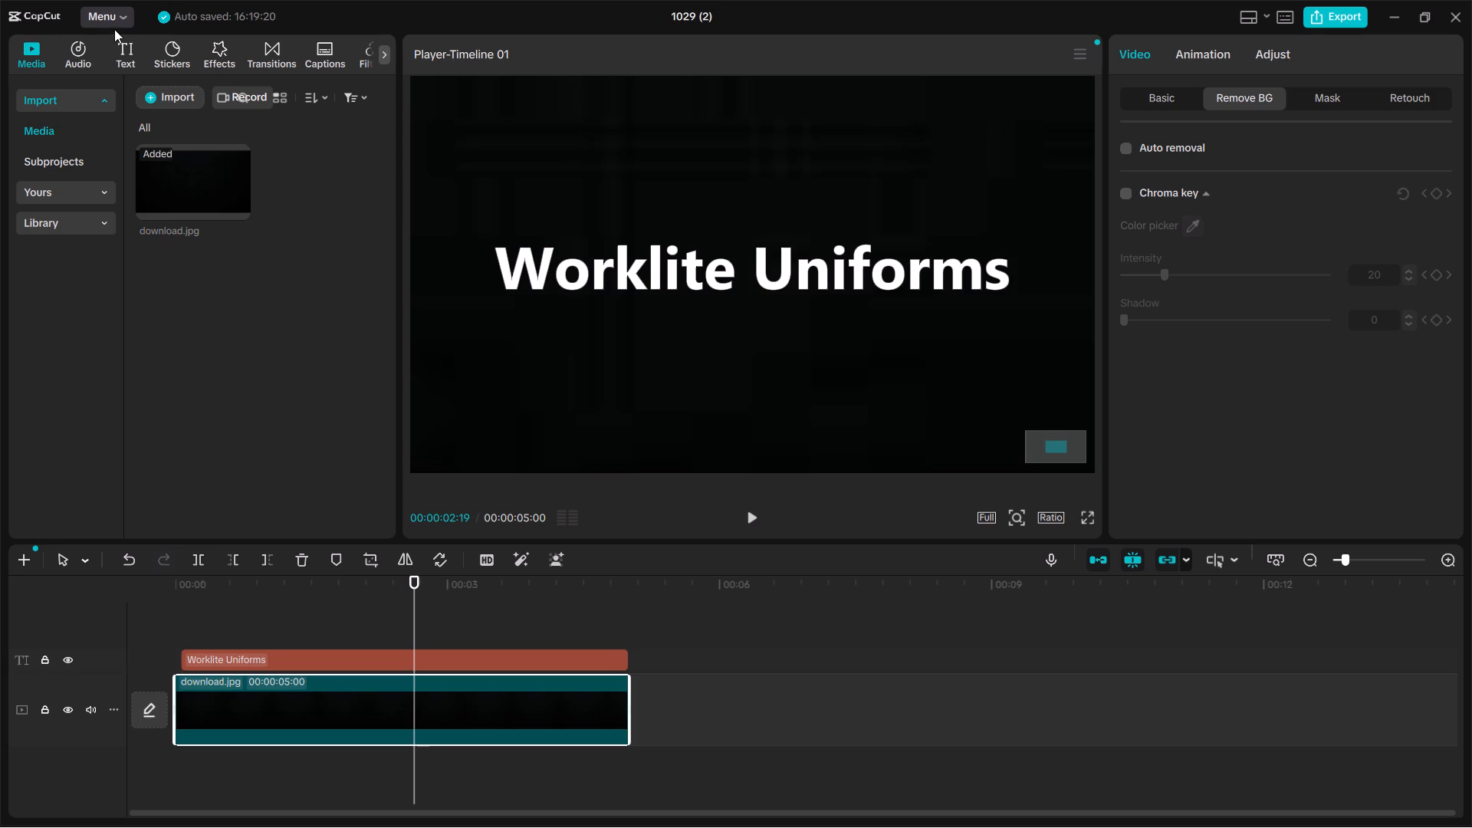
click(115, 22)
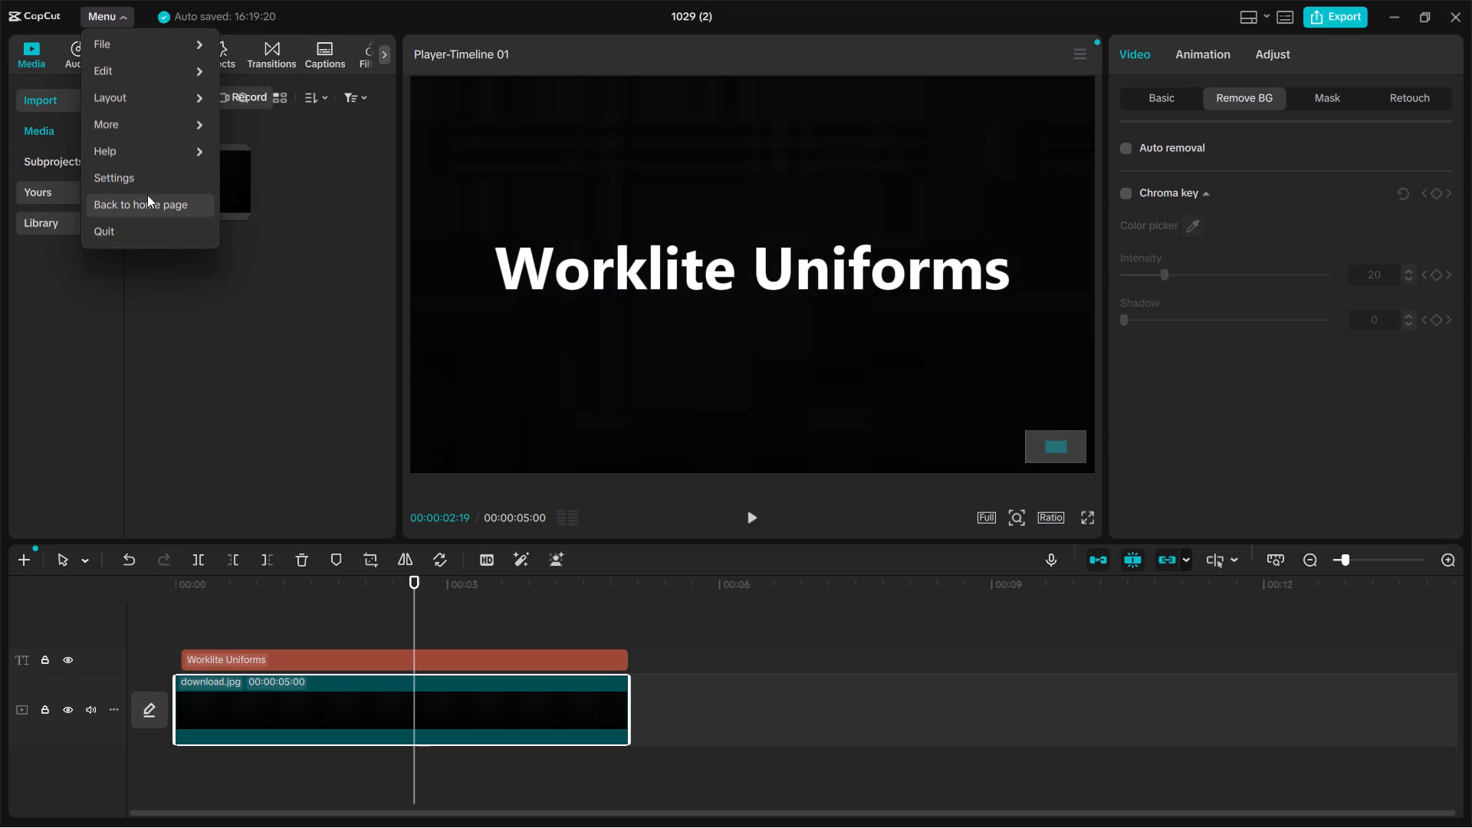
click(147, 200)
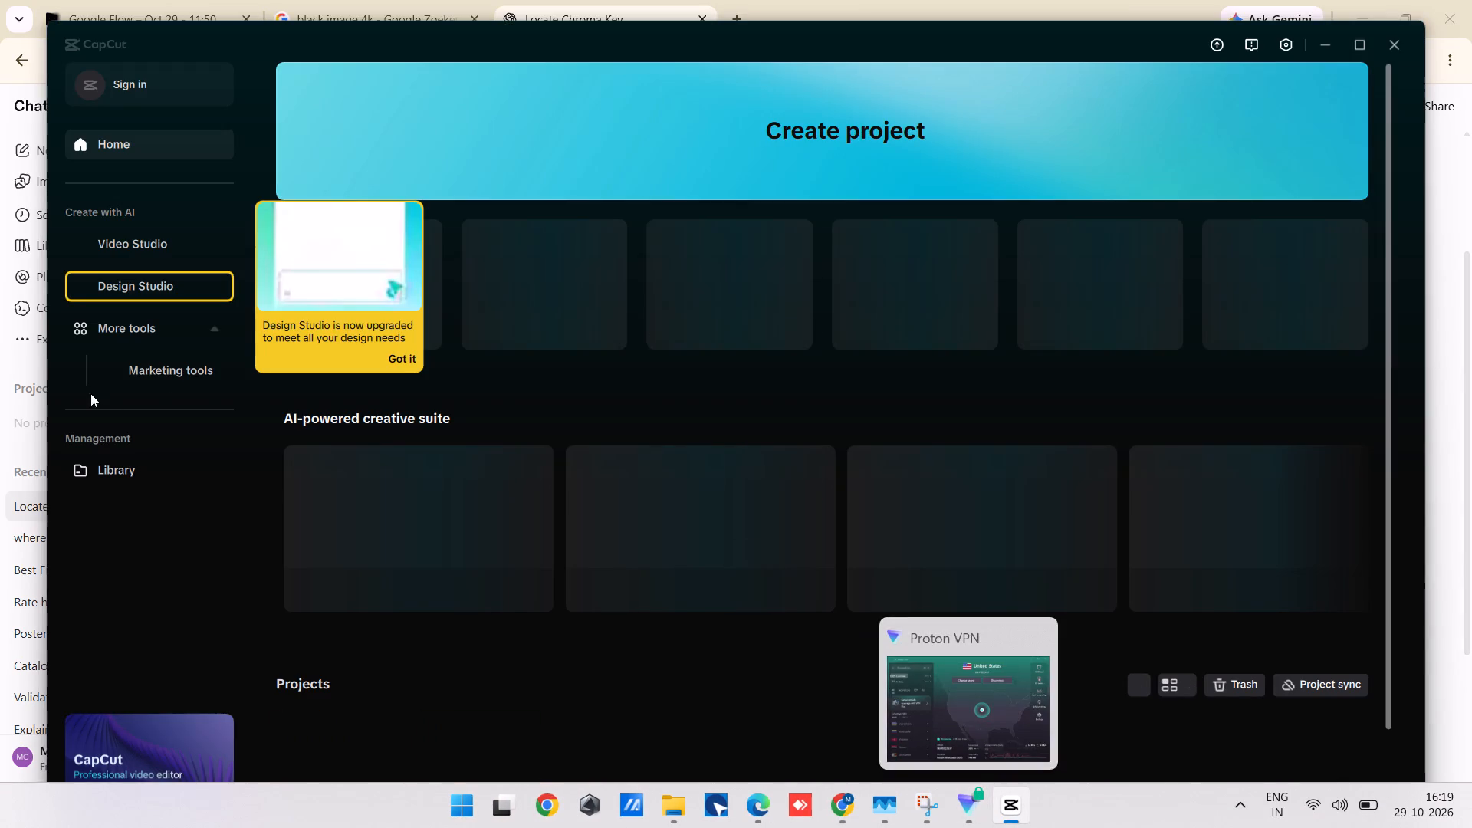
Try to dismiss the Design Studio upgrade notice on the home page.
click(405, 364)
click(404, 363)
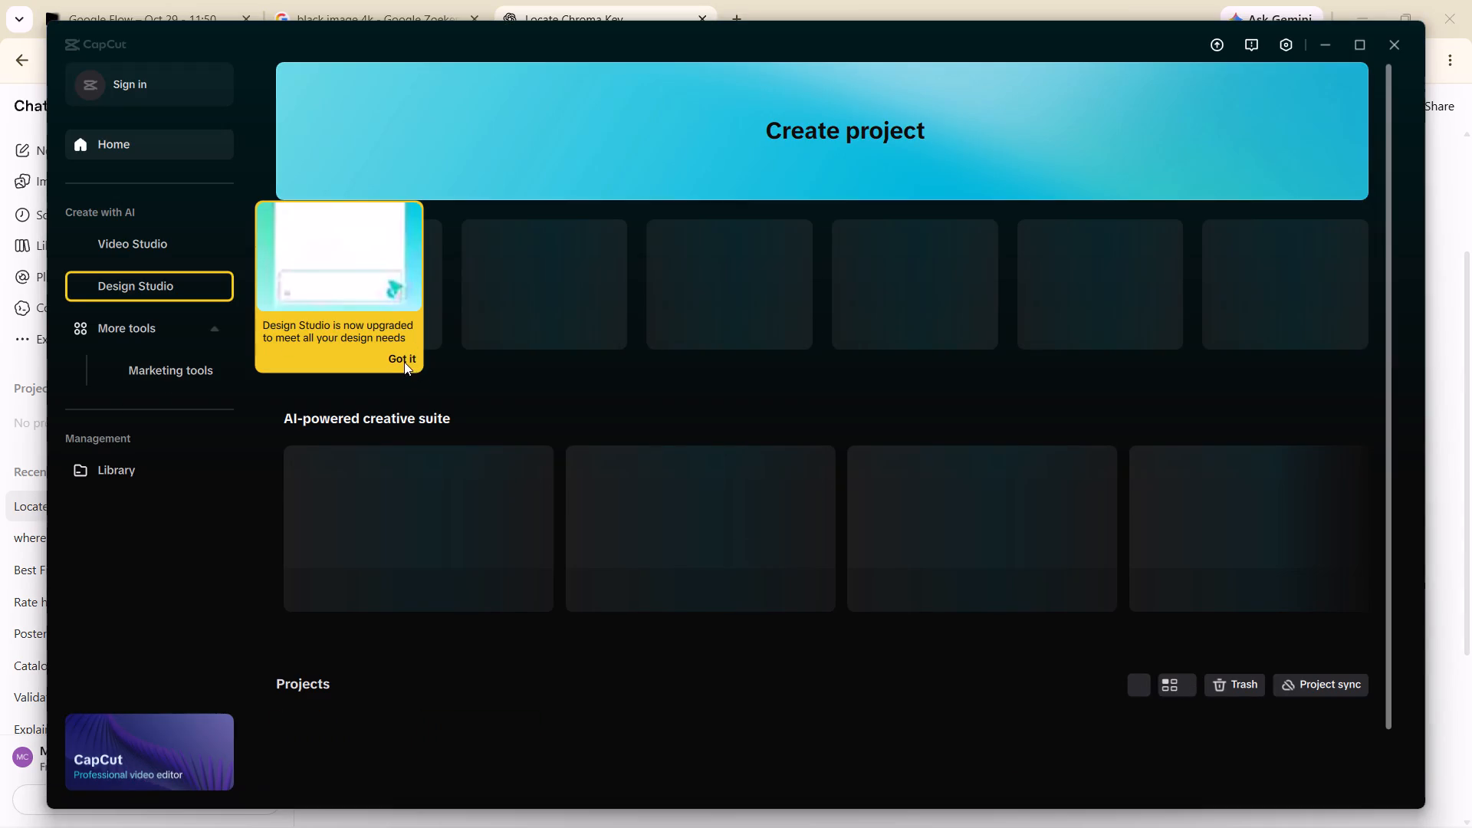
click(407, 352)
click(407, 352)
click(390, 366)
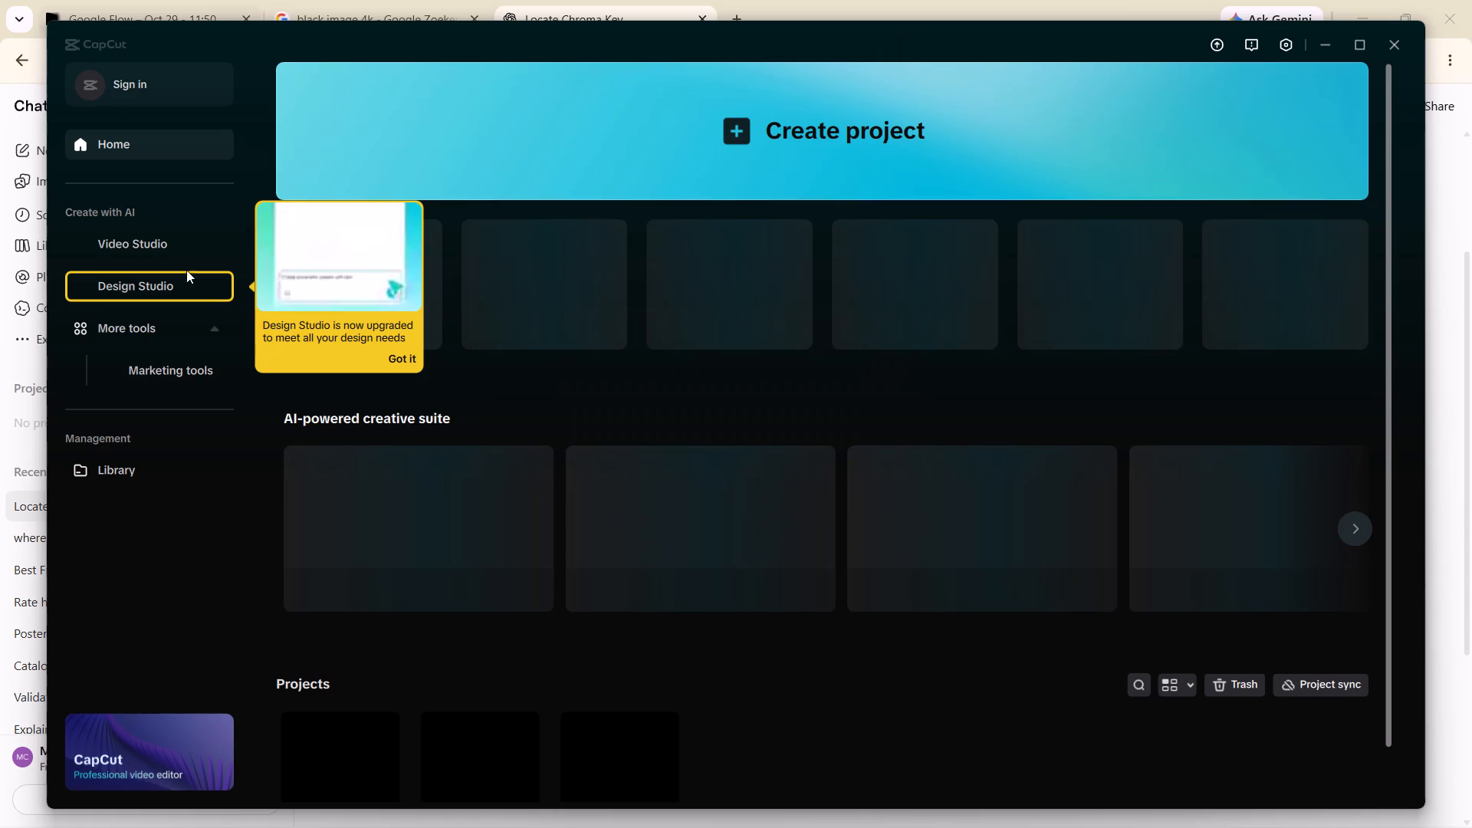
Create a new, empty video project from the home page.
click(507, 144)
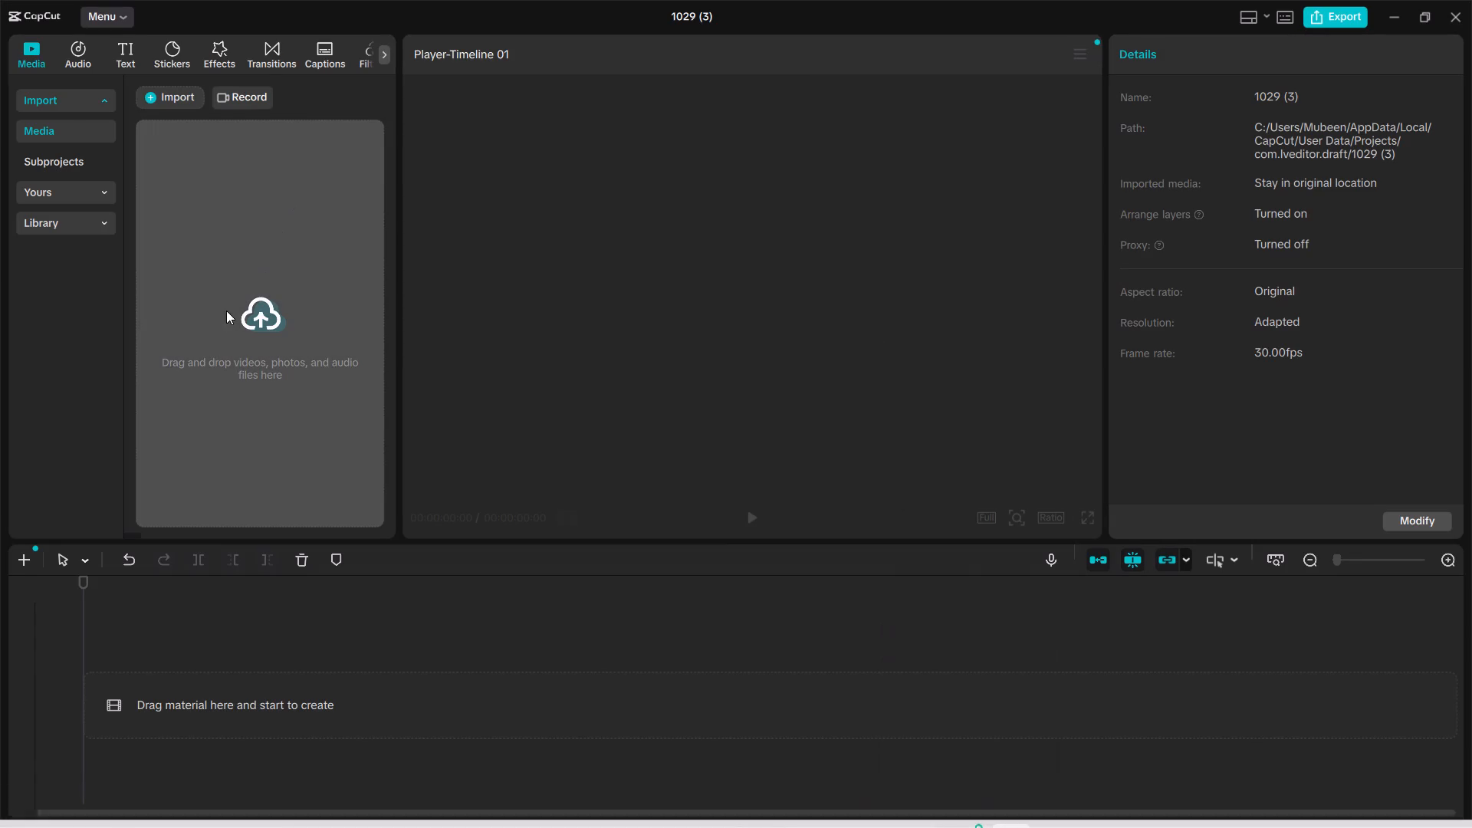
Import all the files in the Downloads folder "Oct 29 - 11_50", from Clip_01_f1f25543 through logo.png_f5279de6, into the project media.
click(222, 225)
click(286, 347)
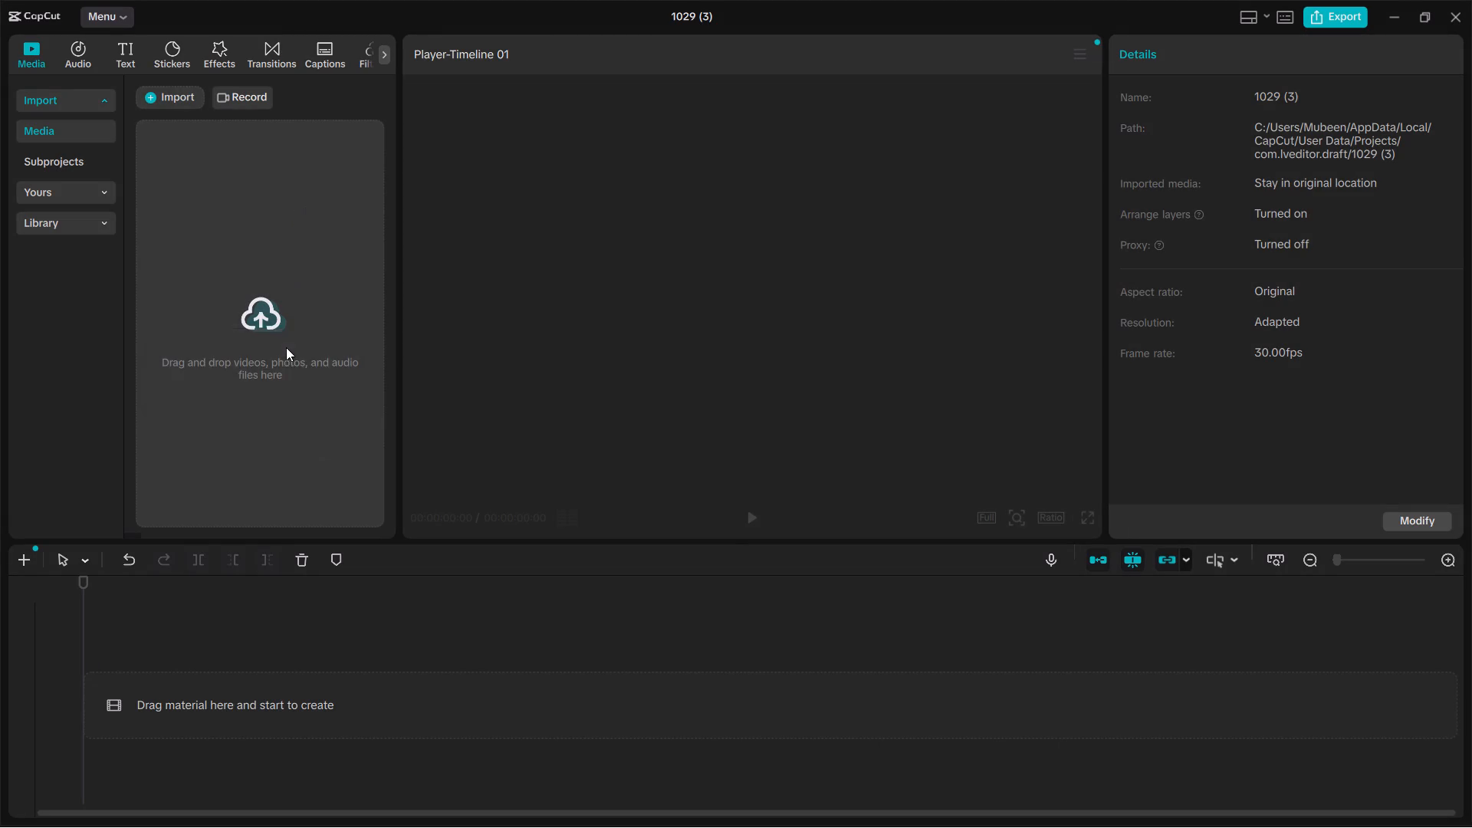
double_click(192, 234)
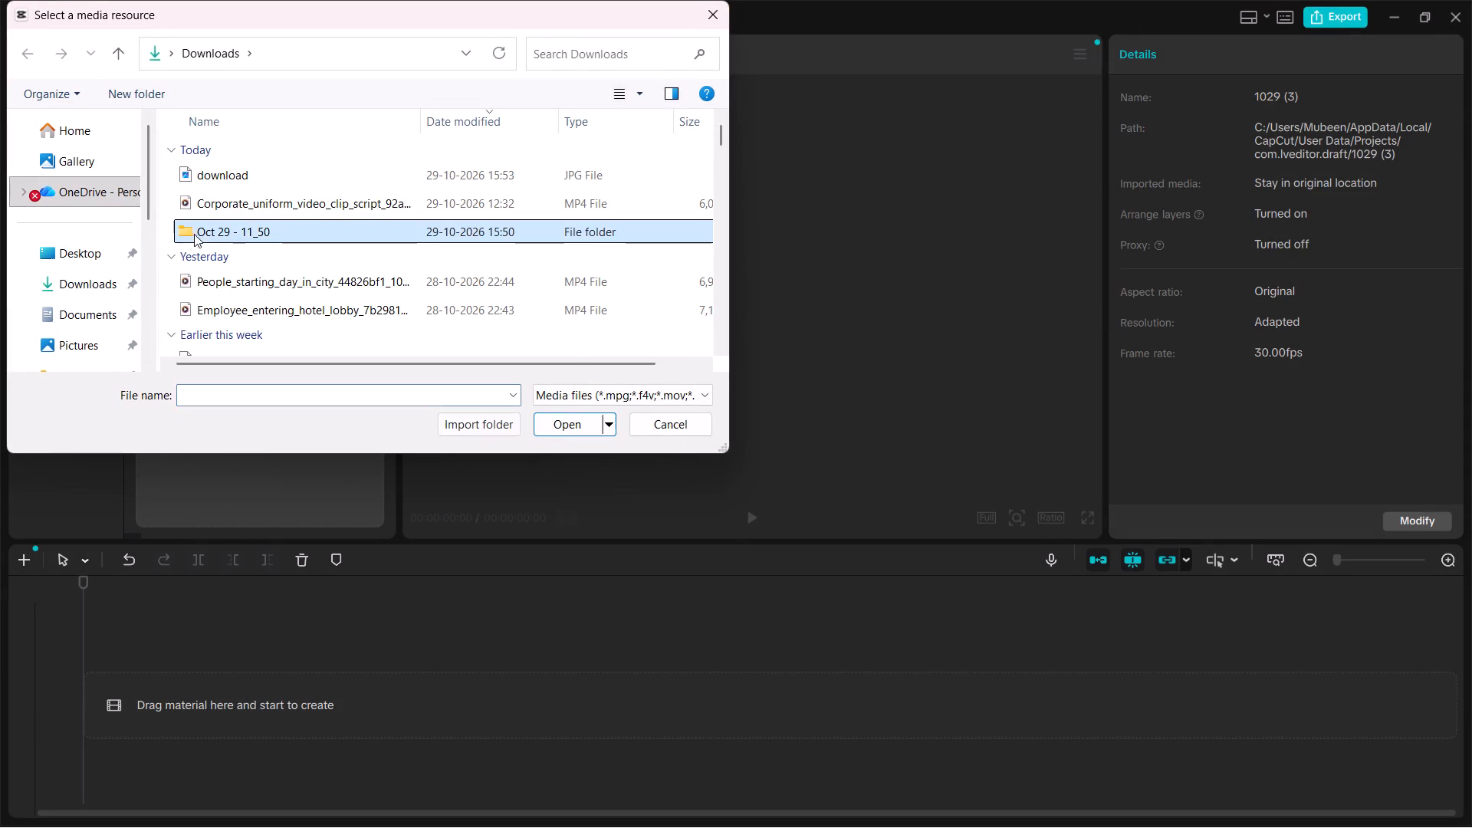
ctrl+click(228, 173)
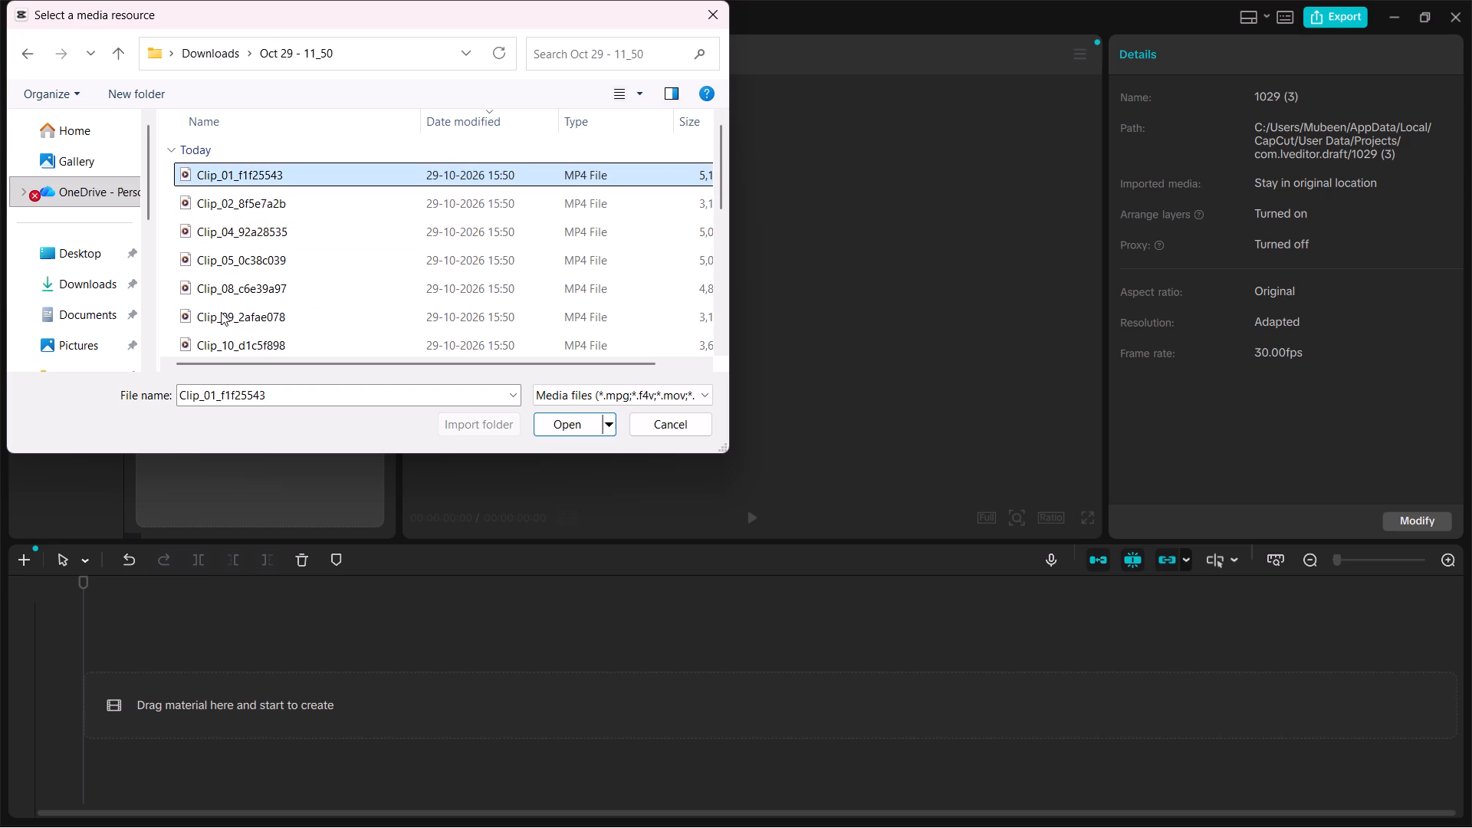
ctrl+scroll(230, 307, down, 5)
ctrl+scroll(231, 285, up, 2)
scroll(231, 285, down, 6)
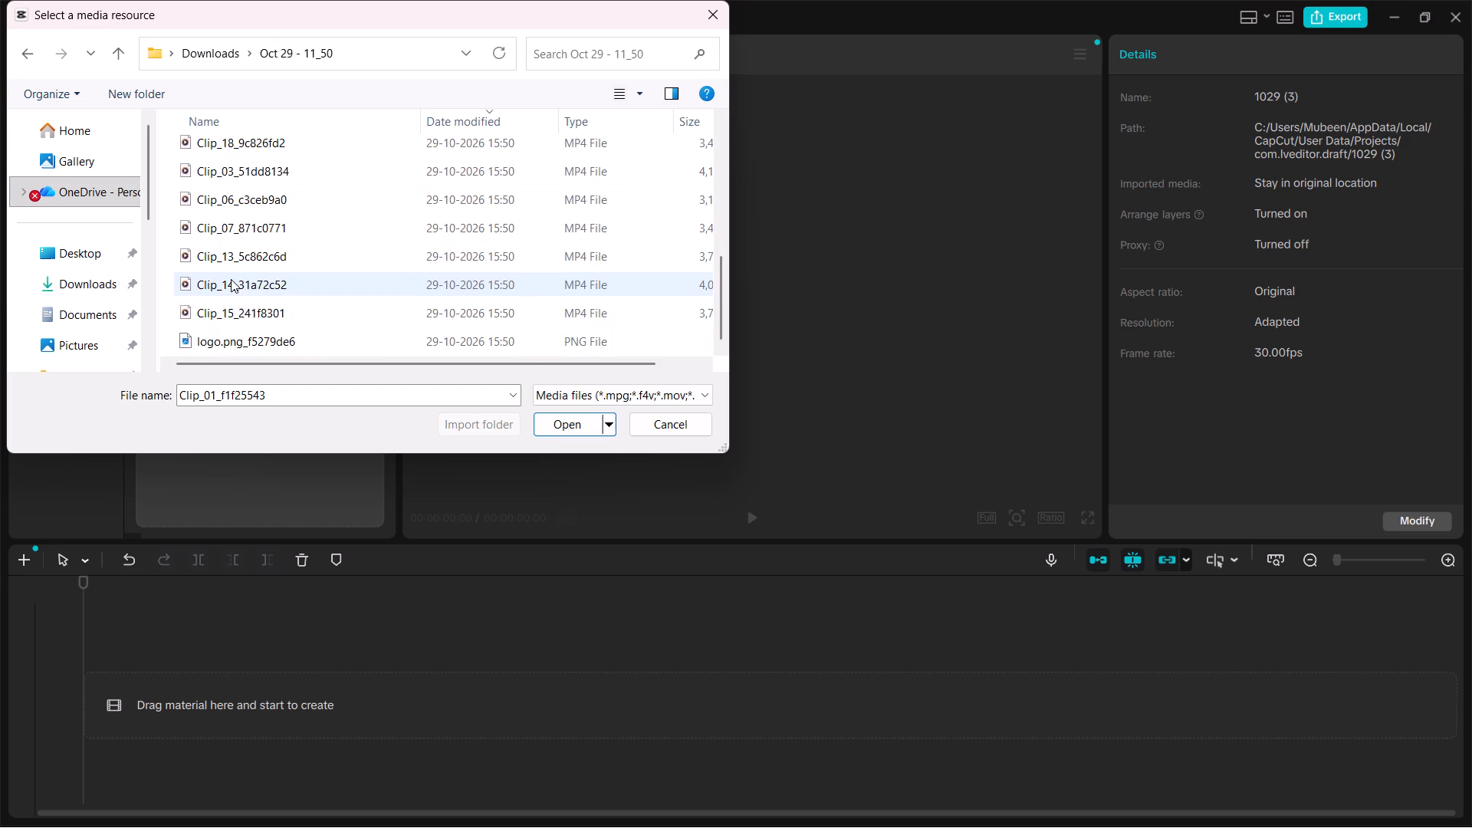
scroll(231, 279, down, 3)
ctrl+click(248, 310)
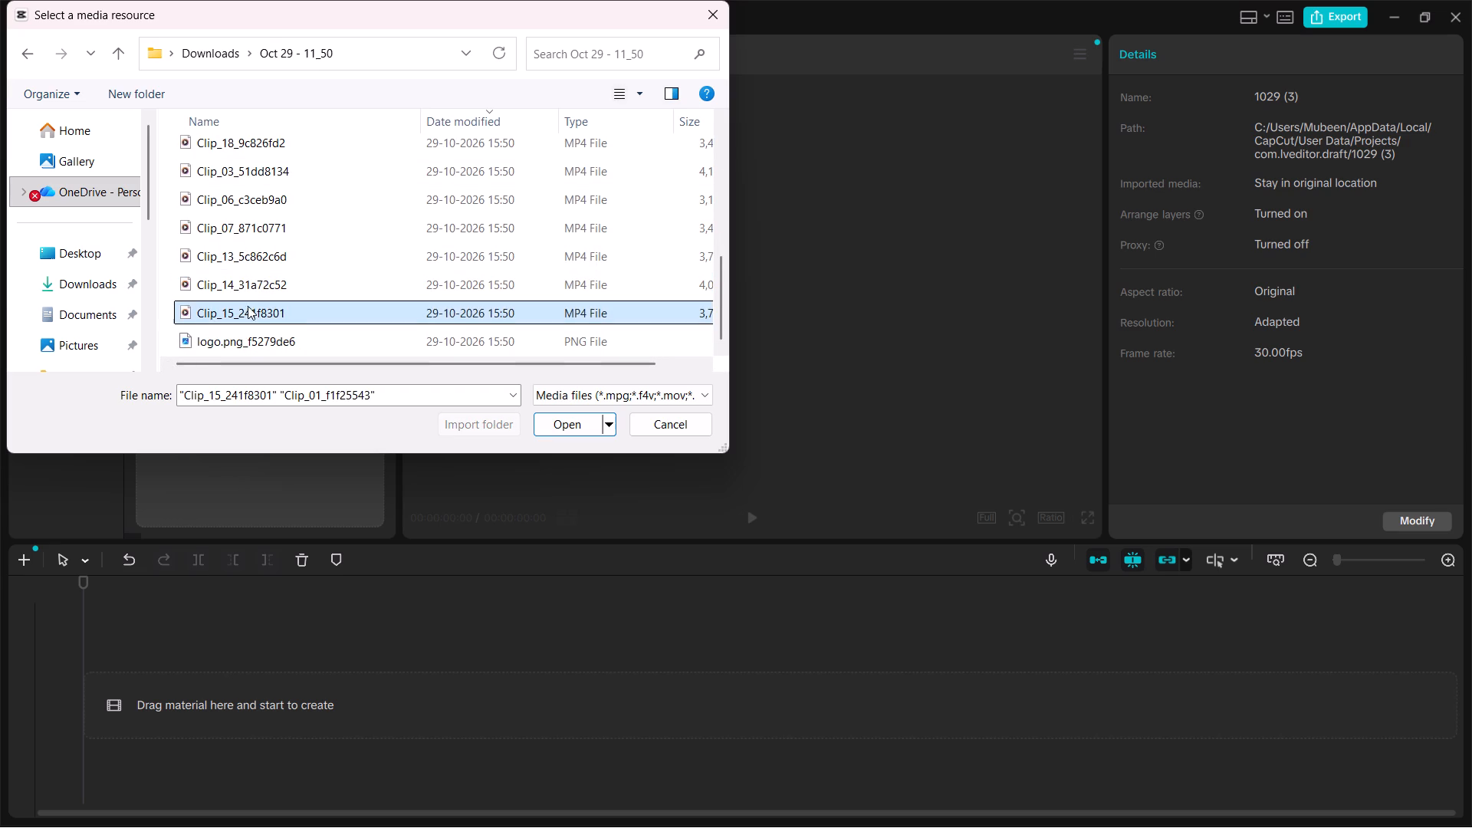
scroll(249, 284, up, 9)
click(246, 182)
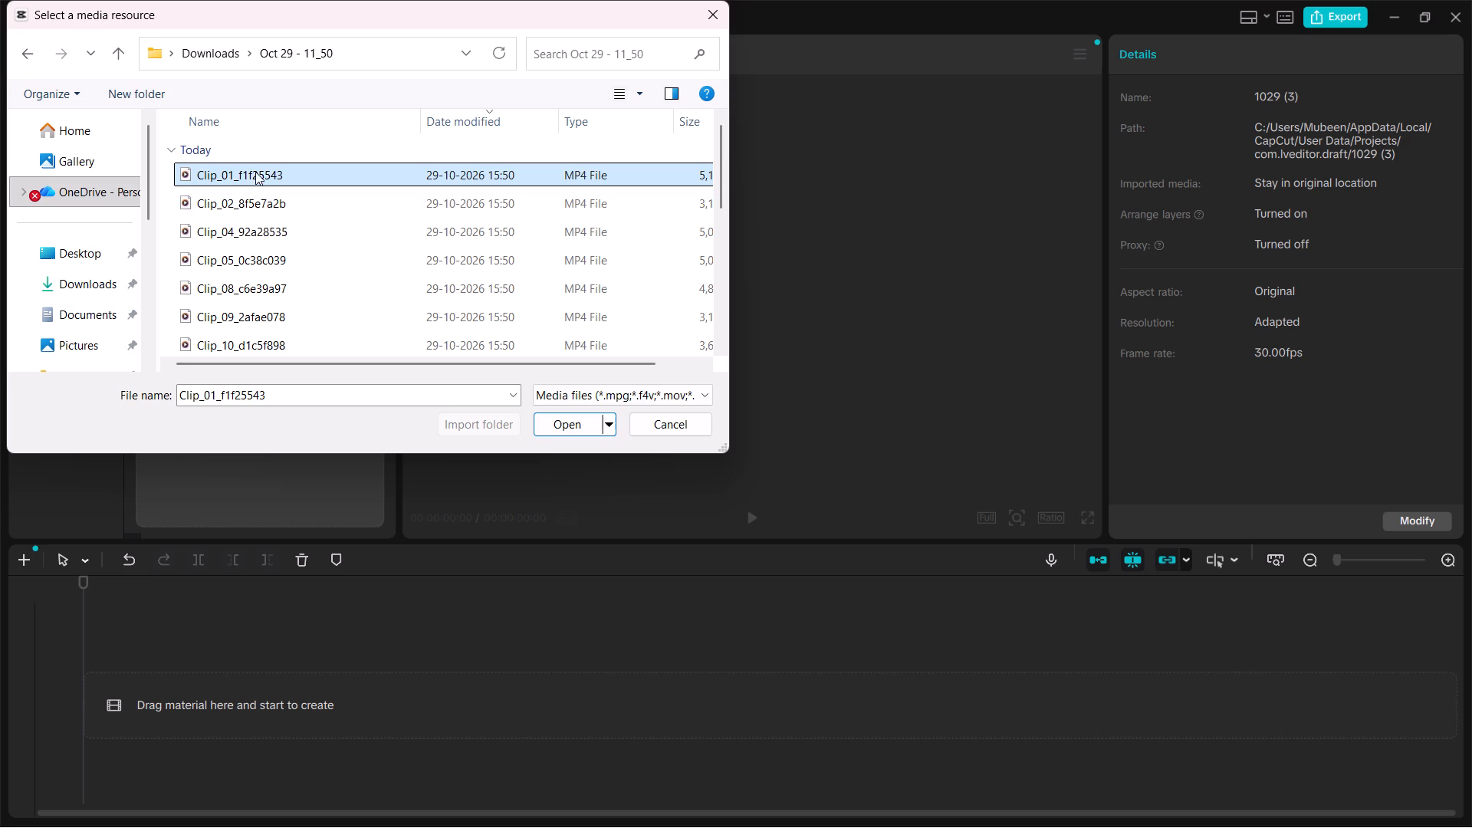
shift+scroll(243, 249, down, 12)
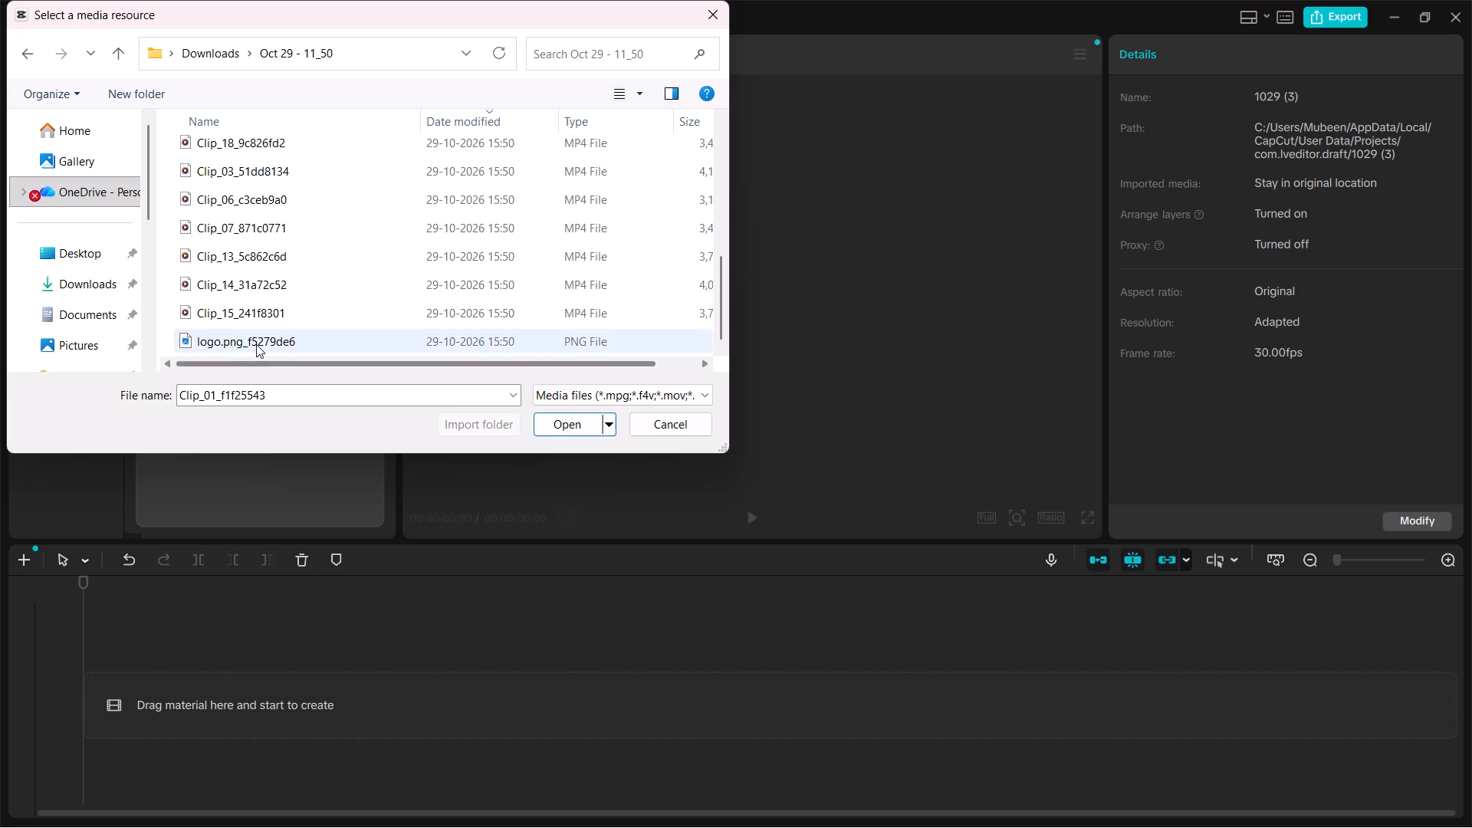
shift+click(257, 341)
click(577, 422)
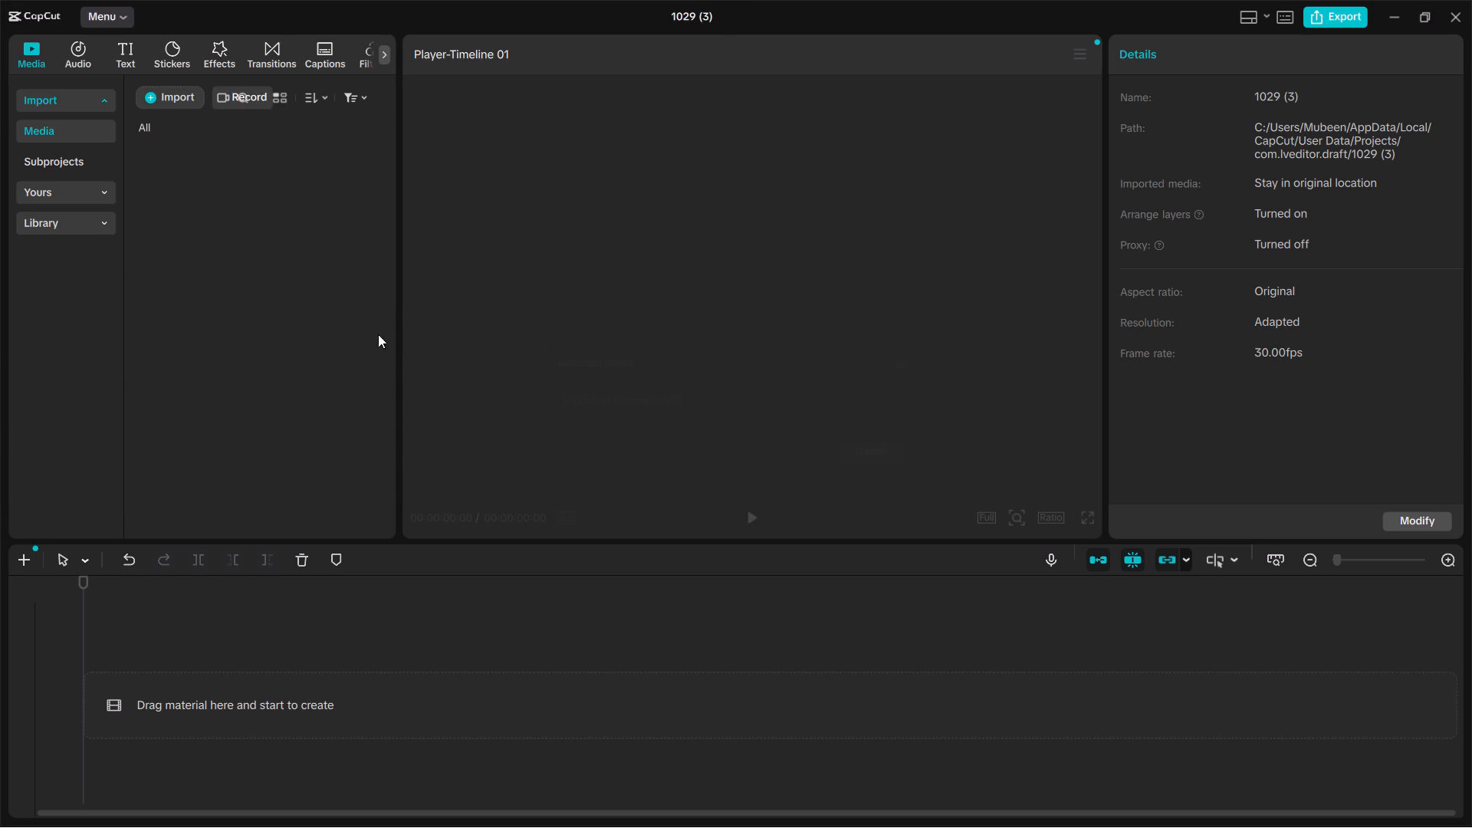
click(205, 177)
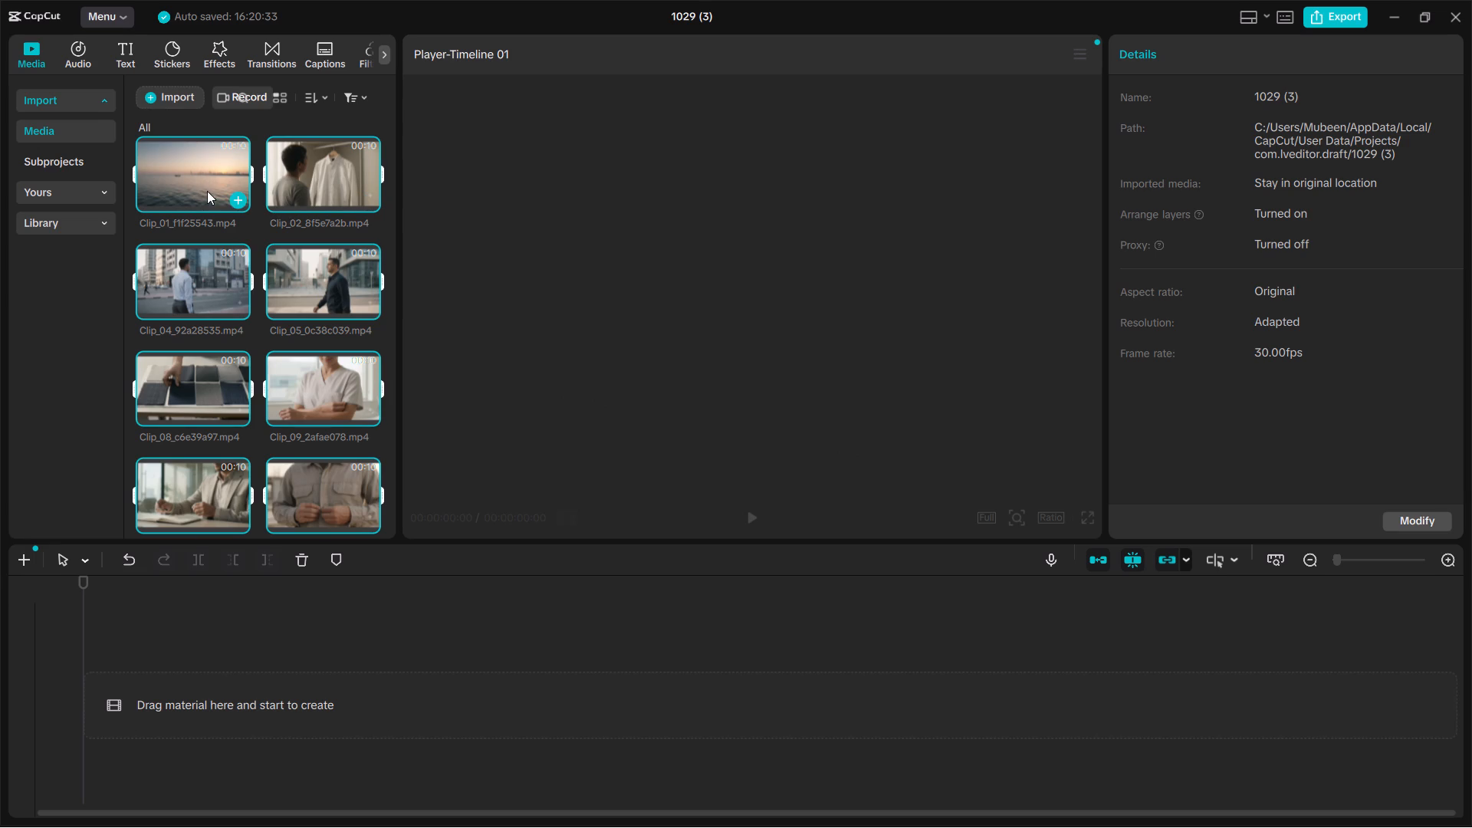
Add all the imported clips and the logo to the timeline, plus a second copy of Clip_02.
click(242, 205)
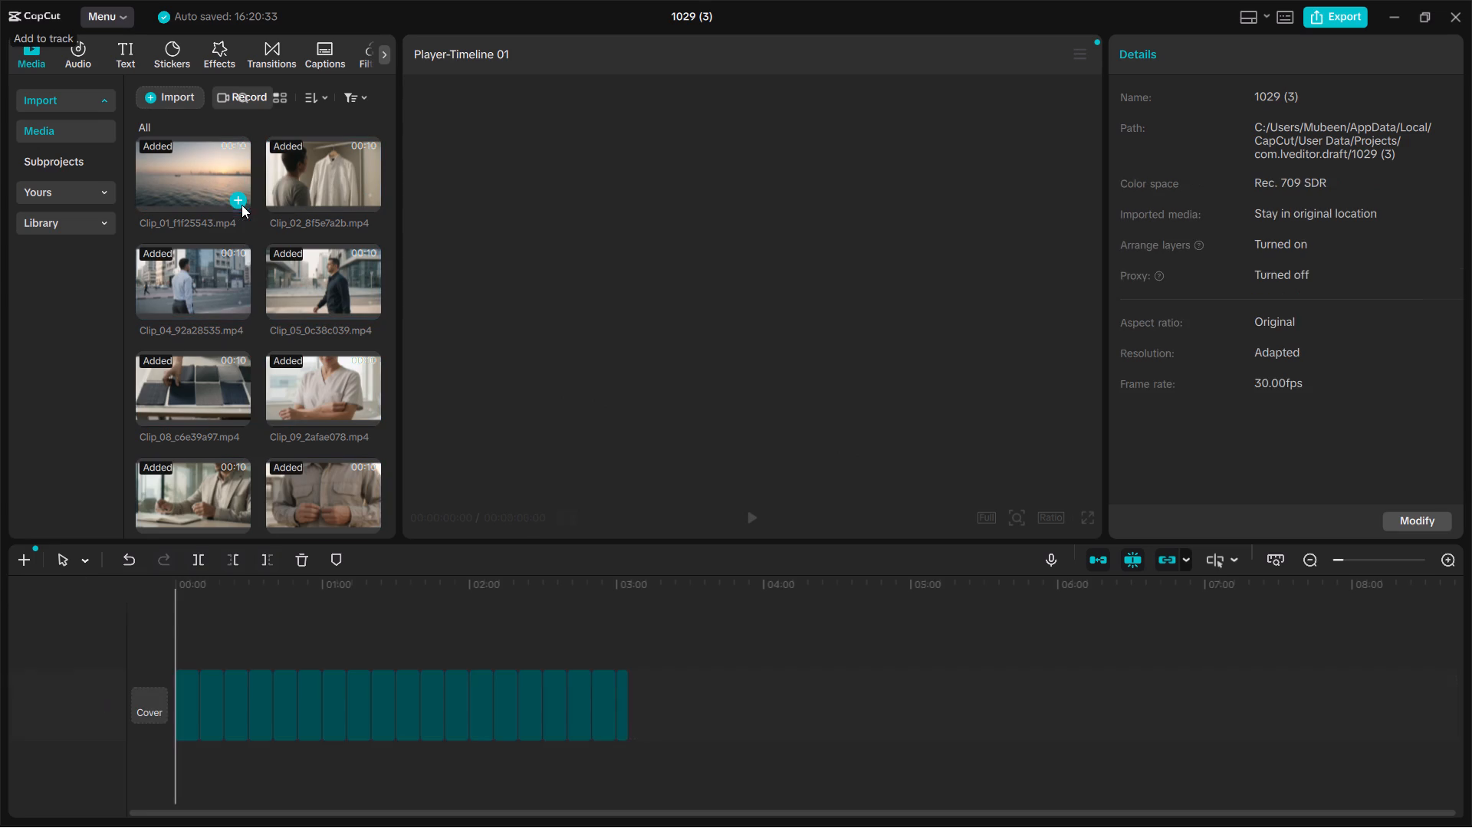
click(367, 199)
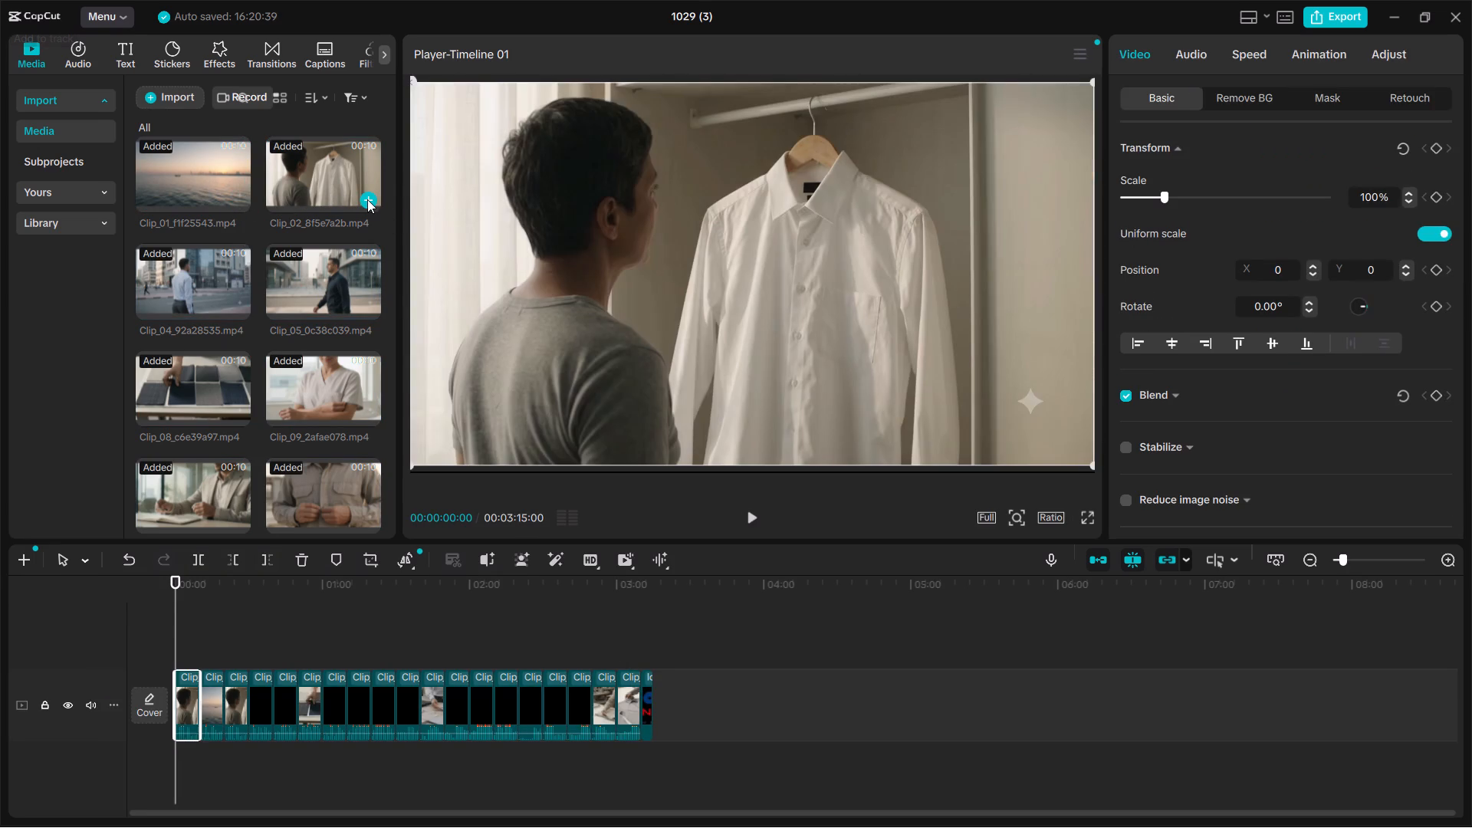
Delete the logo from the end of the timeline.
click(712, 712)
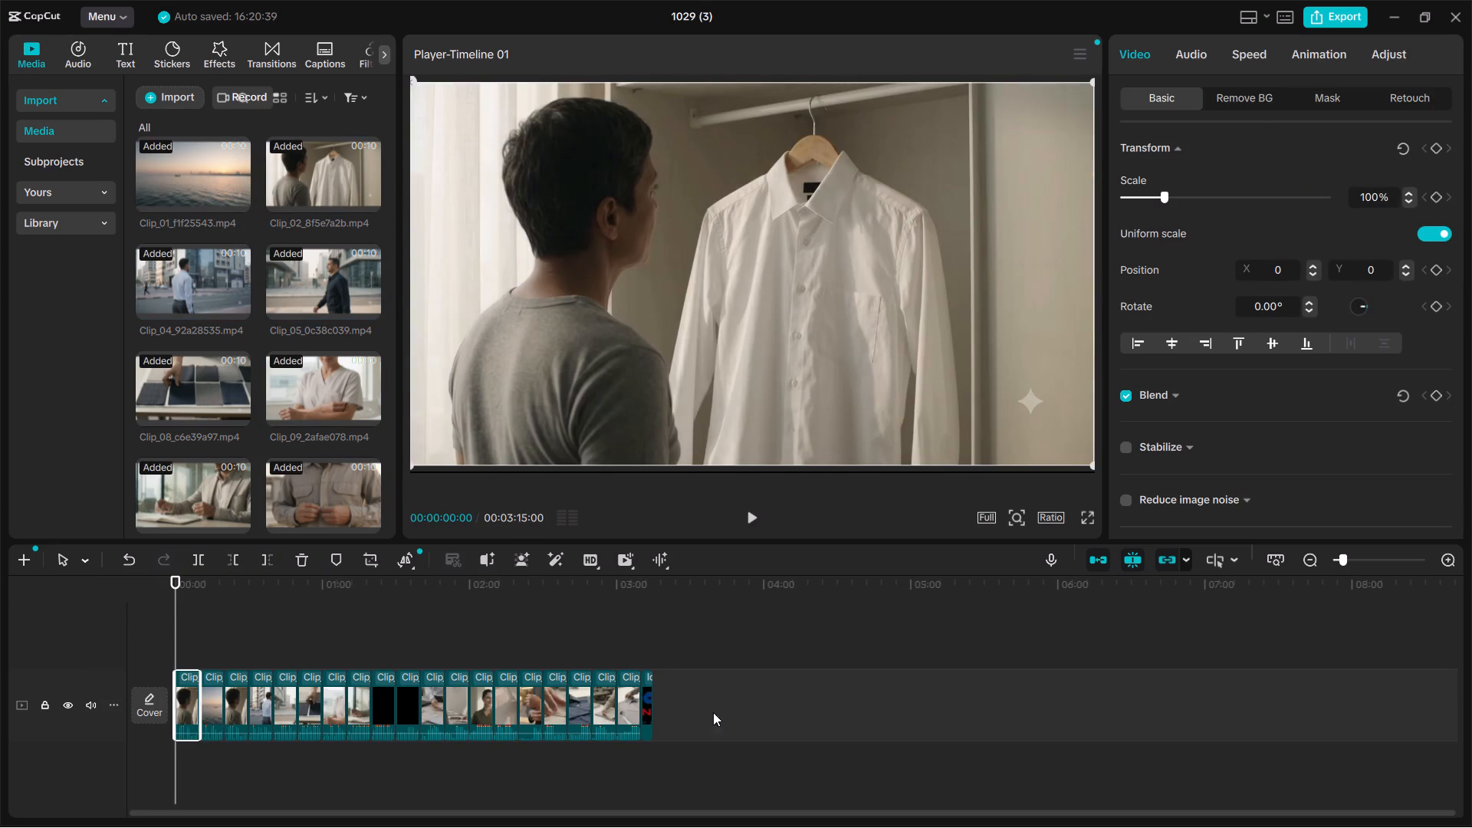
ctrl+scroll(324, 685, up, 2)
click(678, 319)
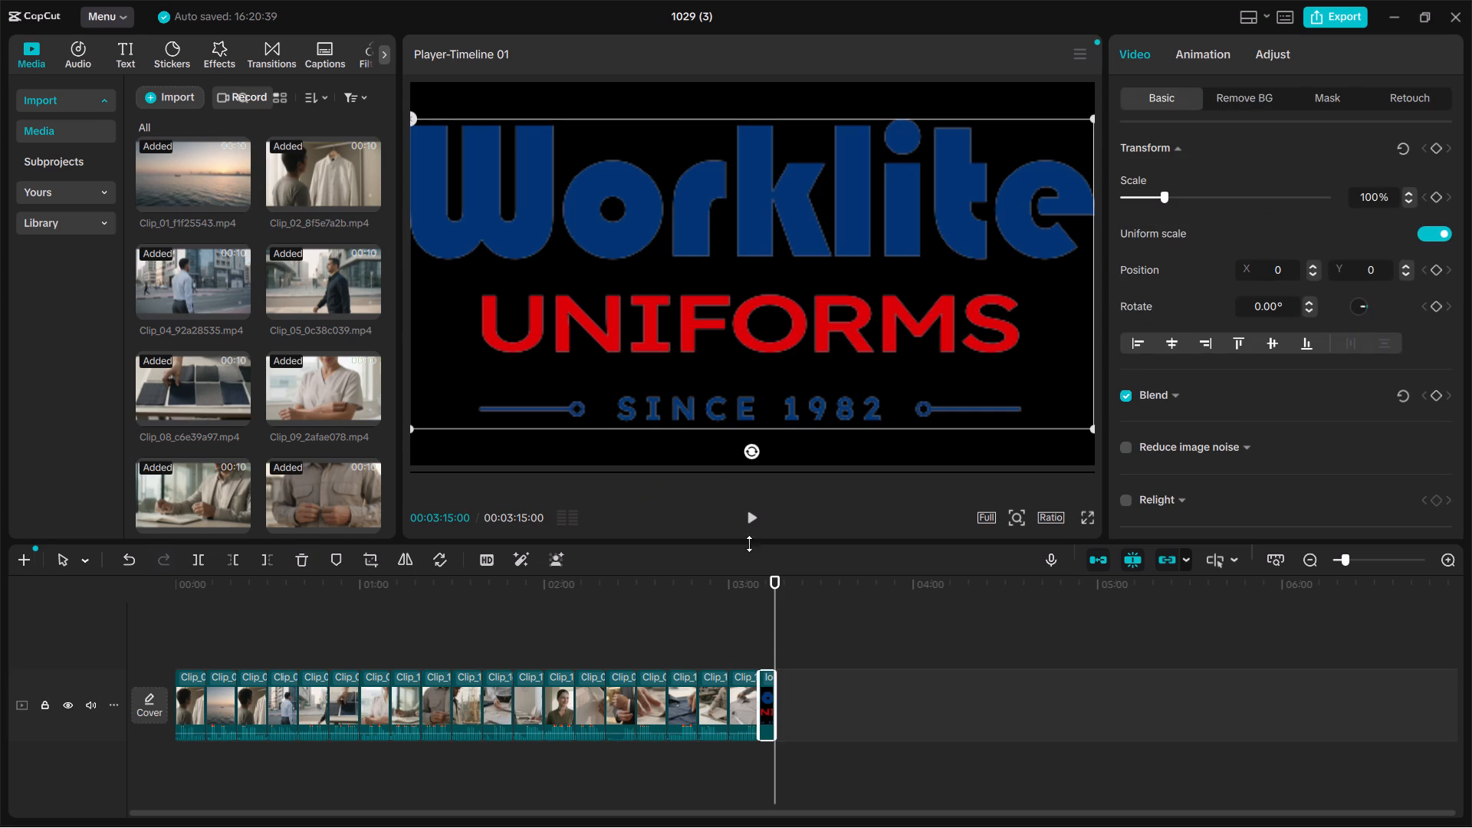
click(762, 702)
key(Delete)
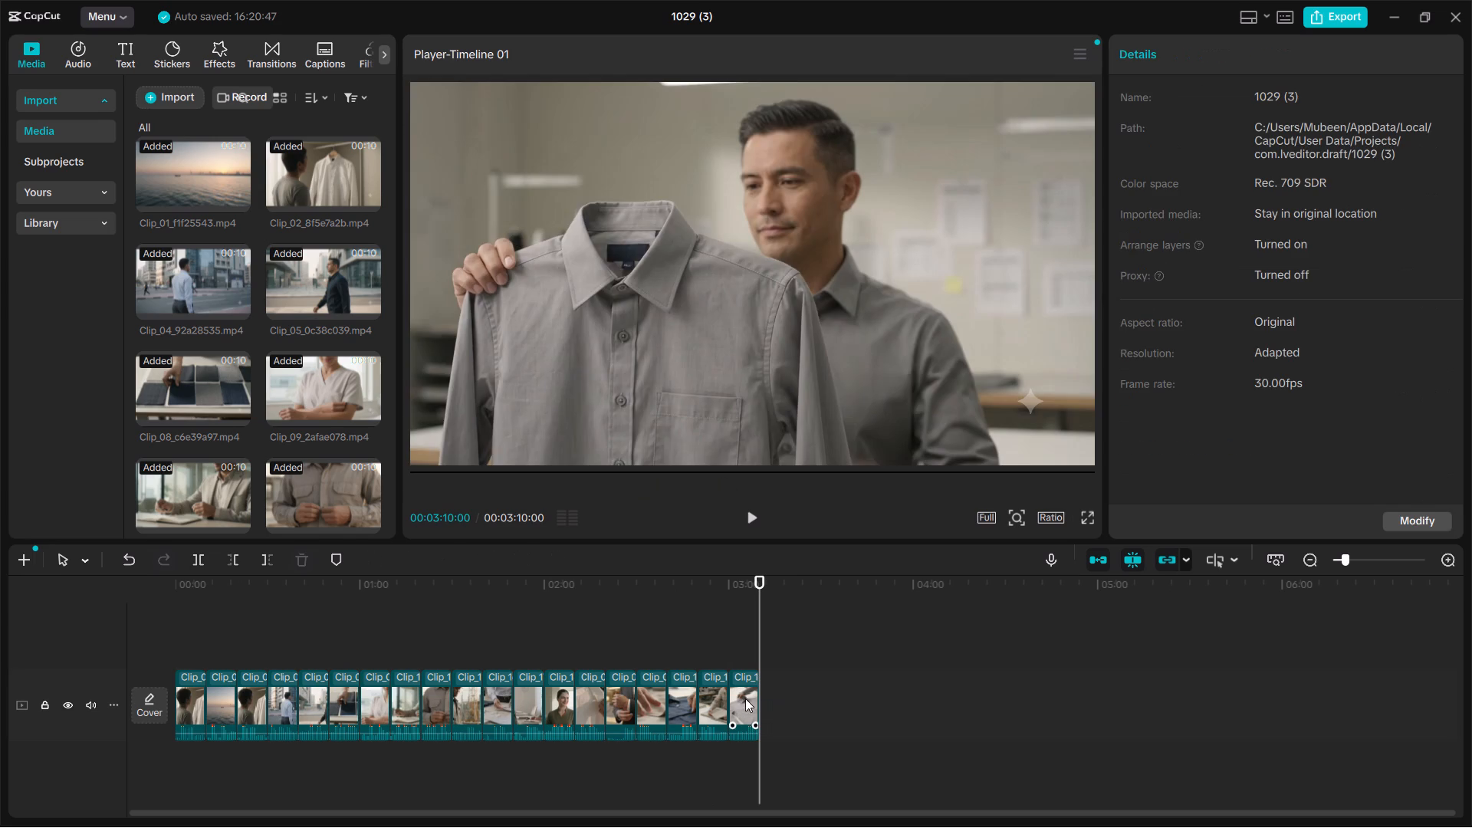
Examine the last clip on the timeline, Clip_15, up close along with its basic video properties.
click(742, 693)
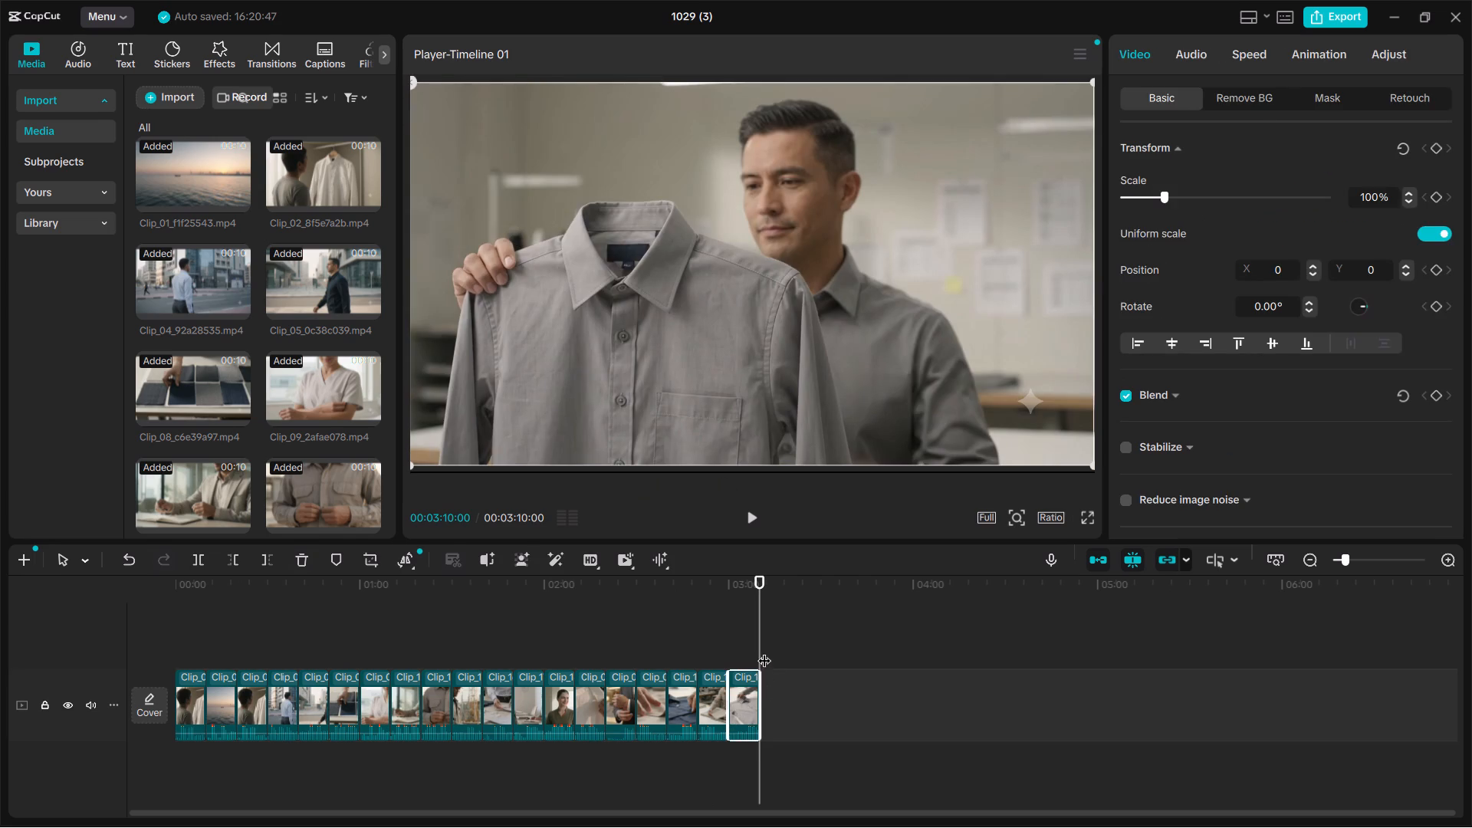
click(823, 692)
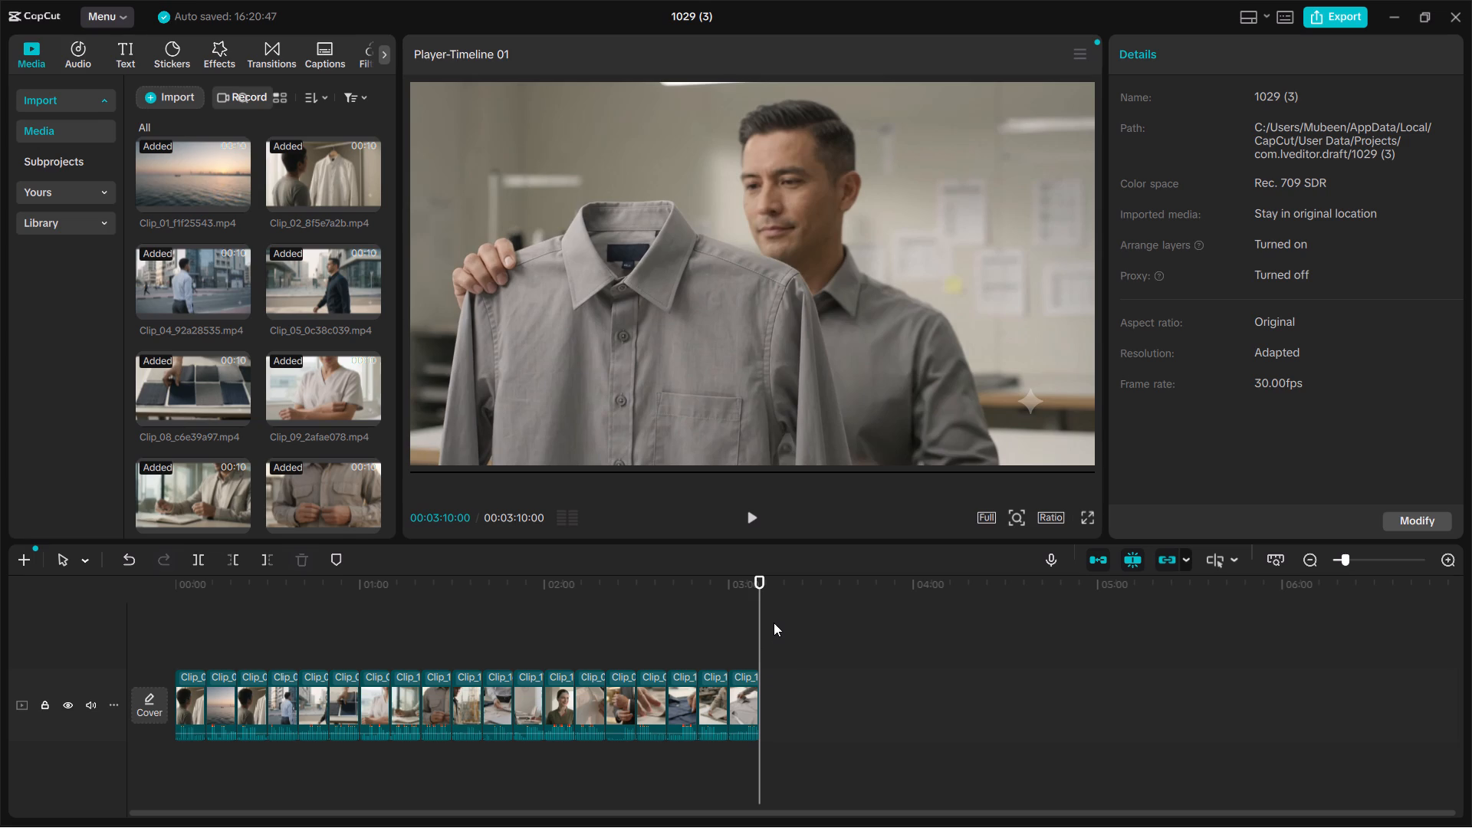
scroll(739, 698, up, 4)
ctrl+scroll(739, 703, up, 8)
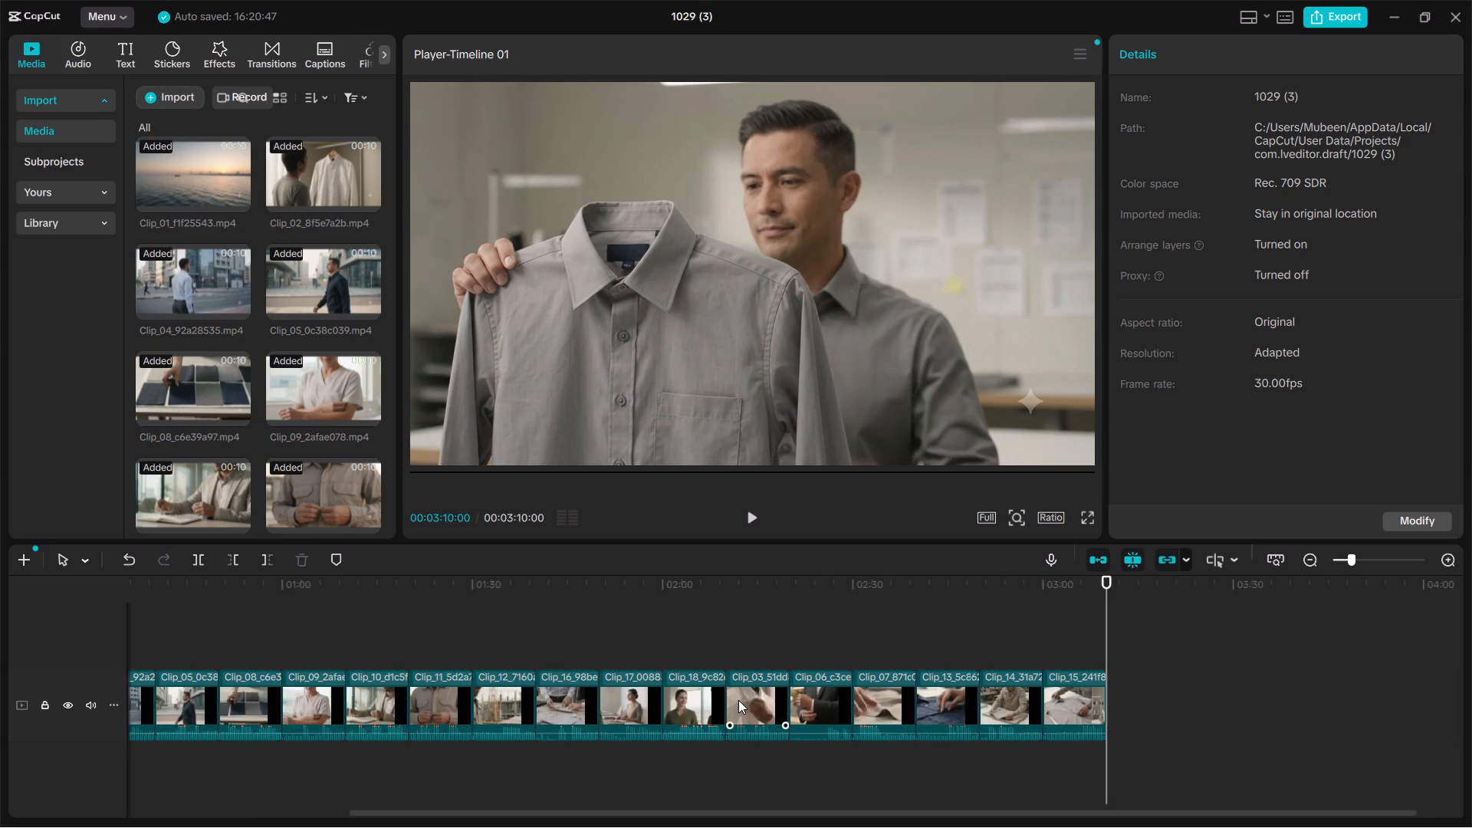
ctrl+scroll(738, 700, up, 20)
ctrl+scroll(738, 700, up, 3)
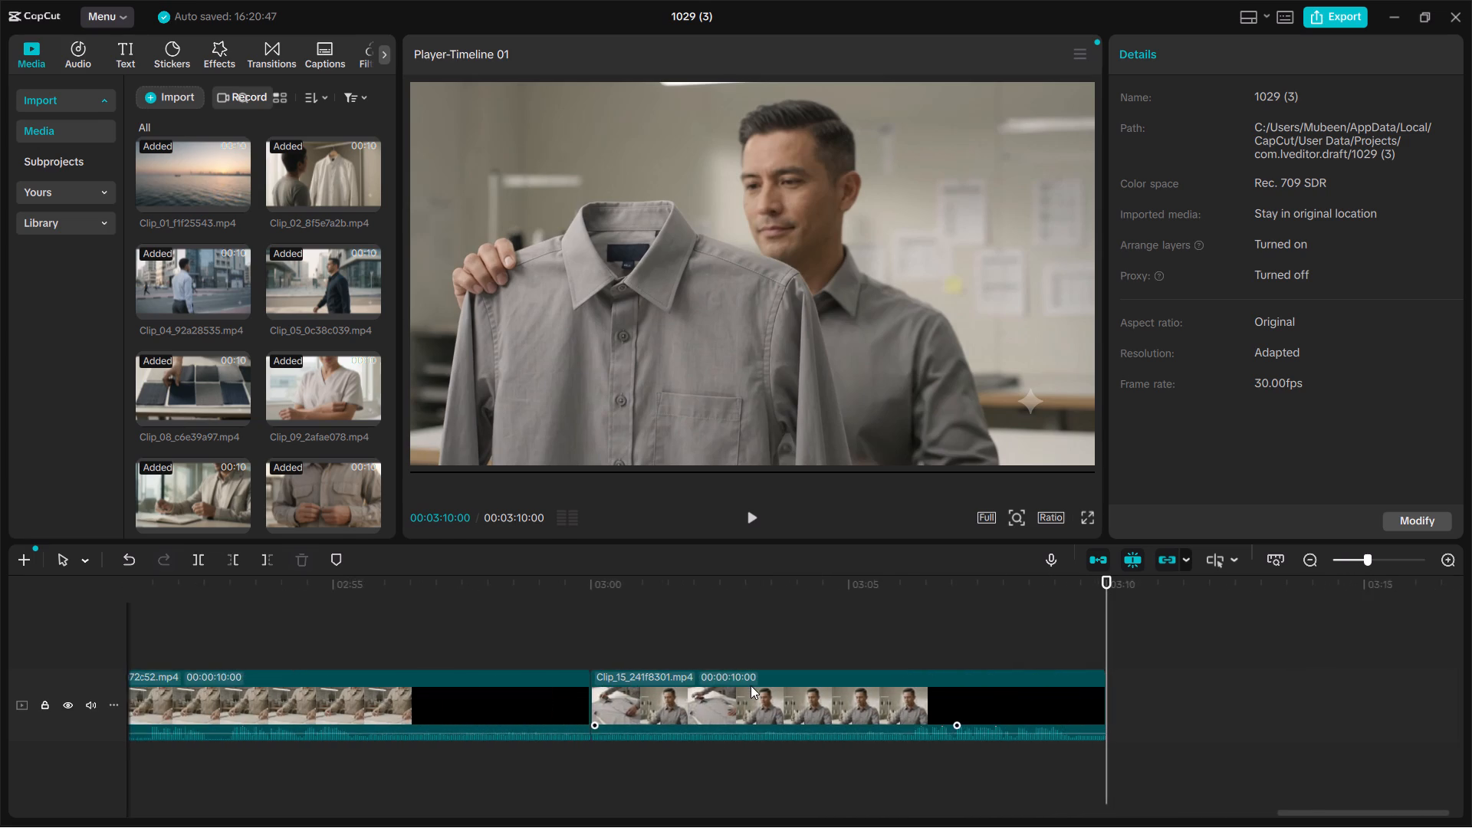
ctrl+scroll(751, 685, up, 6)
ctrl+scroll(800, 691, up, 16)
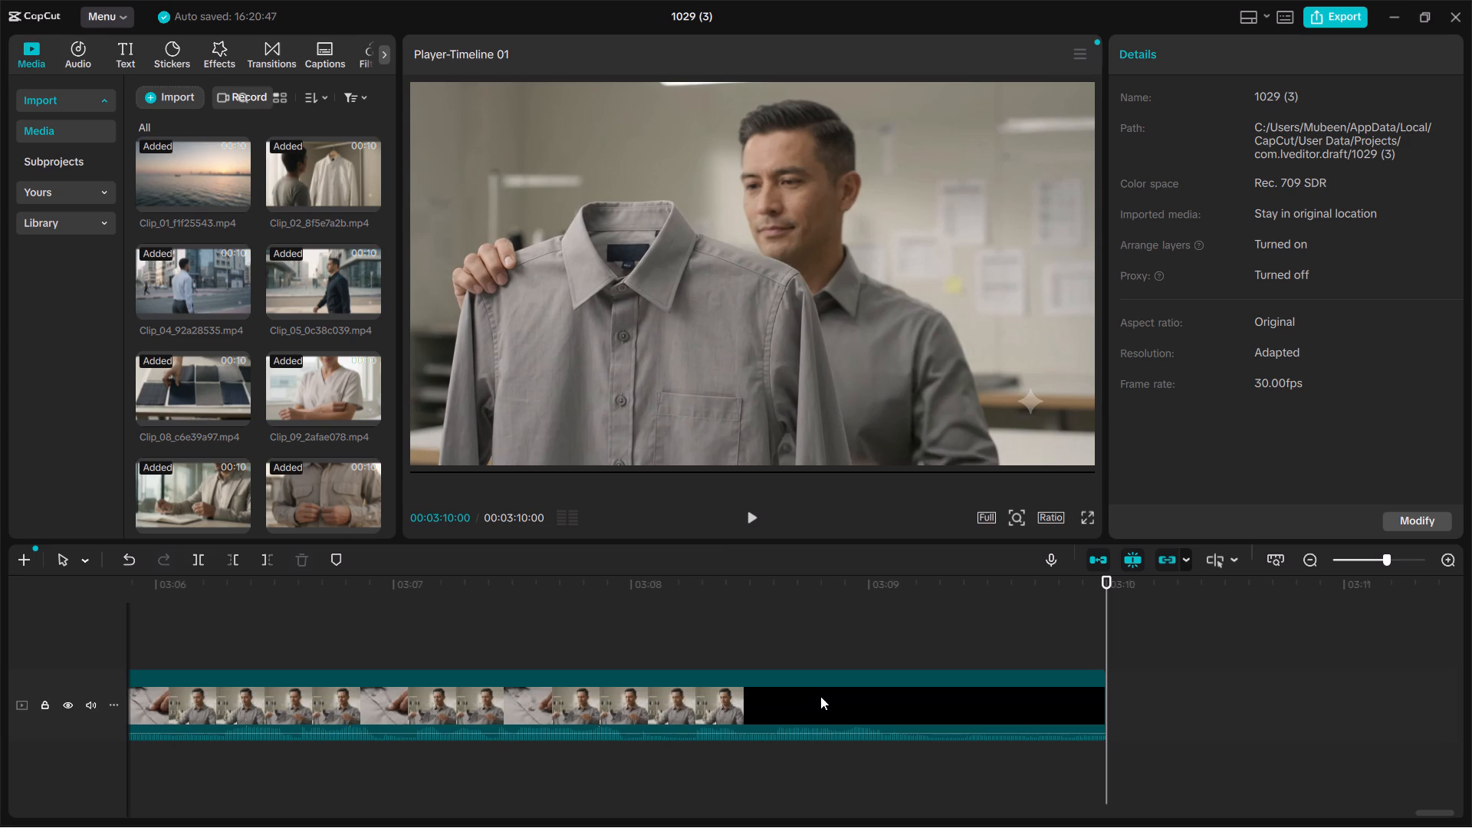
ctrl+scroll(875, 675, up, 3)
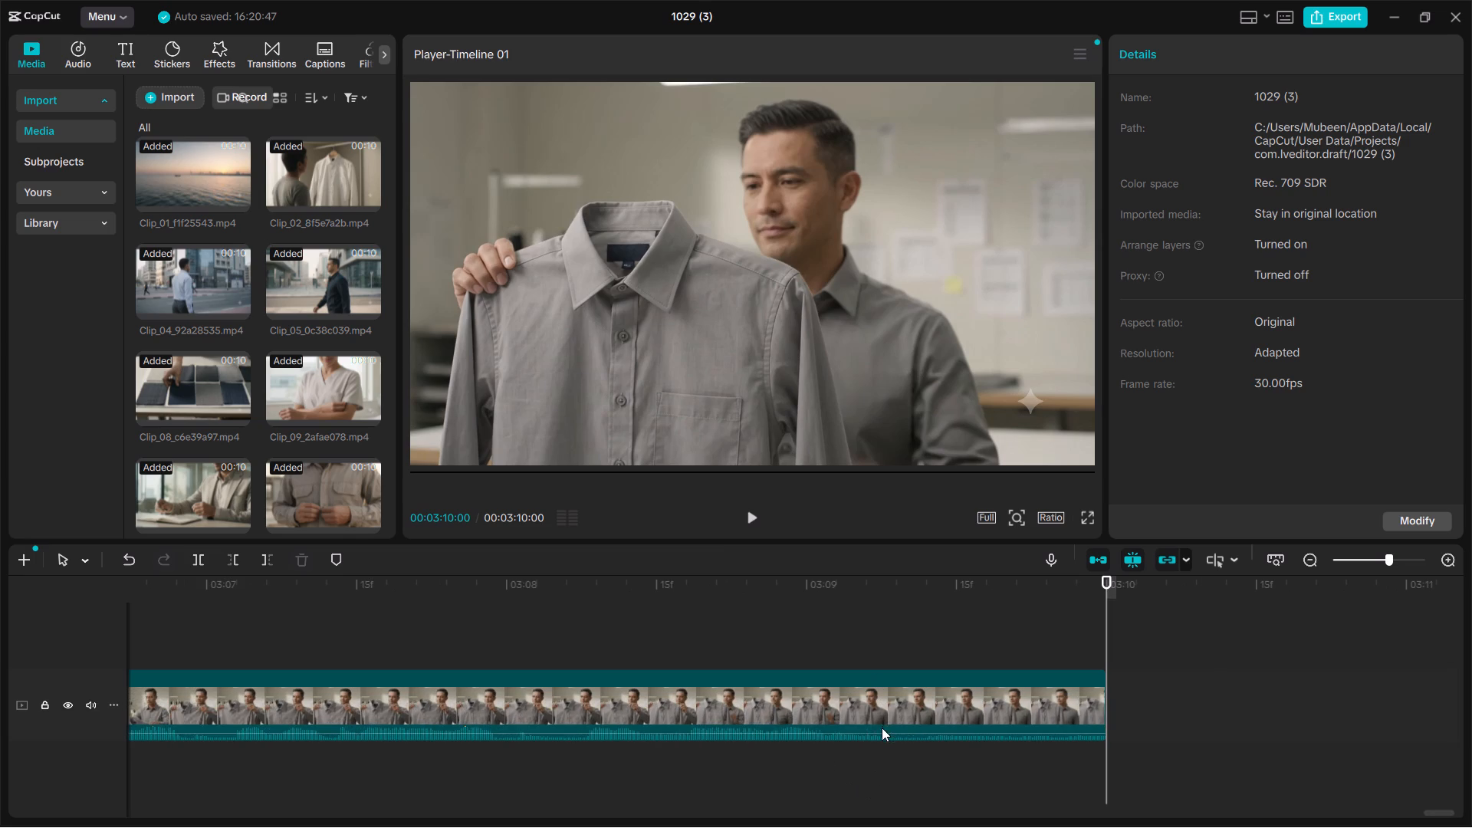
click(862, 721)
drag(612, 784, 630, 784)
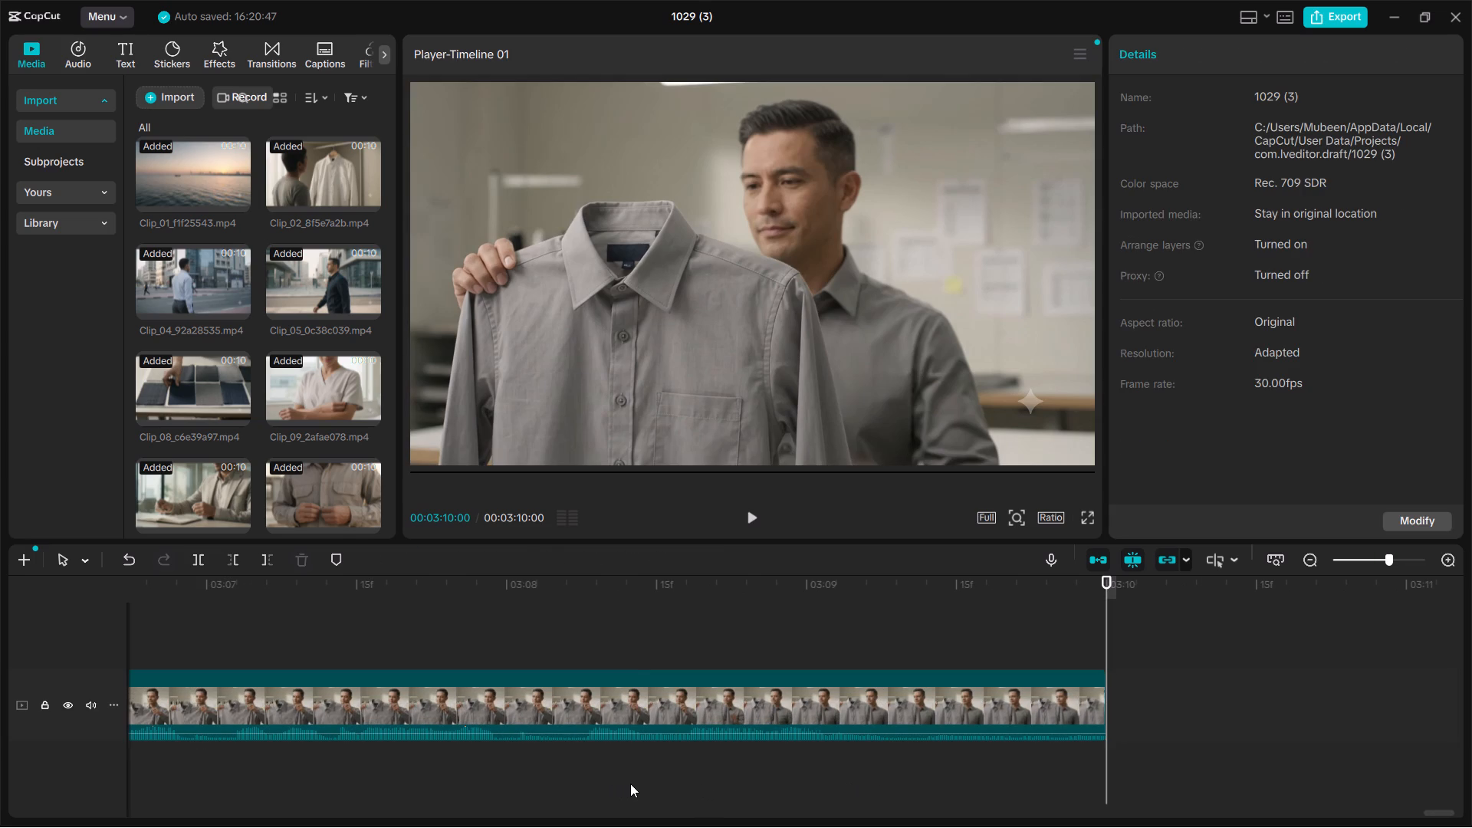
drag(630, 784, 641, 780)
click(659, 704)
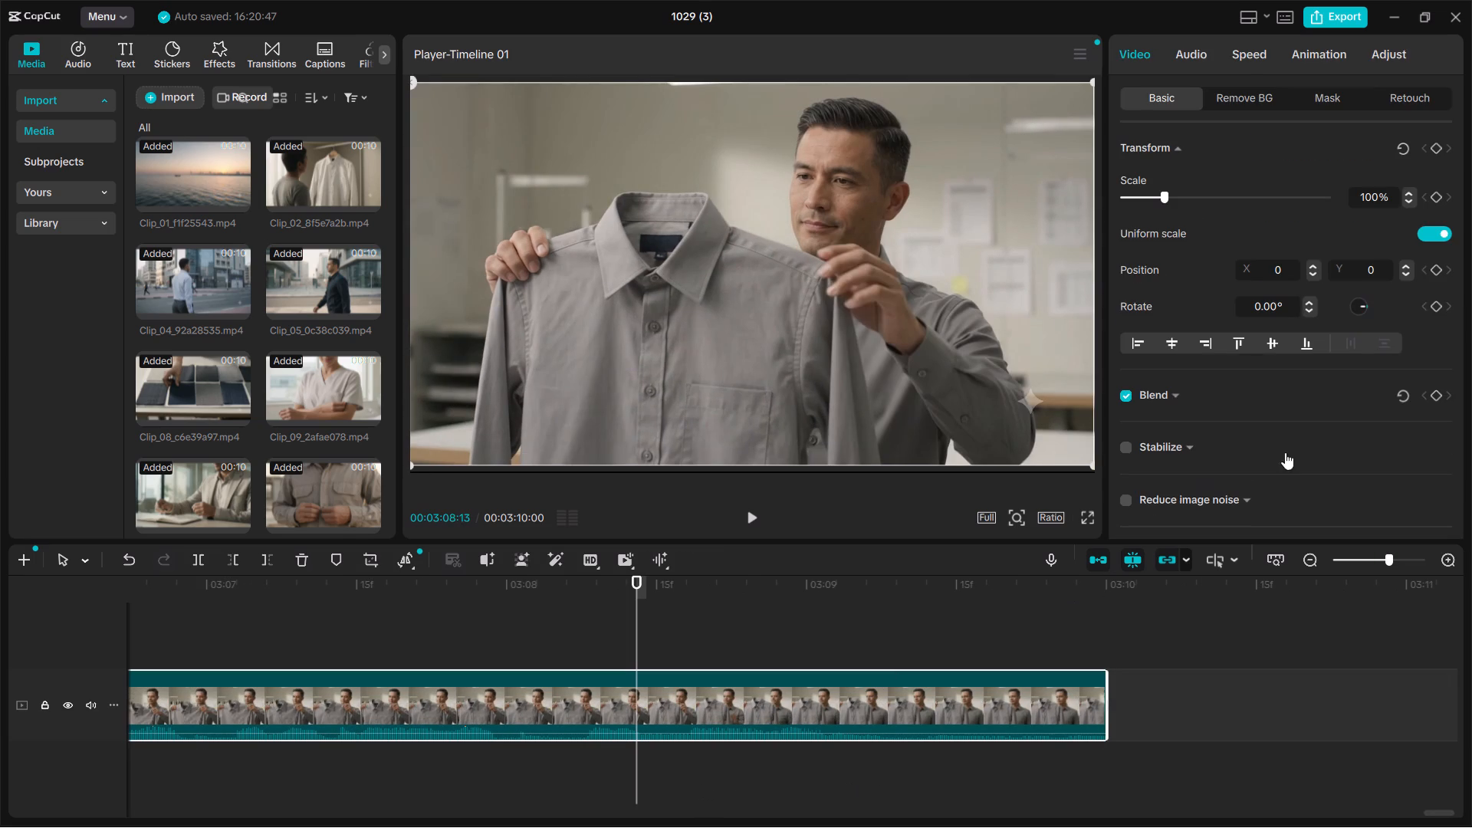
scroll(1215, 312, down, 11)
scroll(1234, 295, up, 9)
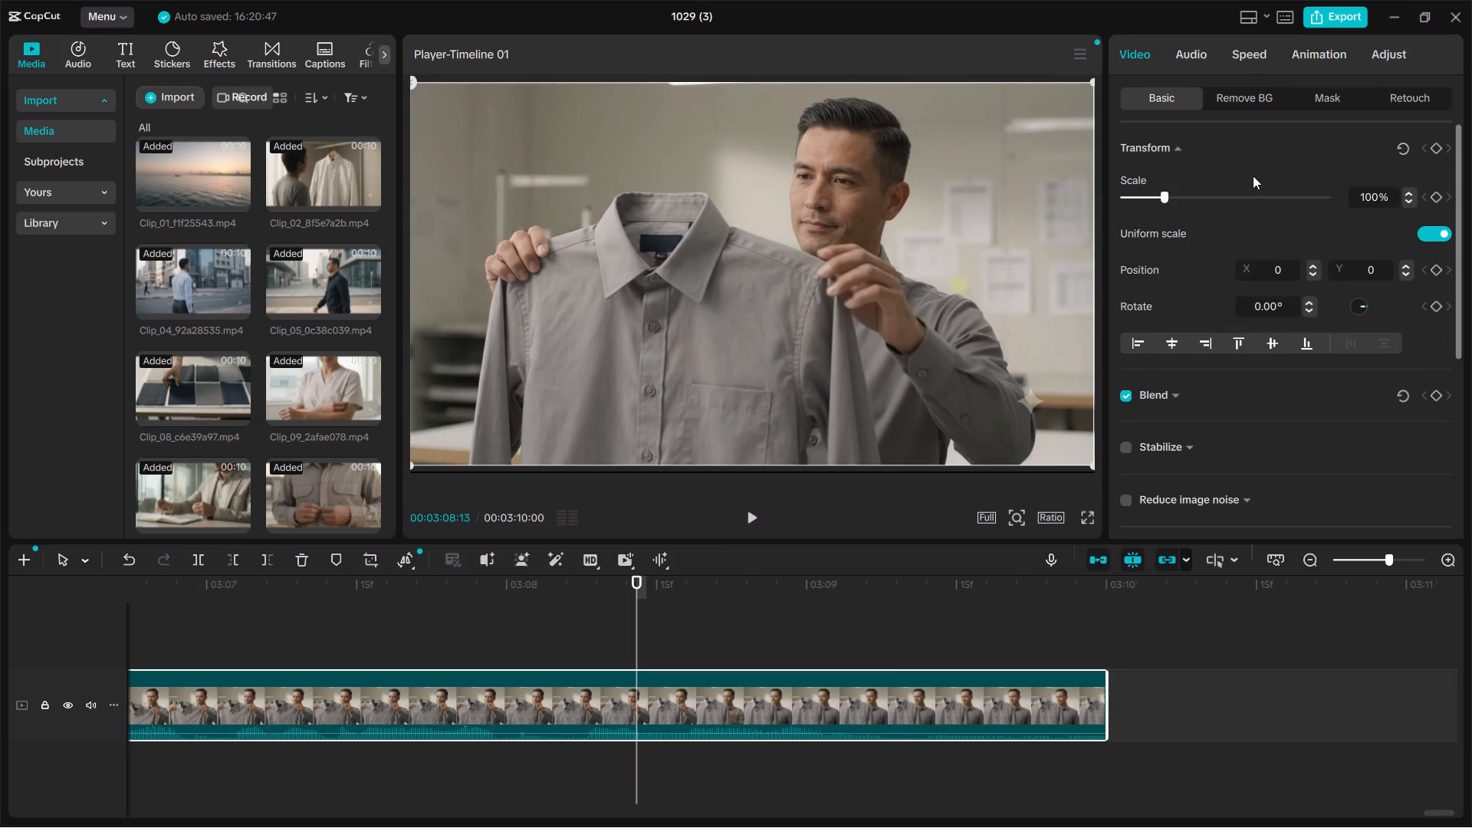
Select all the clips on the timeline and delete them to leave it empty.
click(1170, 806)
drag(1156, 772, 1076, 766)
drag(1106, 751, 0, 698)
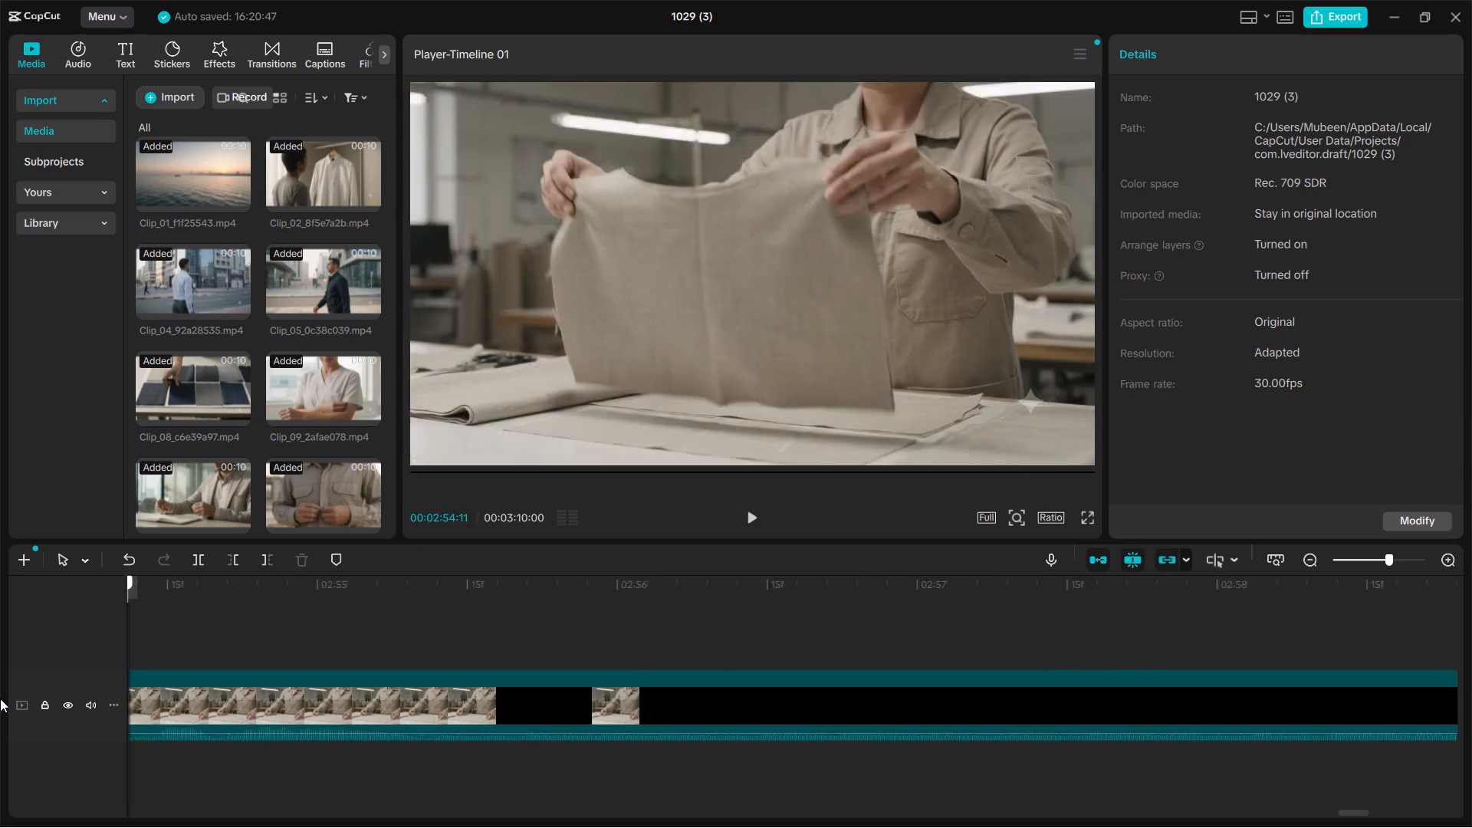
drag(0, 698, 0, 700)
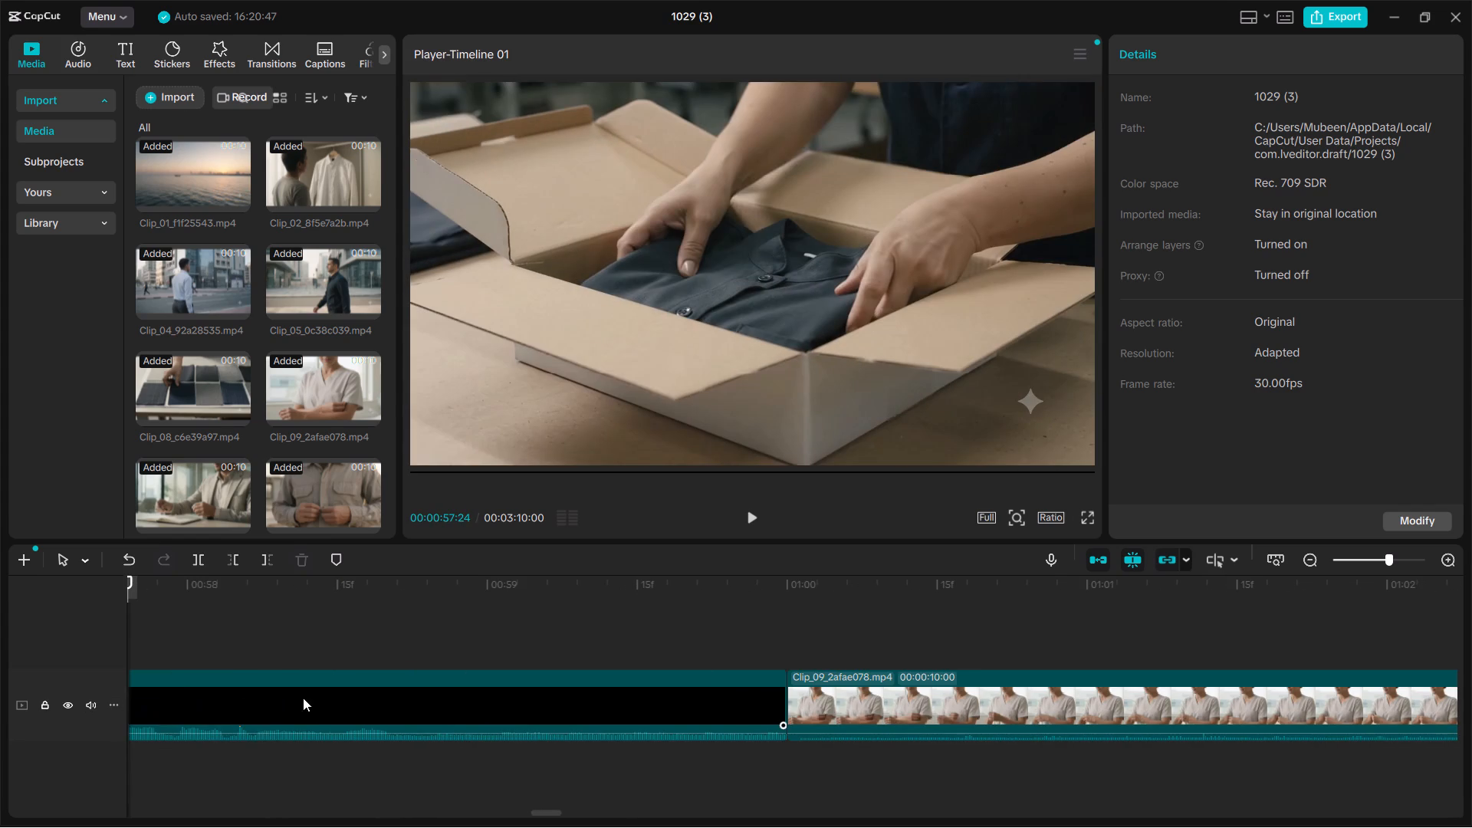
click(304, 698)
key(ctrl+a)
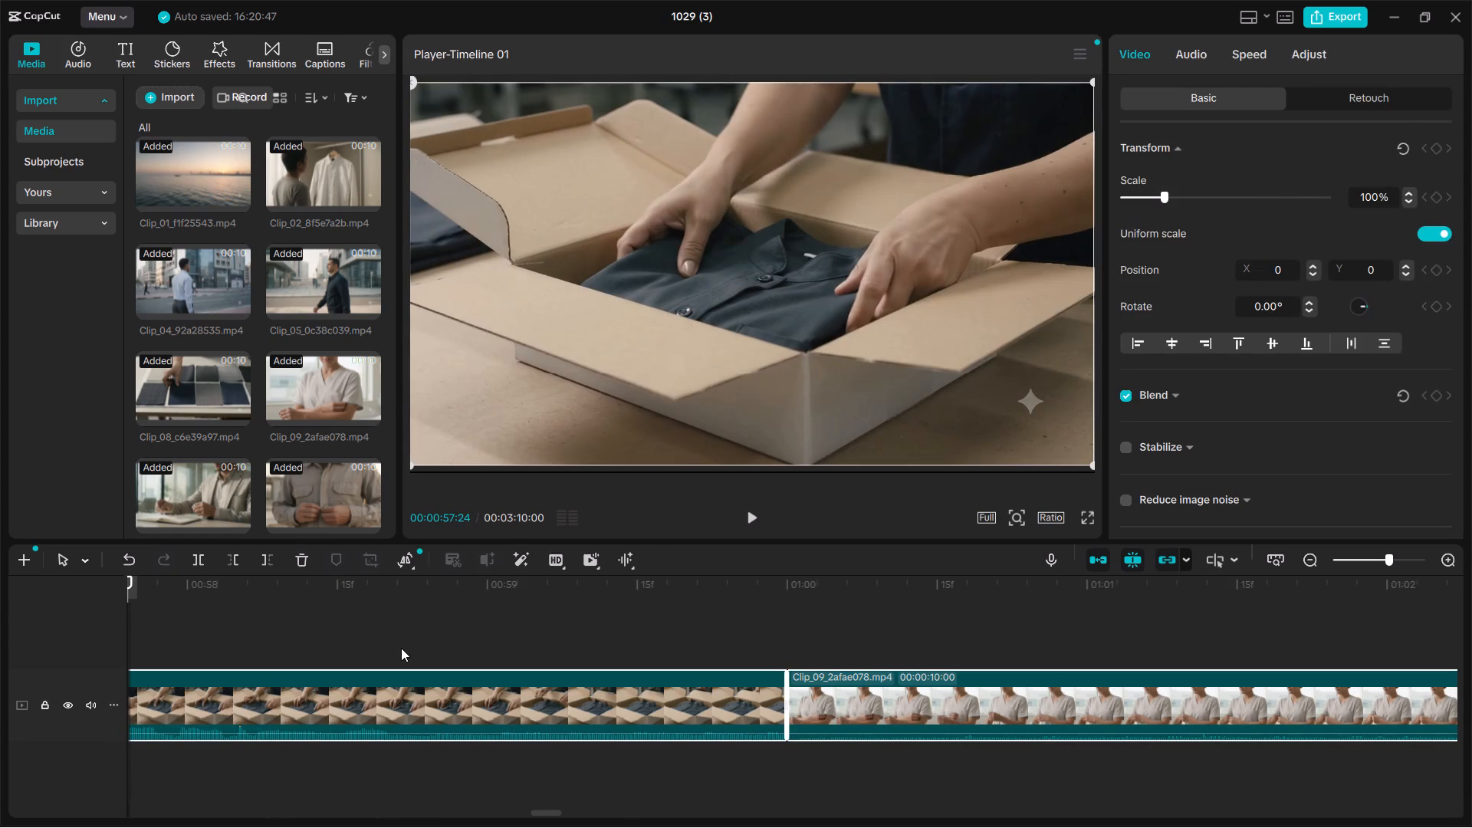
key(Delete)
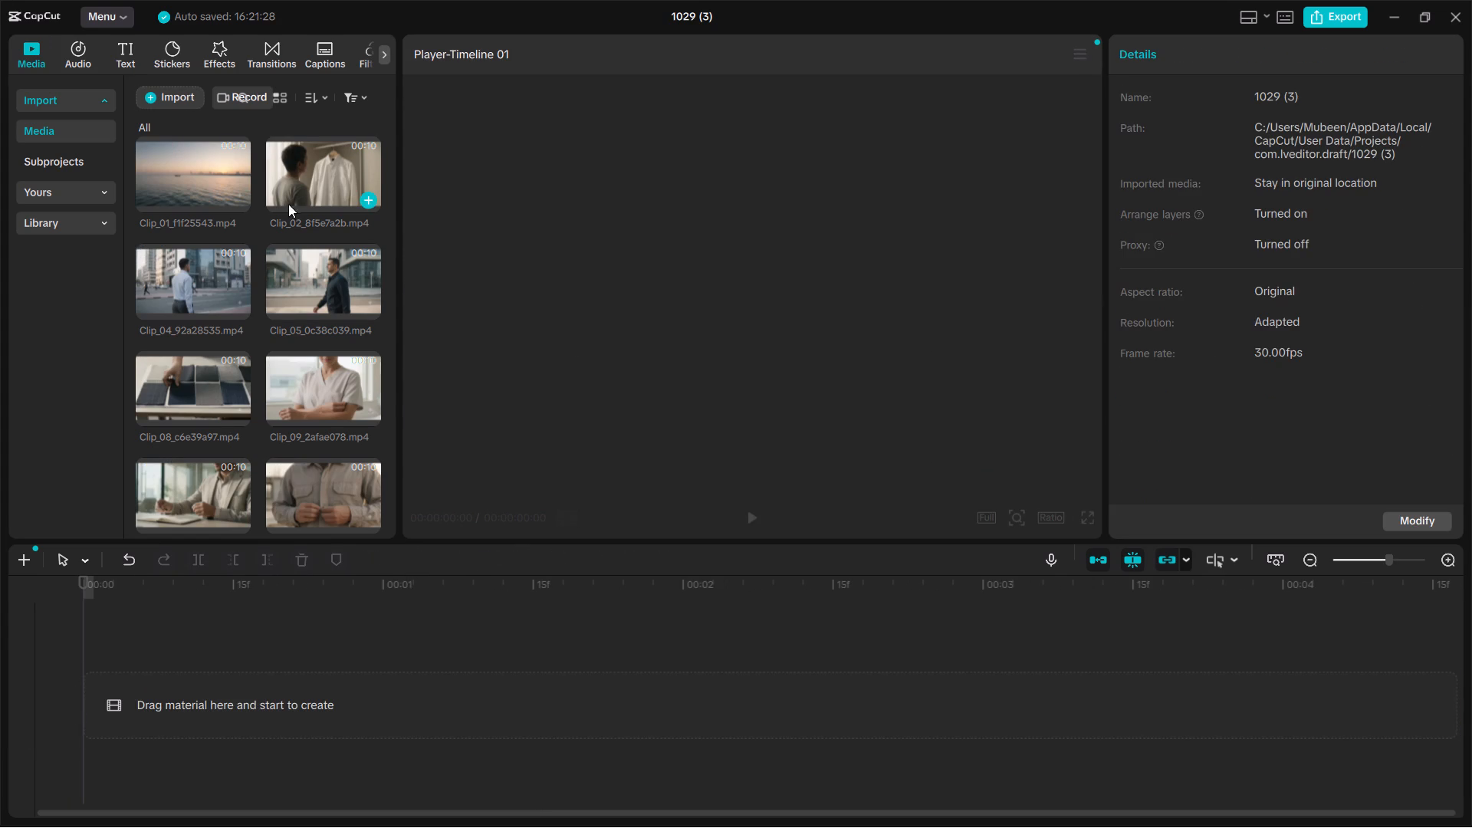
Add Clip_01_f1f25543.mp4 to the empty timeline as the opening clip.
click(195, 198)
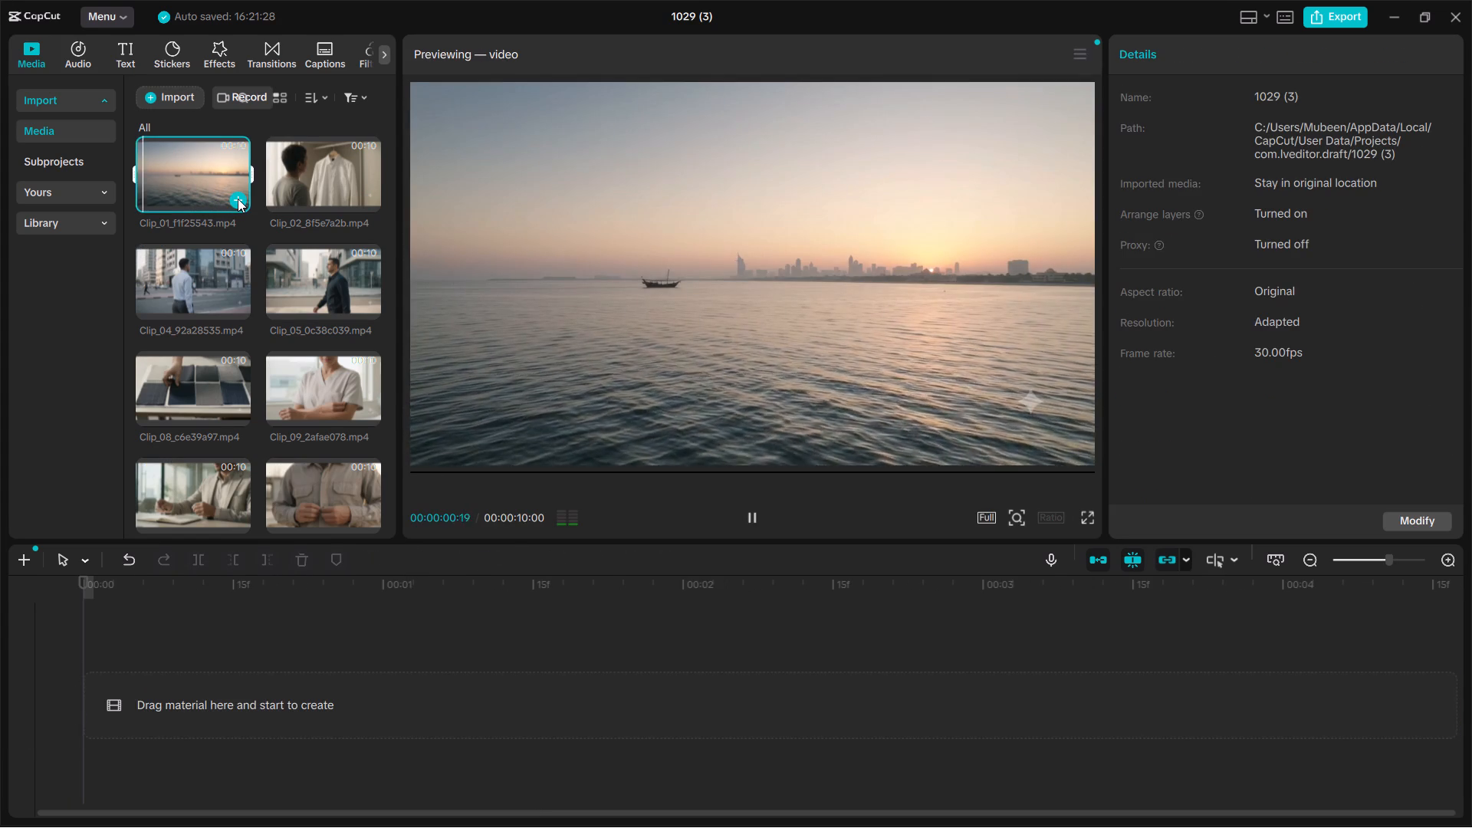
click(238, 199)
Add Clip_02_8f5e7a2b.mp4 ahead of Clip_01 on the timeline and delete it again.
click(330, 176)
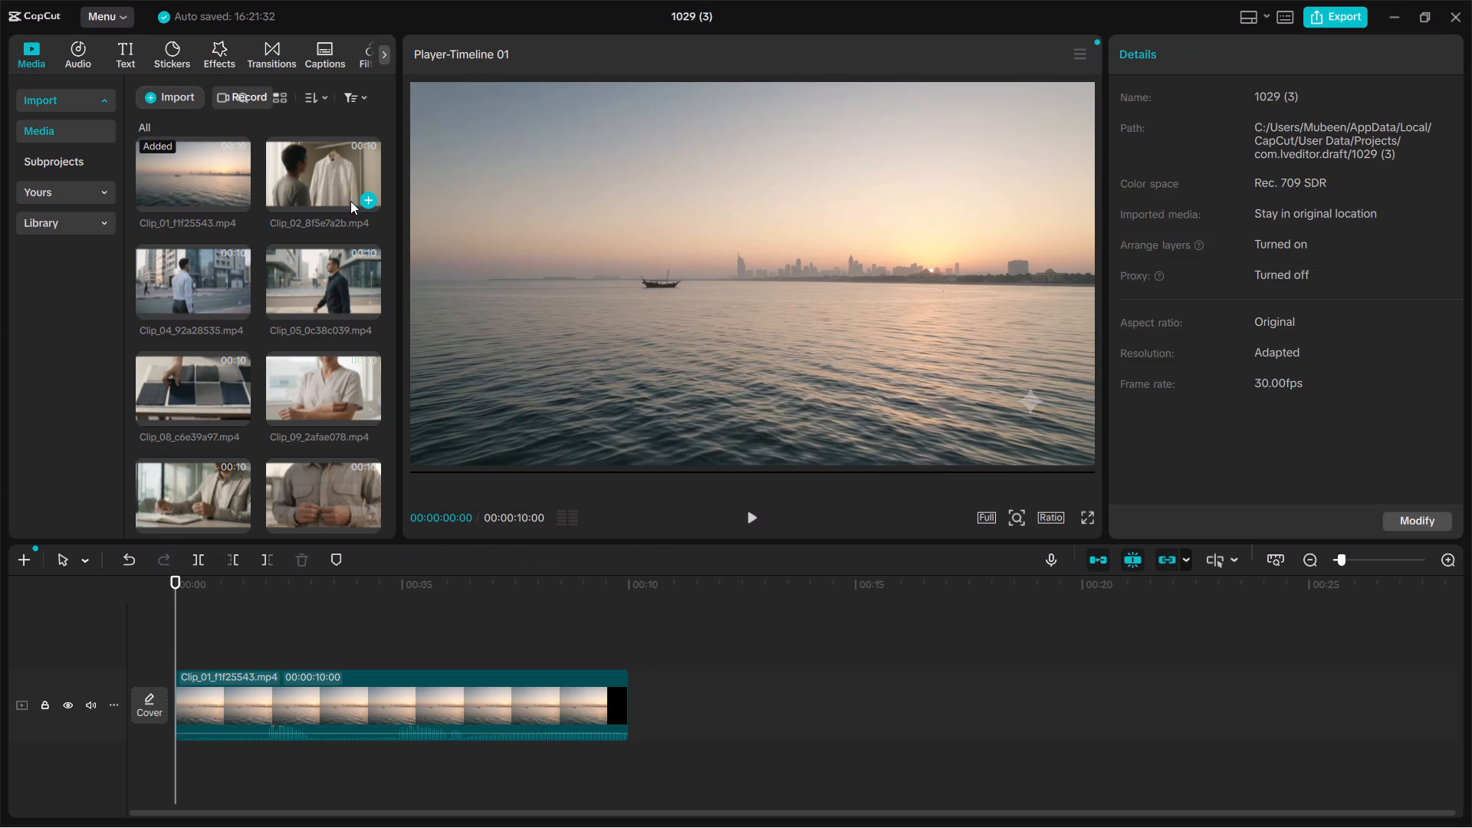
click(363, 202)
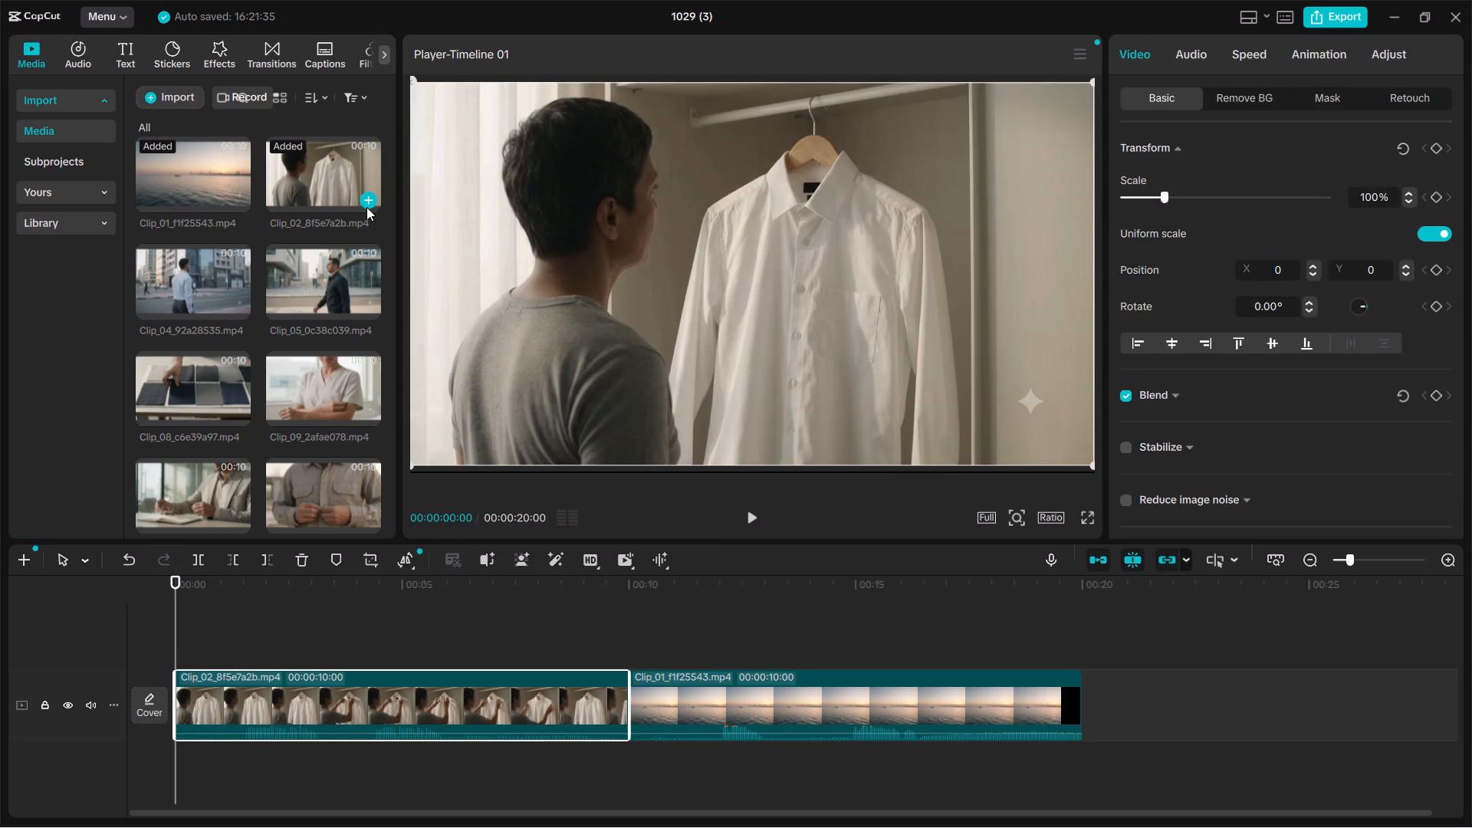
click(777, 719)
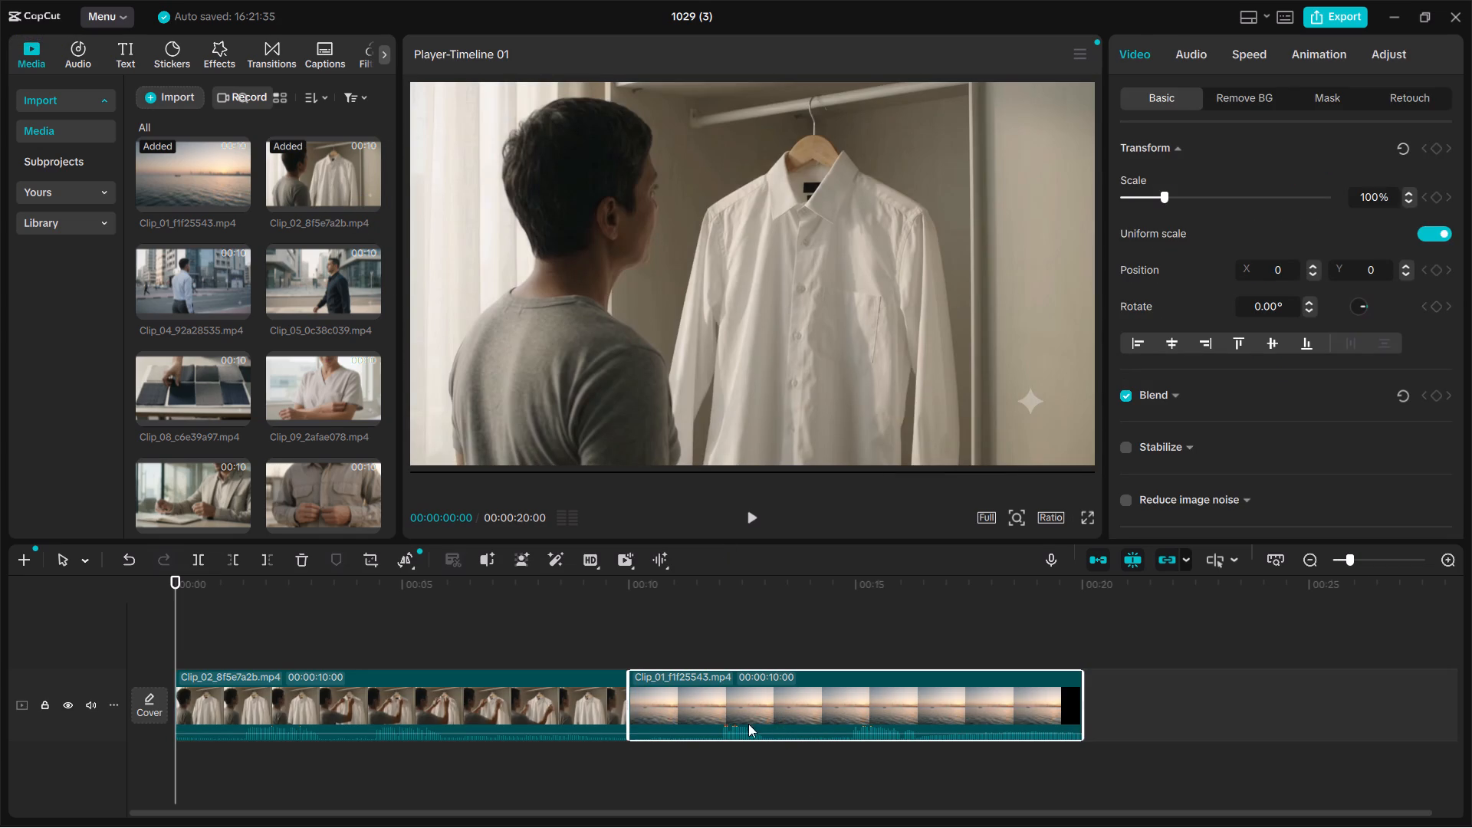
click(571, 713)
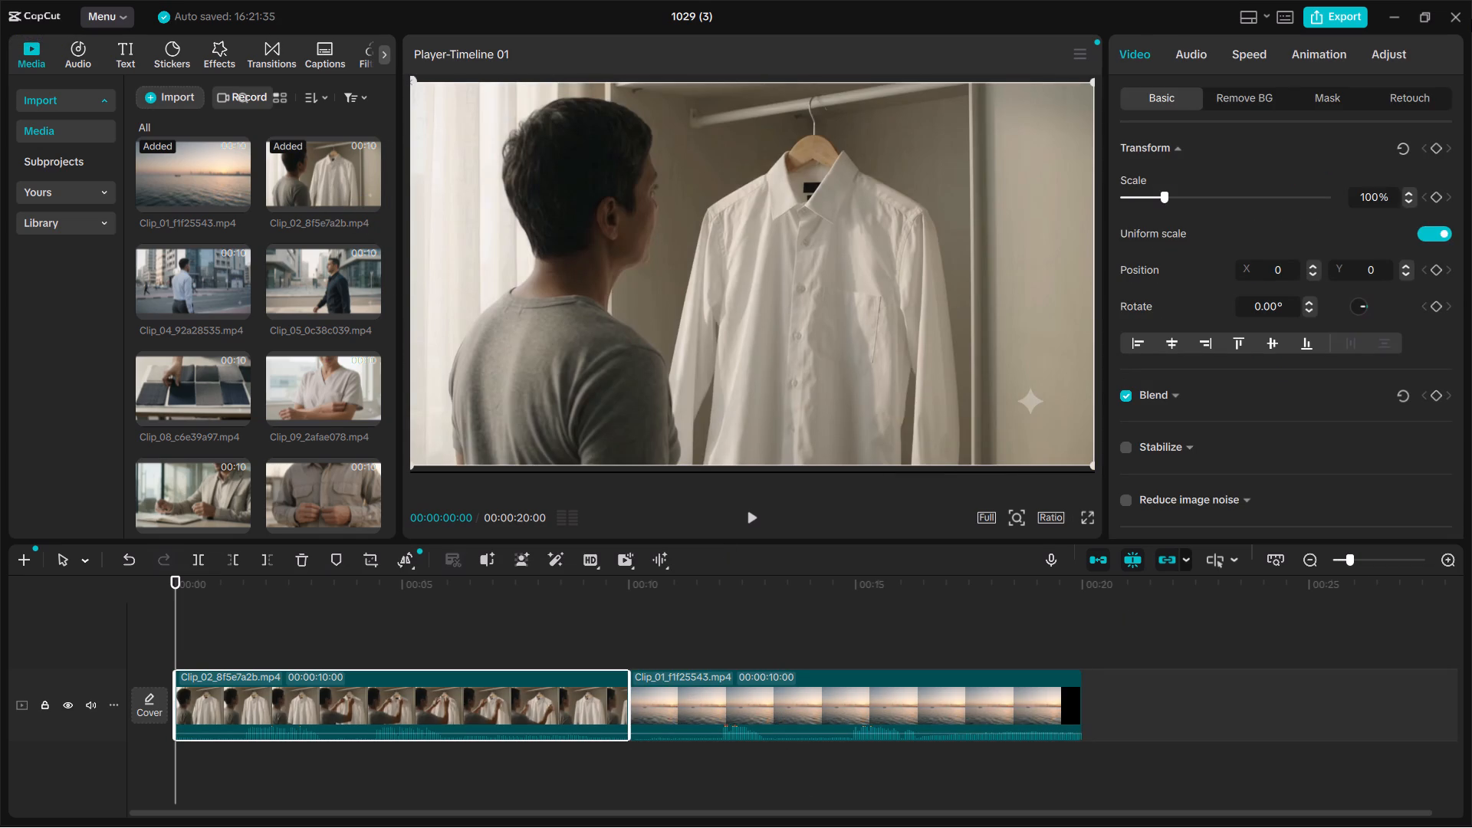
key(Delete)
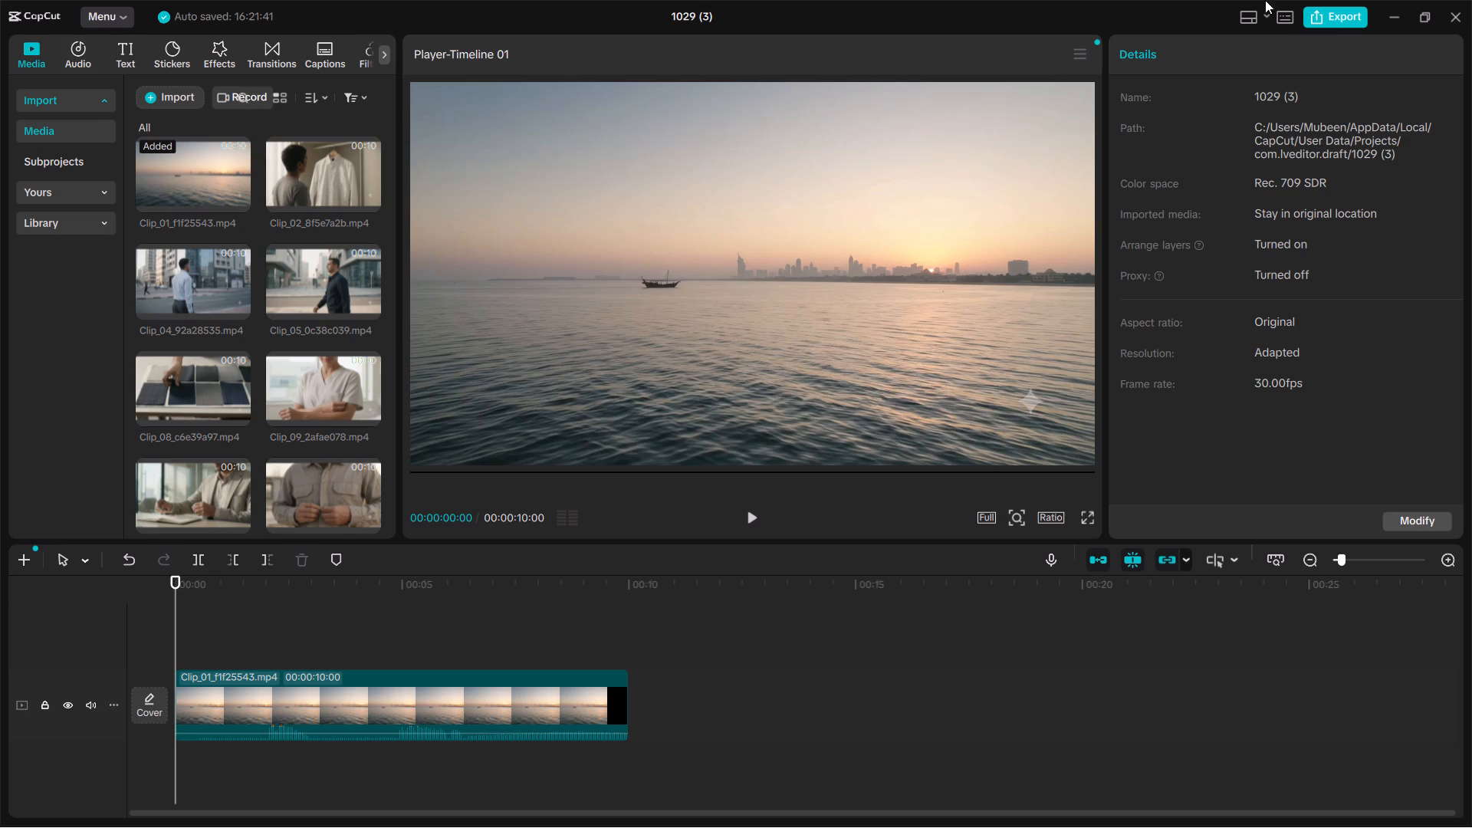
Add Clip_02_8f5e7a2b.mp4 to the timeline and move it directly after Clip_01.
click(297, 688)
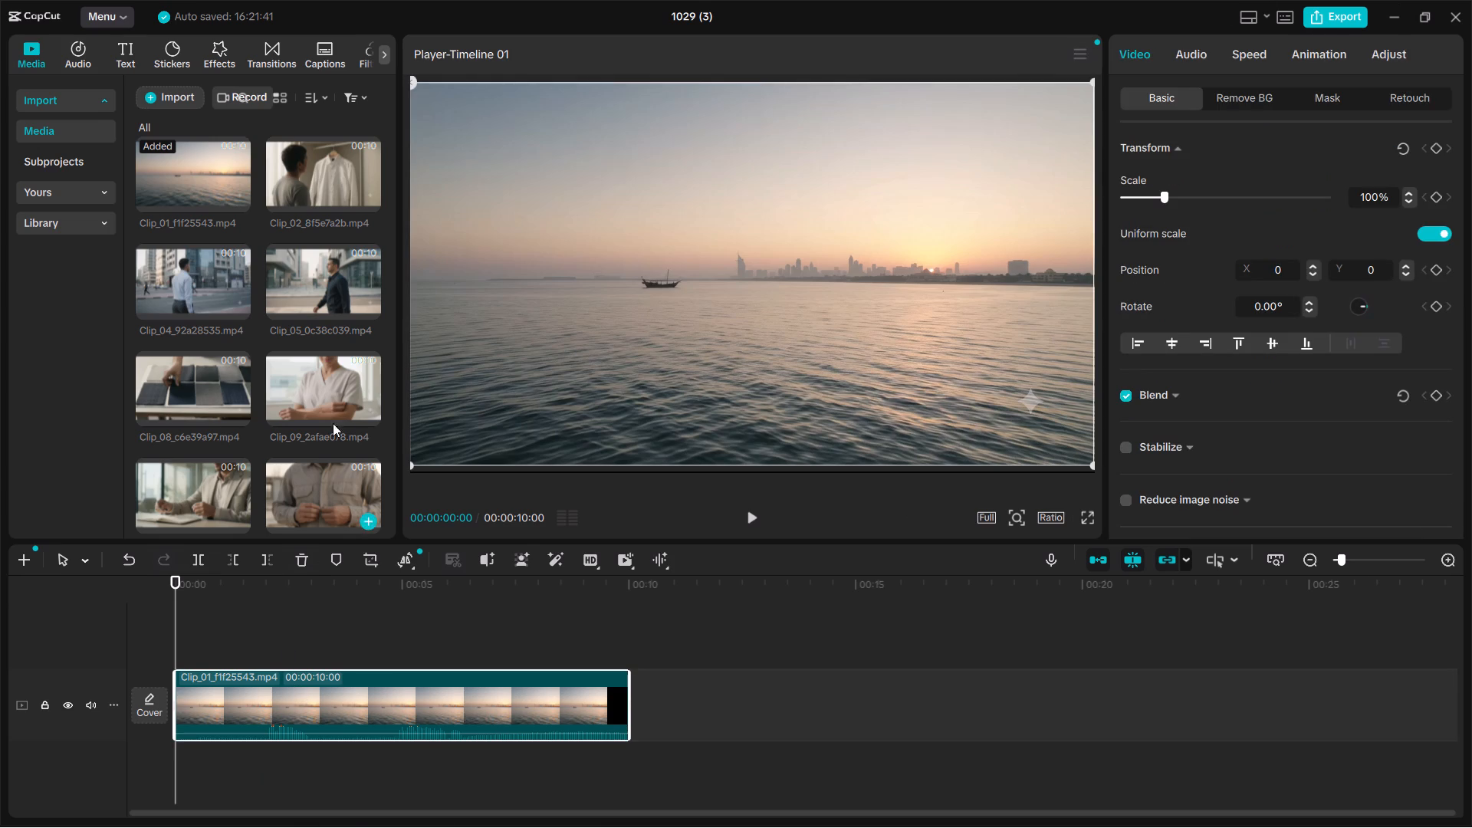
click(366, 200)
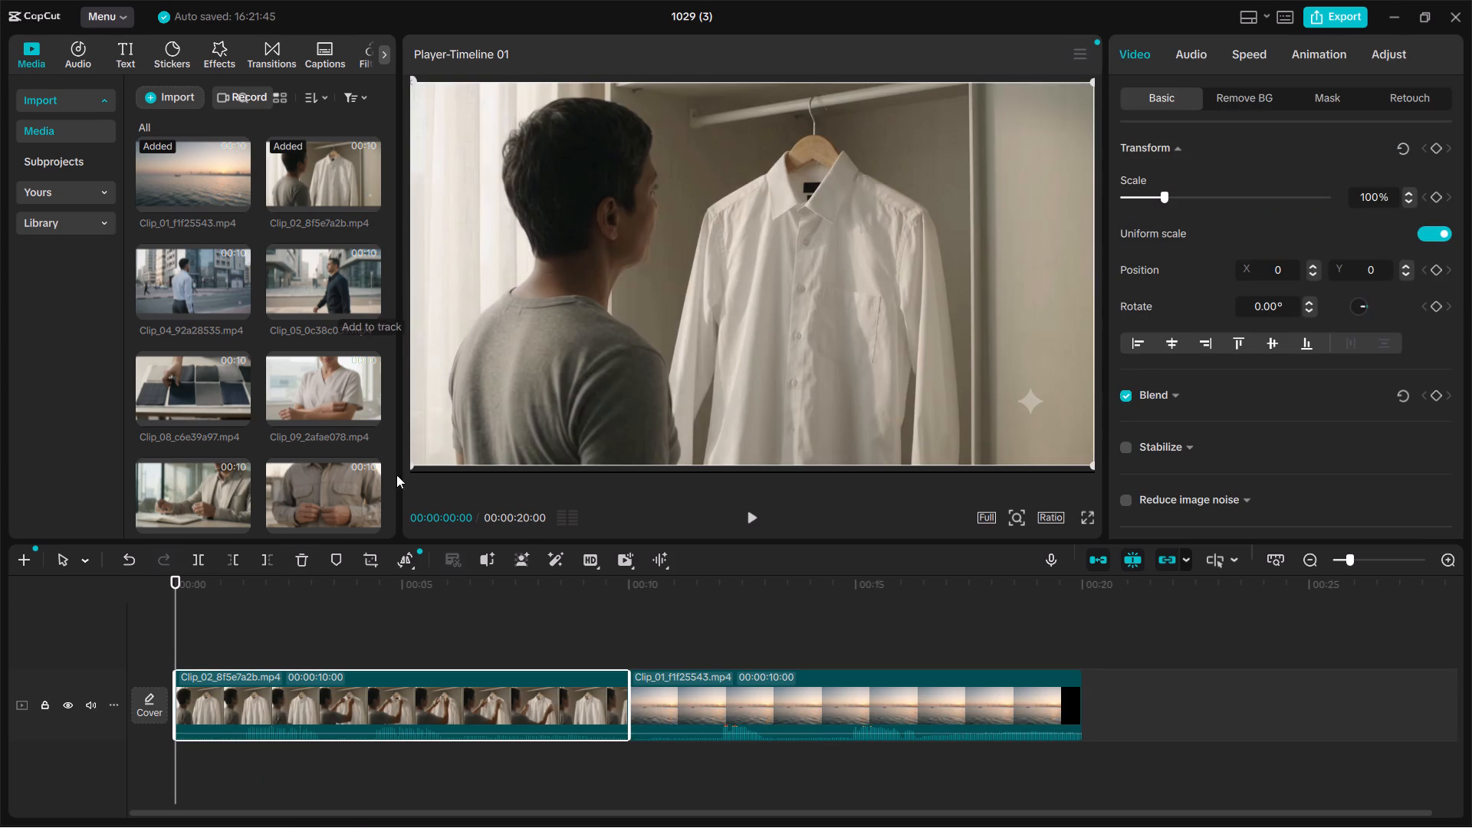
drag(443, 683, 925, 685)
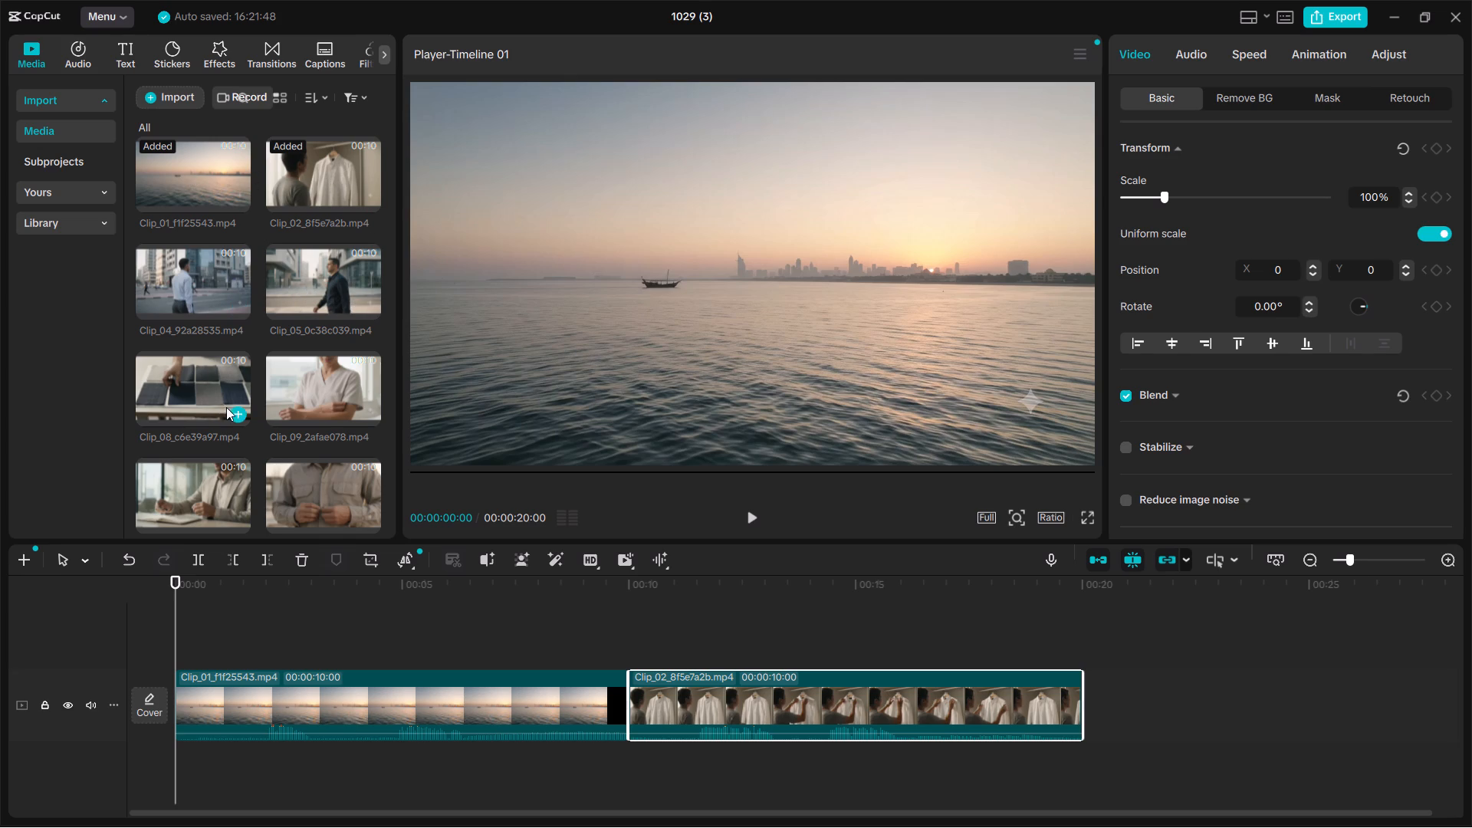
Add Clip_03_51dd8134.mp4 to the timeline and move it directly after Clip_02.
scroll(286, 350, down, 1)
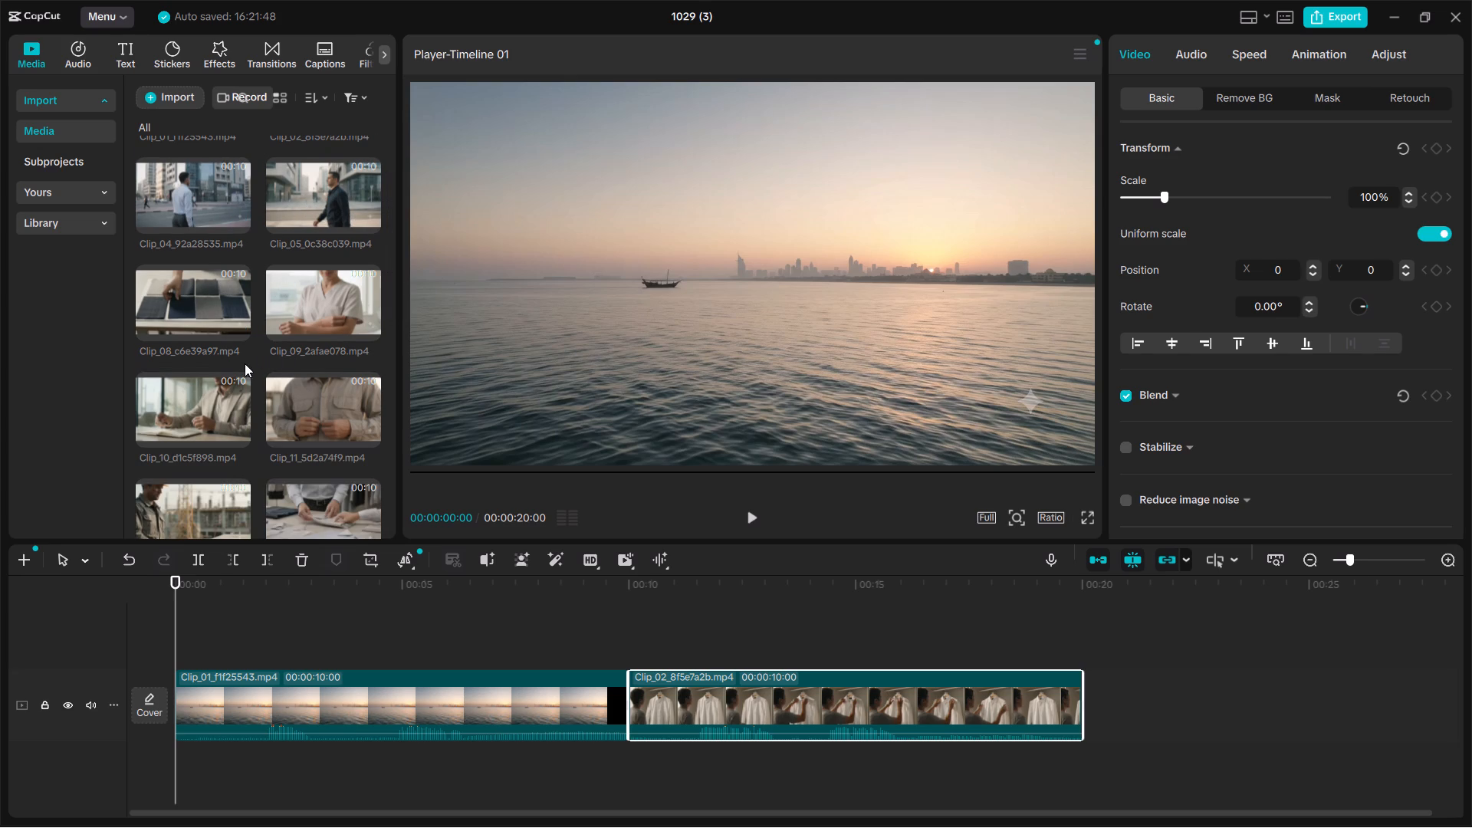
scroll(271, 297, down, 2)
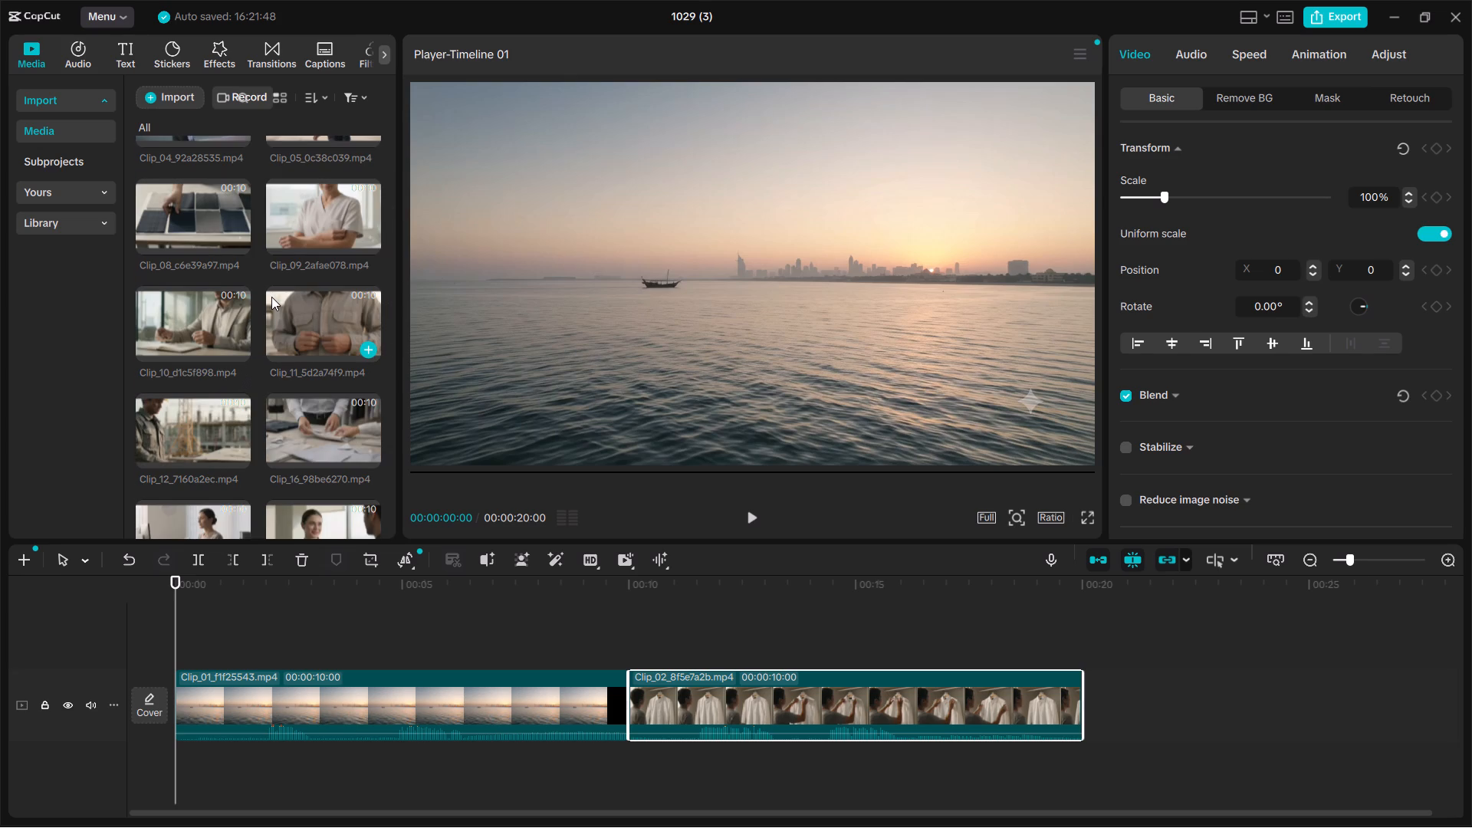
scroll(272, 295, down, 1)
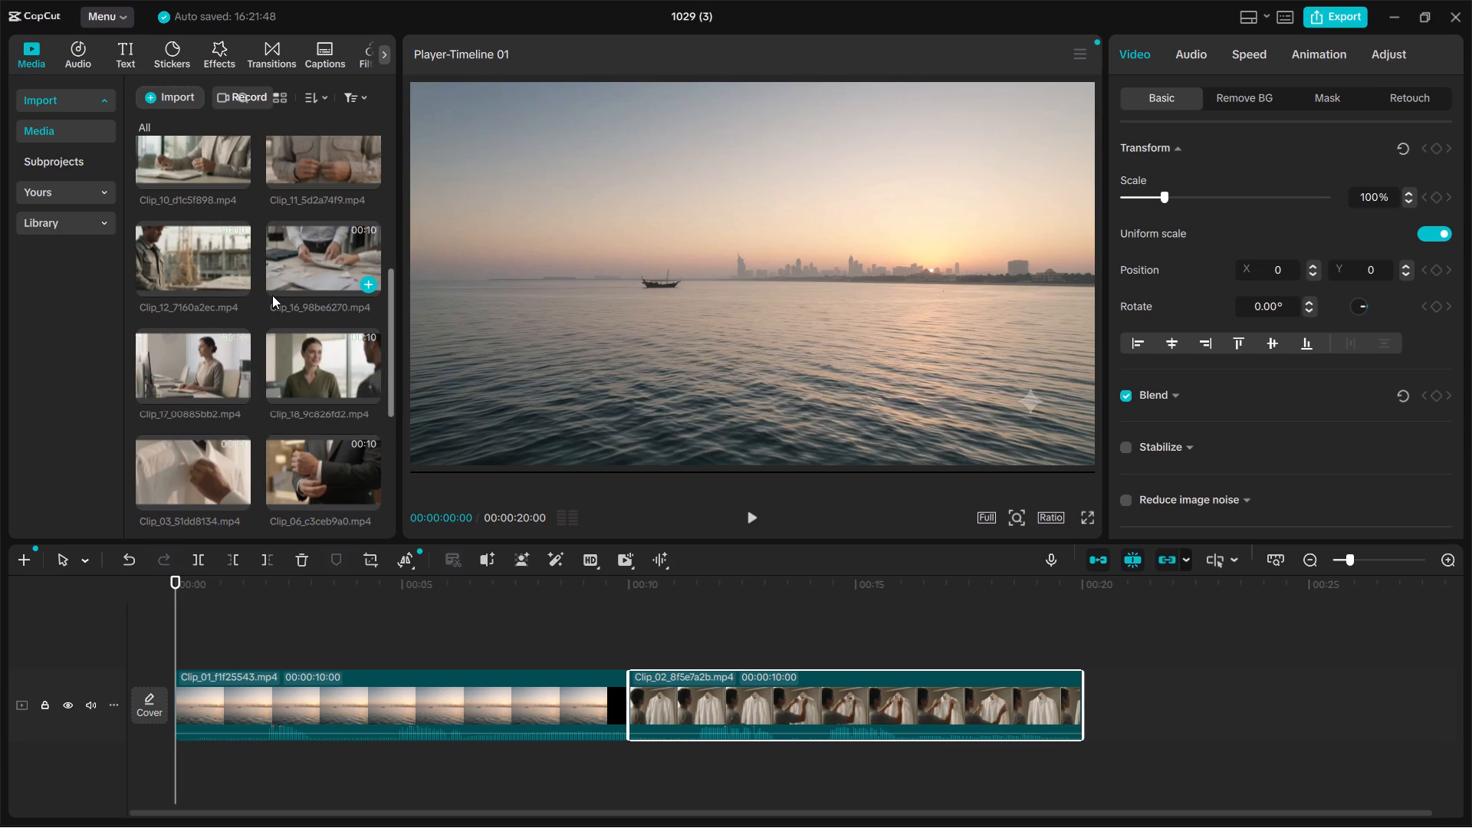
scroll(226, 432, down, 1)
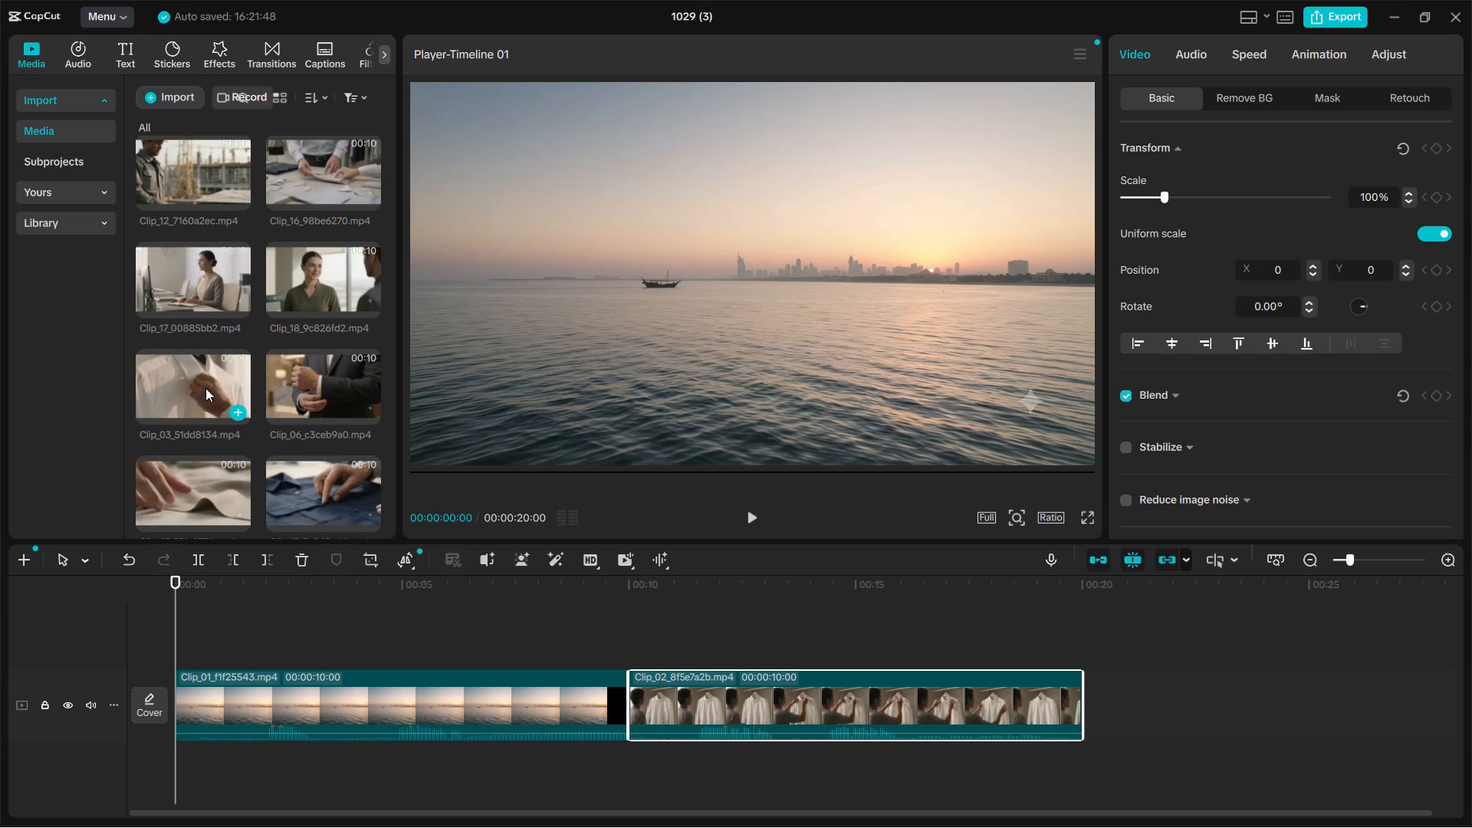
click(238, 409)
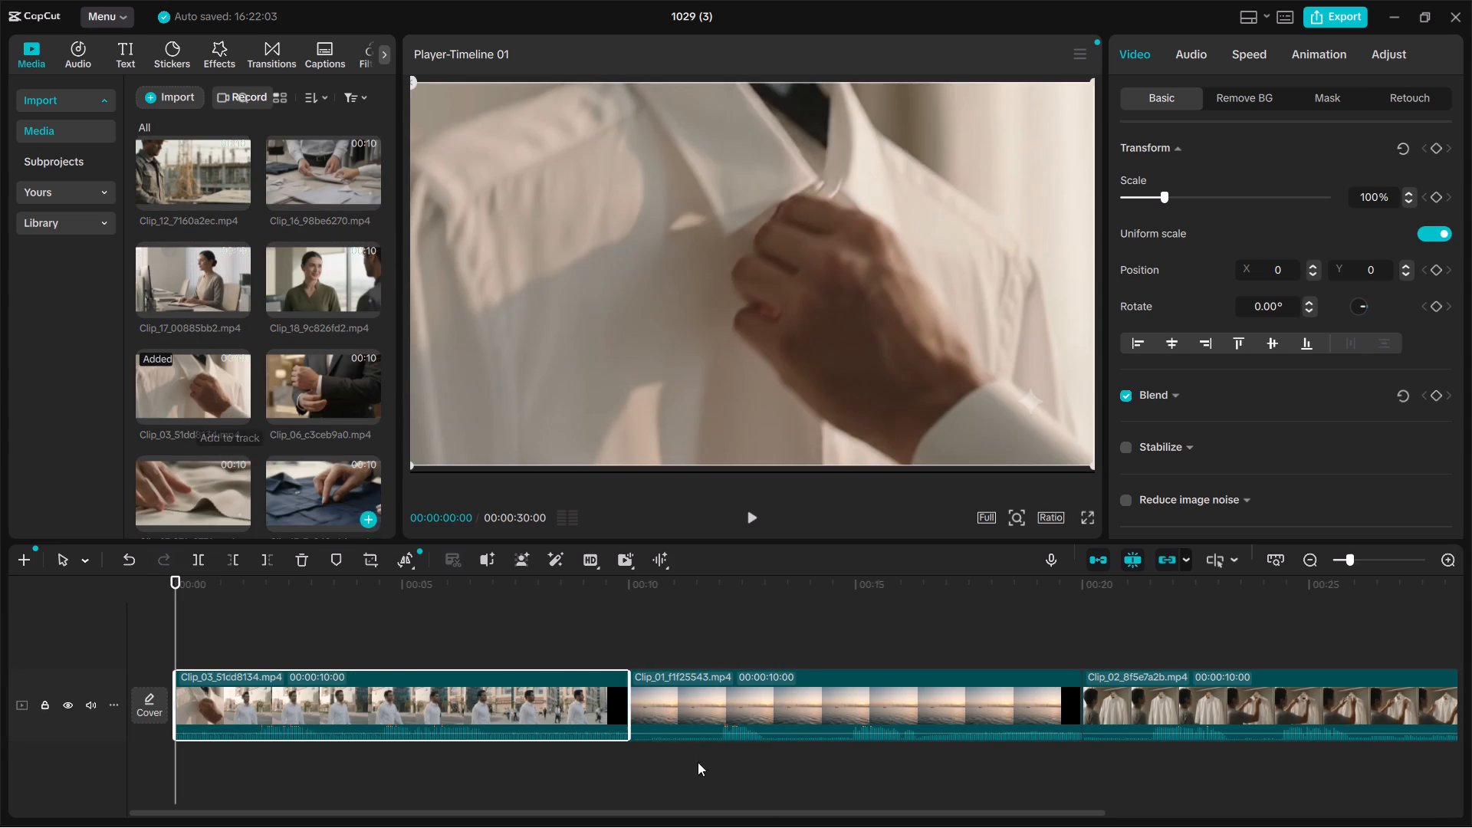
drag(501, 707, 915, 698)
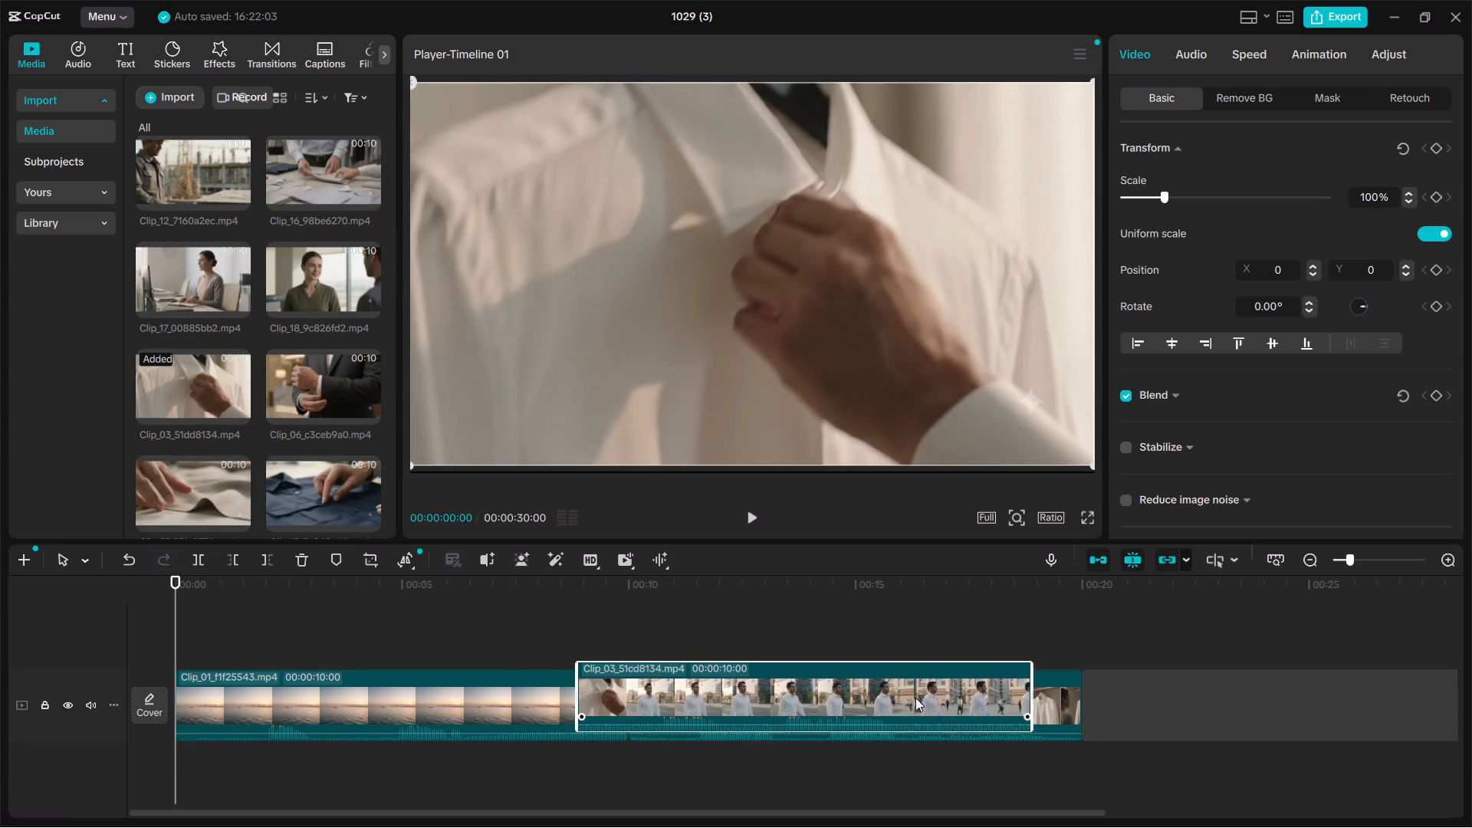
drag(915, 698, 1366, 701)
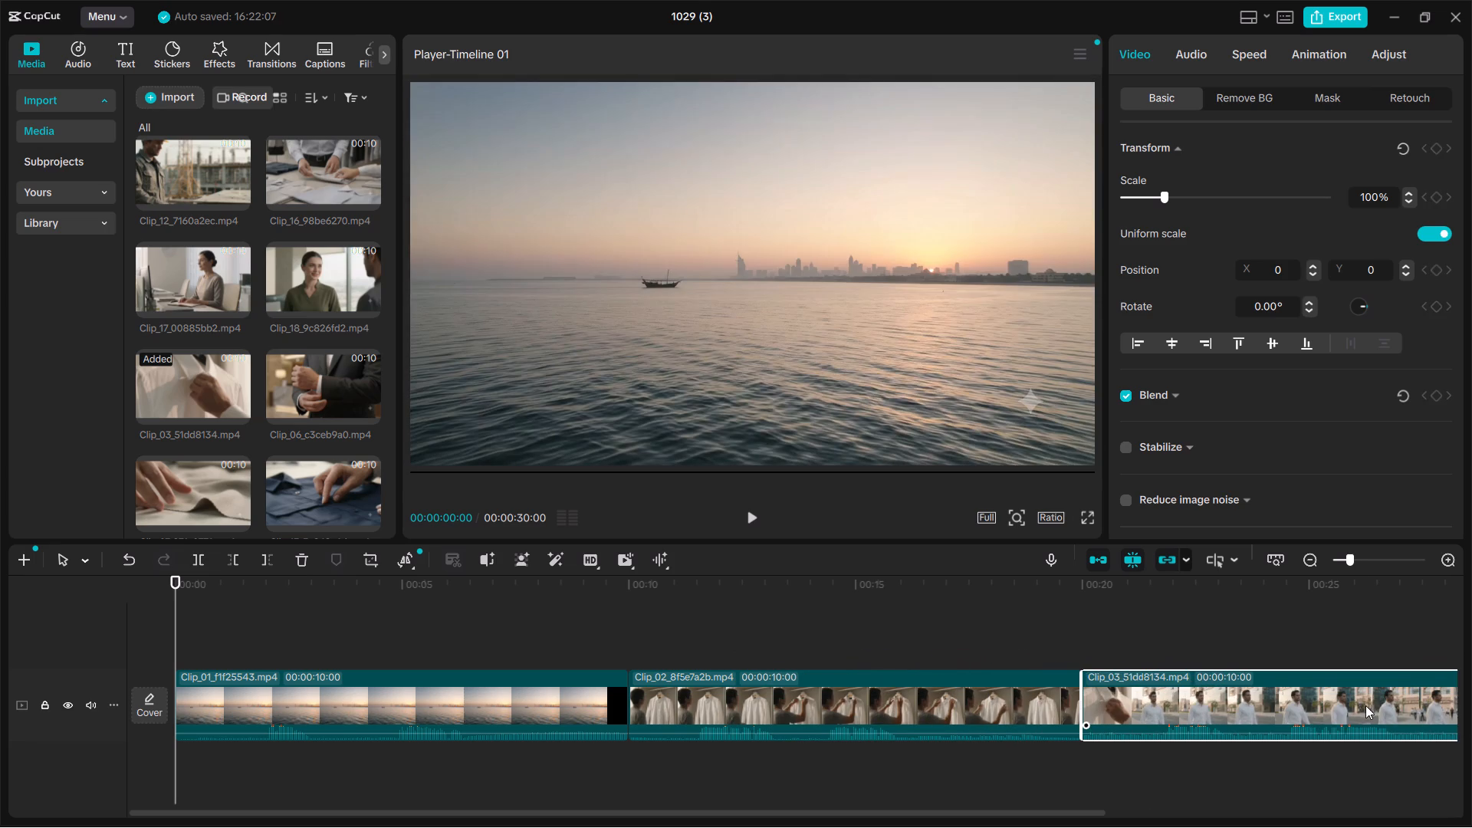
Place the playhead at the end of Clip_03 and add Clip_04_92a28535.mp4 there.
ctrl+scroll(1111, 680, down, 1)
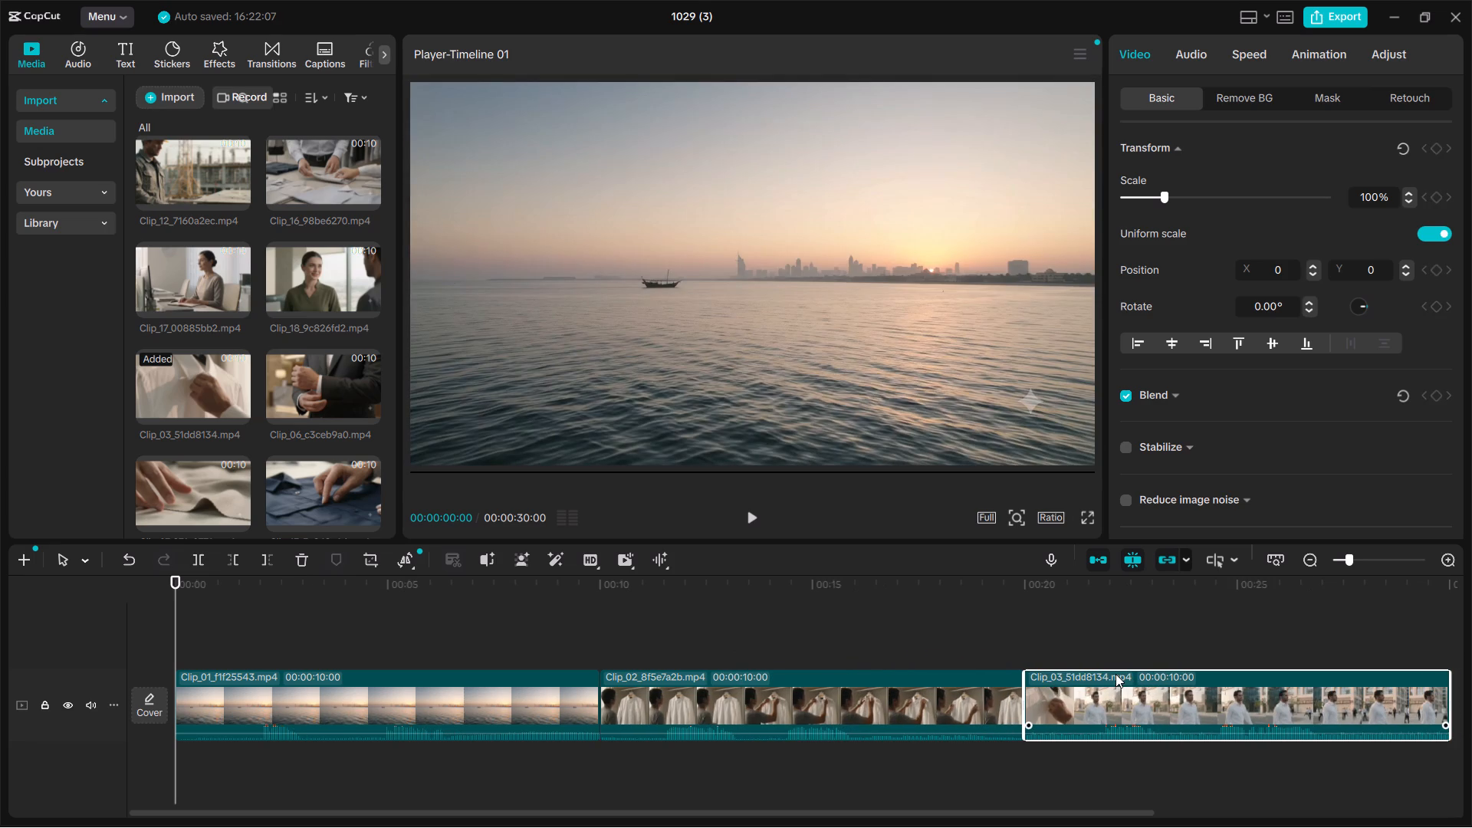
ctrl+scroll(1115, 674, down, 6)
ctrl+scroll(1037, 703, down, 2)
ctrl+click(1004, 744)
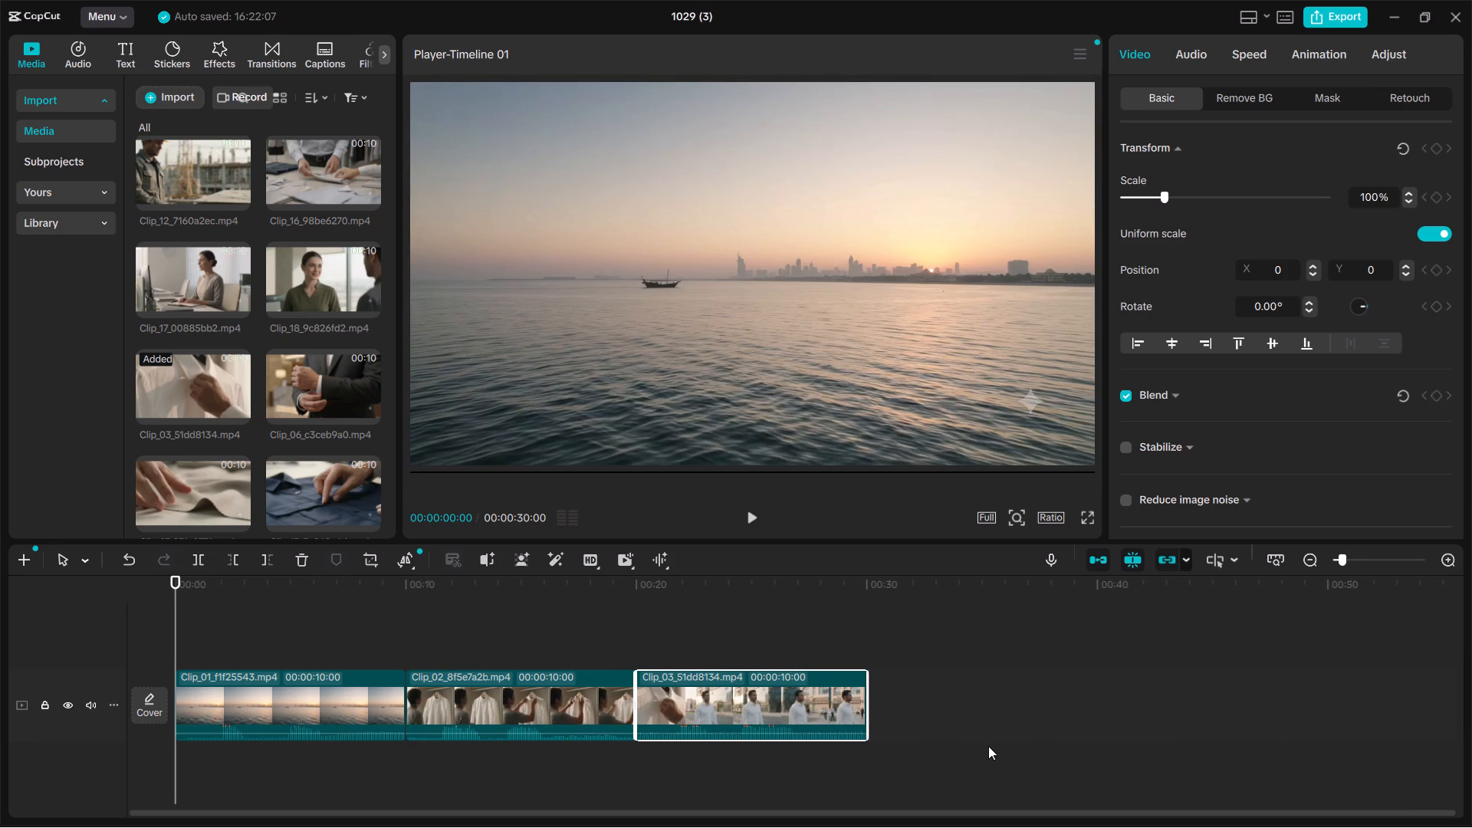
ctrl+scroll(925, 719, down, 2)
click(922, 739)
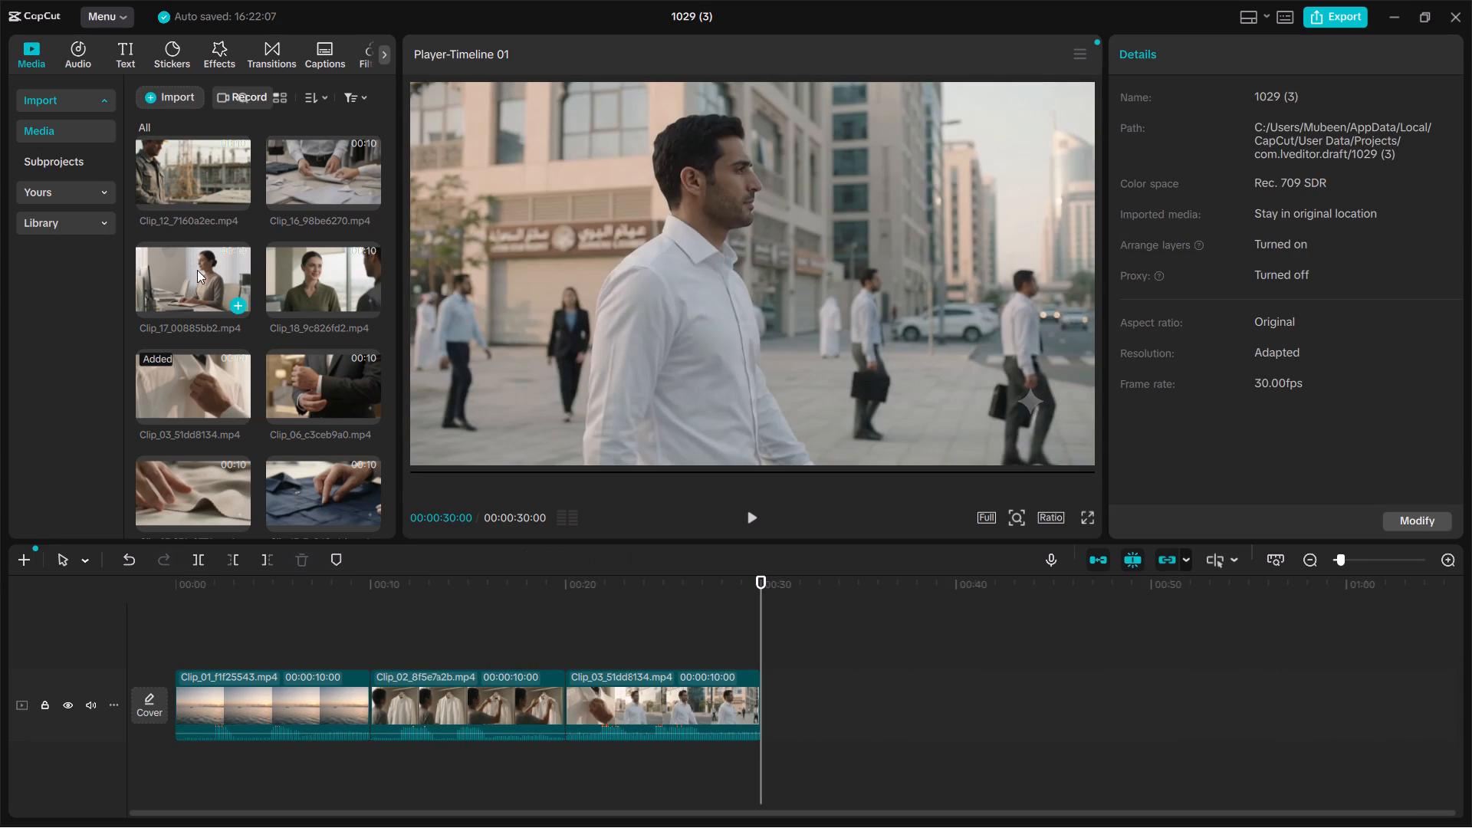
scroll(201, 278, up, 13)
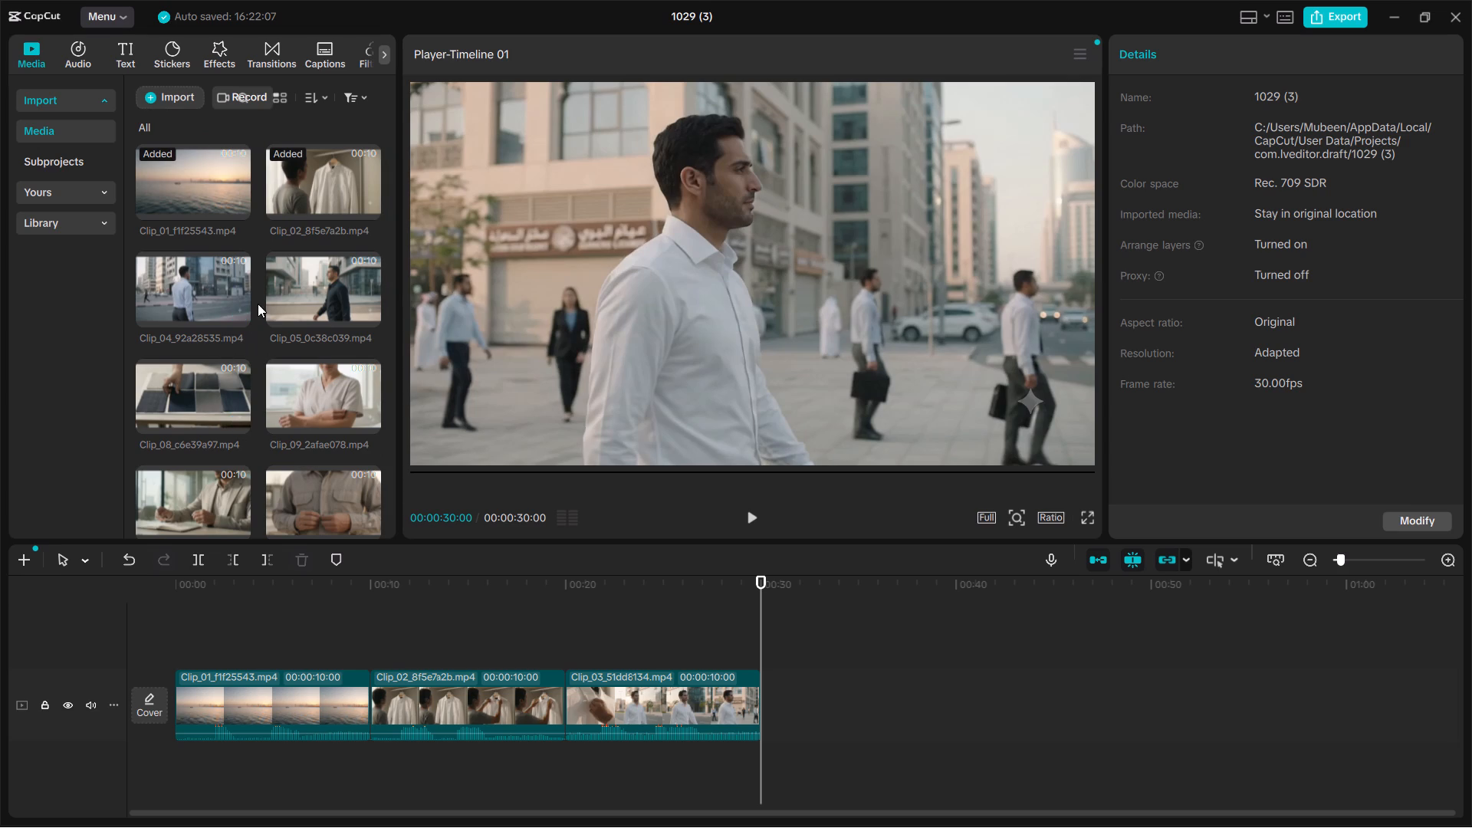
click(236, 314)
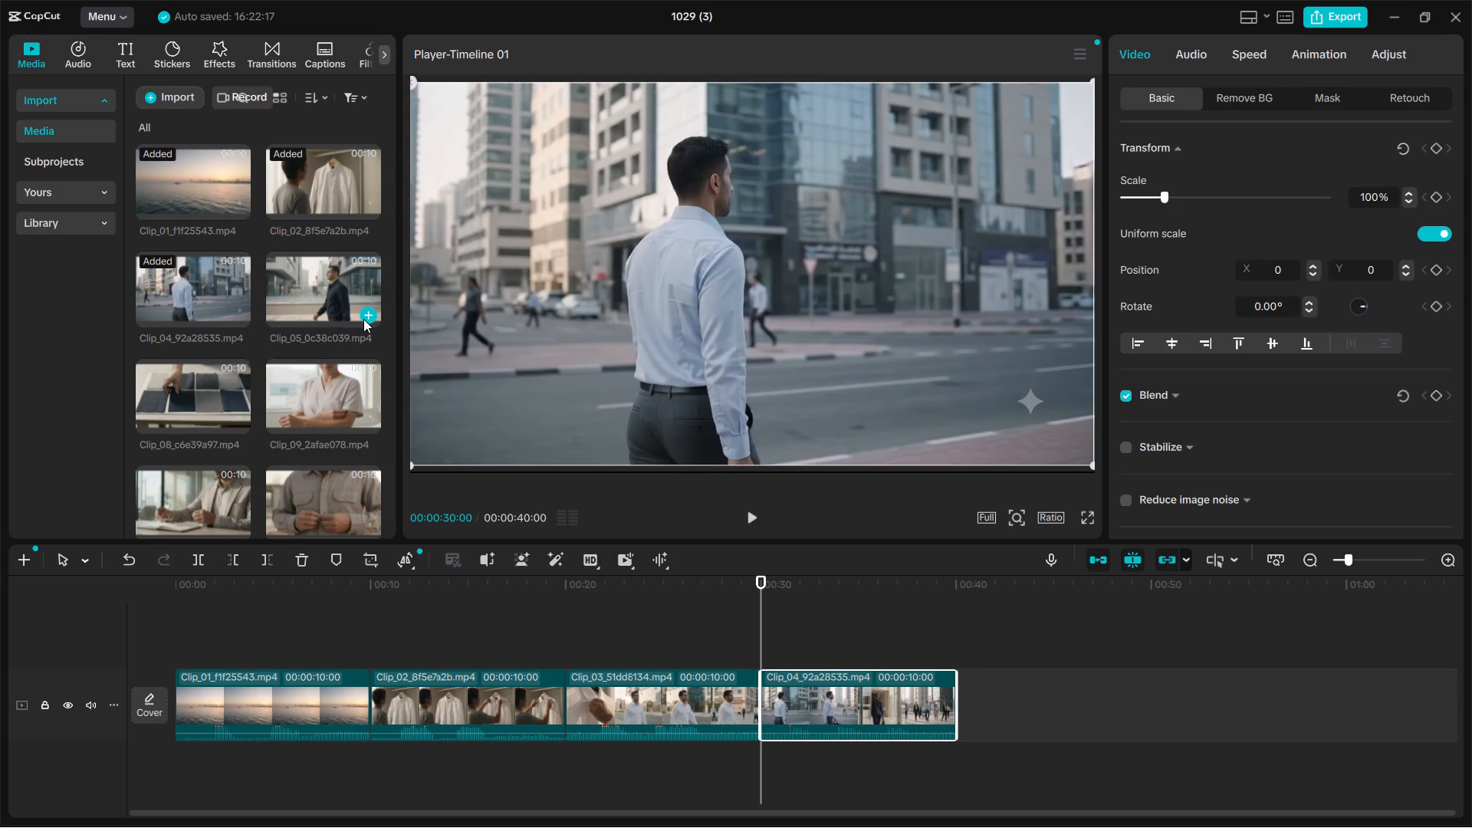
Append Clip_05_0c38c039.mp4 and Clip_08_c6e39a97.mp4, in that order, after Clip_04 on the timeline.
click(1022, 688)
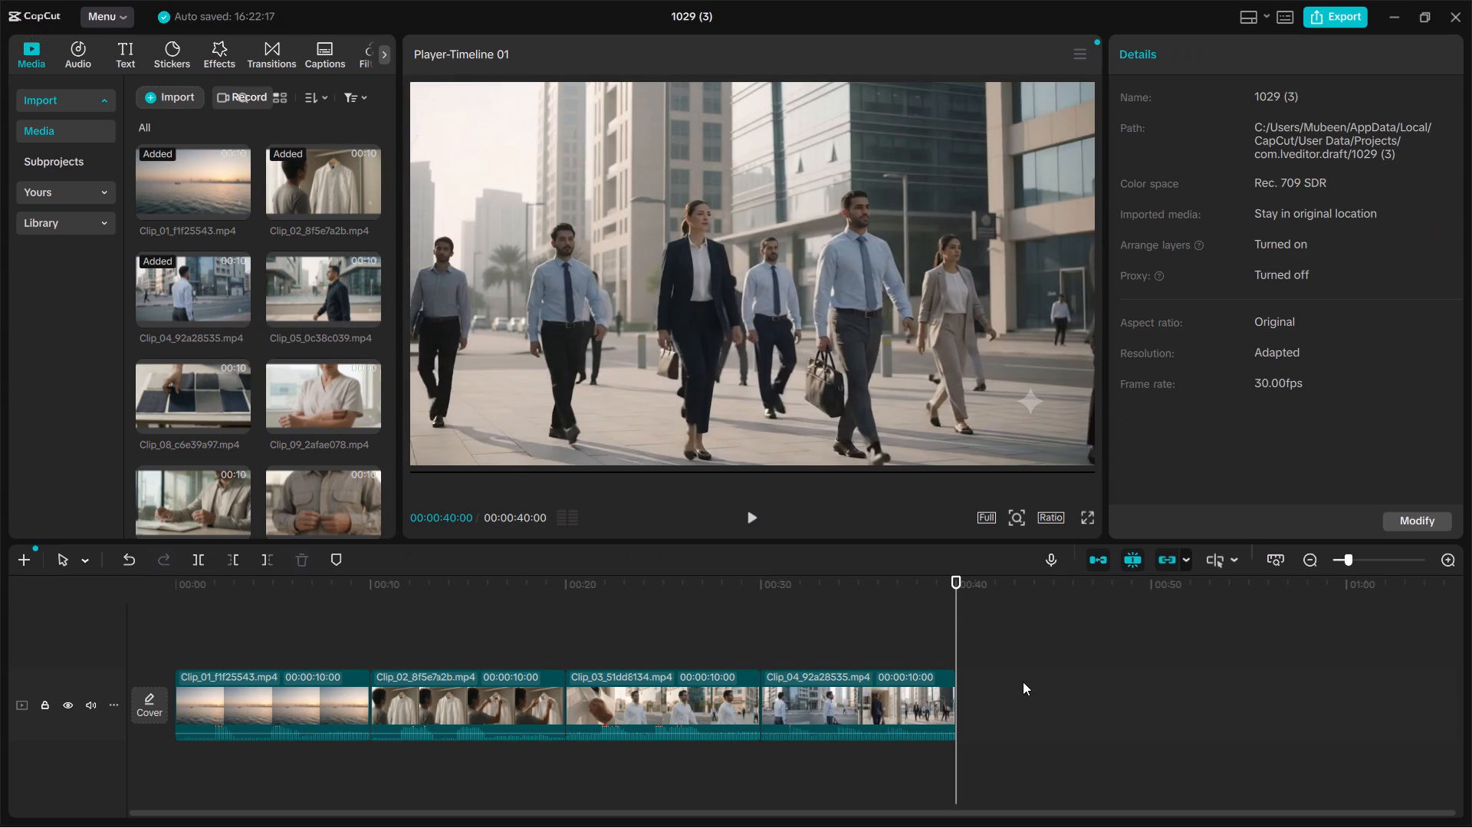
click(373, 311)
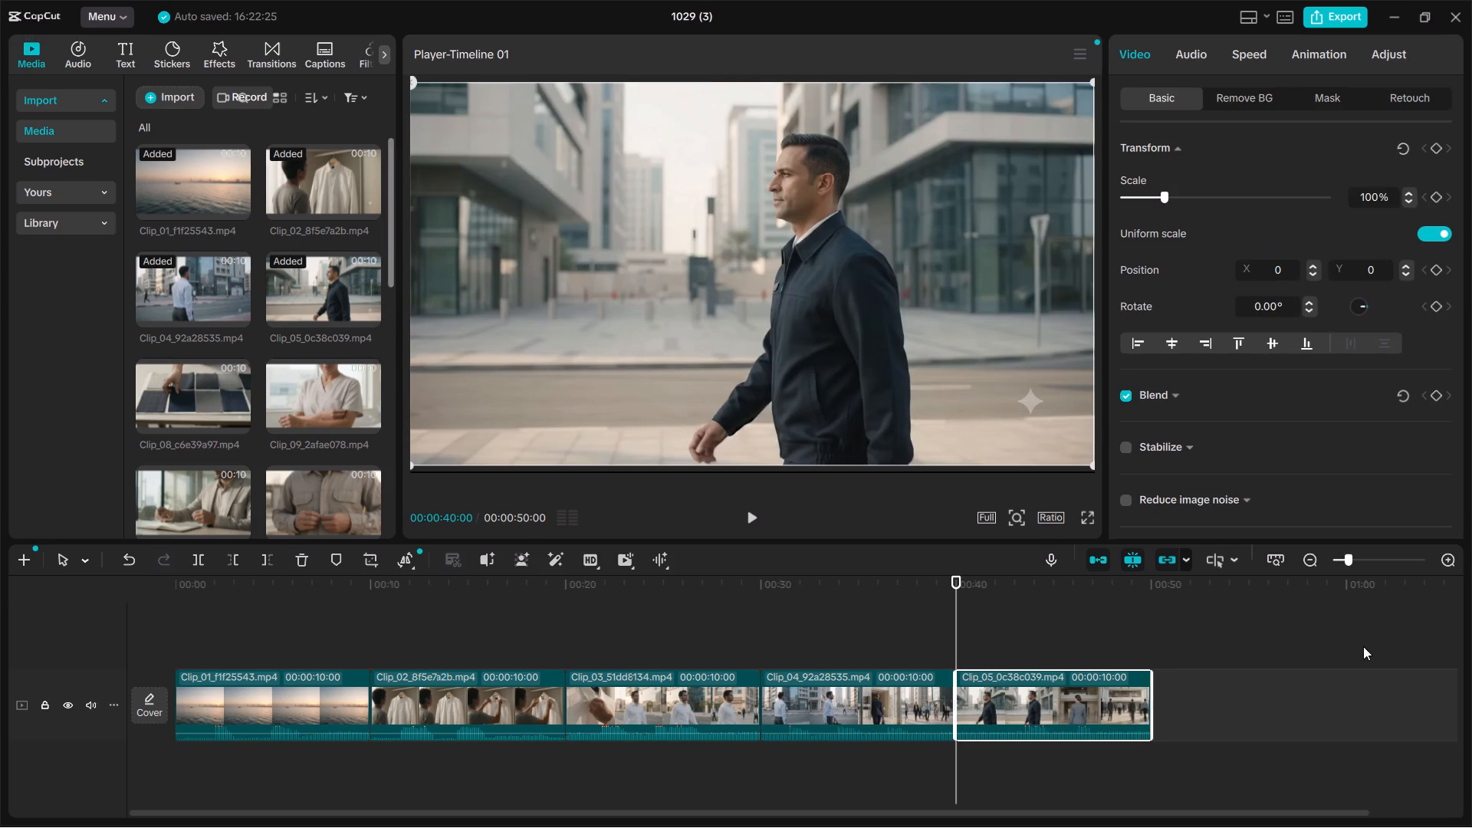
click(1295, 688)
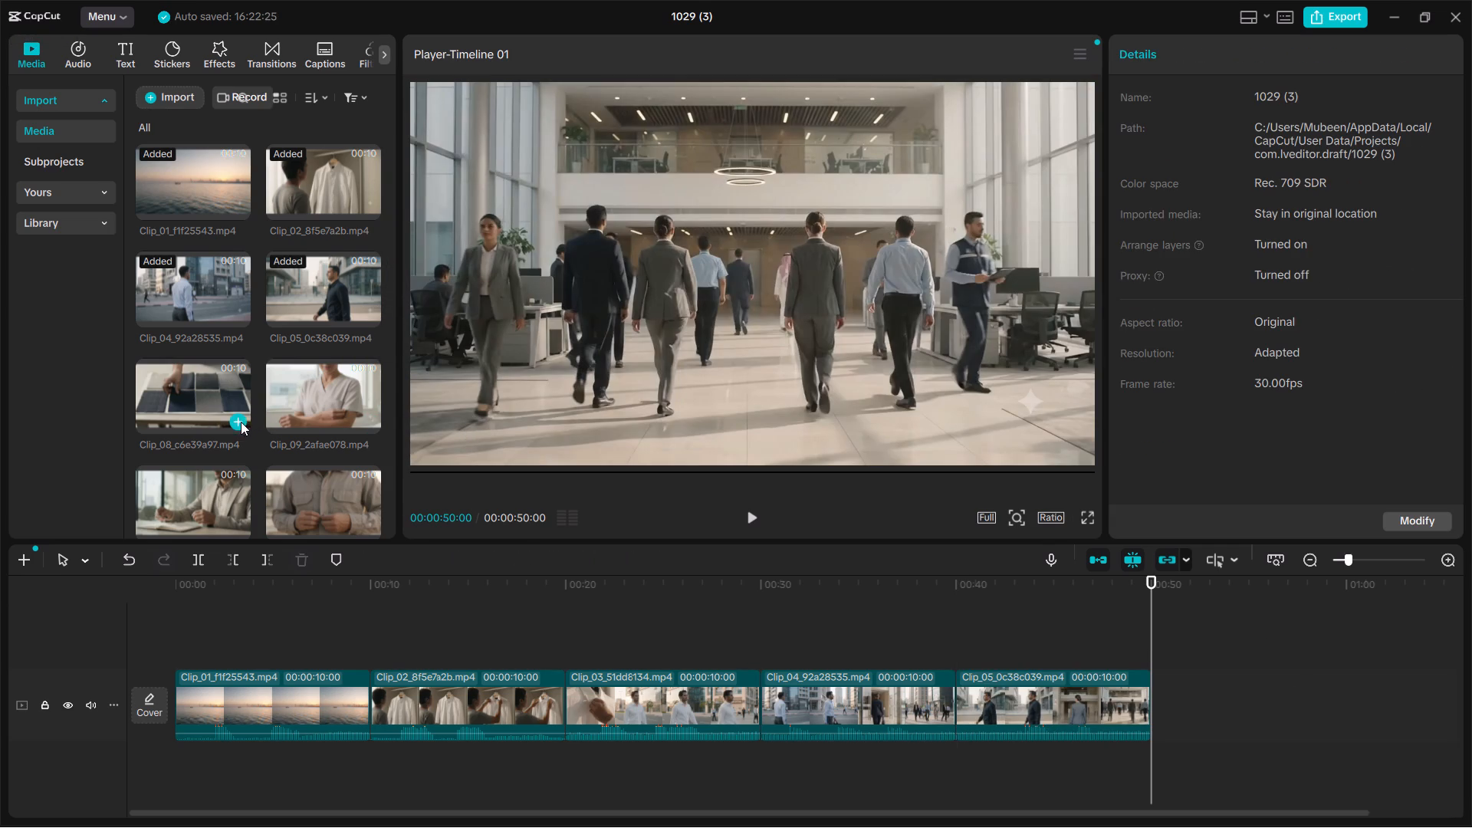
click(239, 422)
Add Clip_07_871c0771.mp4 at the end of the timeline and move Clip_08 directly after it.
click(1391, 685)
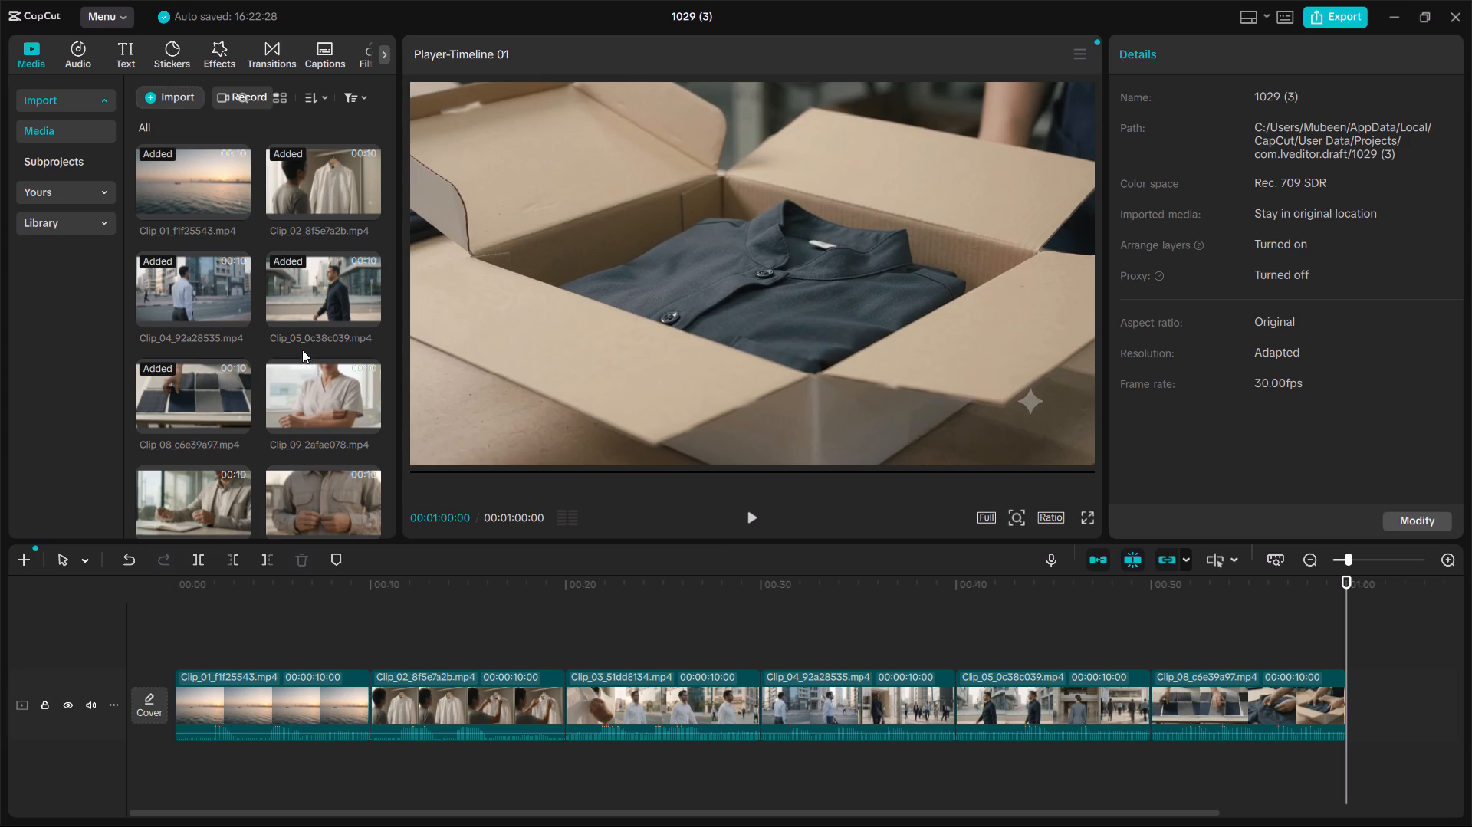
scroll(330, 386, down, 4)
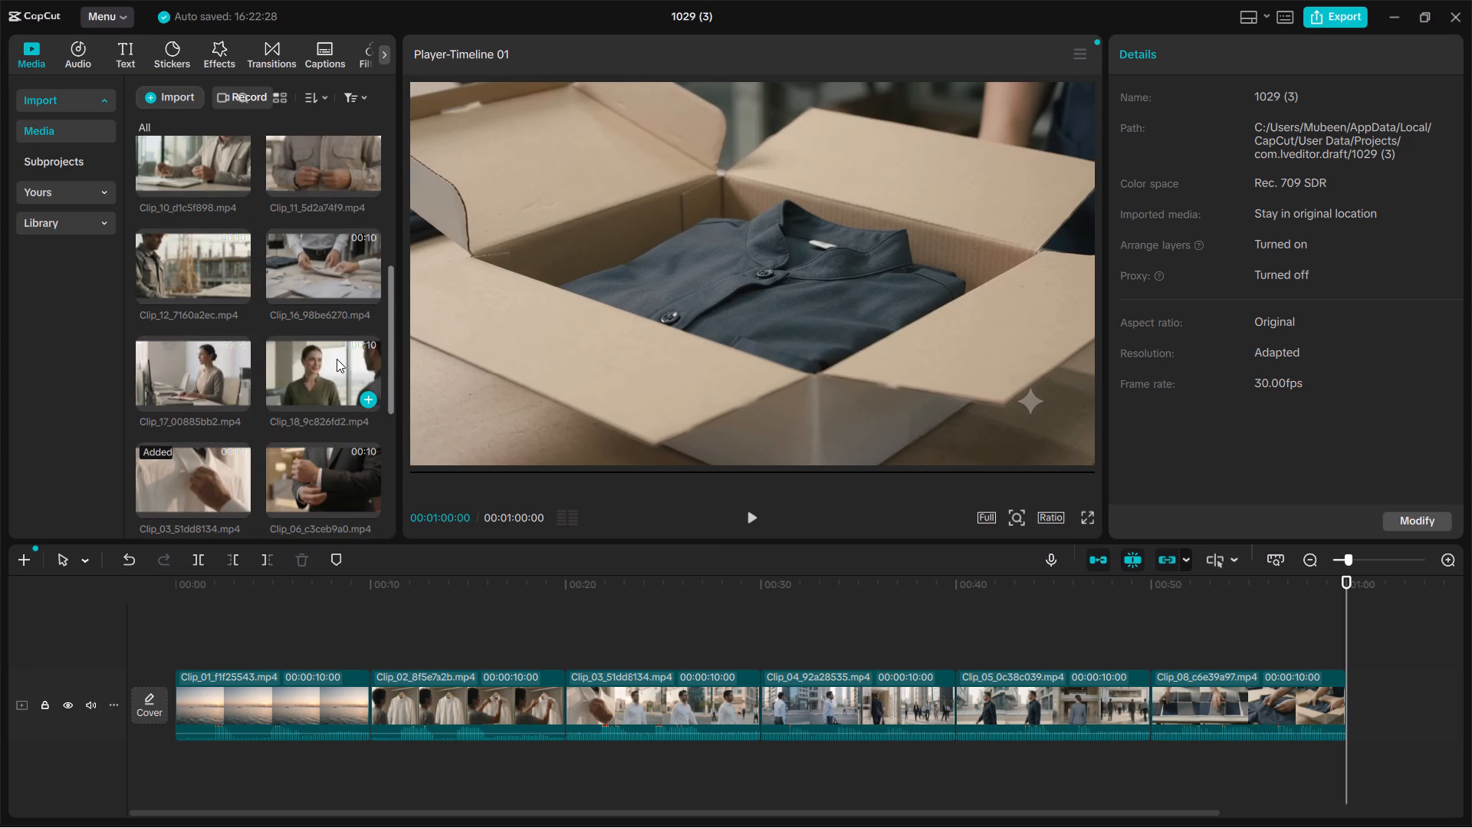
scroll(337, 359, down, 3)
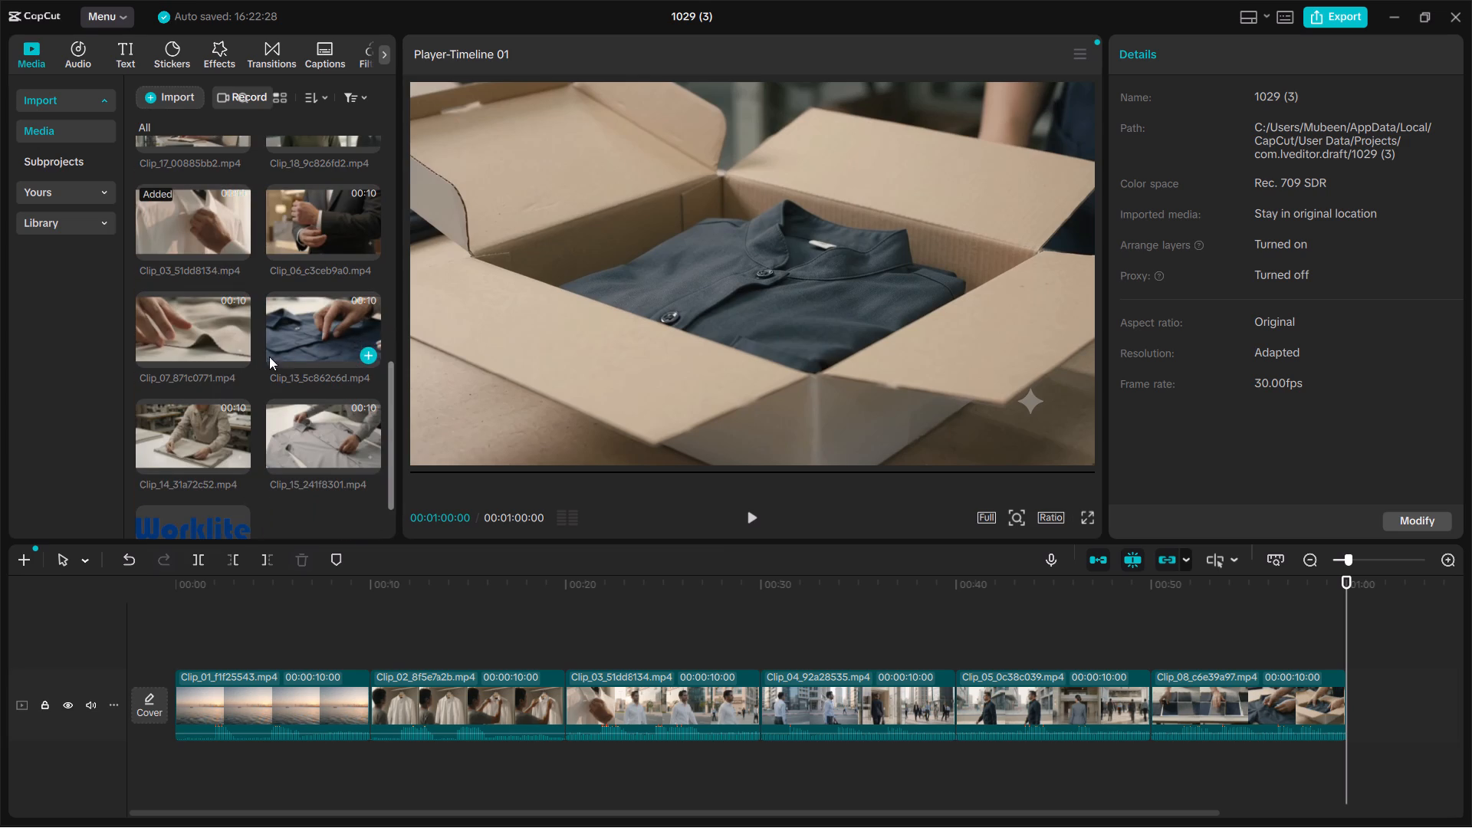
click(236, 359)
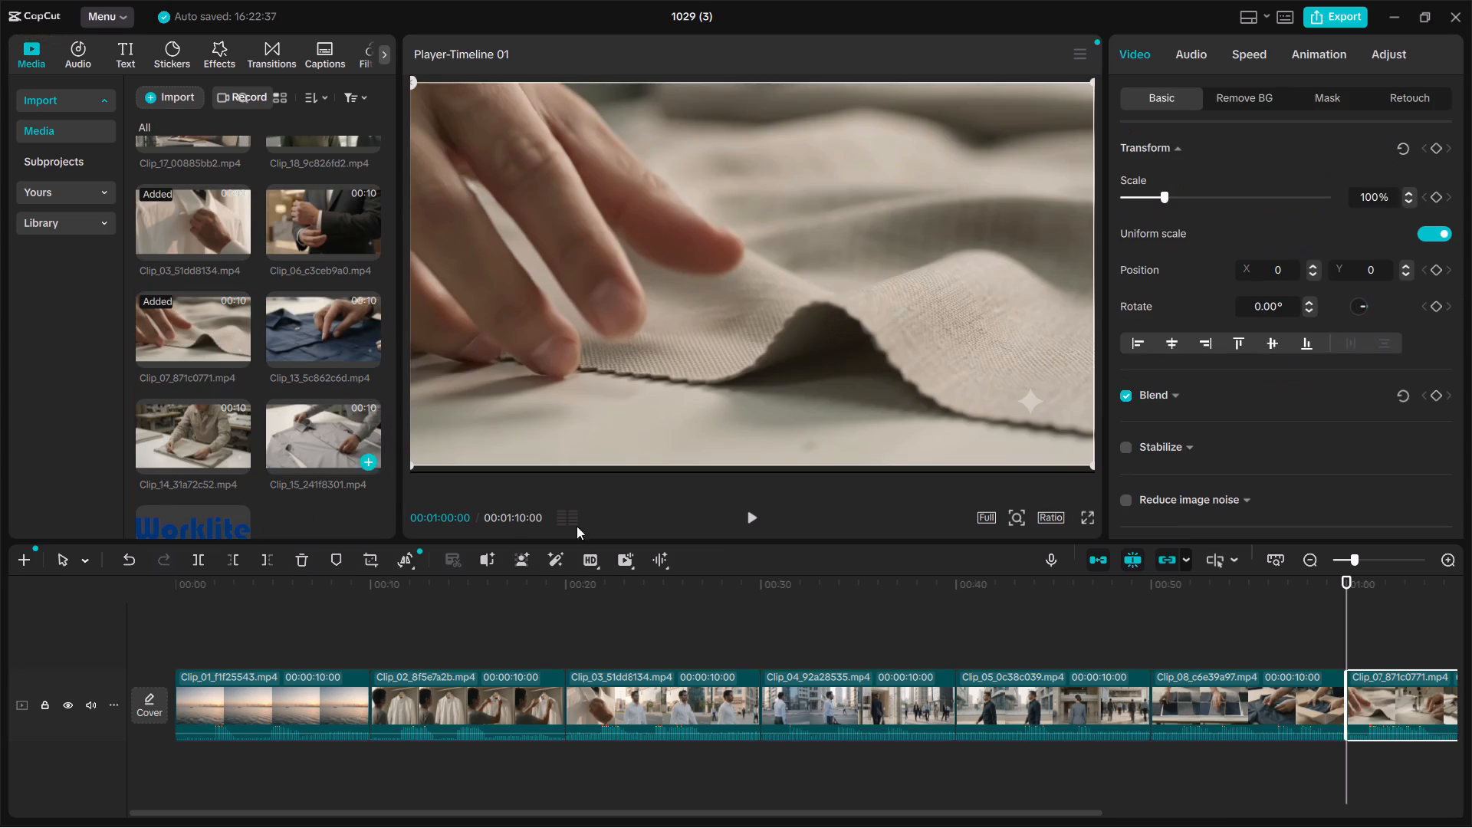
scroll(302, 451, down, 1)
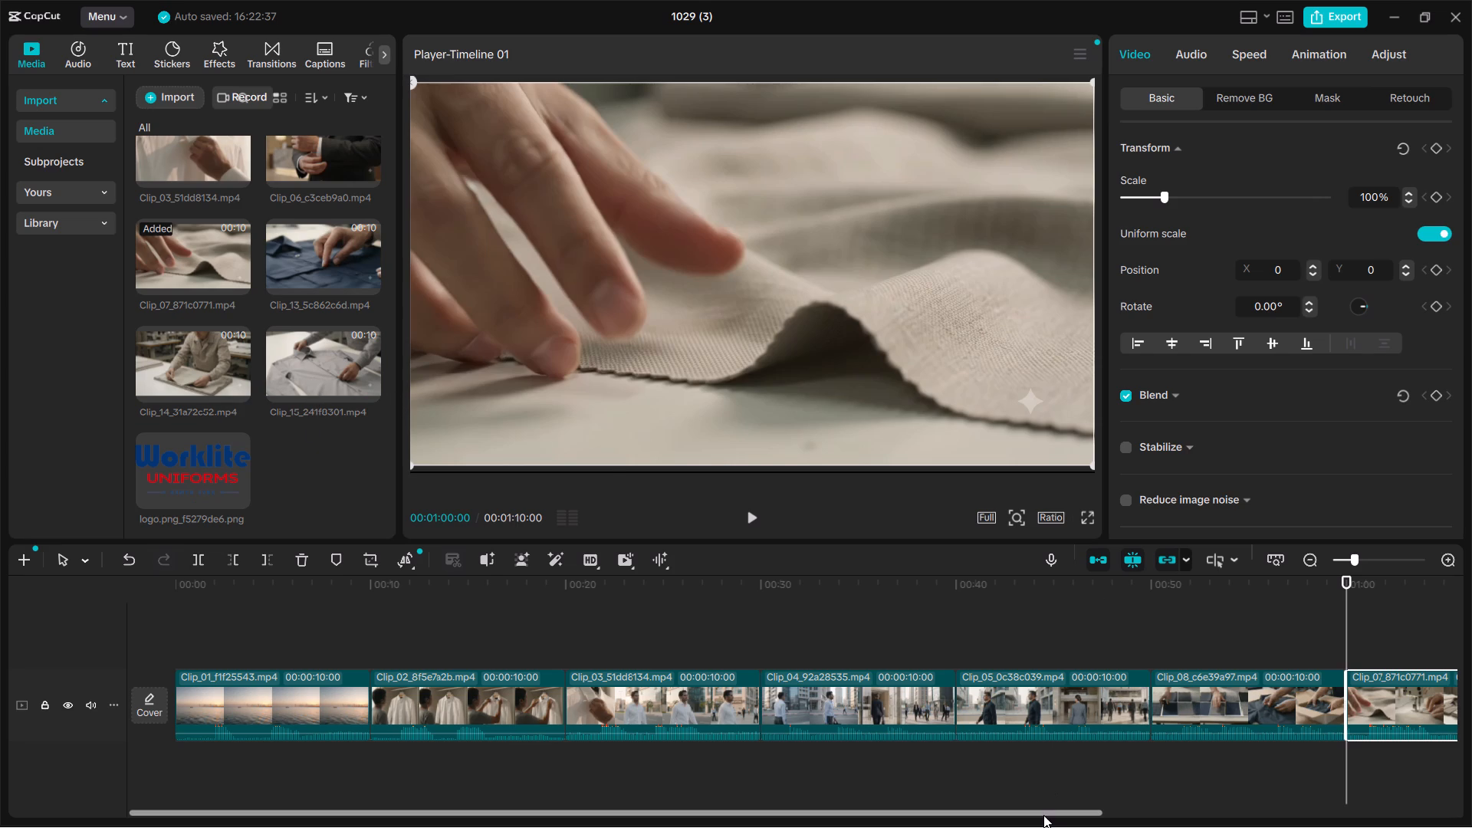
drag(1045, 810, 1103, 795)
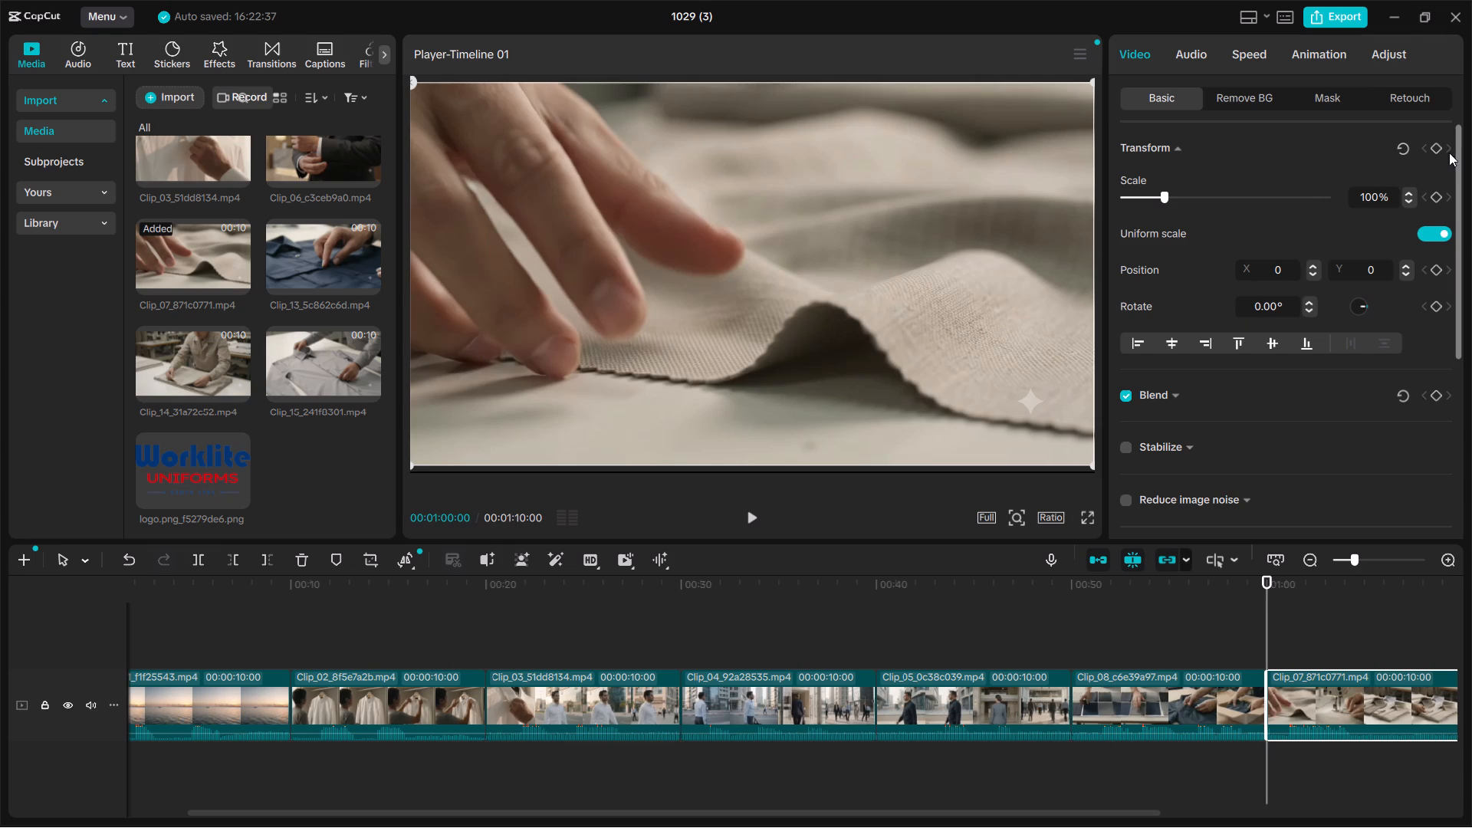
drag(1167, 708, 1296, 718)
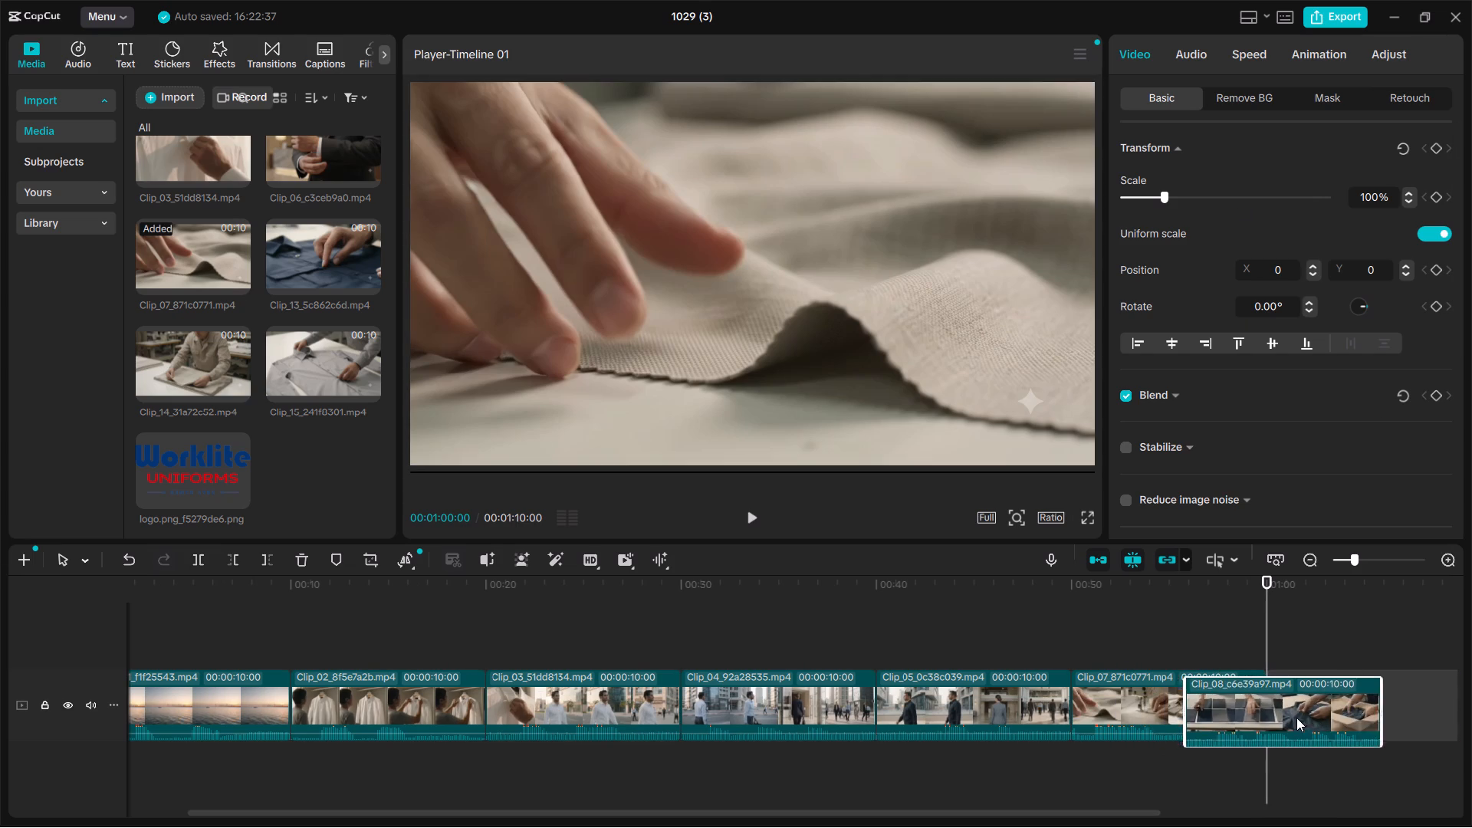
drag(1296, 718, 1344, 709)
Insert Clip_06_c3ceb9a0.mp4 between Clip_05 and Clip_07 at 00:00:50:00.
drag(1268, 595, 1117, 609)
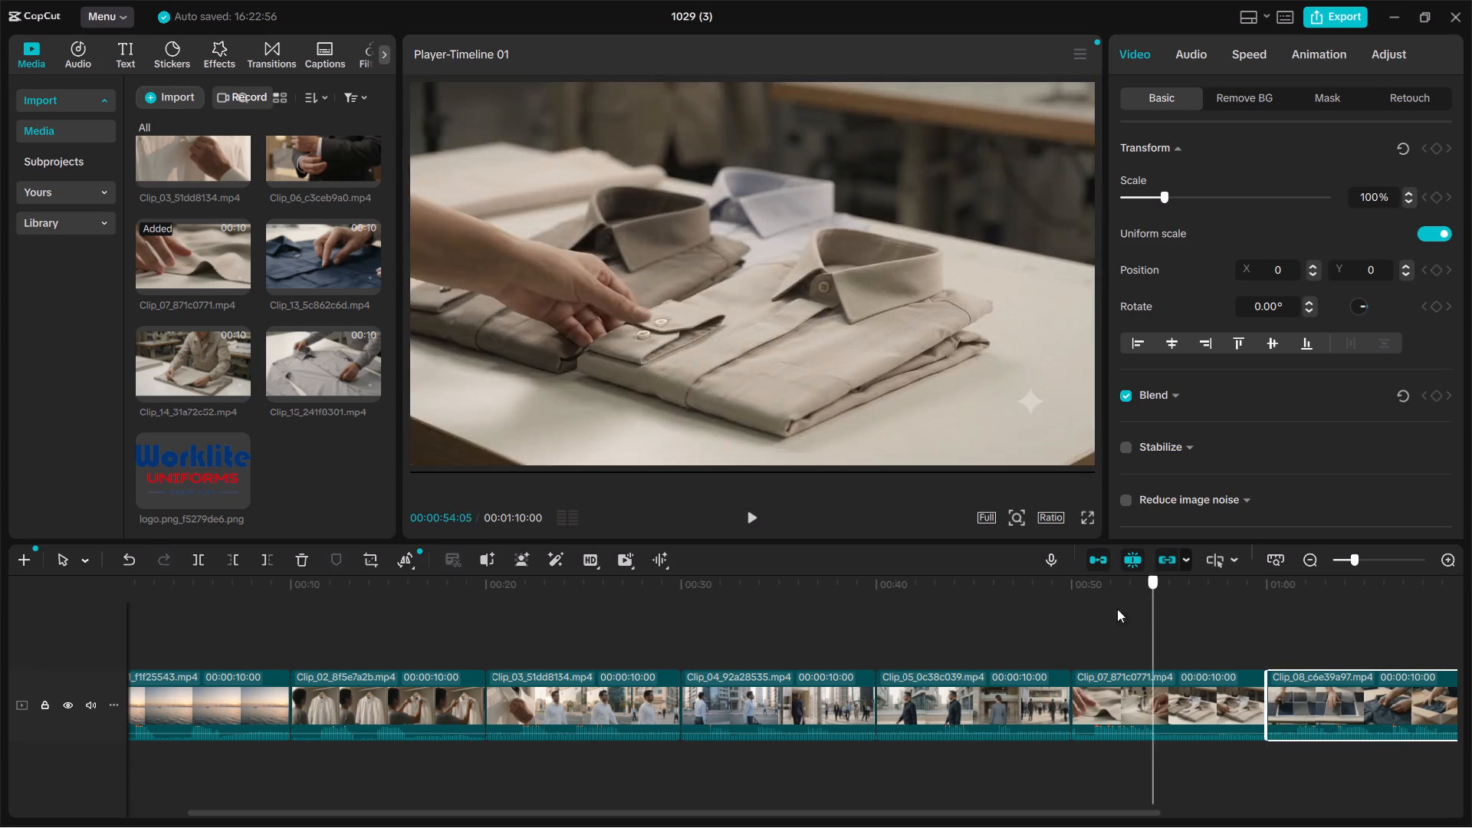
drag(1117, 609, 1077, 609)
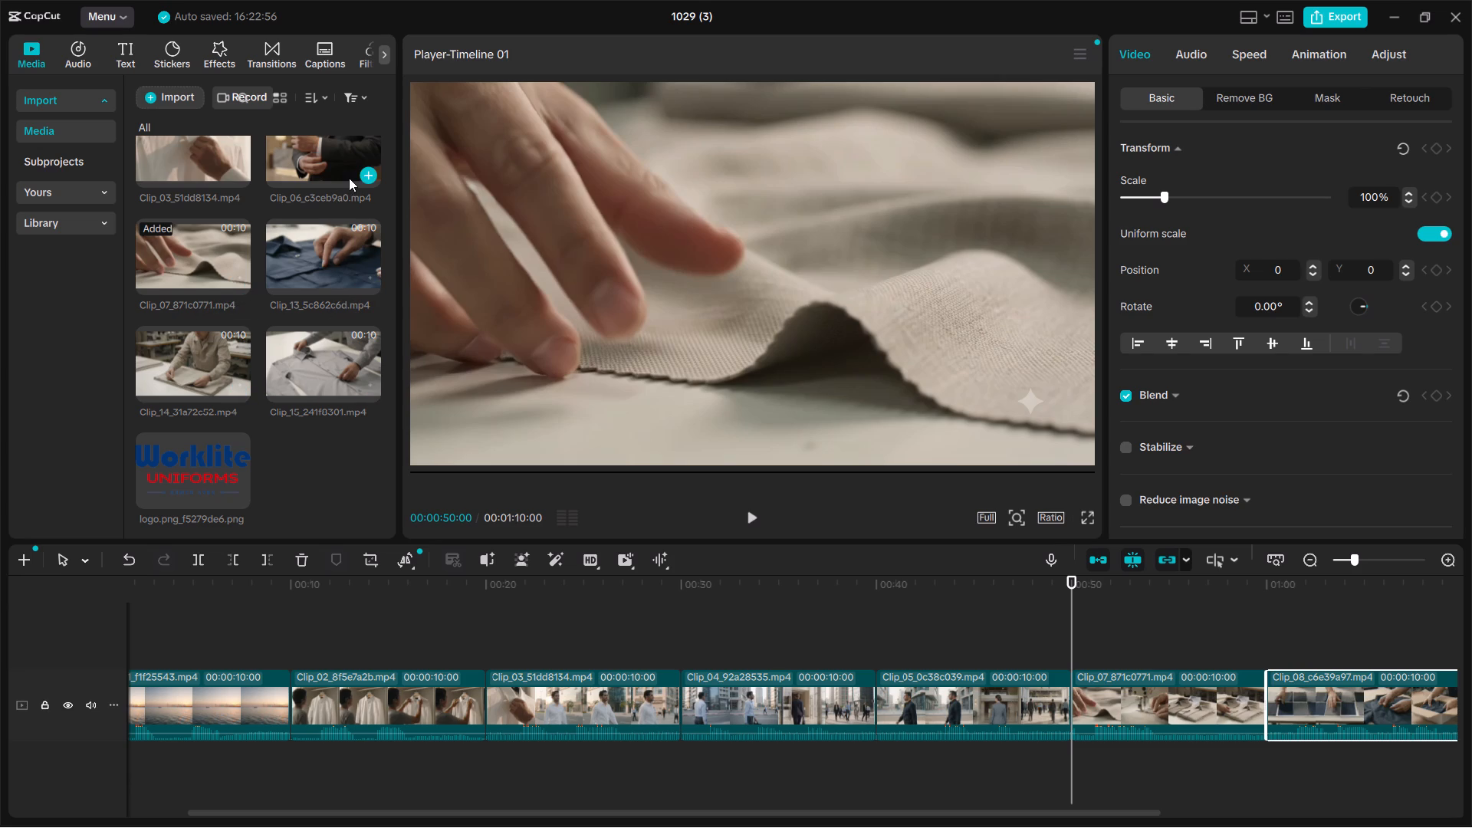
click(370, 177)
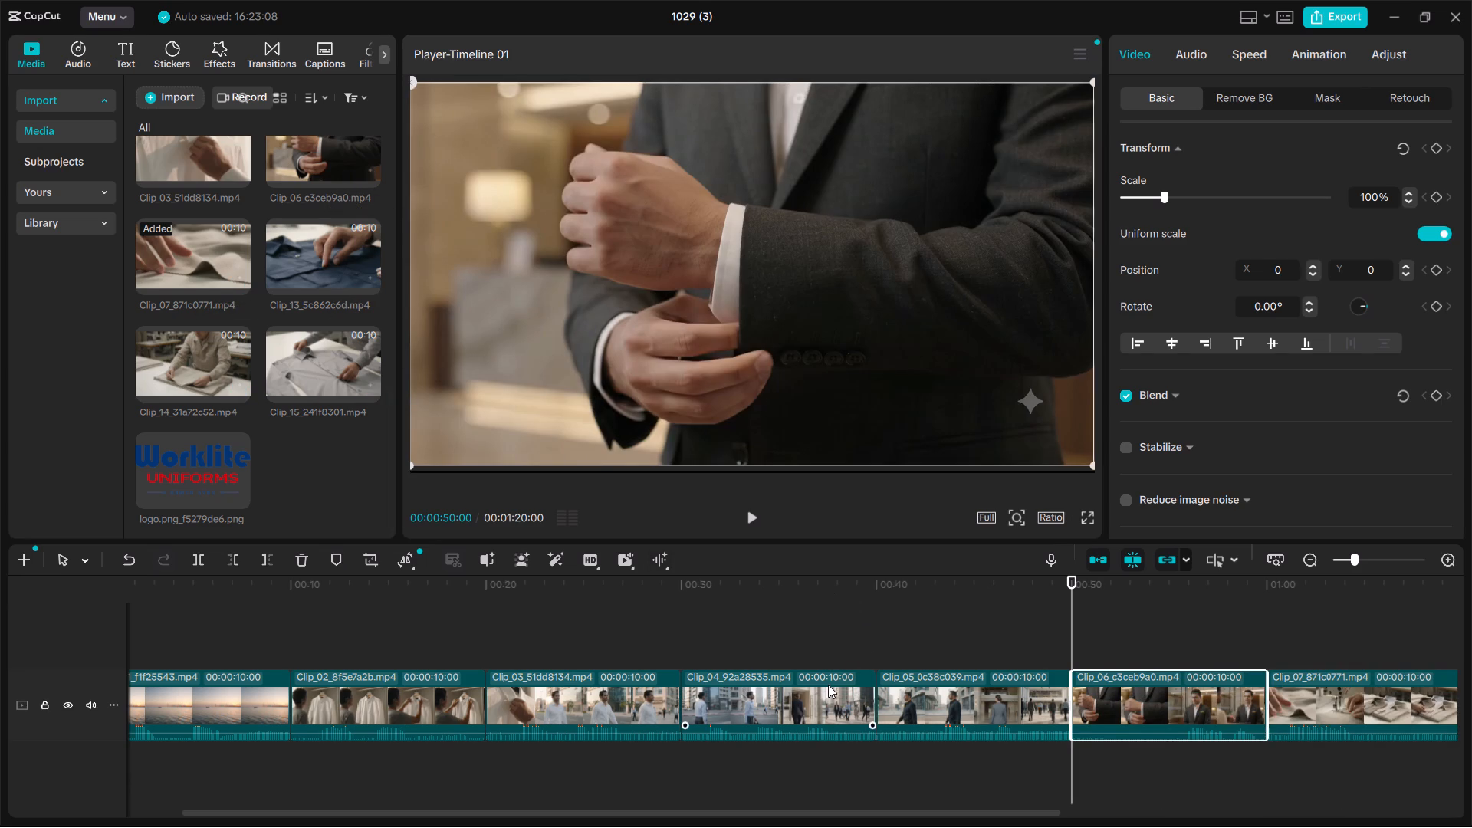
Place the playhead at the end of Clip_08 and add Clip_09_2afae078.mp4 there.
click(994, 772)
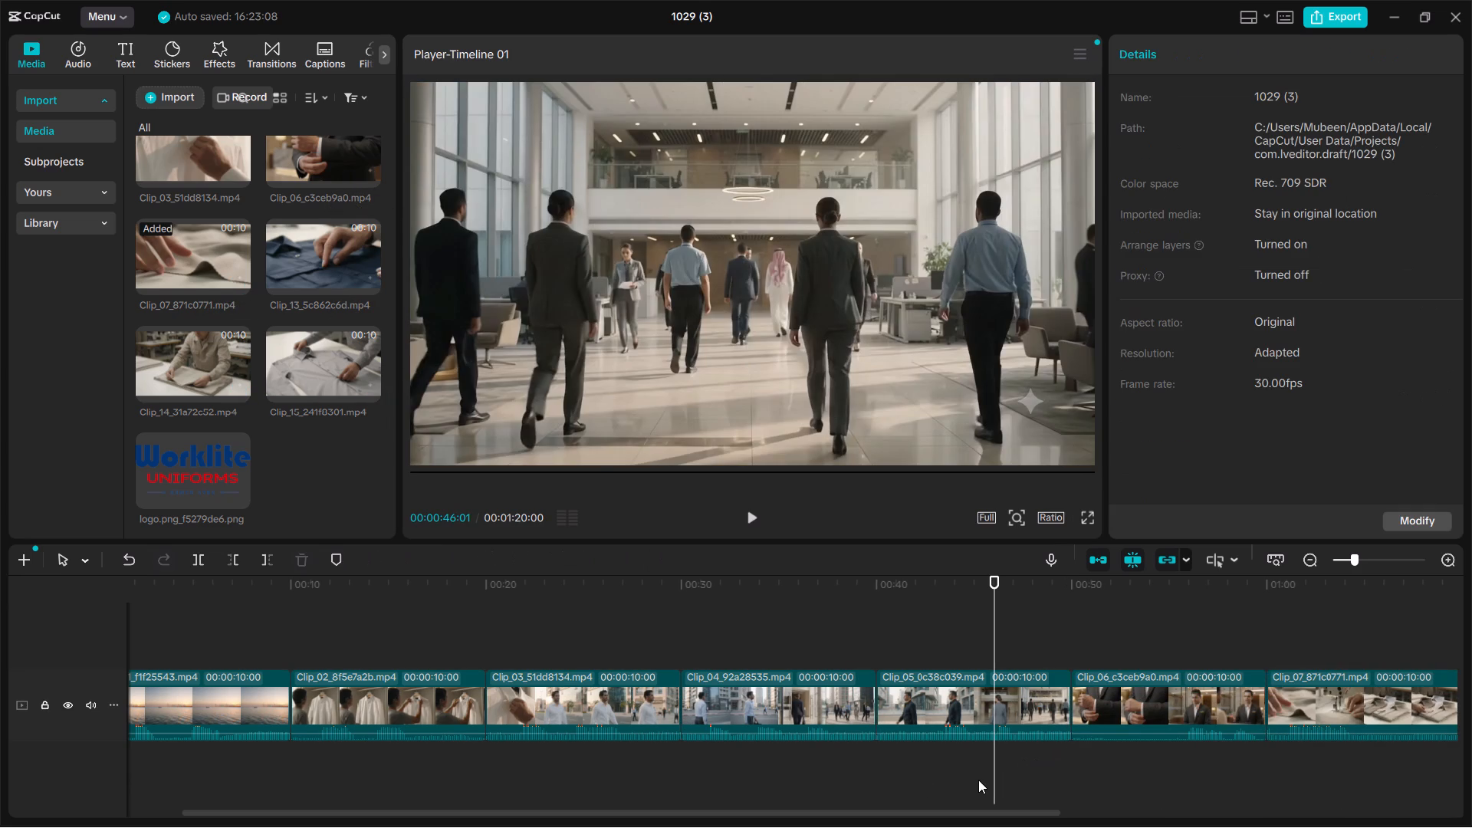
drag(1001, 770, 1041, 764)
drag(996, 762, 1370, 744)
scroll(314, 251, up, 11)
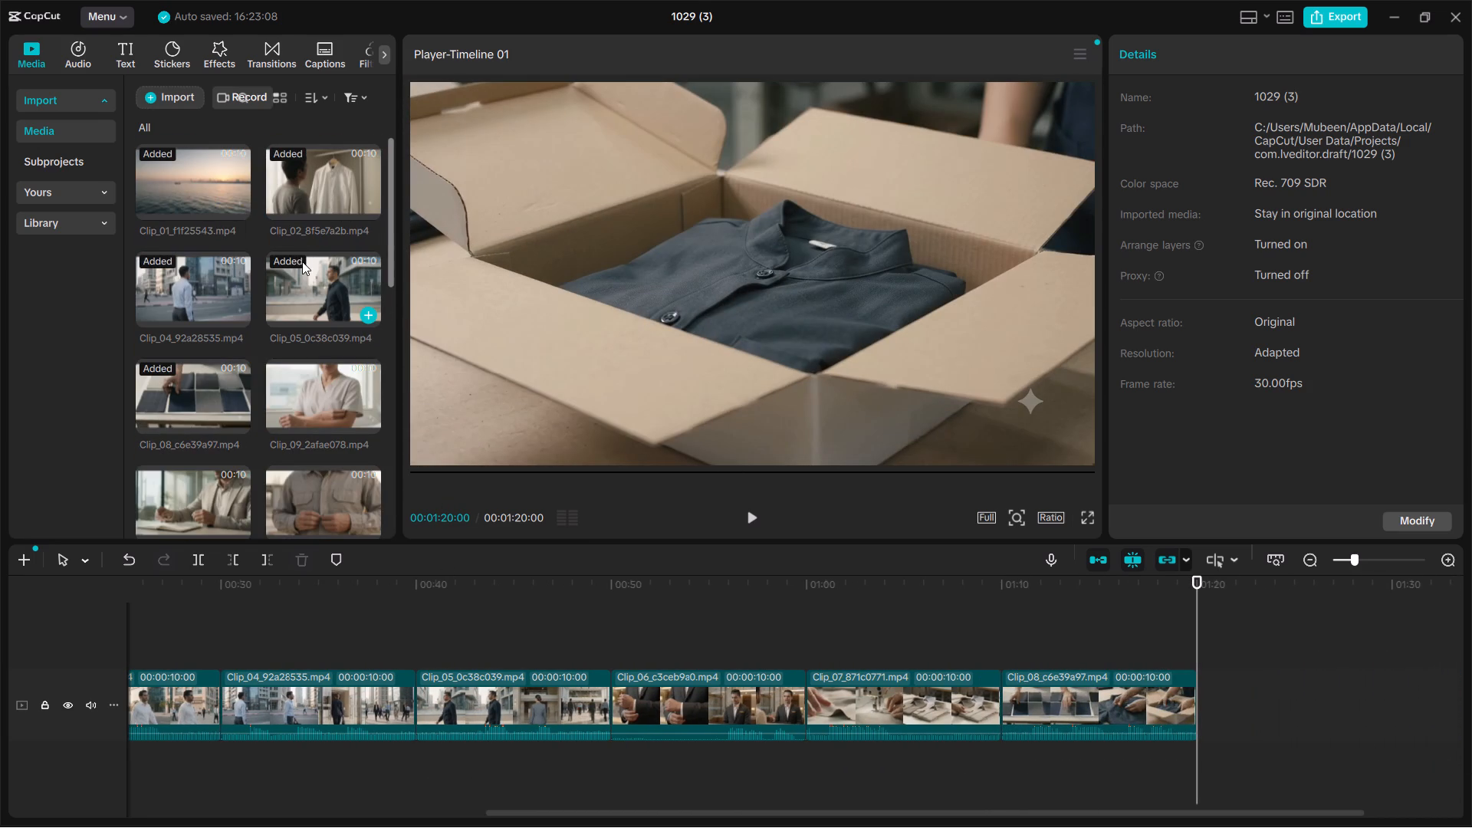
scroll(302, 261, up, 7)
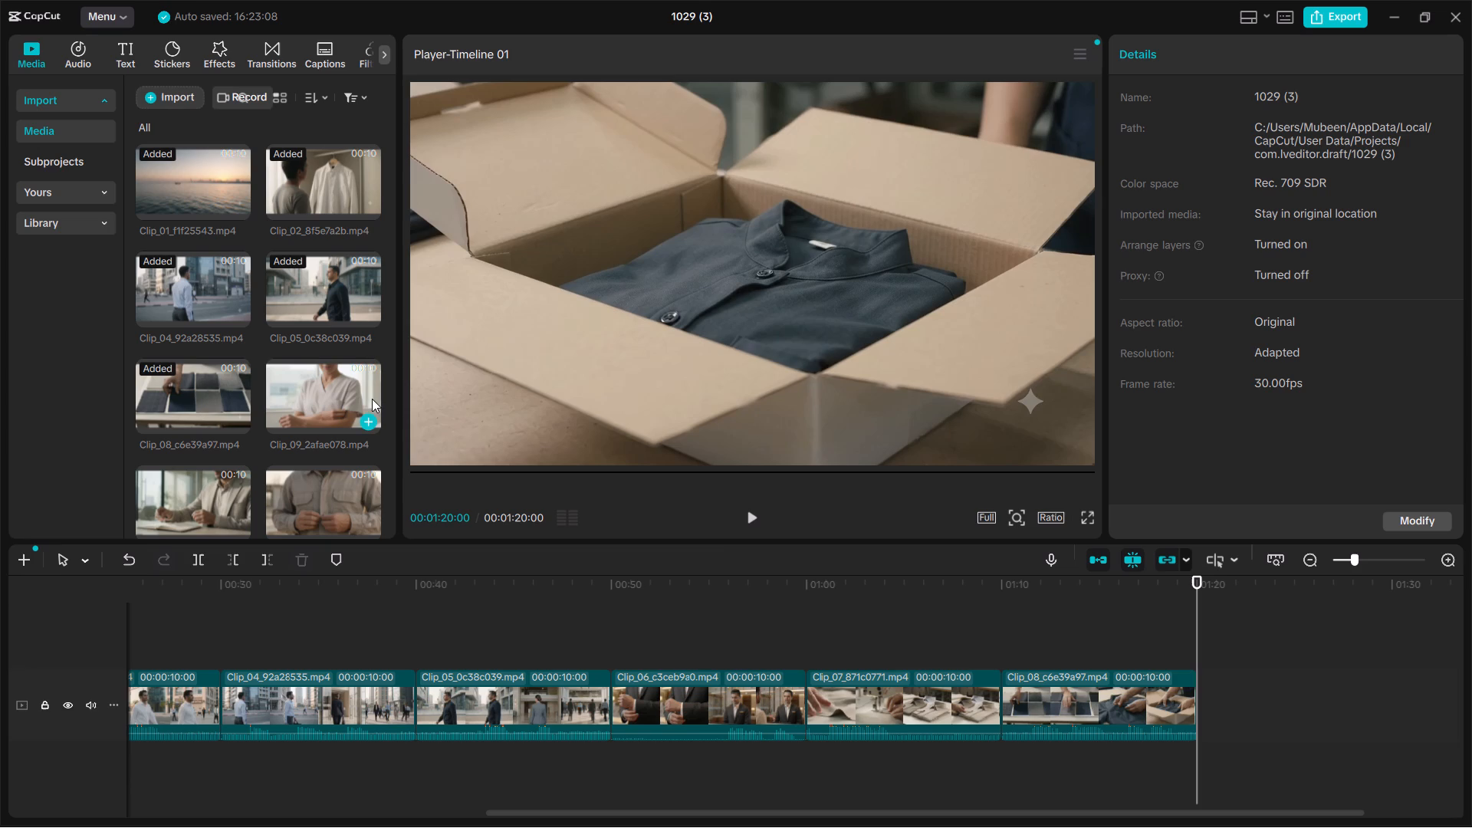
click(366, 417)
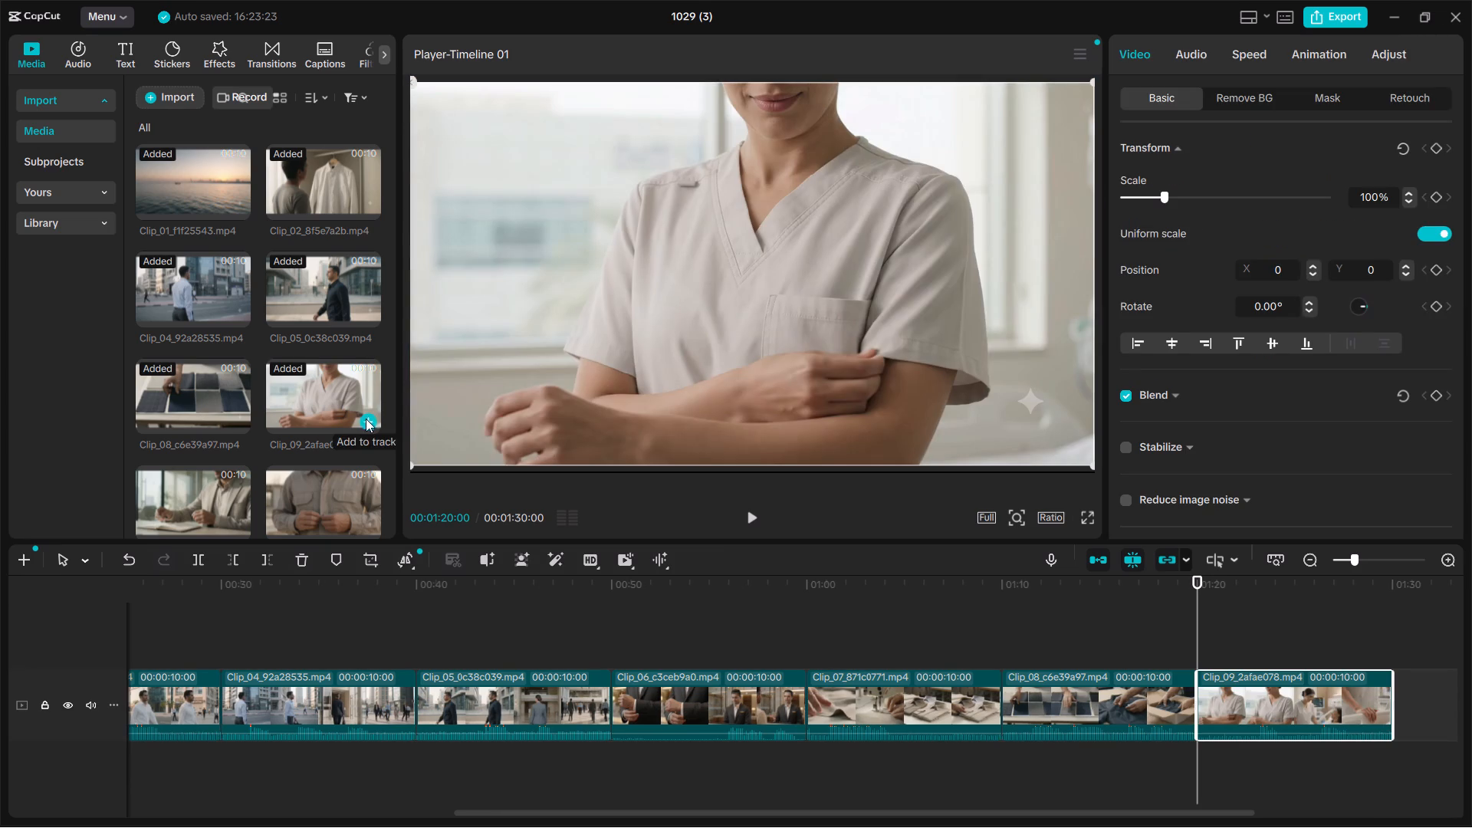
Append Clip_10_d1c5f898.mp4 directly after Clip_09 on the timeline.
scroll(364, 419, down, 1)
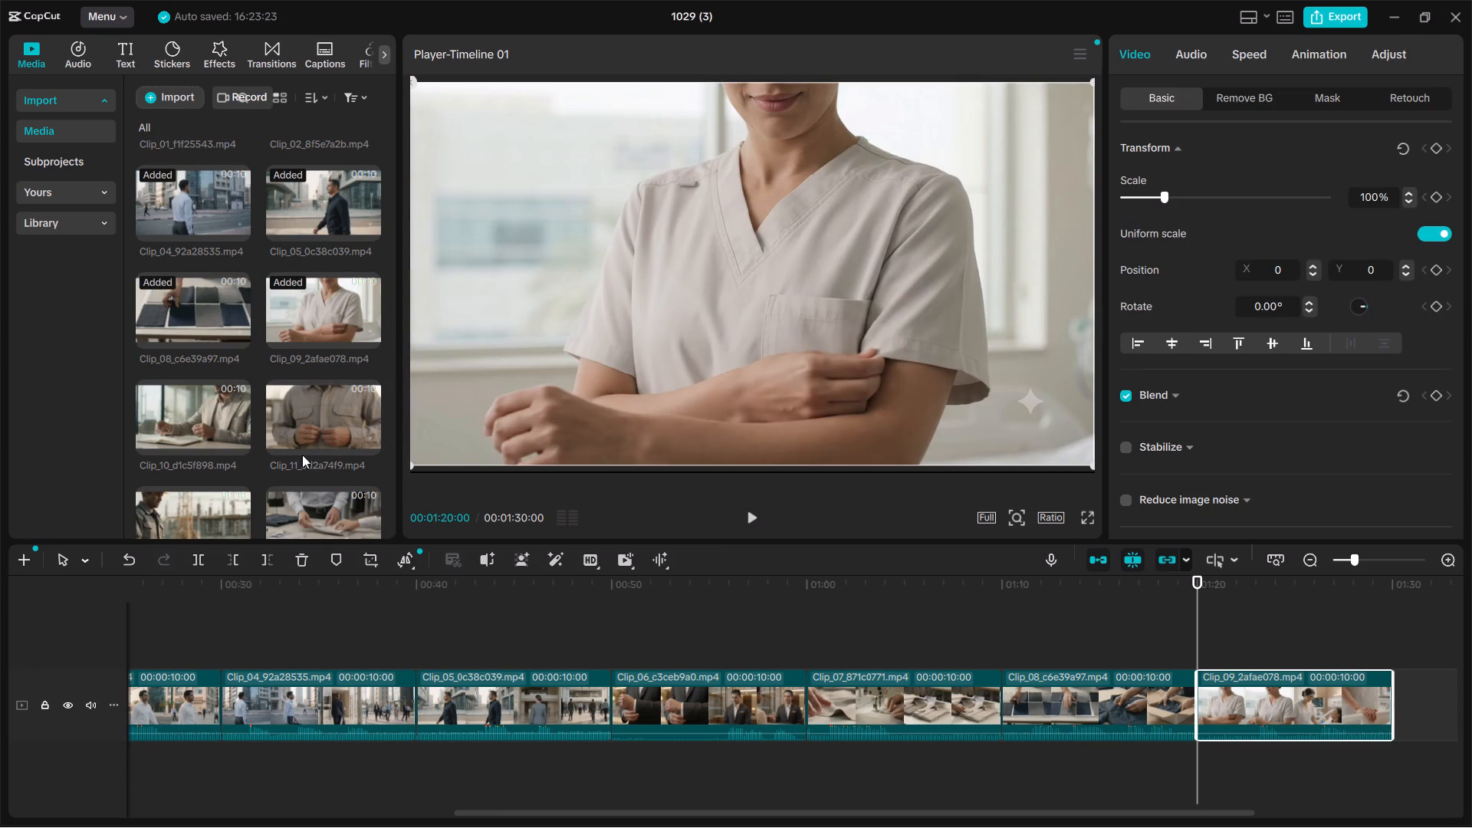
click(1442, 685)
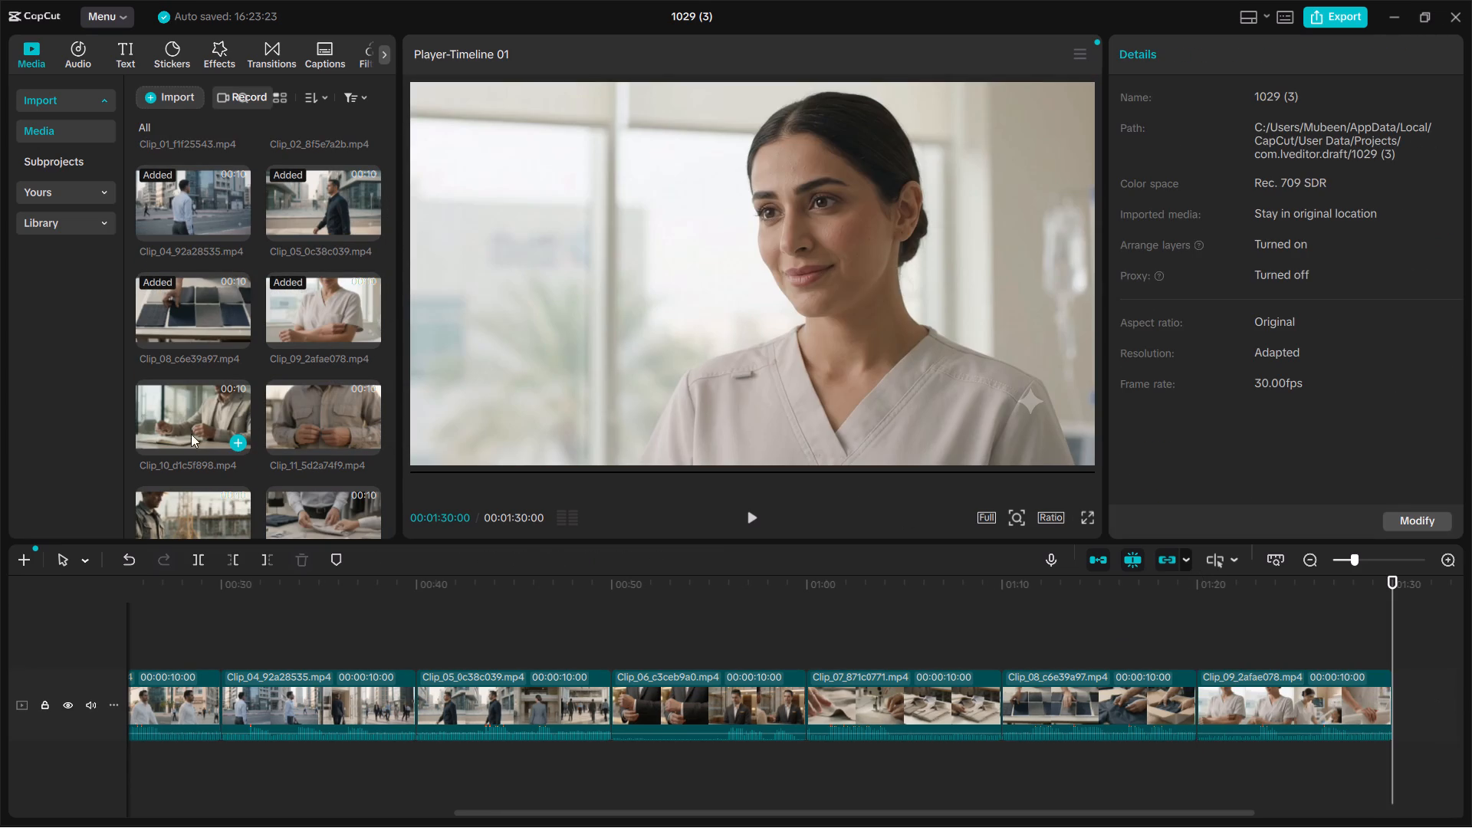
click(240, 435)
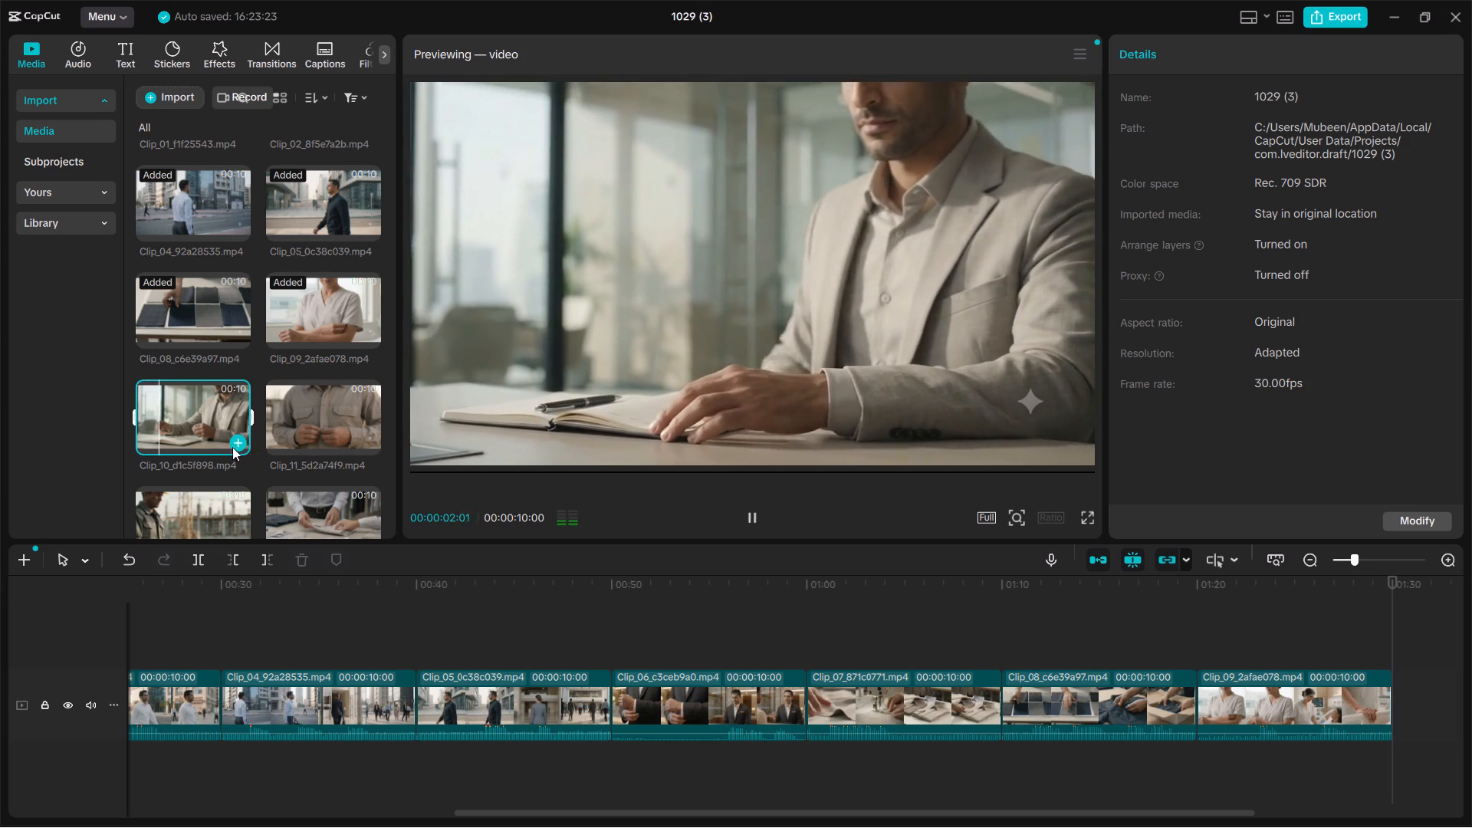
click(245, 439)
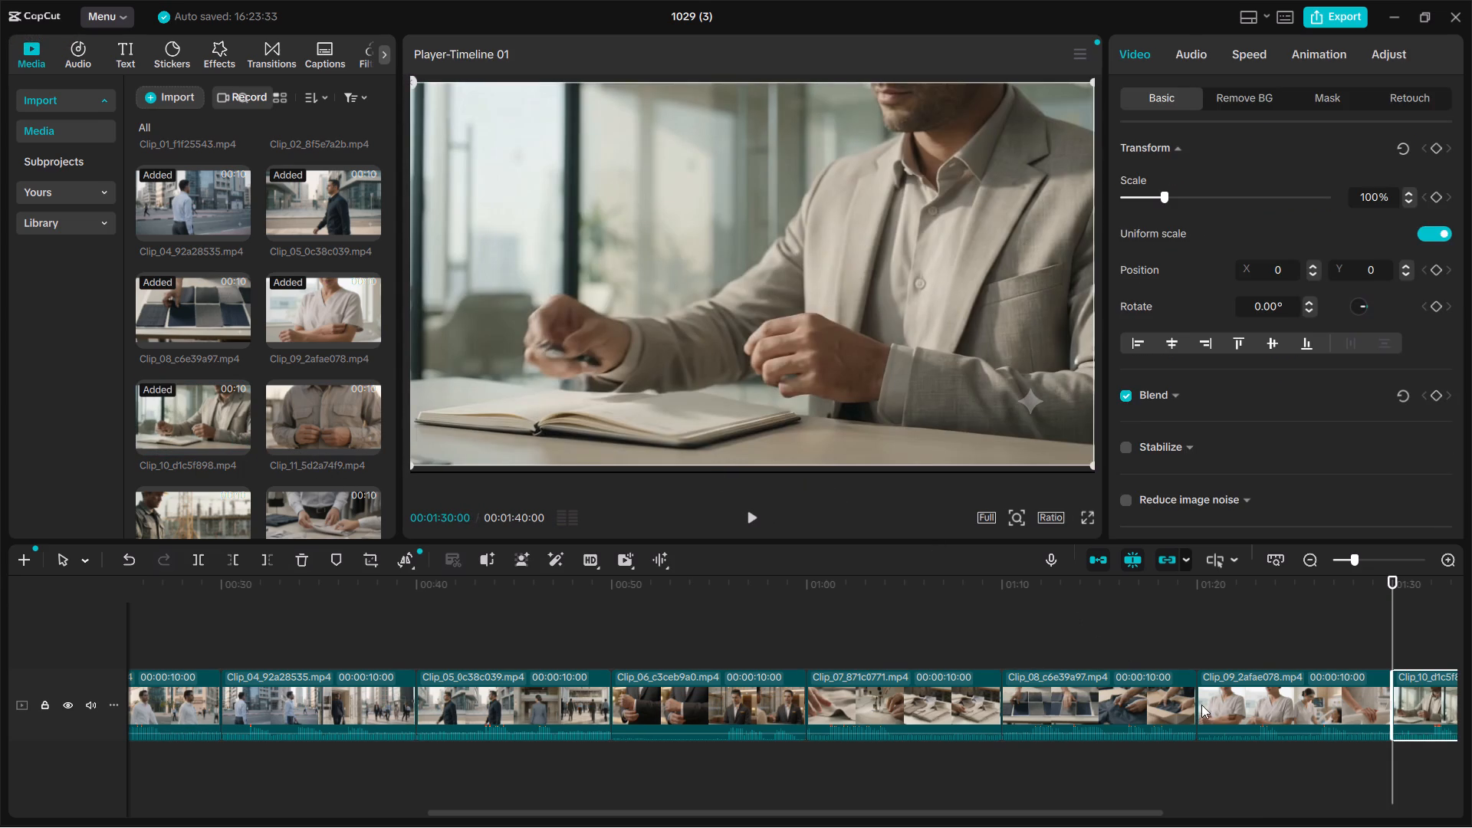
Place the playhead at the end of Clip_10 and append Clip_11_5d2a74f9.mp4 there.
click(1295, 789)
drag(1128, 807, 1137, 805)
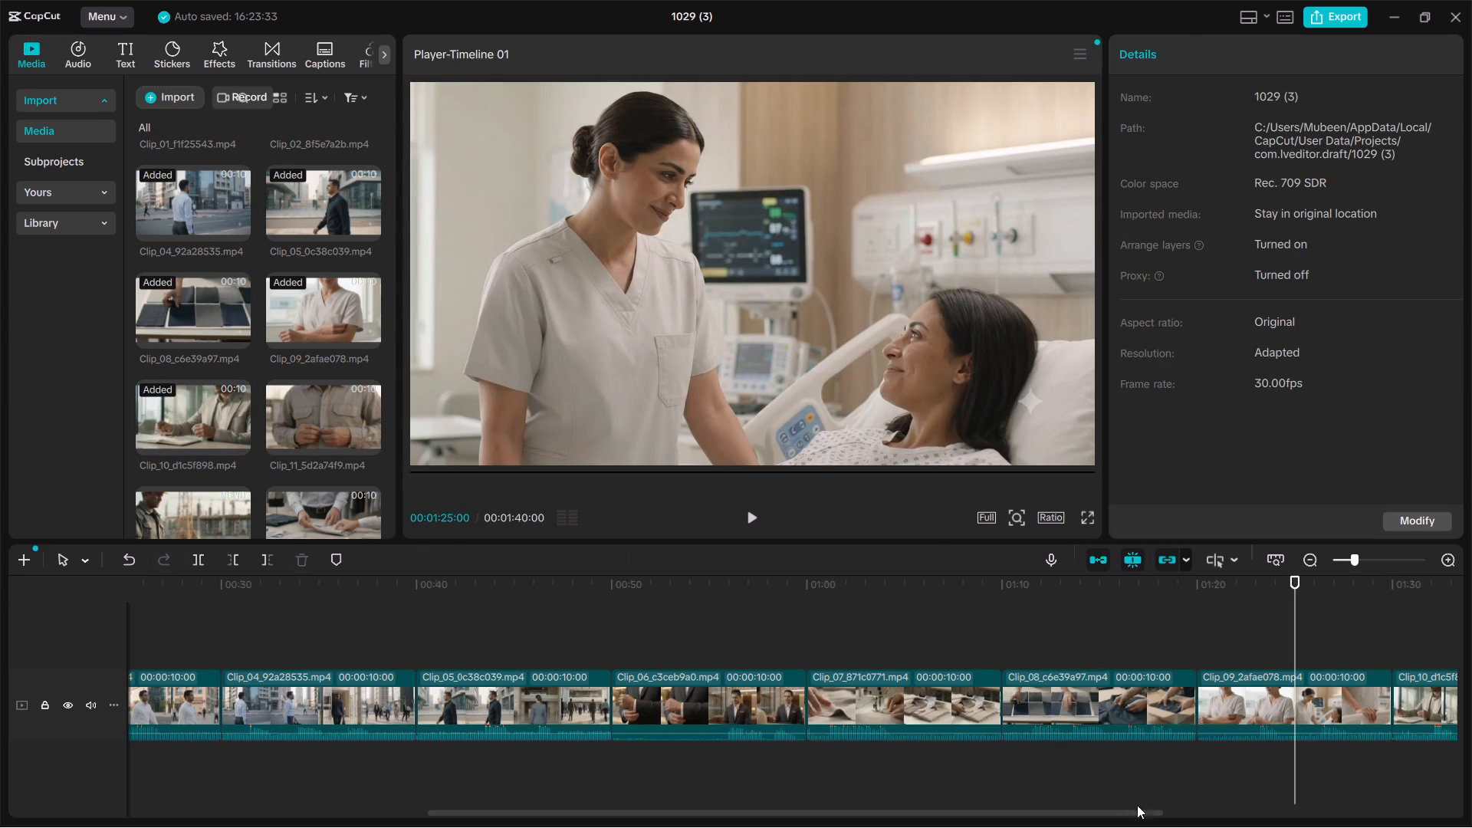
drag(1137, 805, 1149, 802)
drag(1152, 815, 1375, 802)
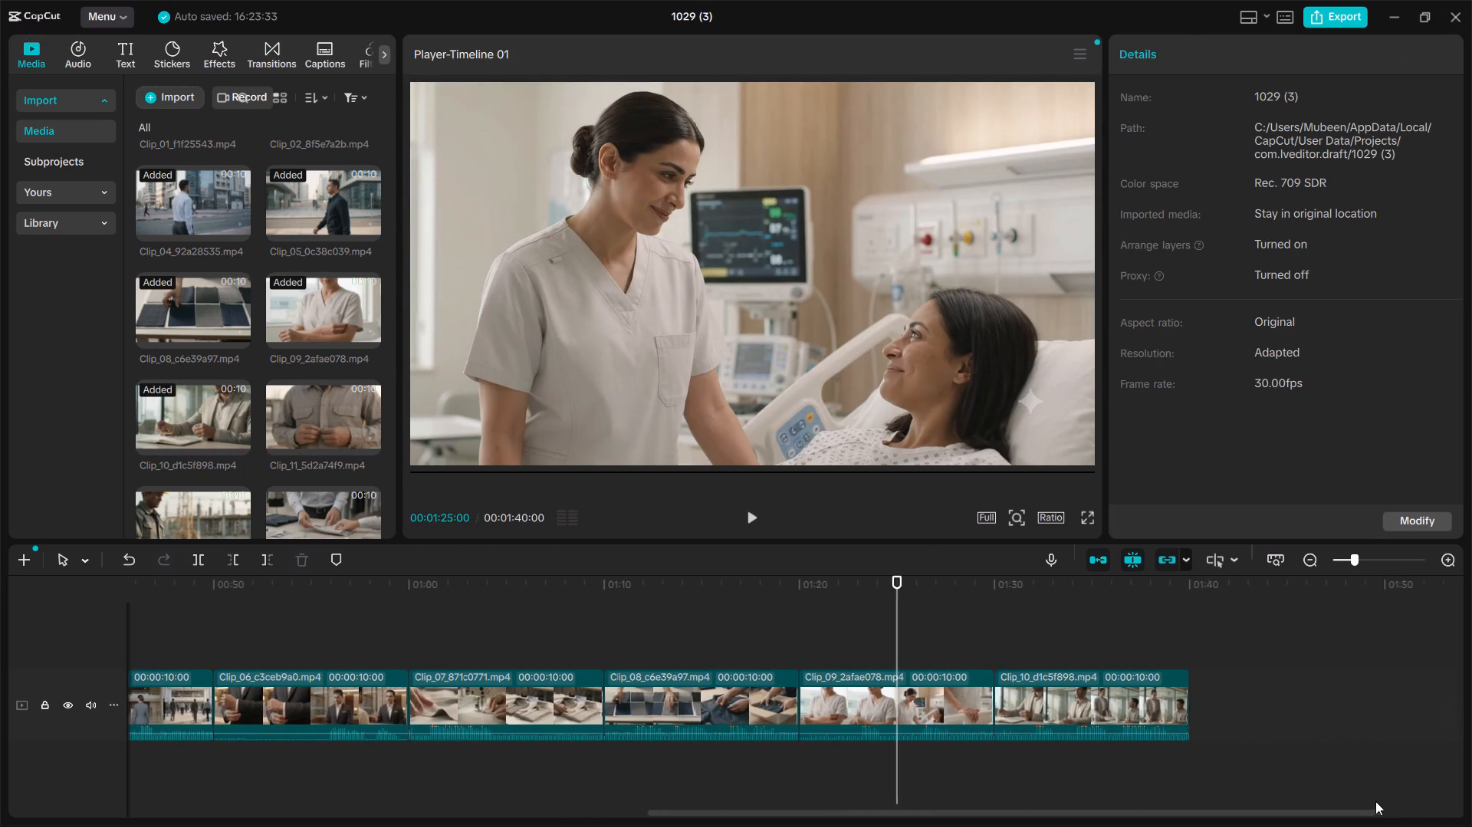
click(1233, 703)
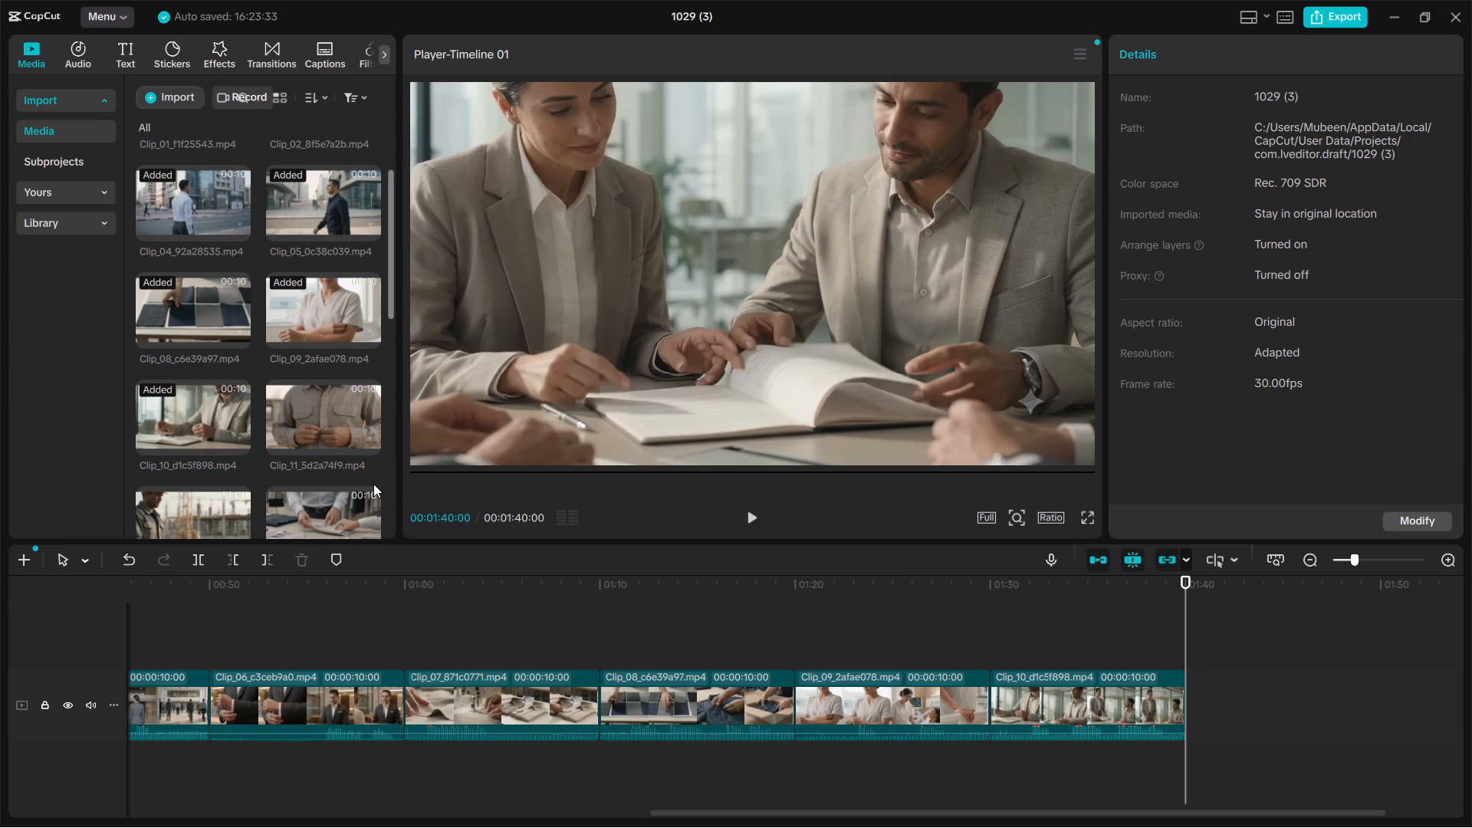
click(366, 439)
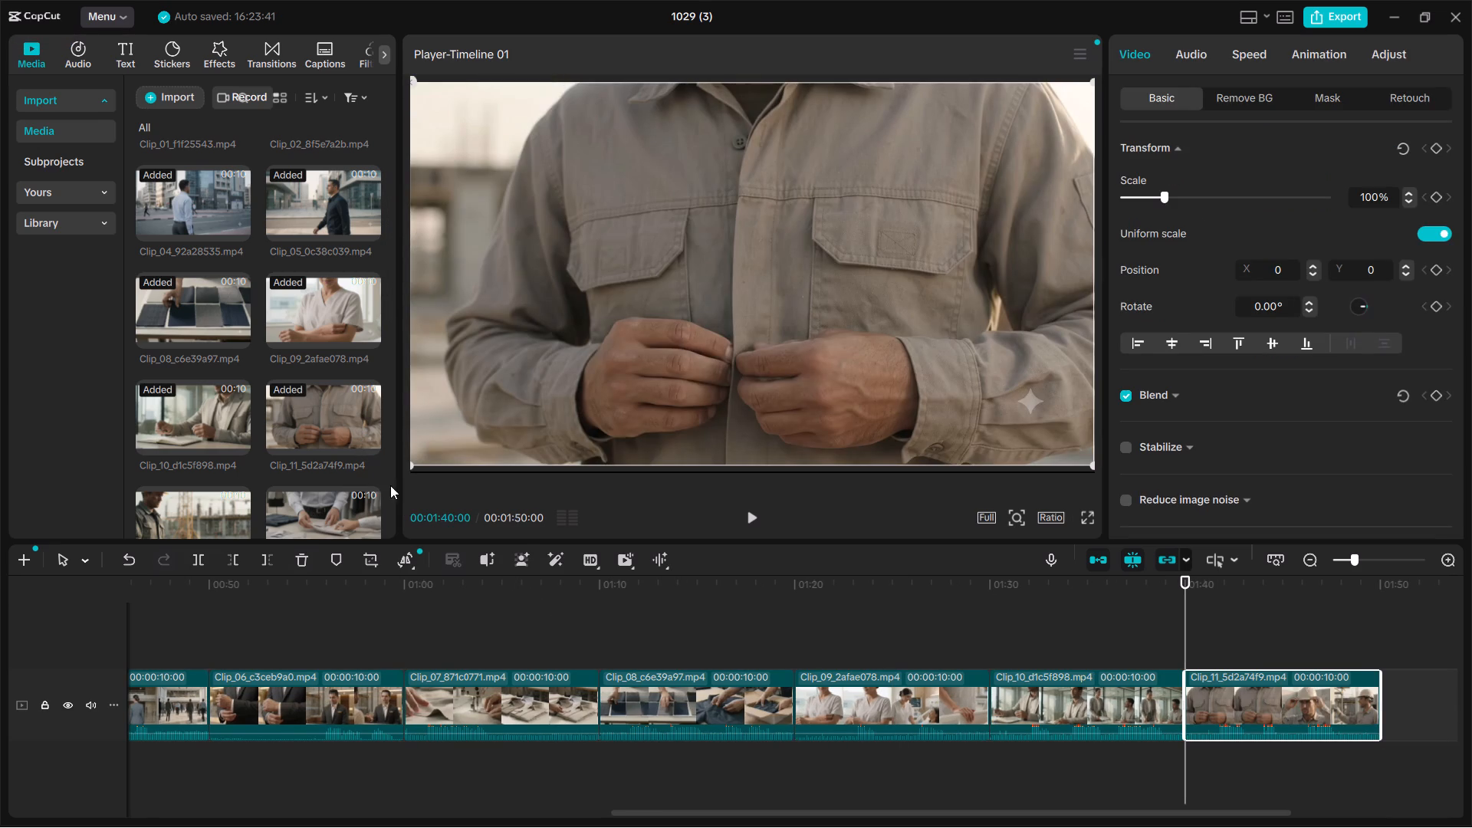
Append Clip_12_7160a2ec.mp4 directly after Clip_11 at 00:01:50:00.
click(1413, 712)
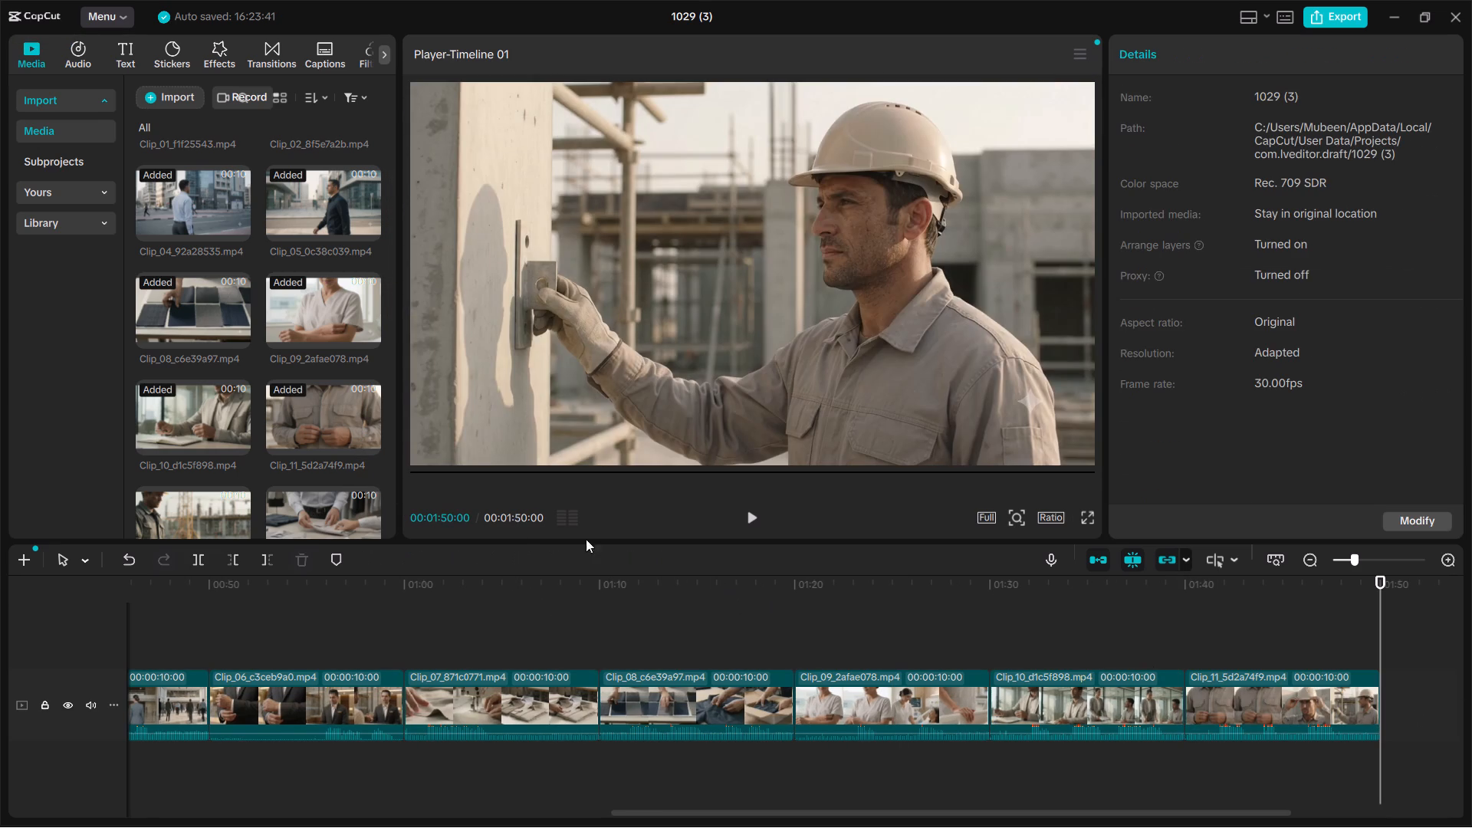
scroll(251, 487, down, 1)
click(235, 463)
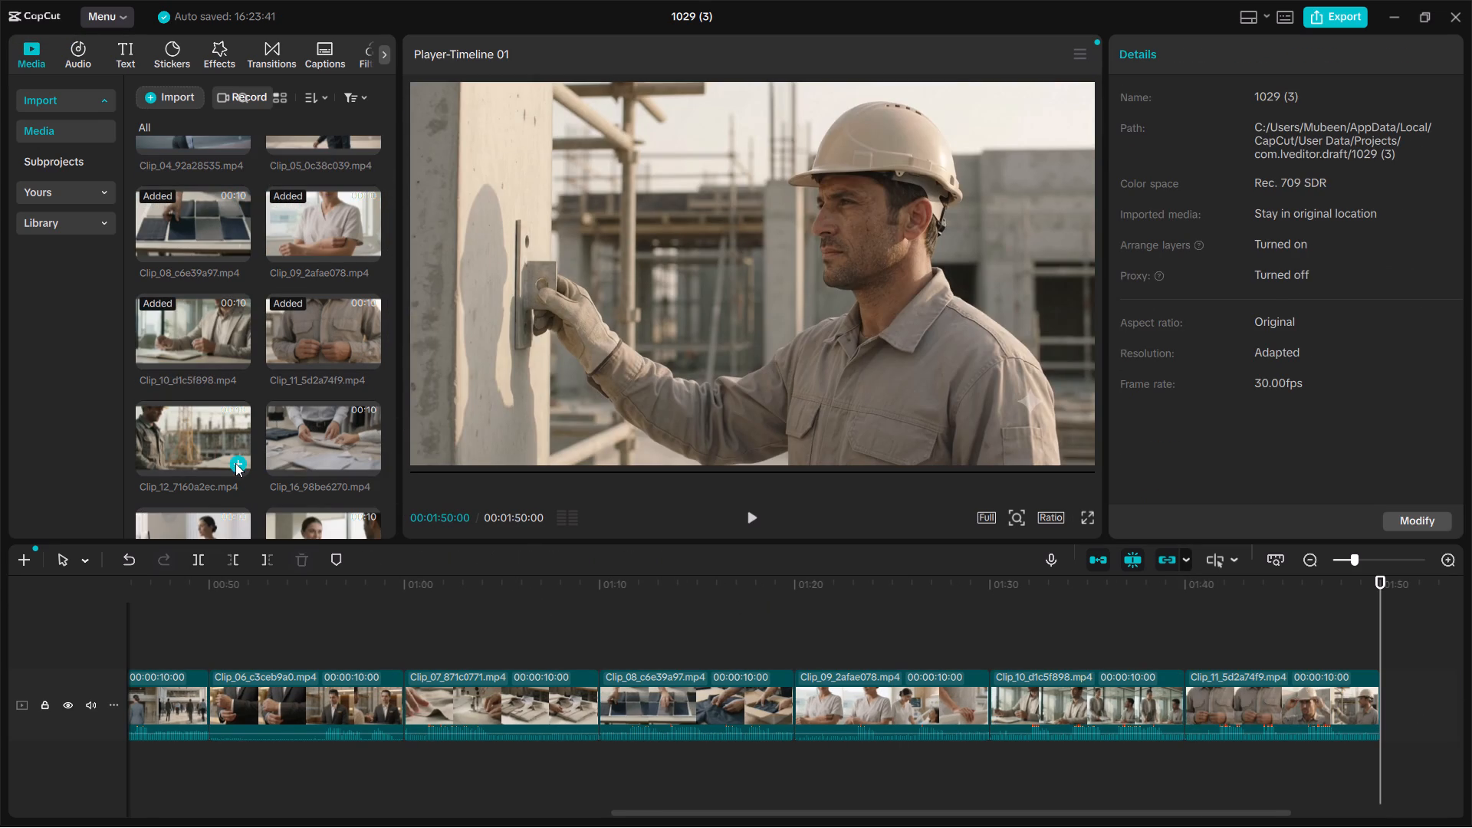
Place the playhead at the end of Clip_12 and append Clip_13_5c862c6d.mp4 at 00:02:00:00.
drag(1193, 808, 1339, 797)
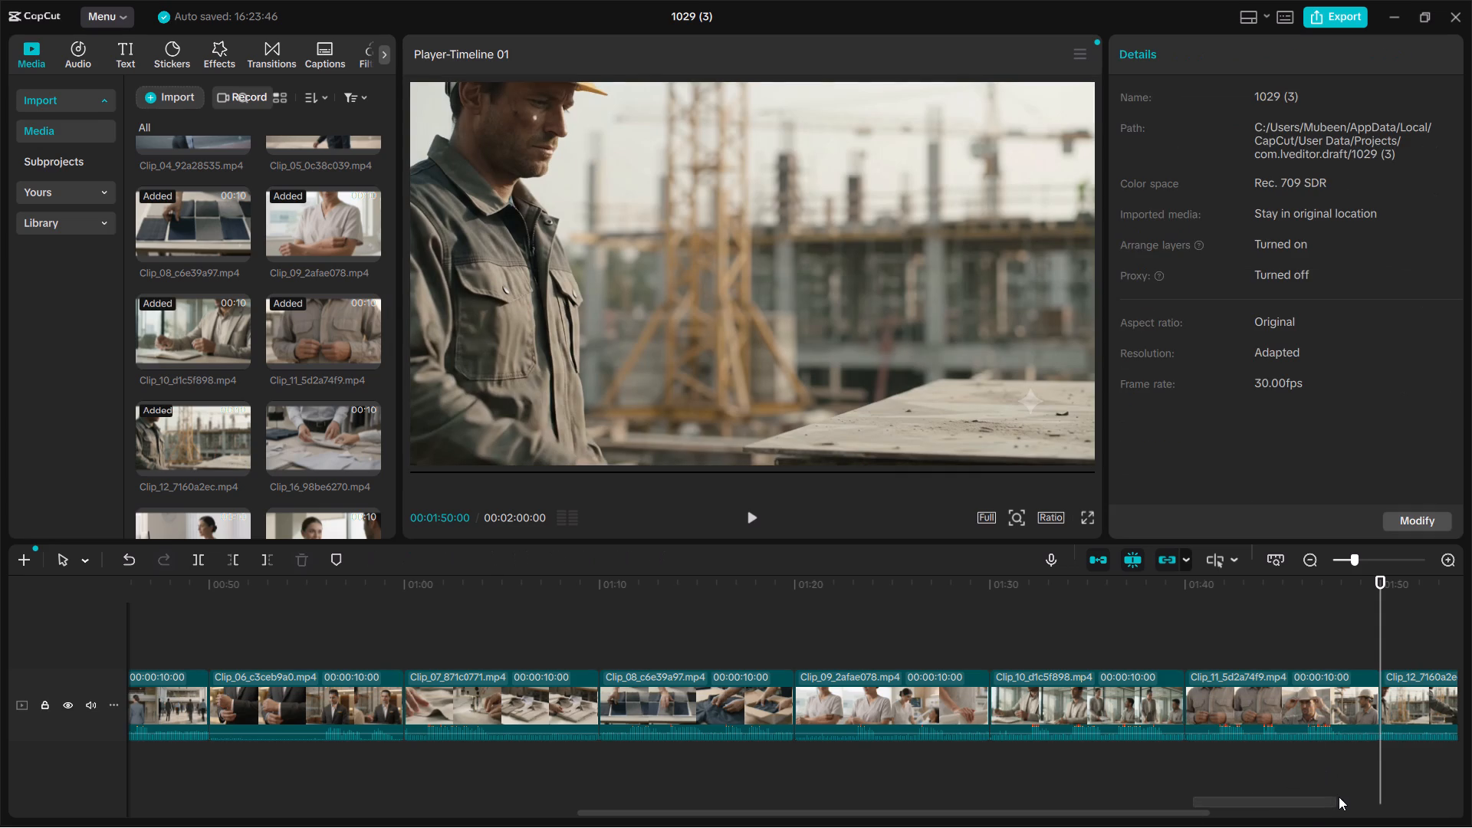
drag(1339, 797, 1344, 797)
drag(1184, 808, 1395, 804)
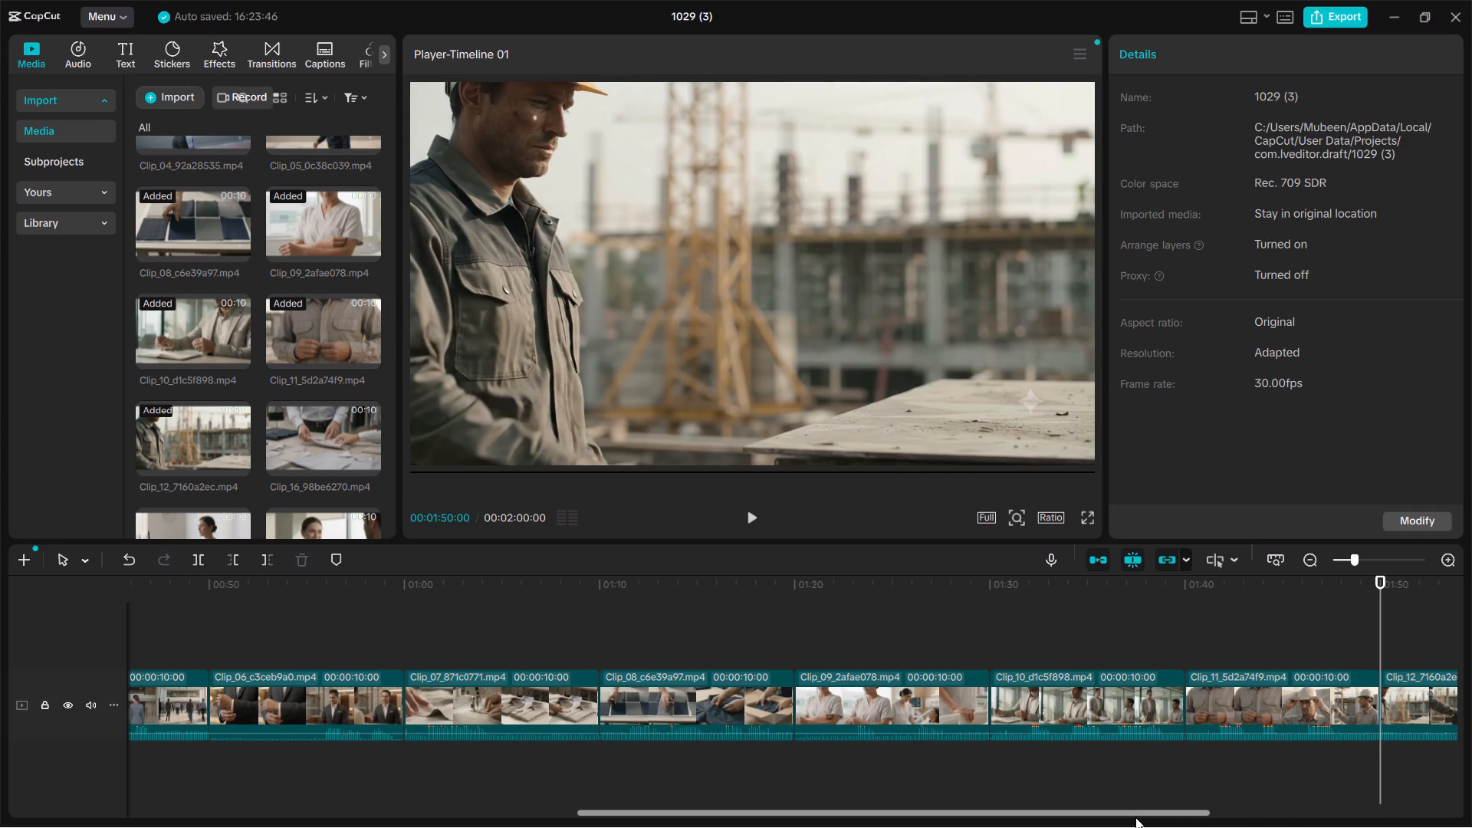
drag(1135, 817, 1314, 807)
click(1313, 725)
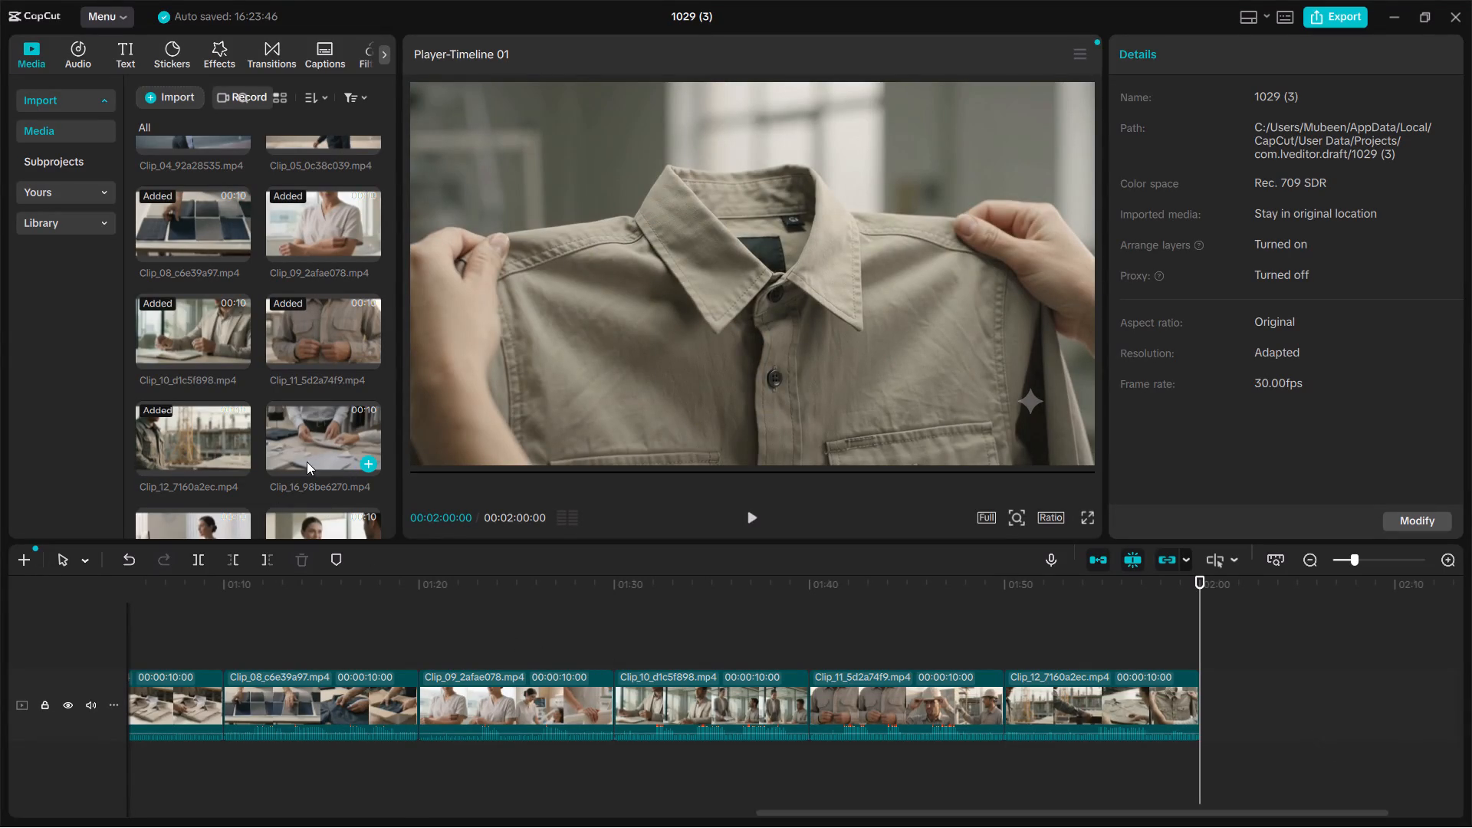
scroll(232, 461, down, 1)
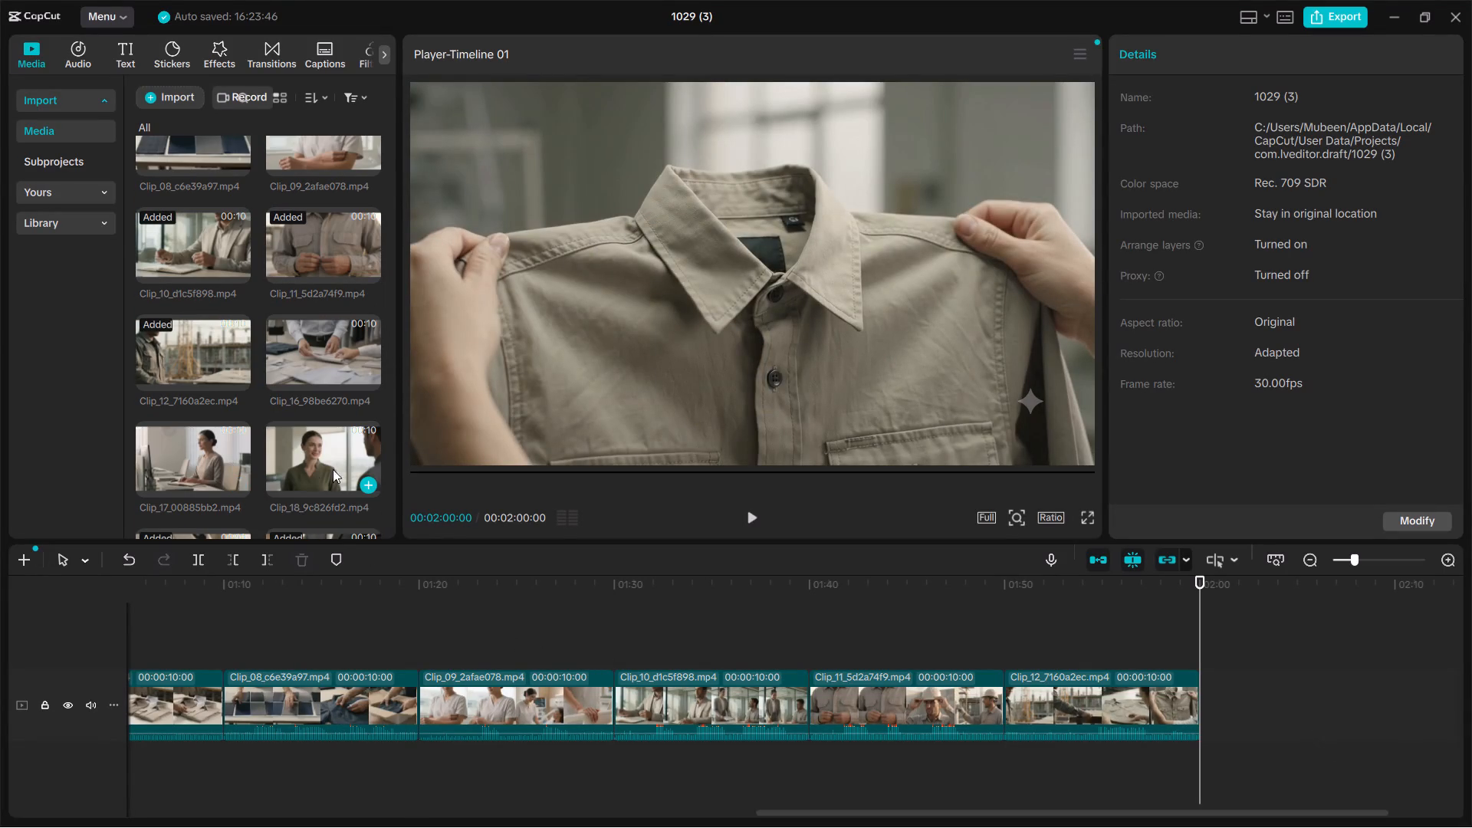
scroll(330, 389, down, 1)
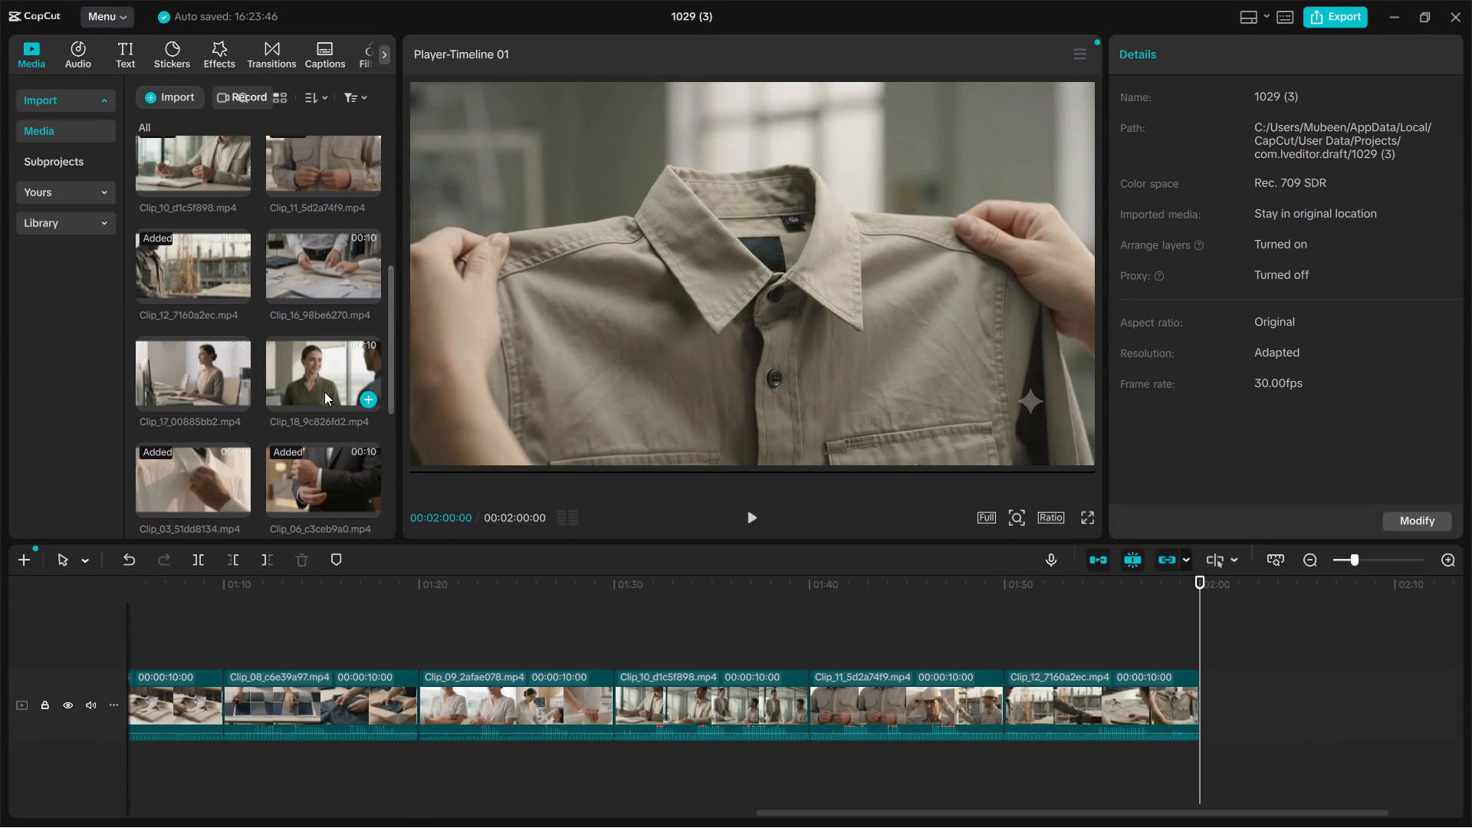
scroll(324, 392, down, 3)
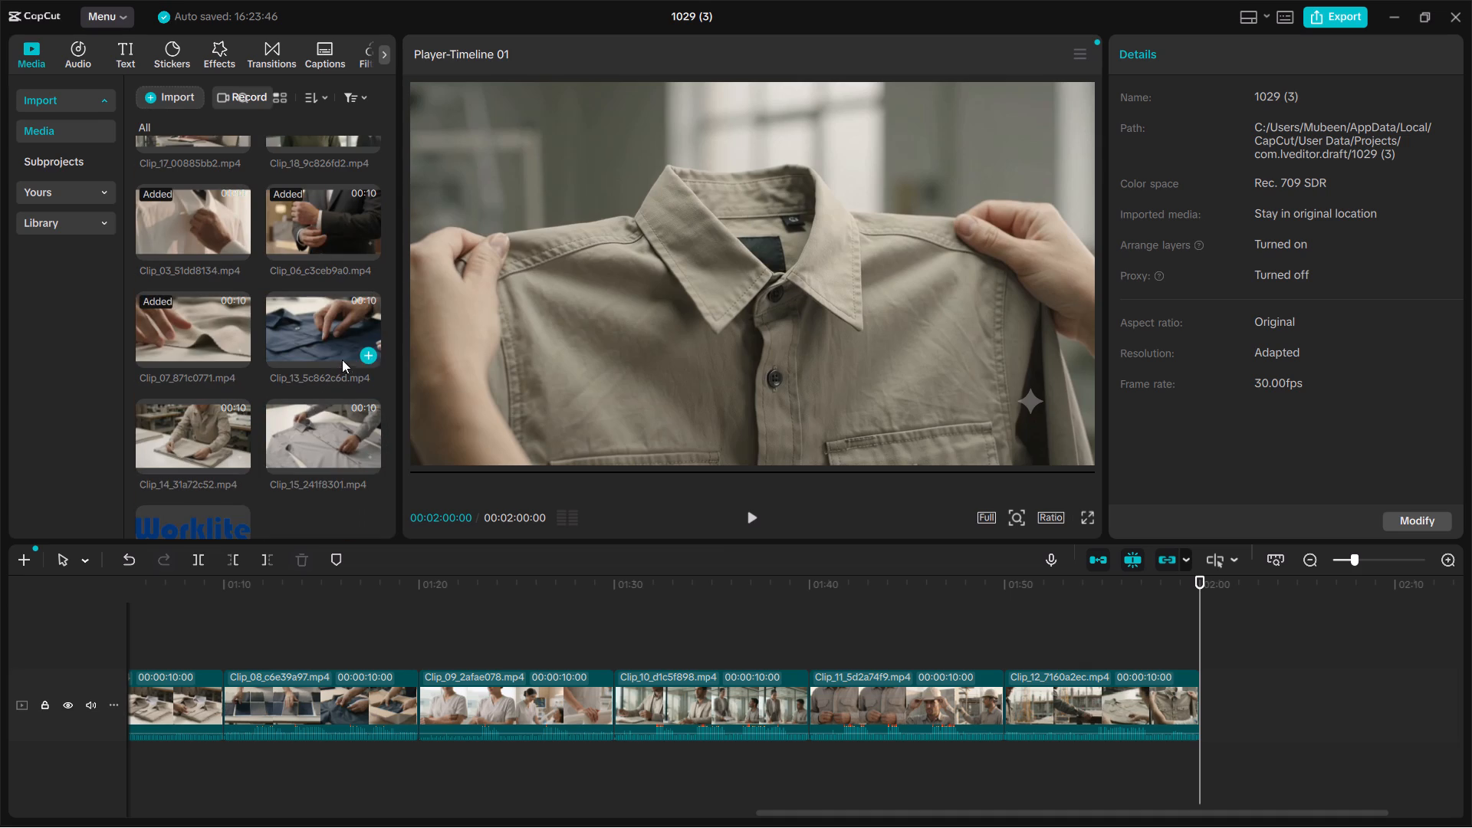
click(371, 354)
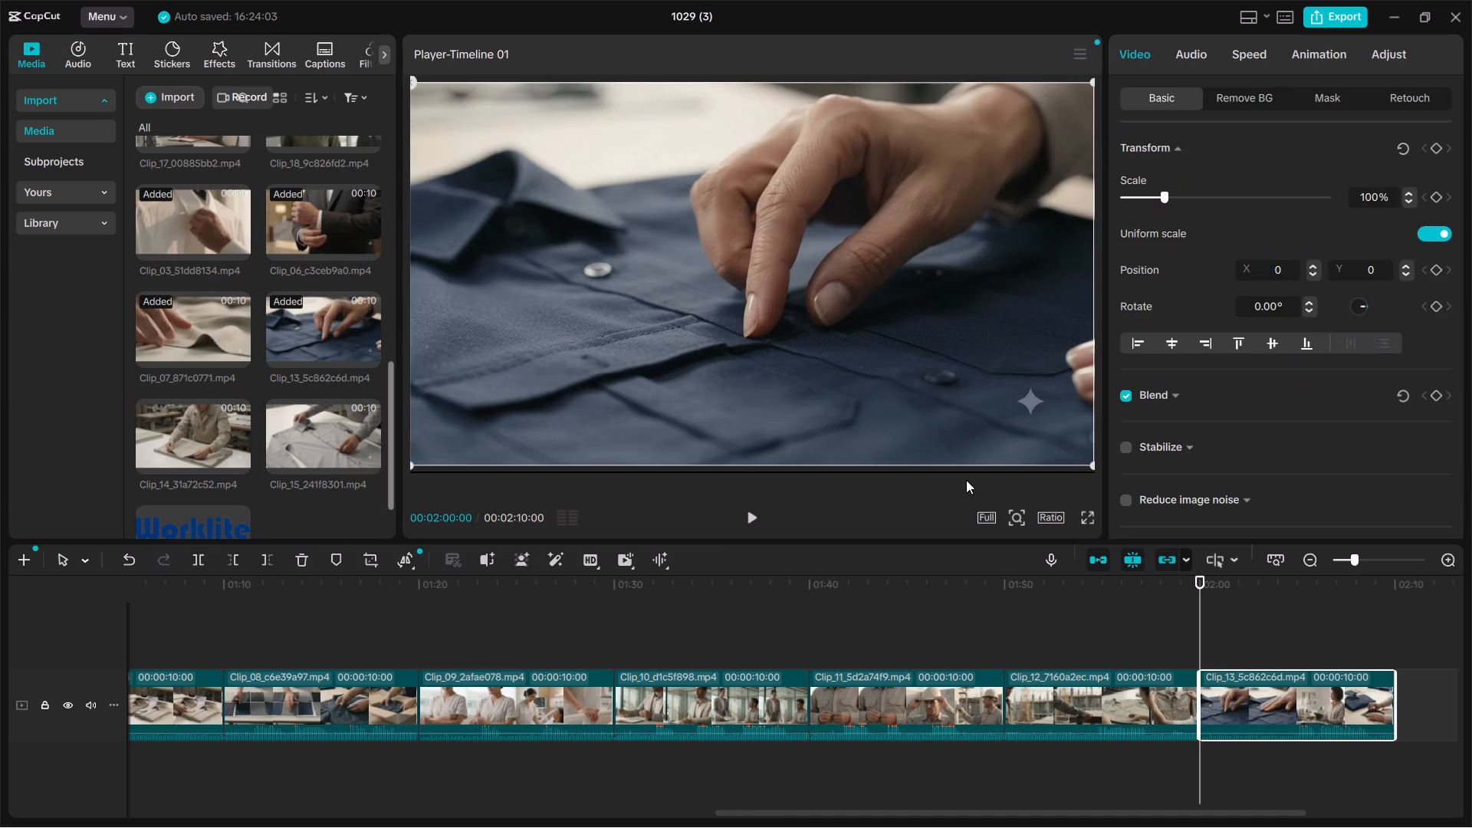
Append Clip_14_31a72c52.mp4 directly after Clip_13 at 00:02:10:00.
click(1414, 708)
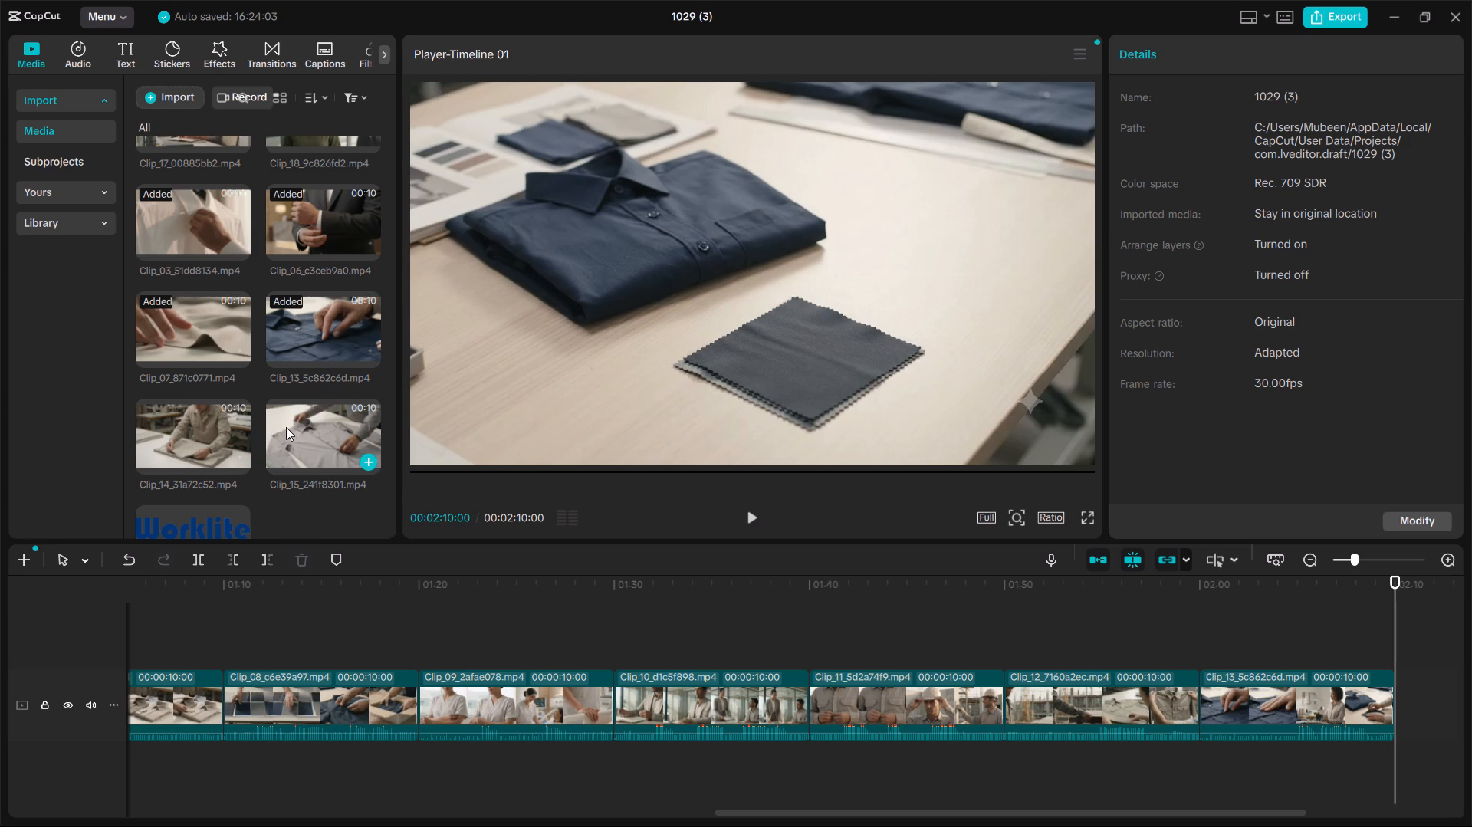
click(238, 458)
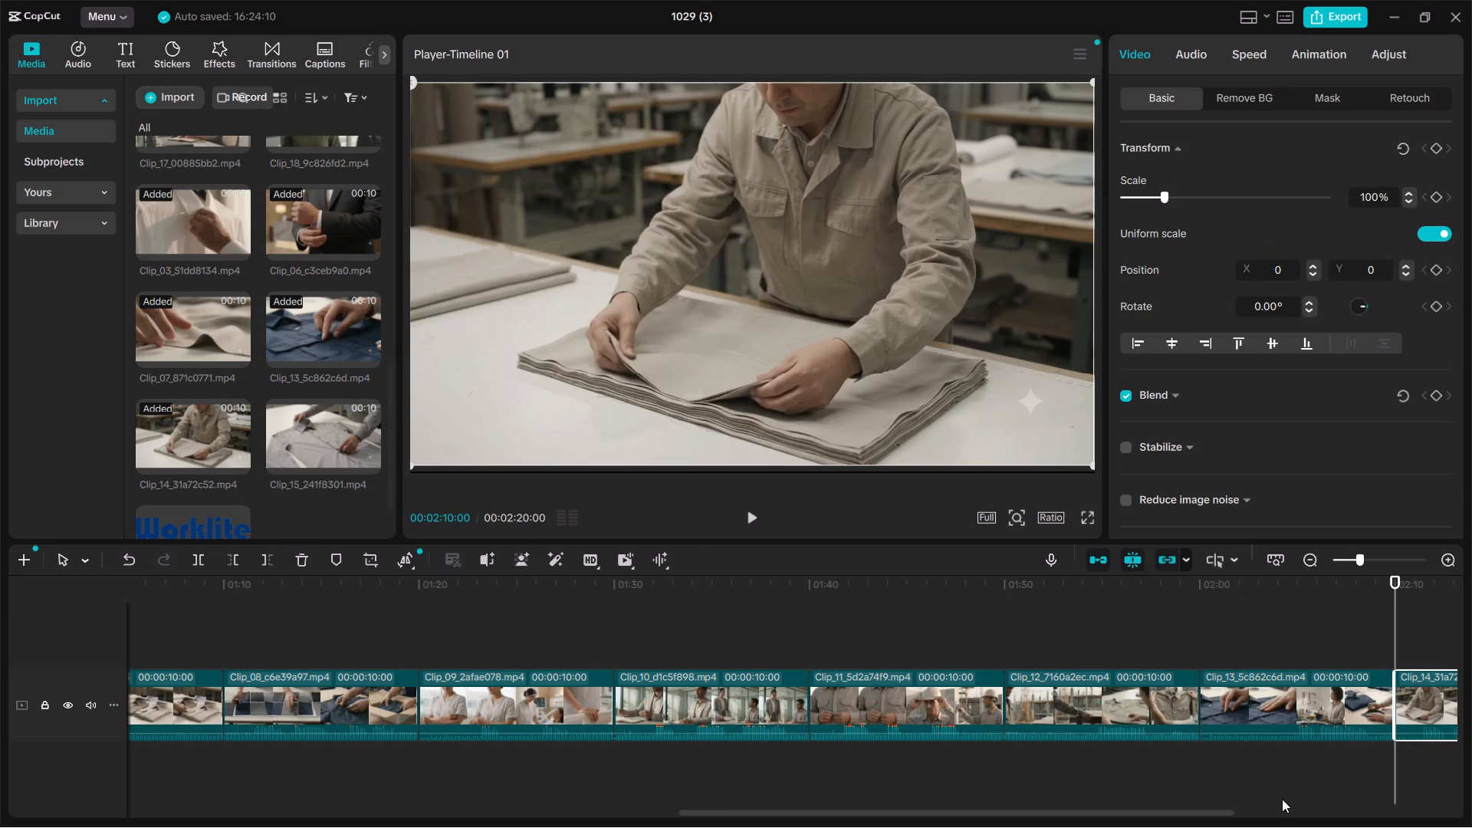
Place the playhead at the end of Clip_14 and append Clip_15_241f8301.mp4 at 00:02:20:00.
scroll(1265, 704, down, 3)
scroll(1265, 701, up, 4)
scroll(1263, 688, down, 3)
scroll(1254, 672, up, 5)
scroll(1253, 675, left, 2)
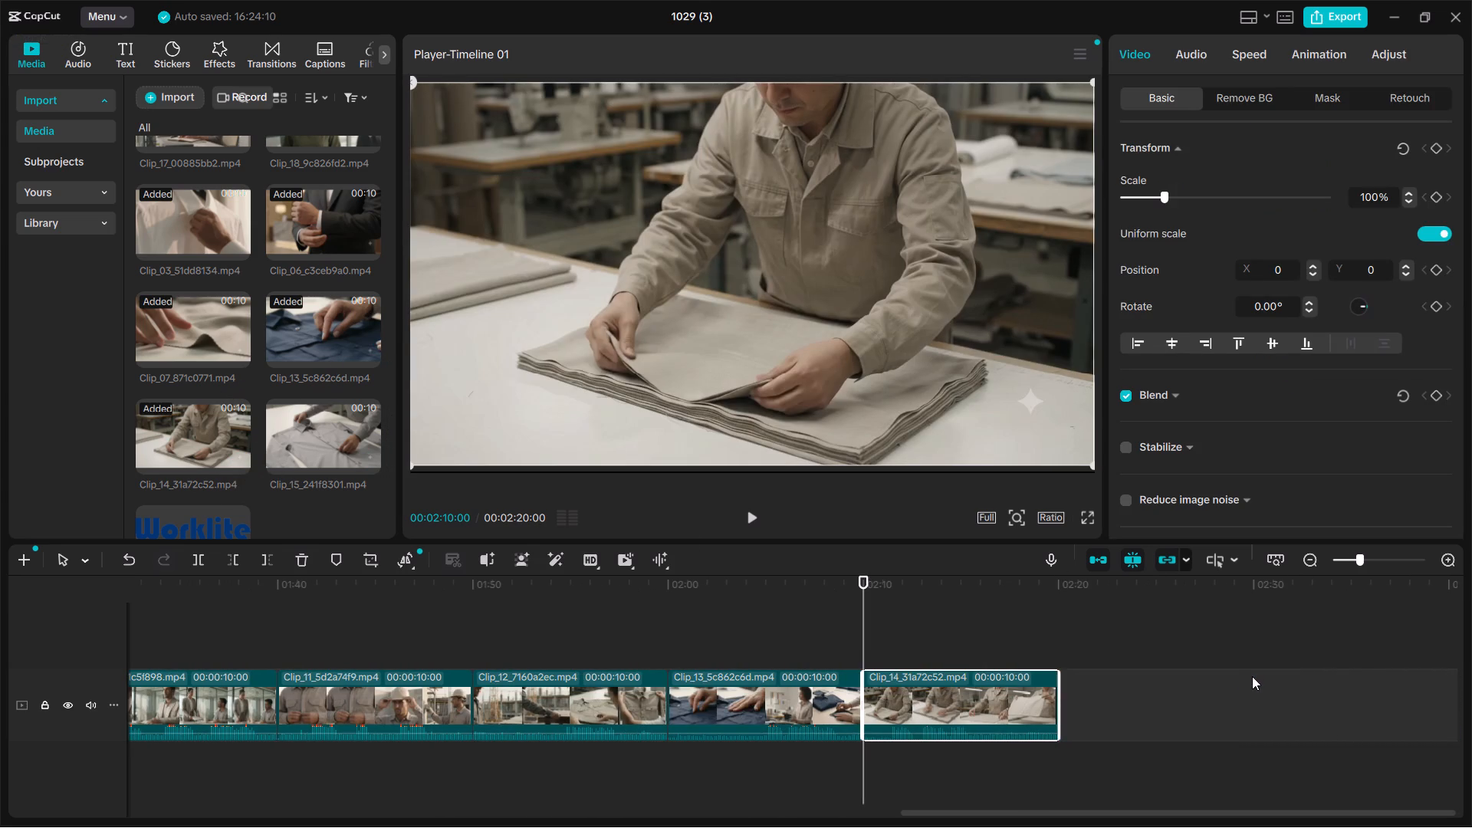
click(1169, 713)
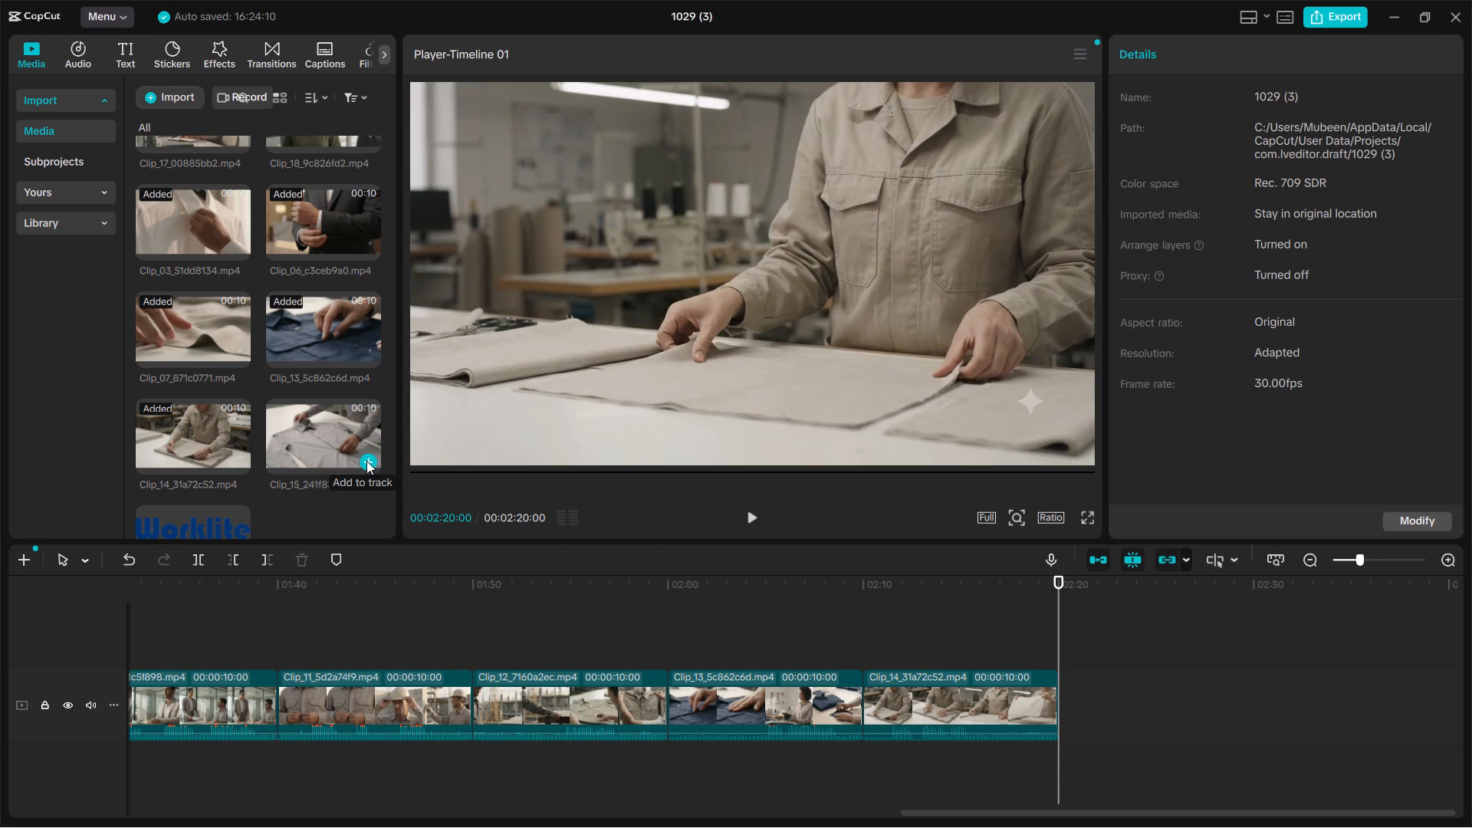
click(366, 461)
Place the playhead at the end of Clip_15 and append Clip_16_98be6270.mp4 at 00:02:30:00.
scroll(1062, 550, left, 1)
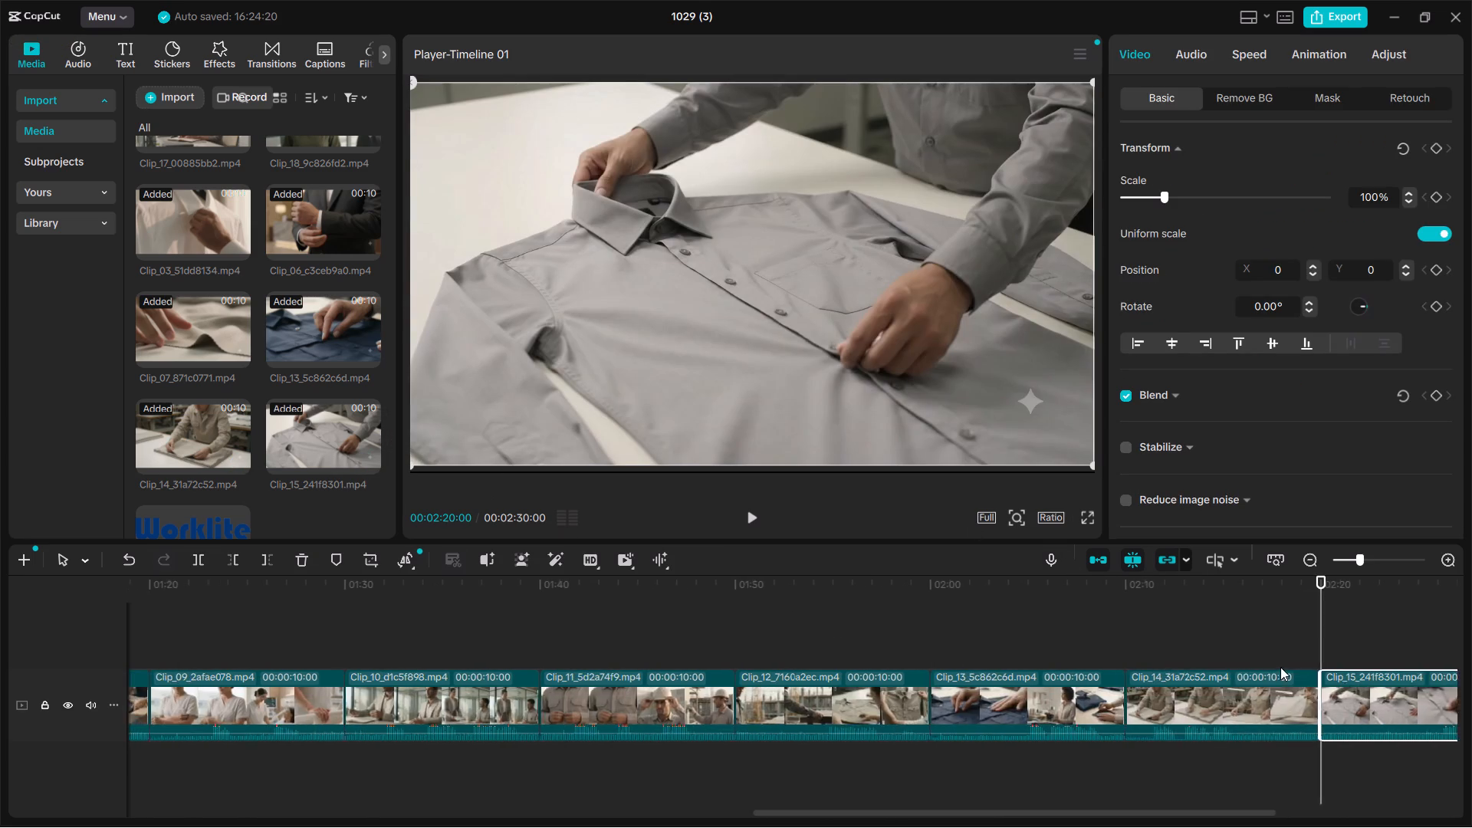
scroll(1280, 667, left, 1)
click(1286, 699)
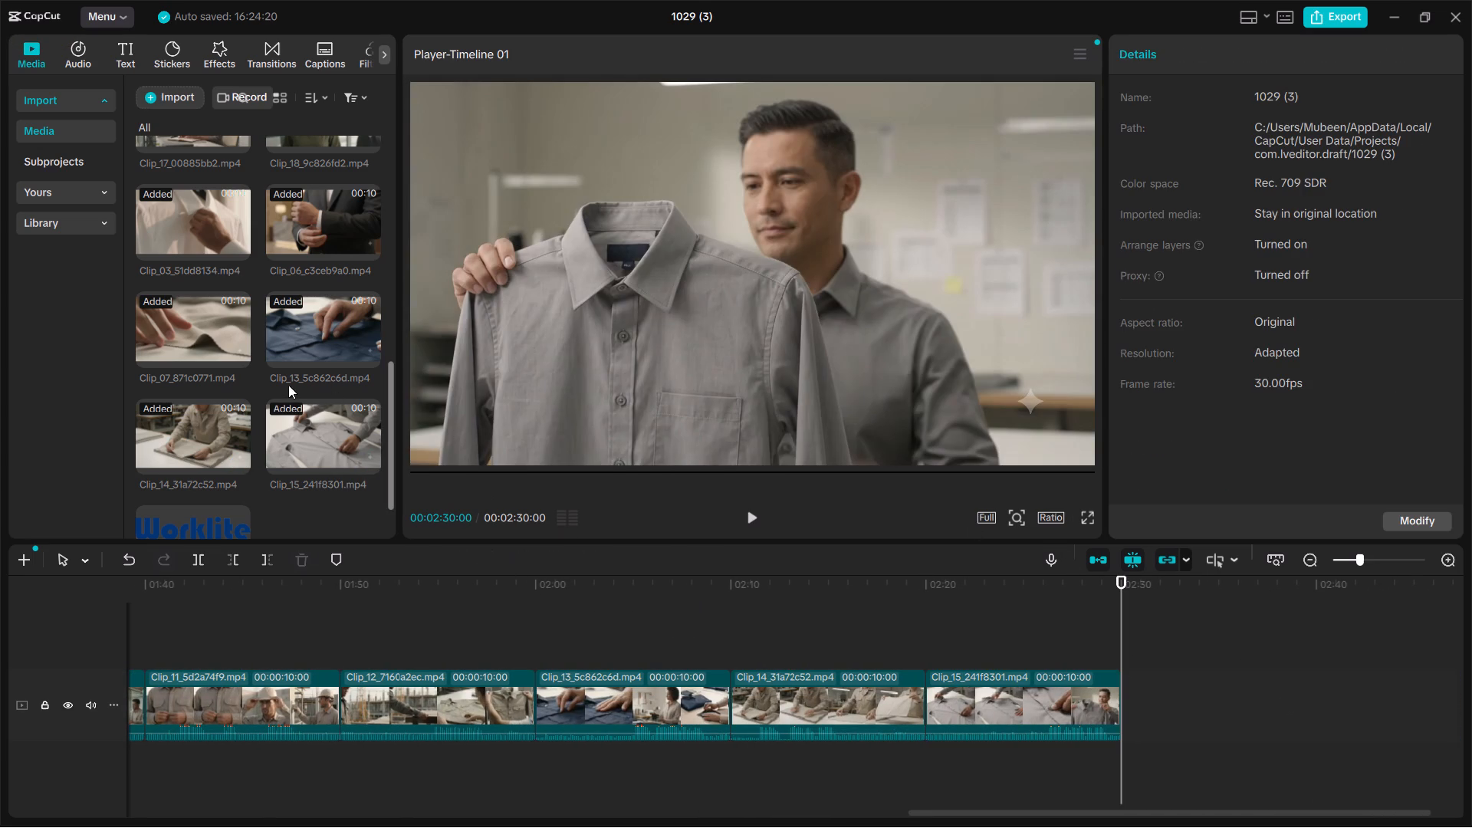
scroll(270, 390, up, 11)
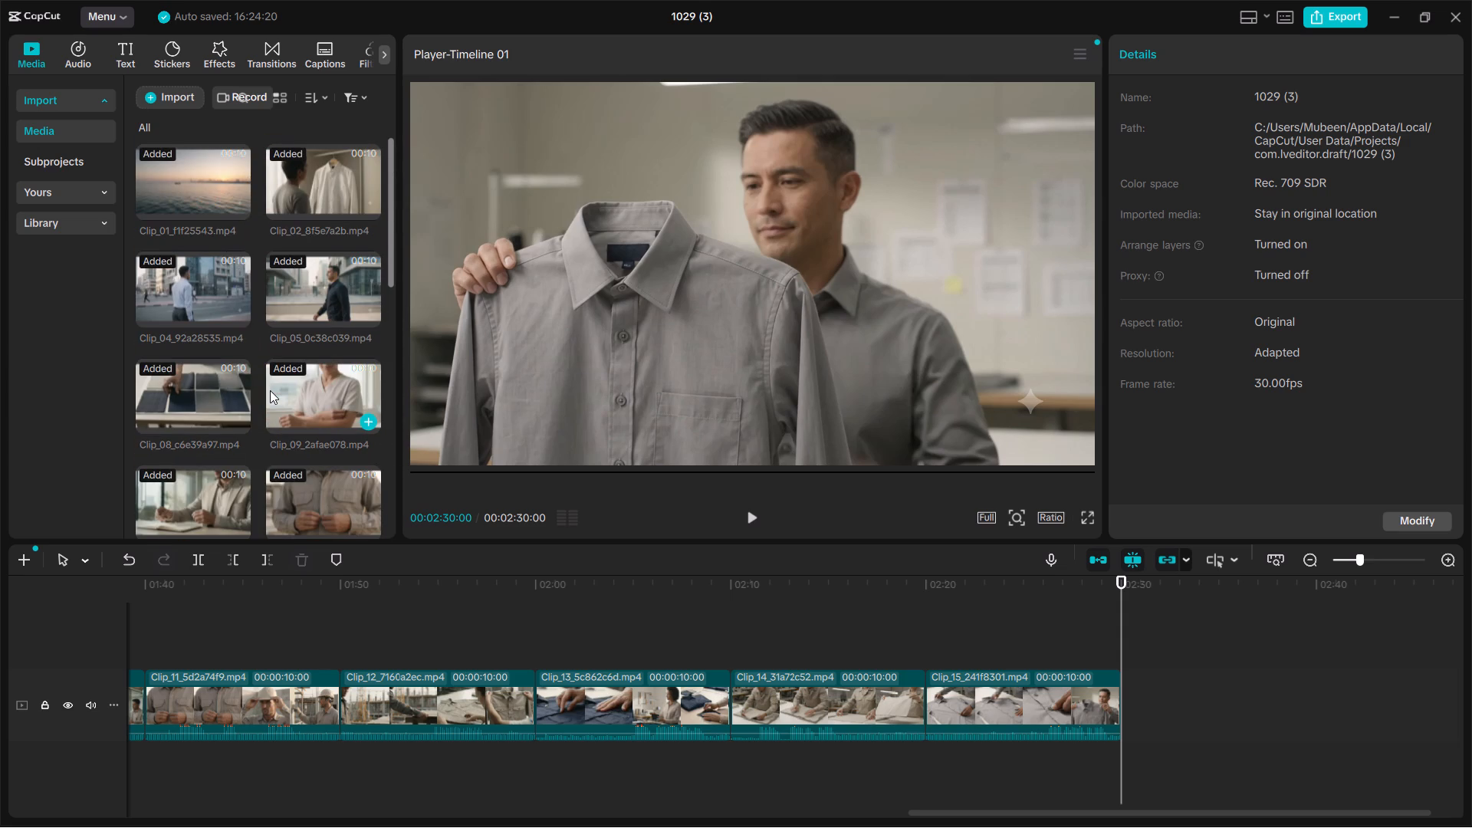
scroll(225, 409, down, 2)
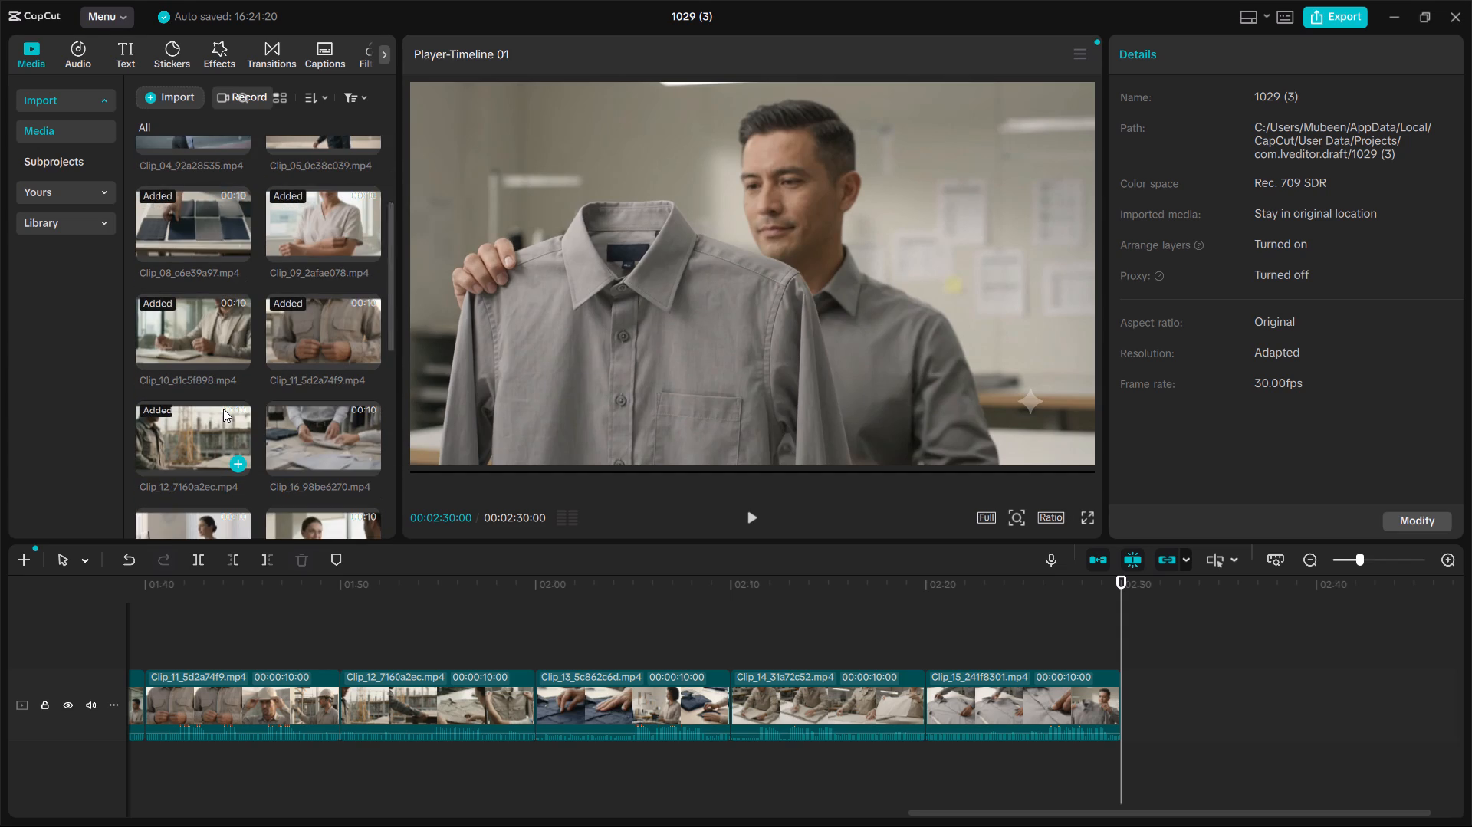
click(363, 465)
Append Clip_17_00885bb2.mp4 directly after Clip_16 at 00:02:40:00.
click(1362, 698)
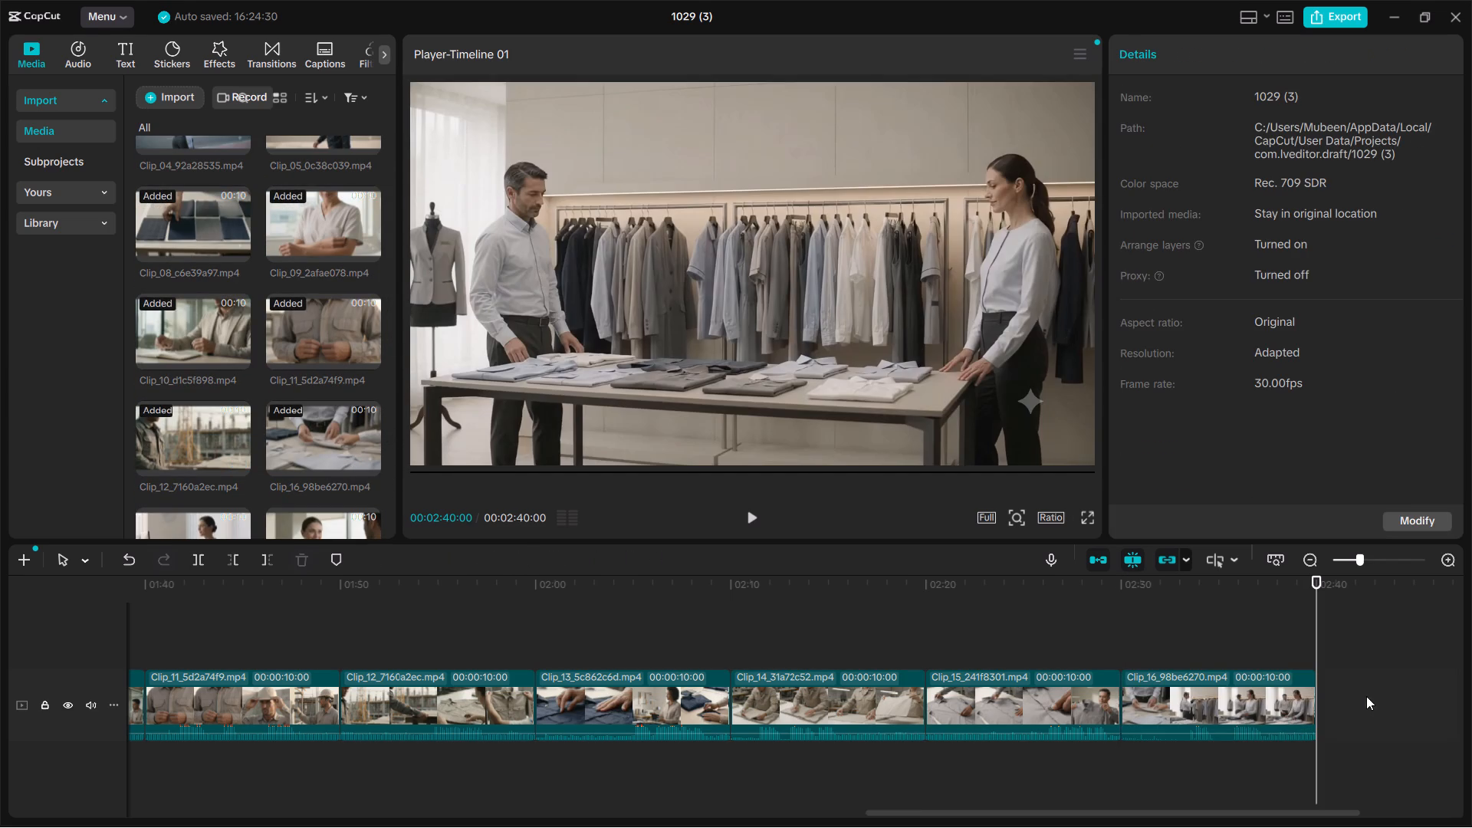
scroll(380, 424, down, 1)
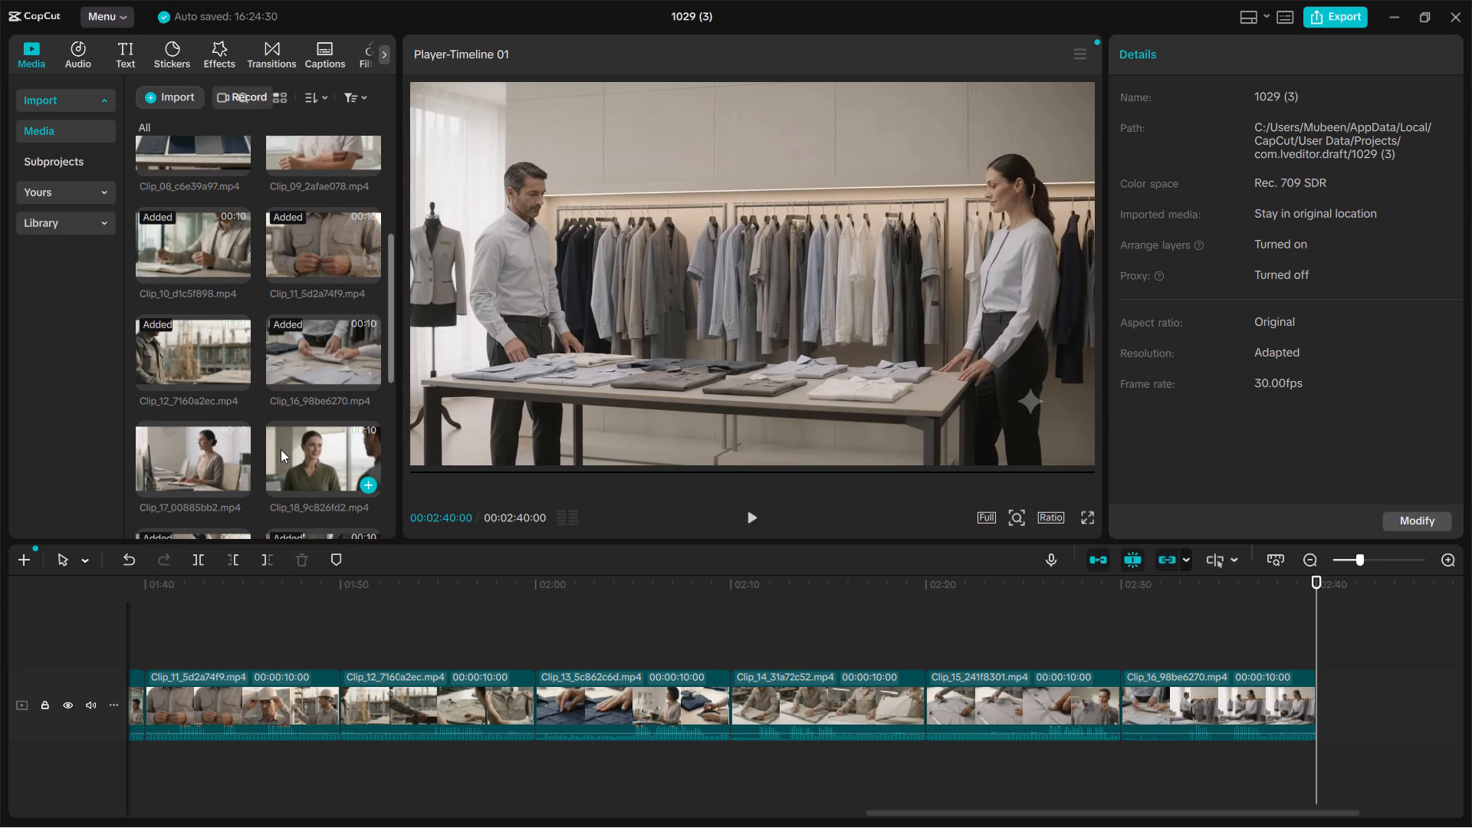
click(239, 481)
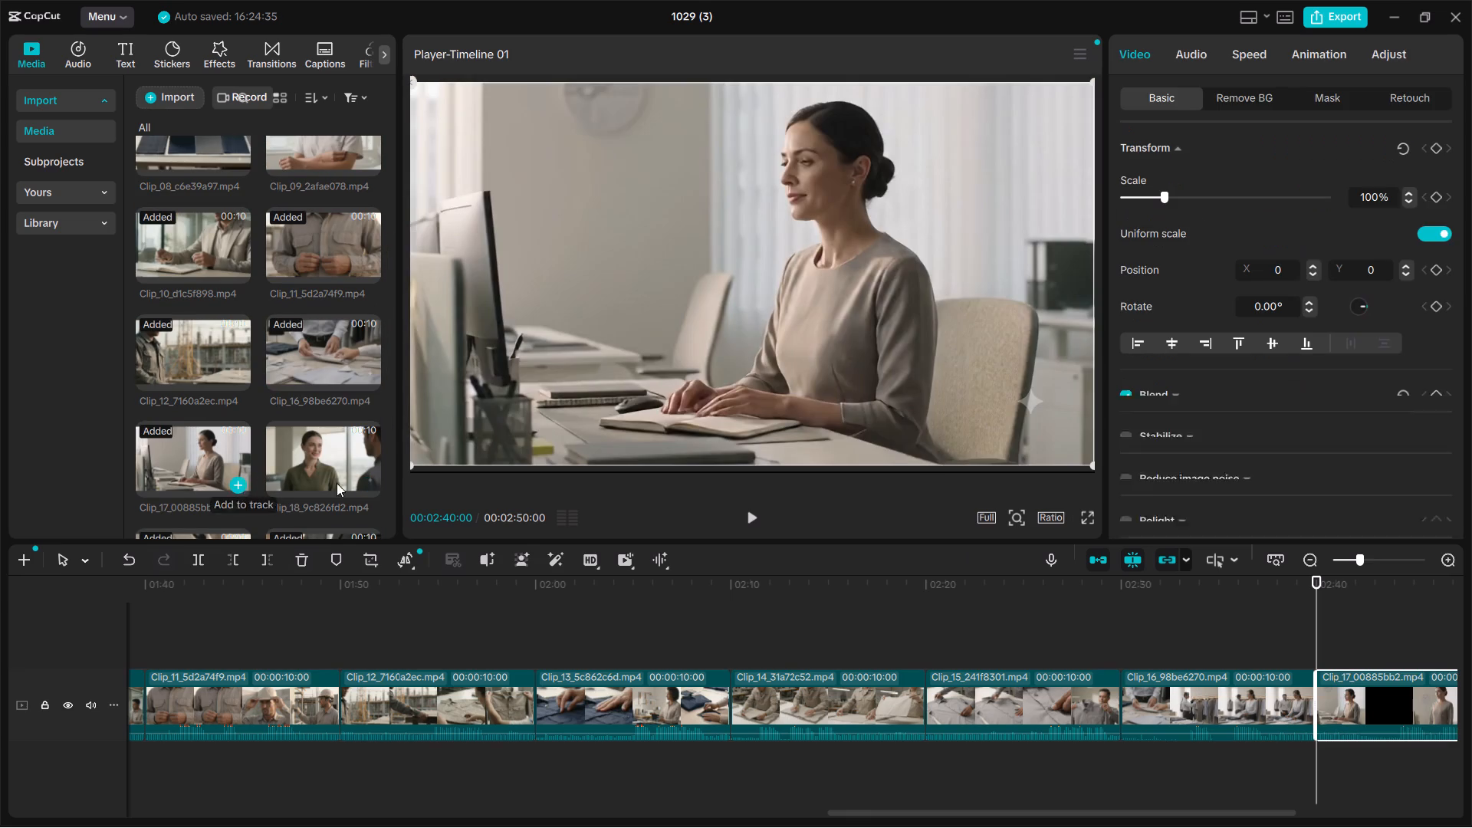
Append Clip_18_9c826fd2.mp4 directly after Clip_17 at 00:02:50:00 and place the playhead at its end.
scroll(1215, 705, left, 1)
click(1214, 704)
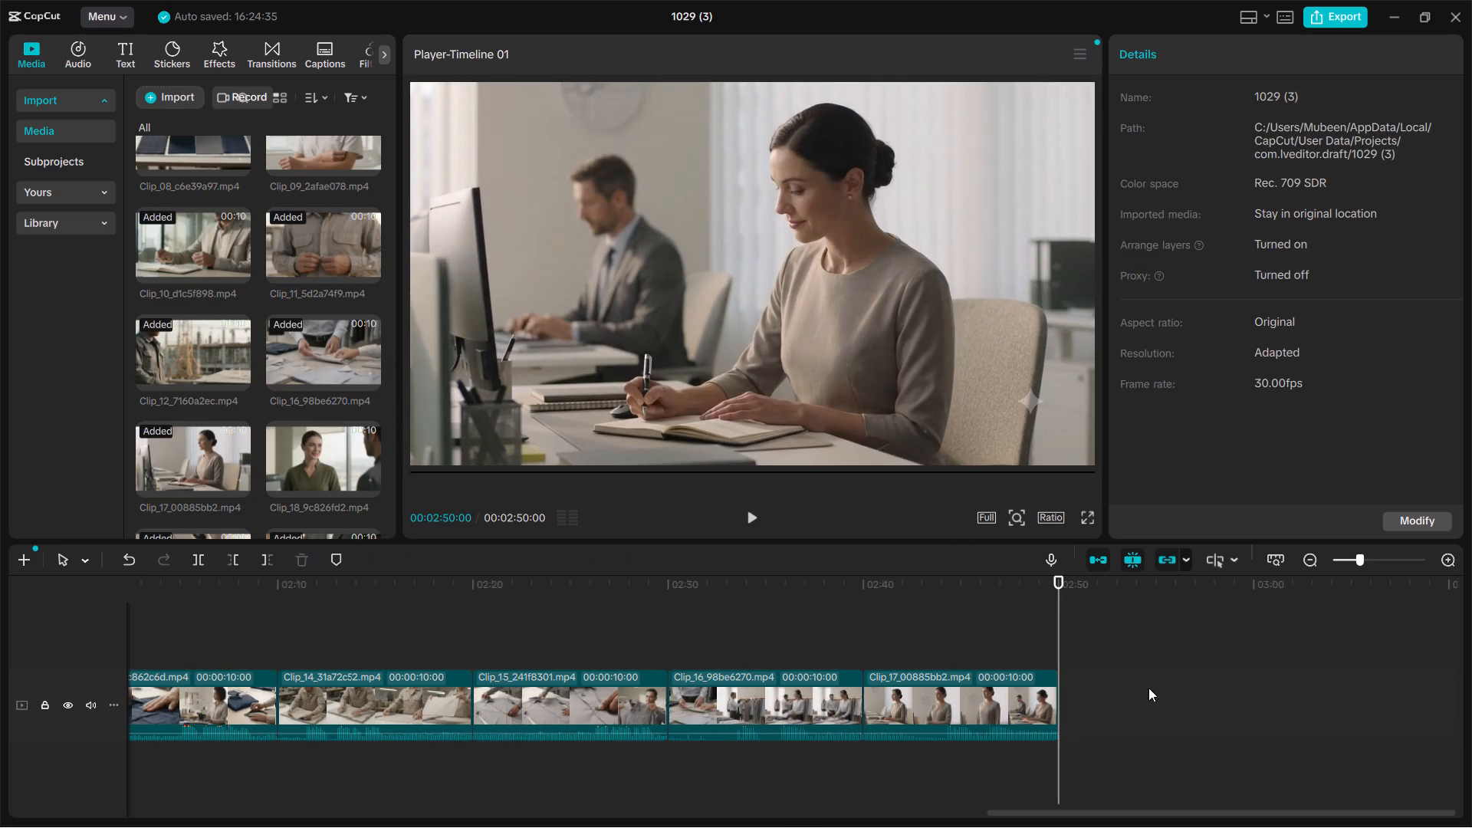
click(360, 488)
click(371, 488)
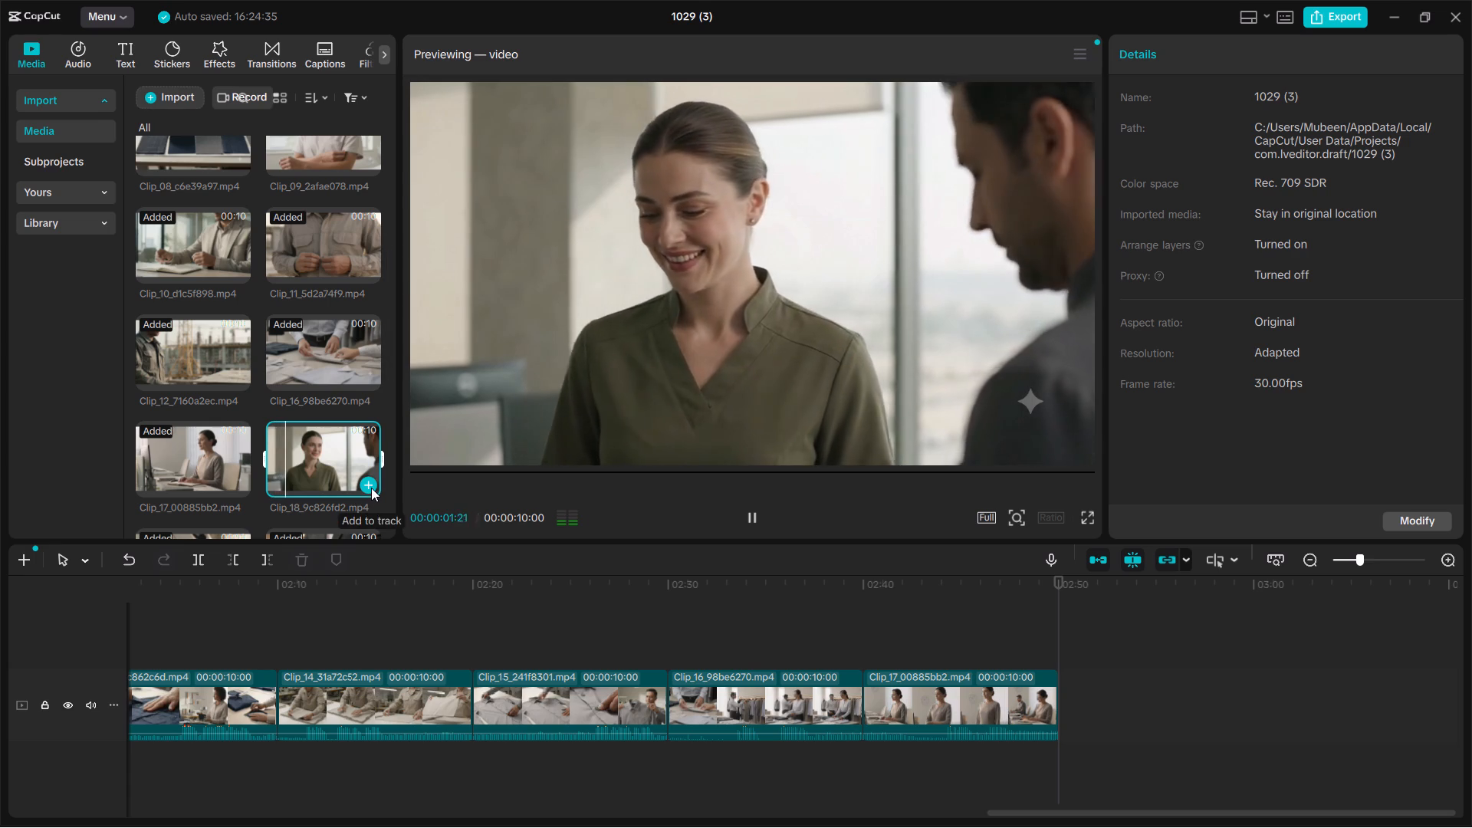
click(1382, 705)
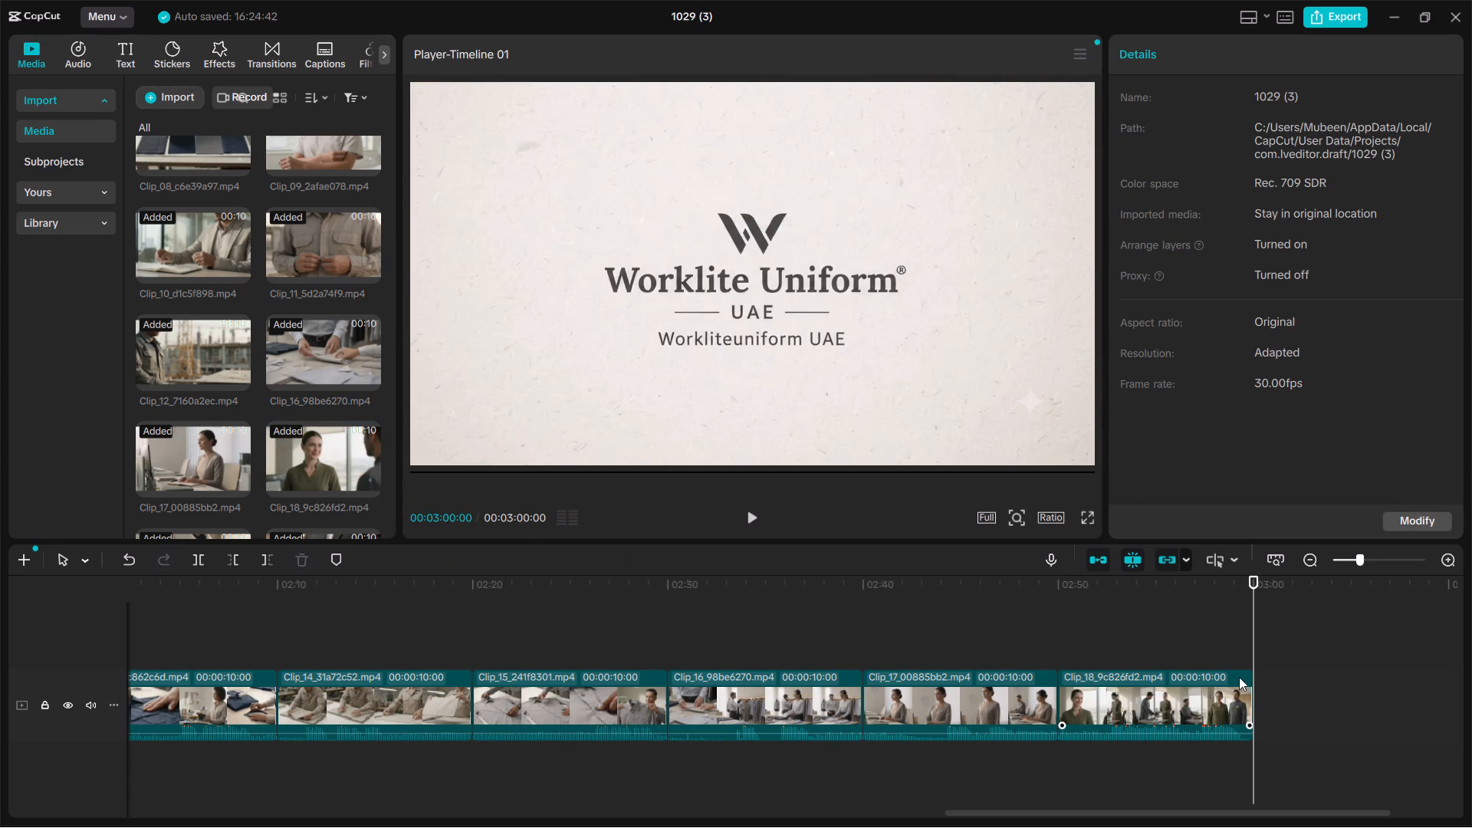
Return the playhead to the start of the timeline and play back the assembled sequence from Clip_01.
drag(1252, 606, 722, 597)
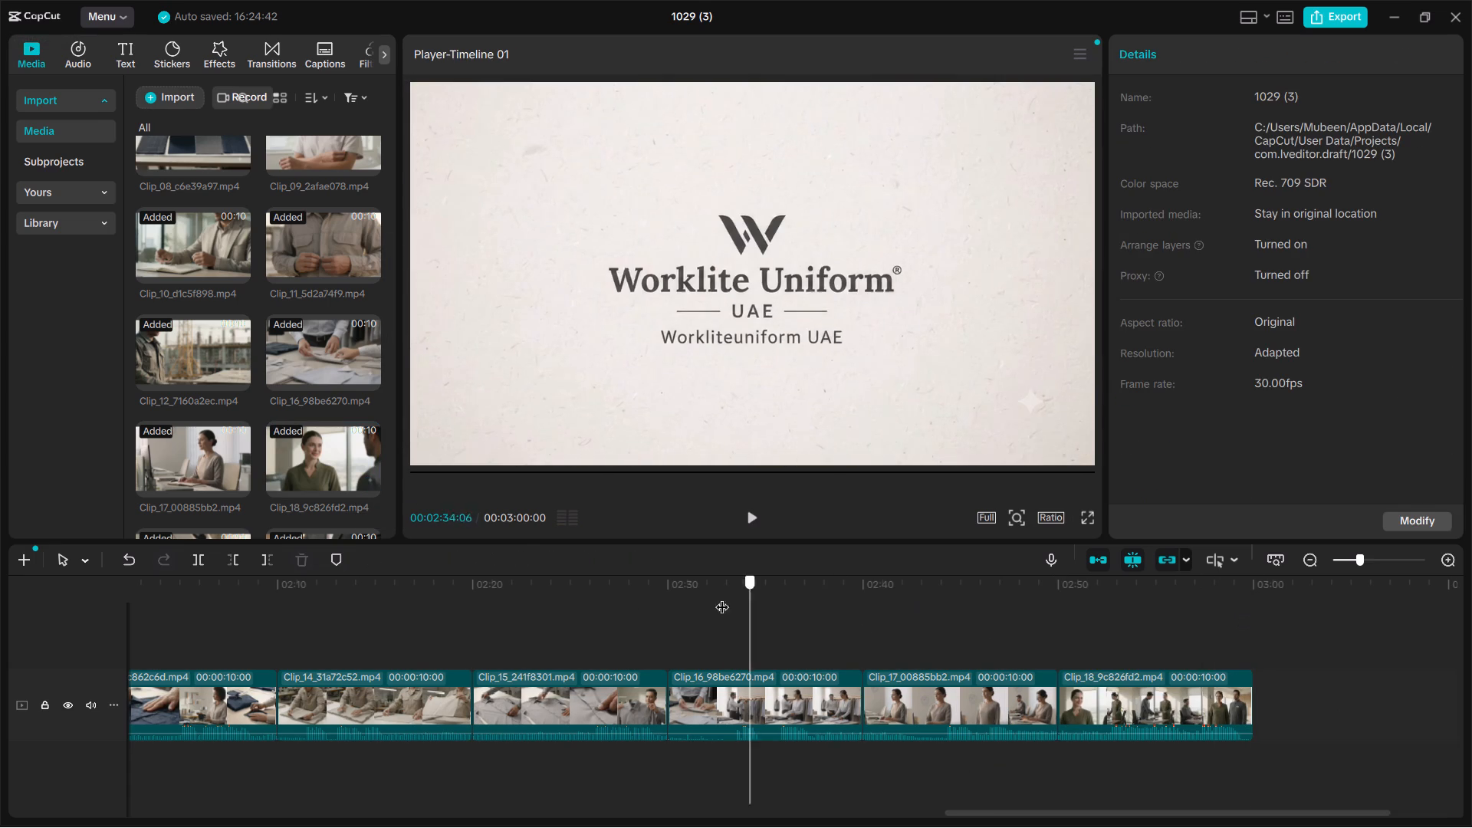
drag(722, 597, 47, 615)
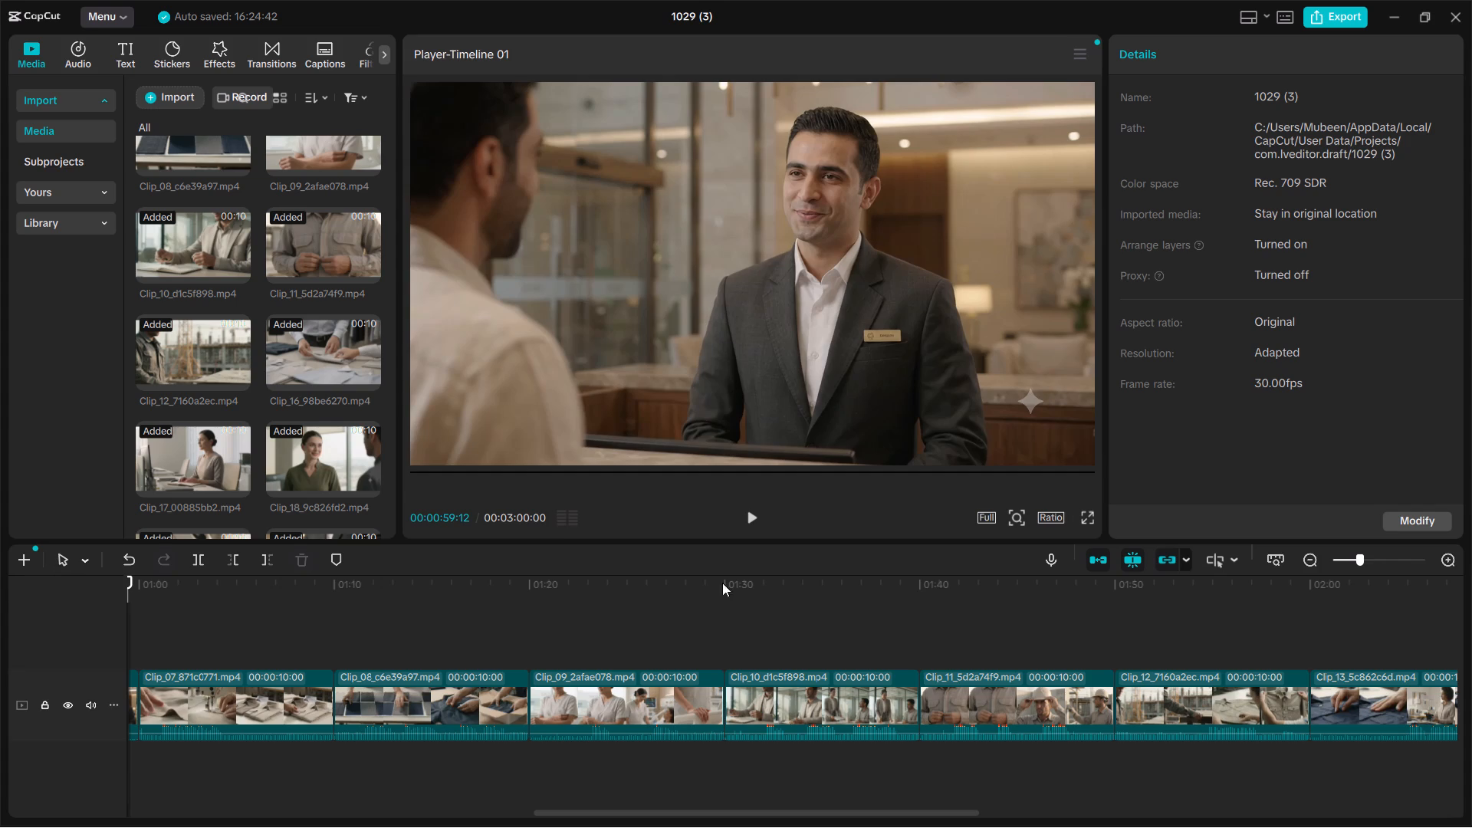
click(742, 512)
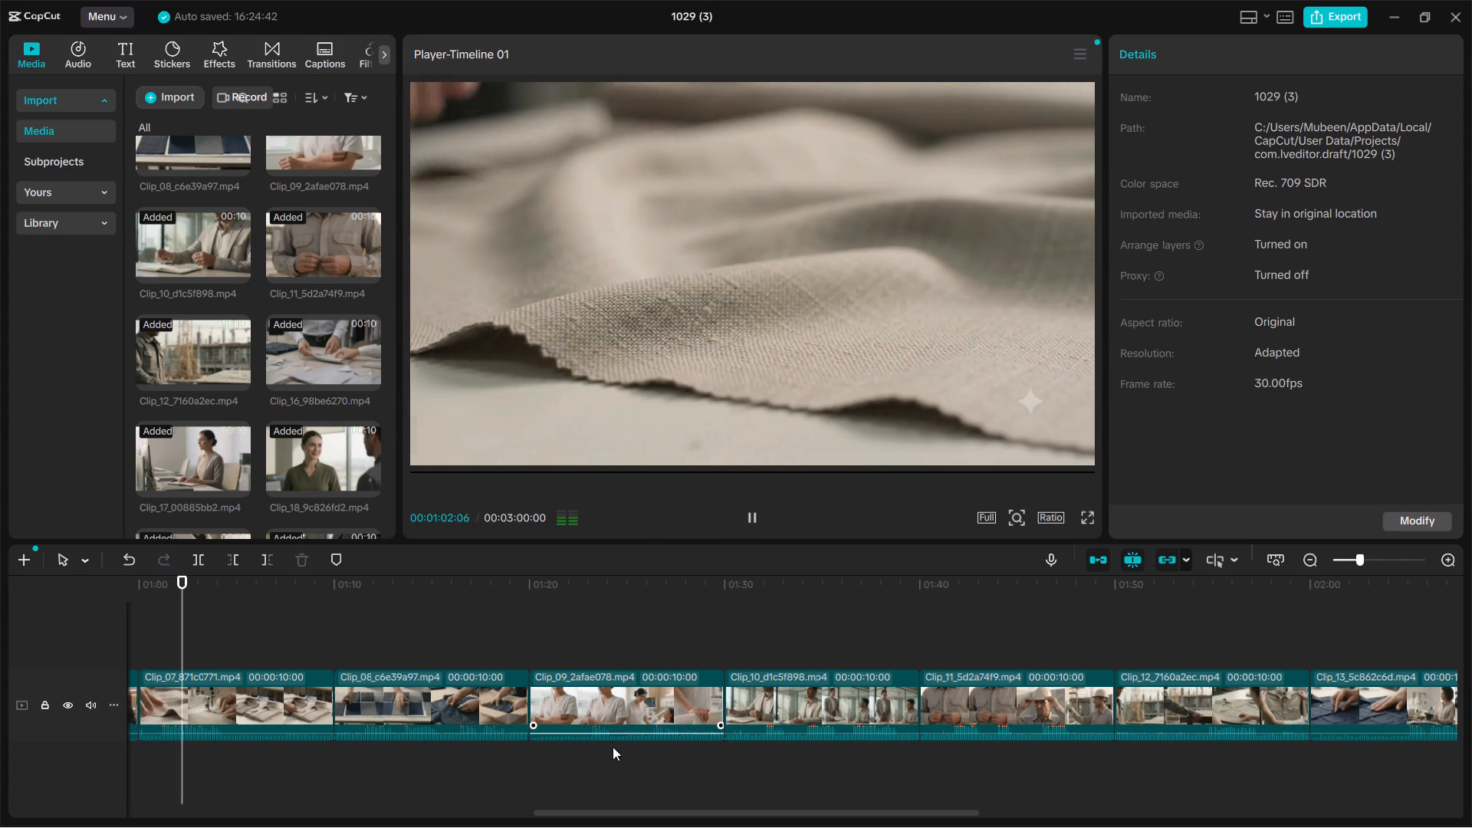
drag(649, 803, 380, 808)
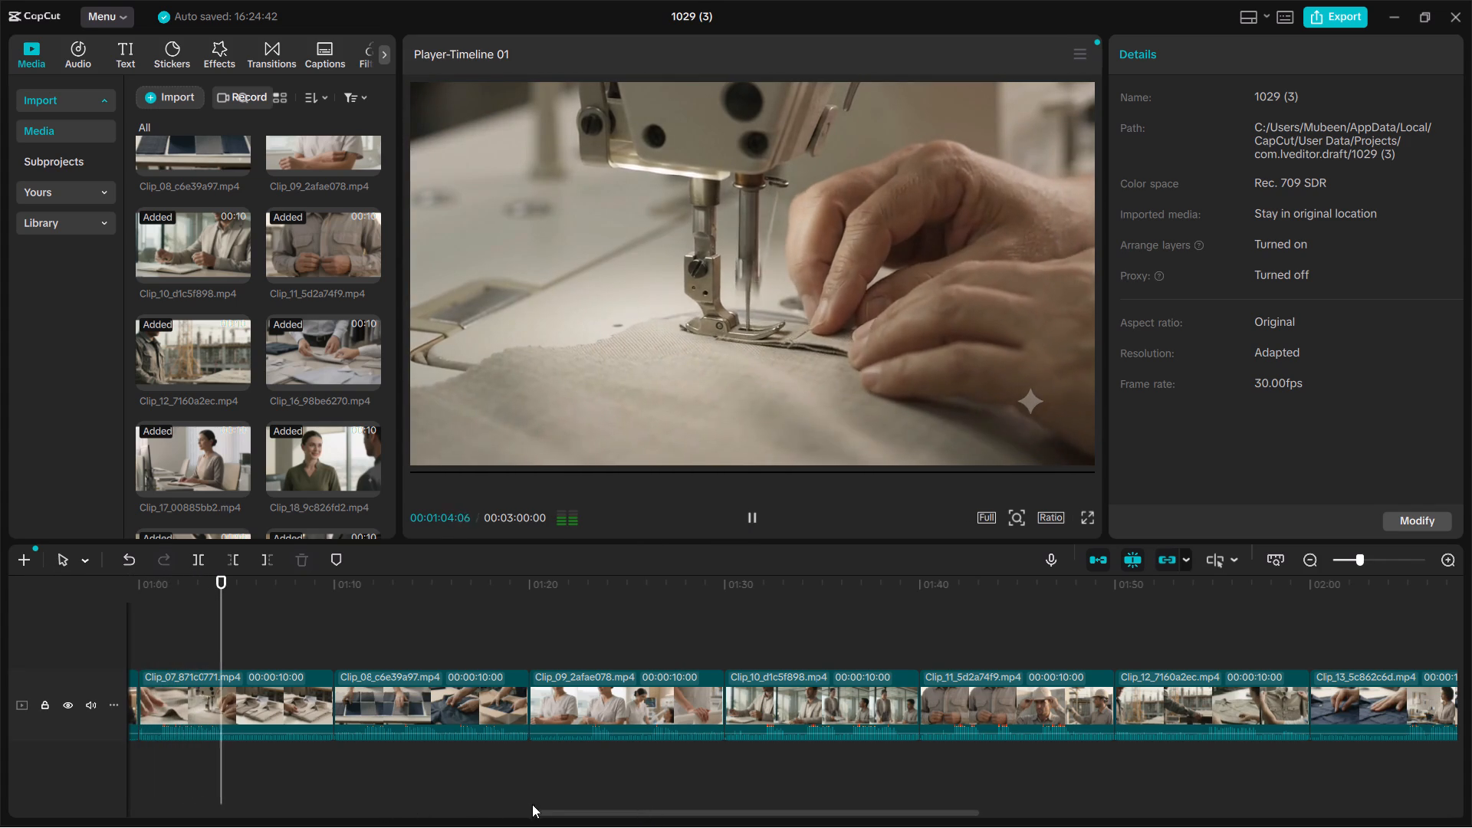
drag(537, 814, 24, 827)
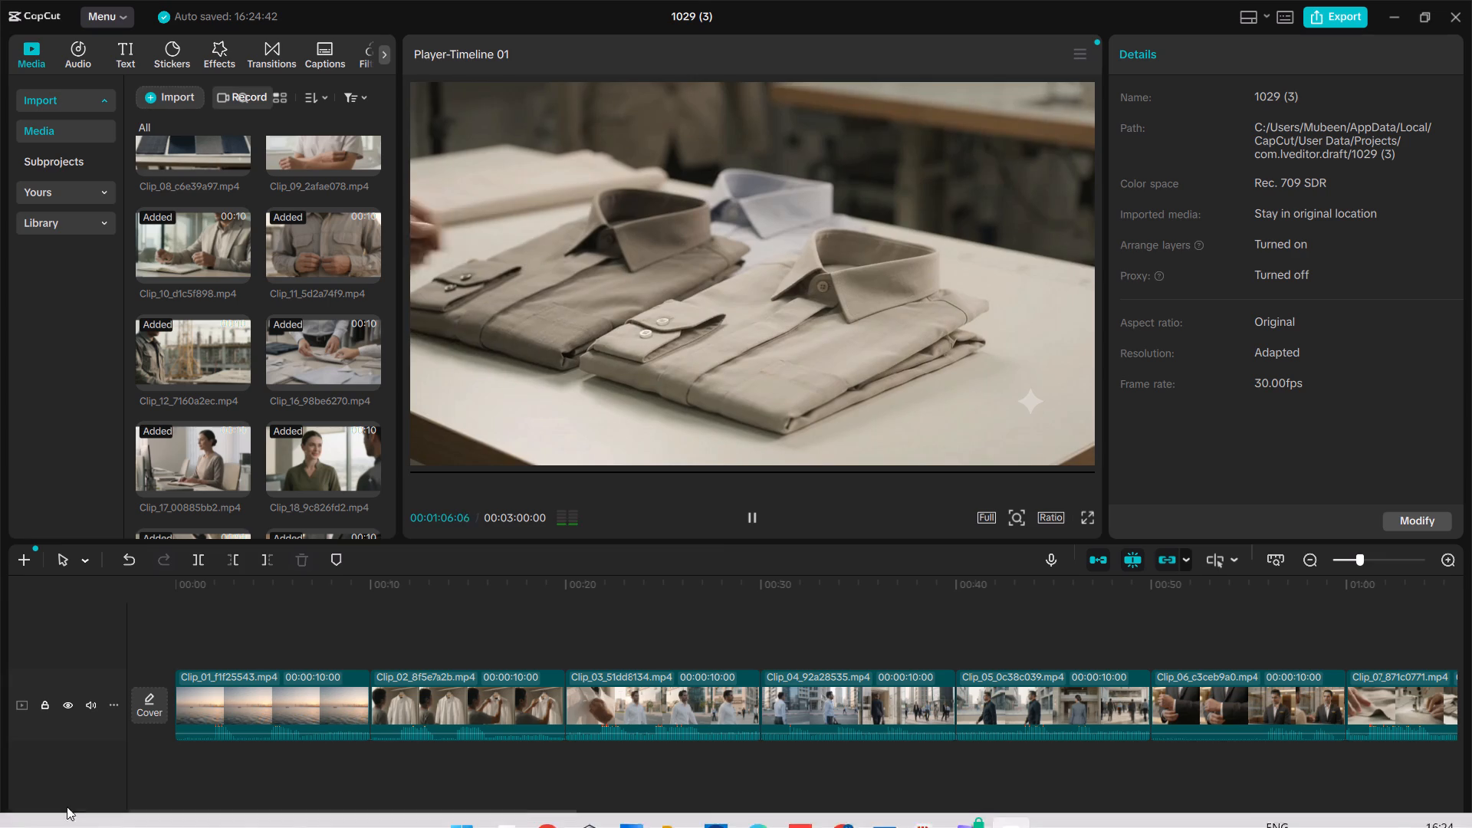
click(354, 751)
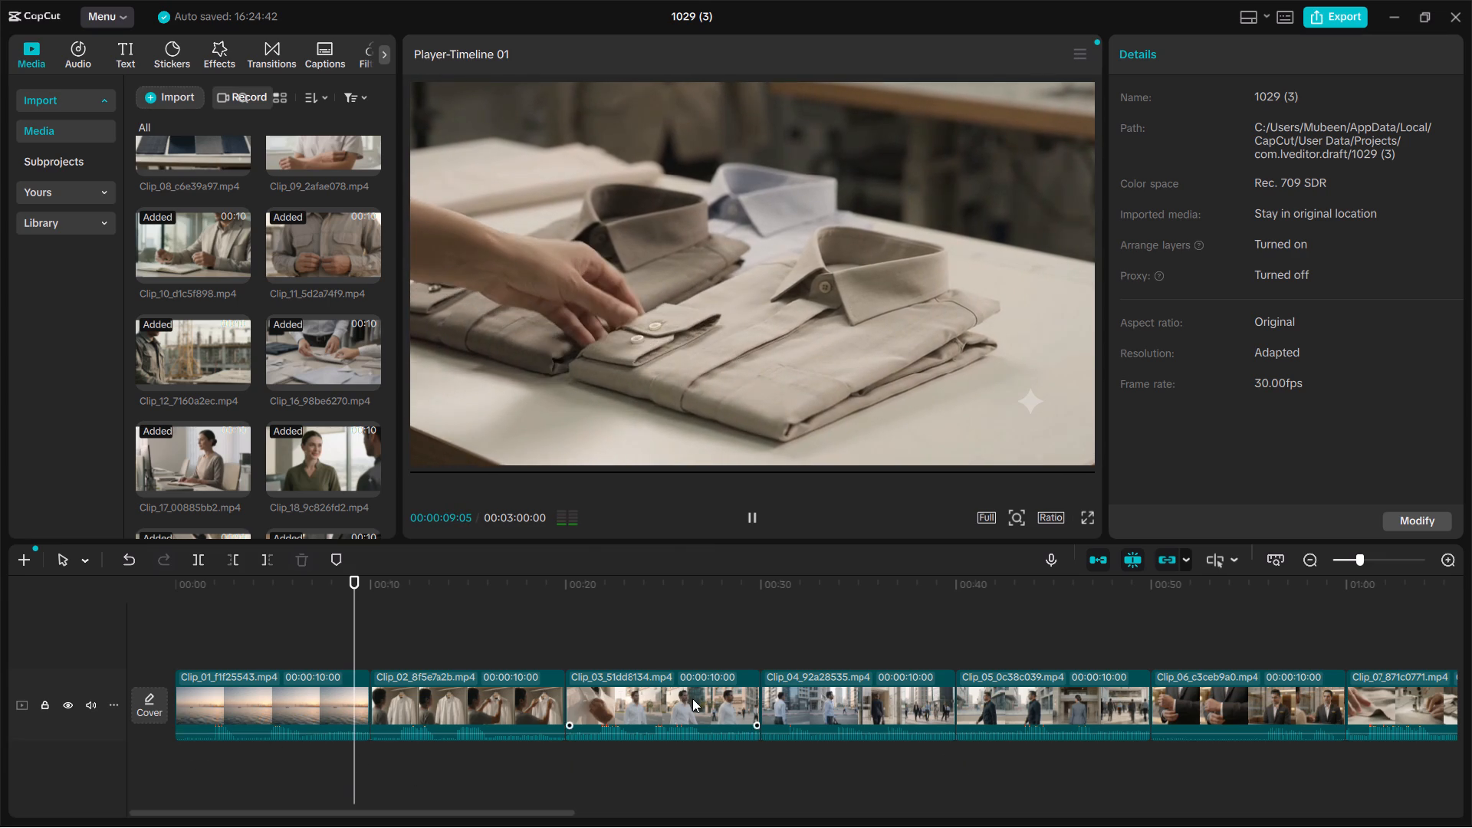
drag(357, 771, 153, 764)
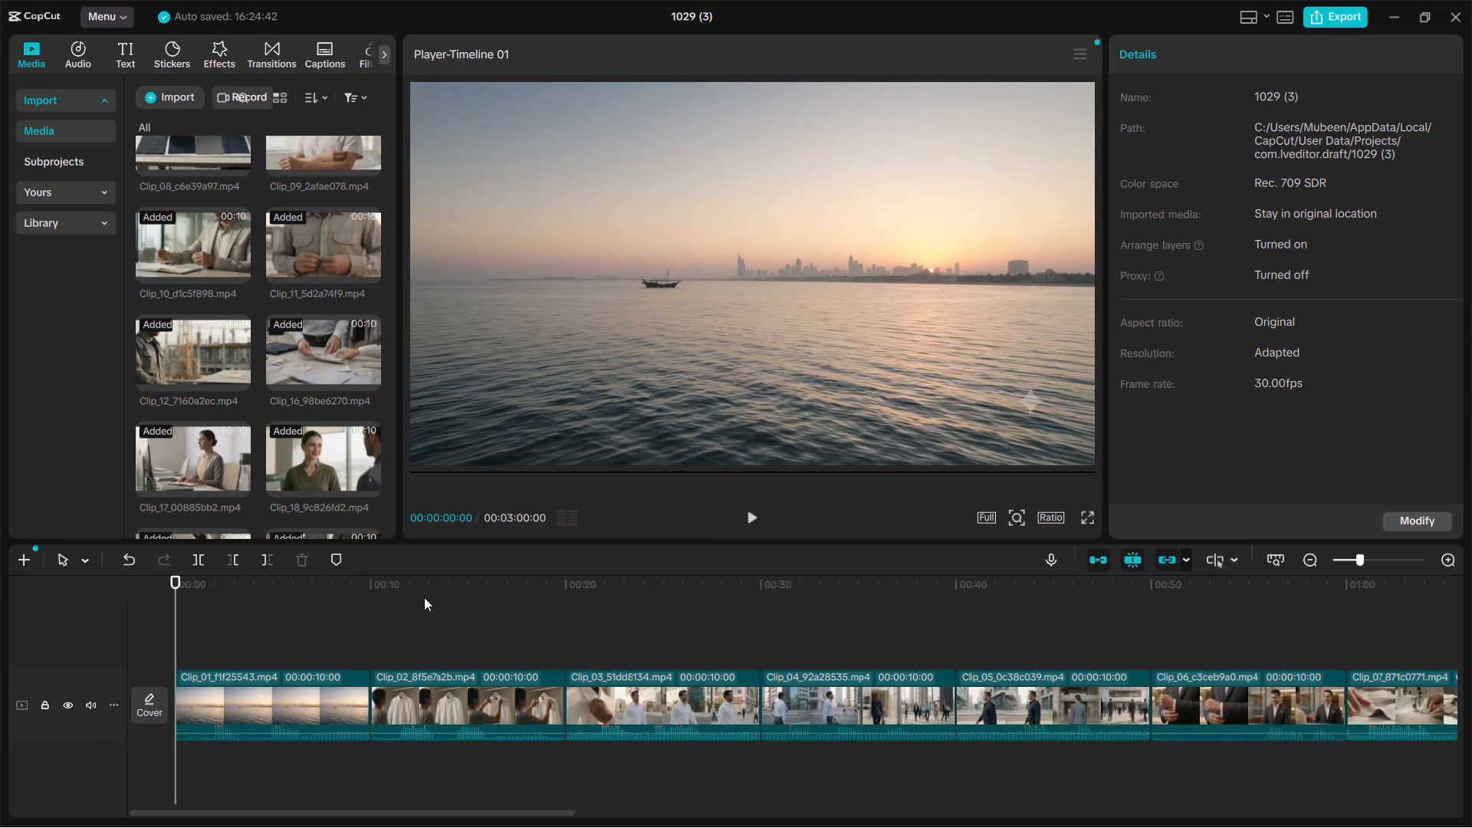
key(space)
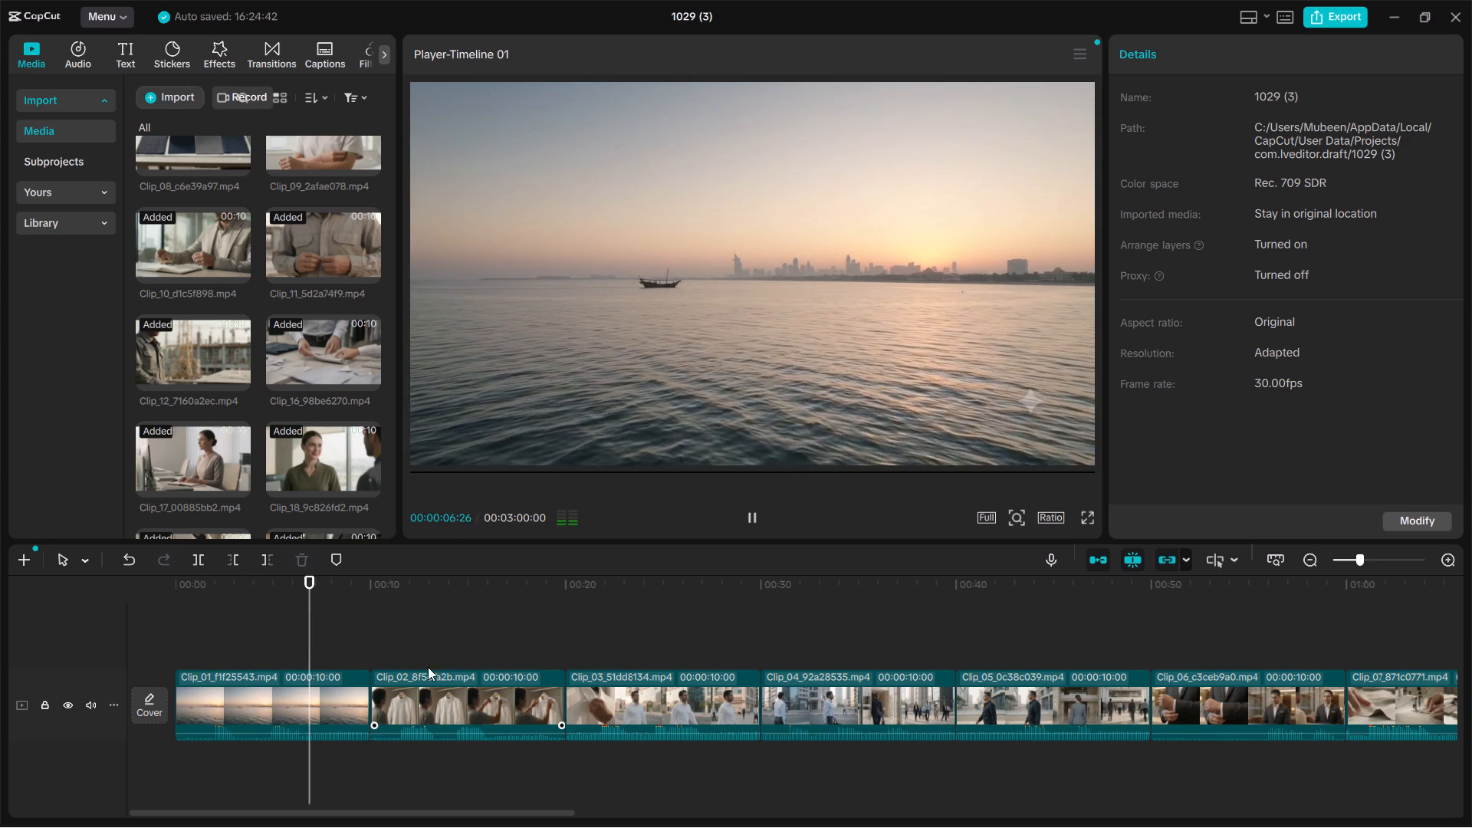
key(space)
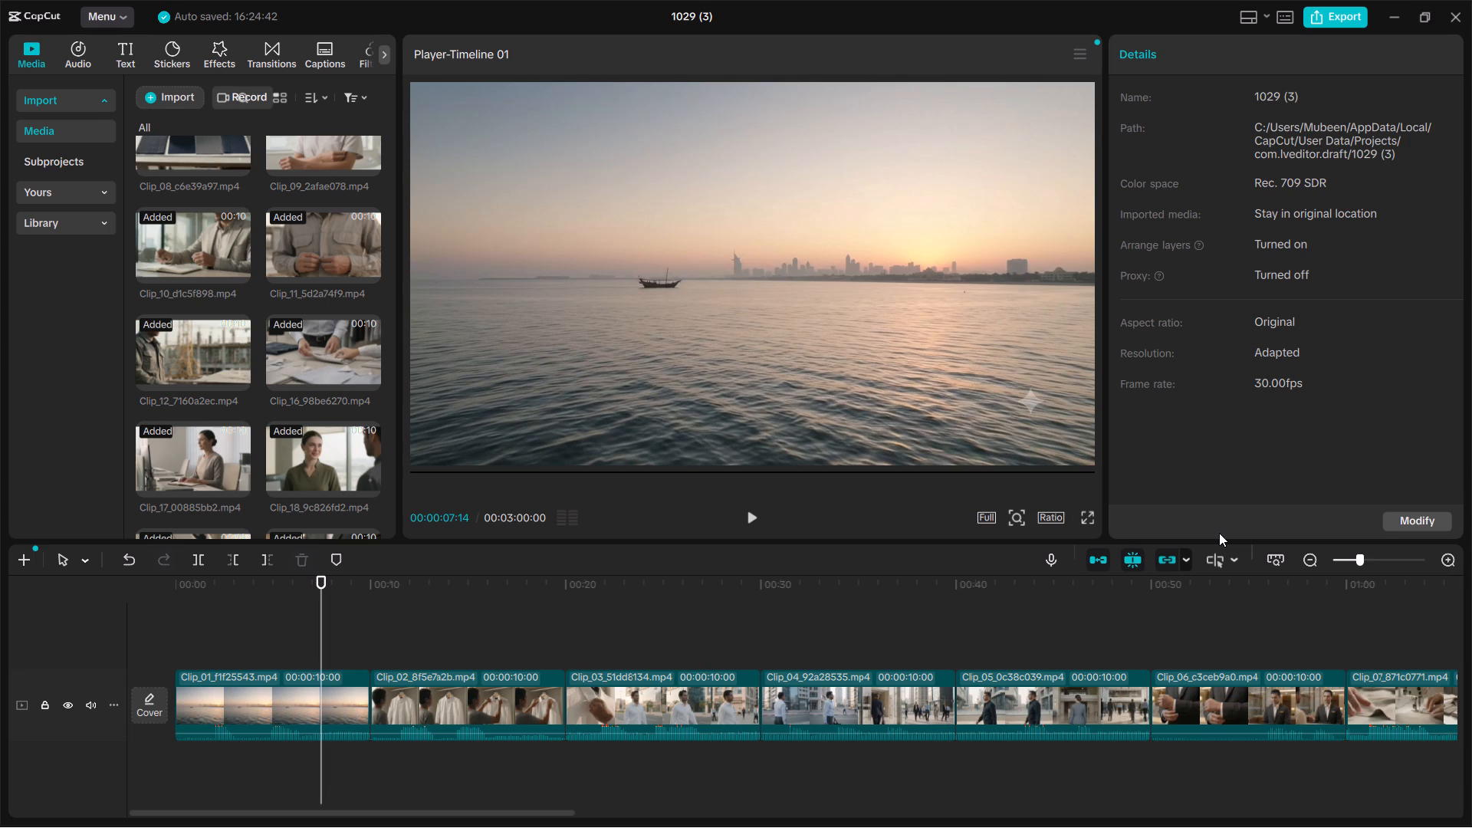
key(space)
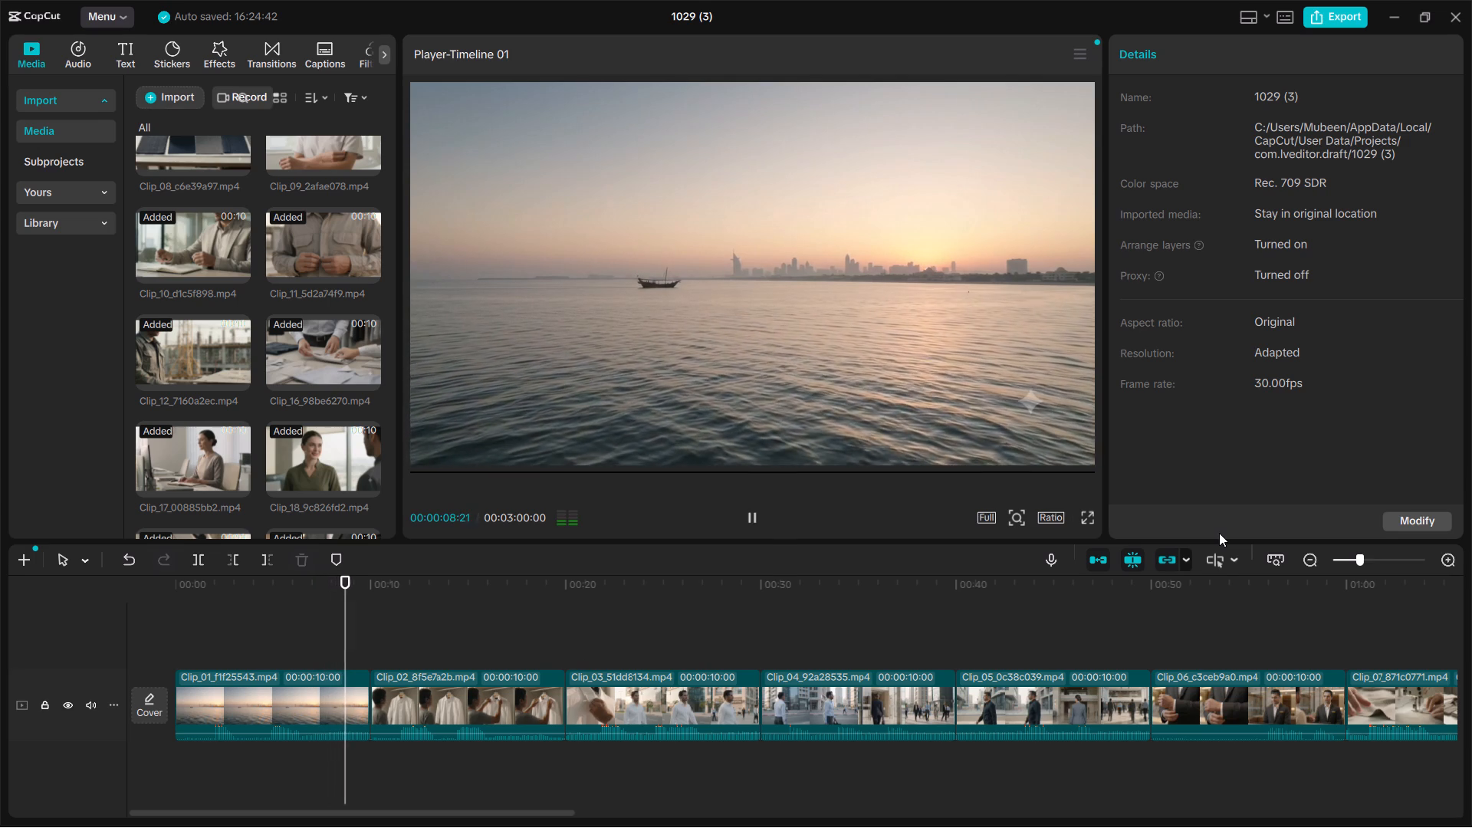
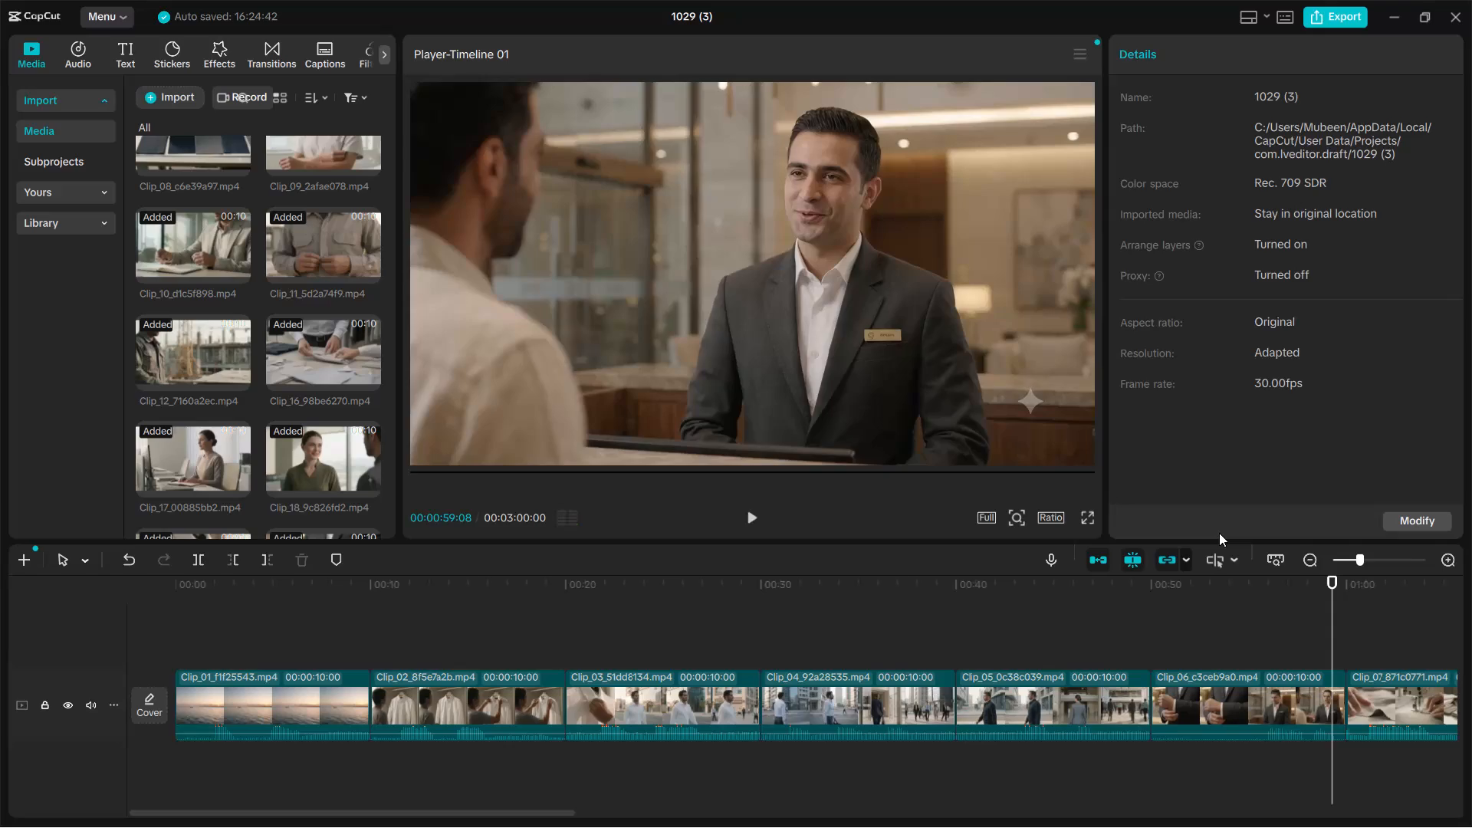
Resume playback from 00:00:59:08 and review the rest of the assembled sequence, pausing briefly during Clip_08.
key(space)
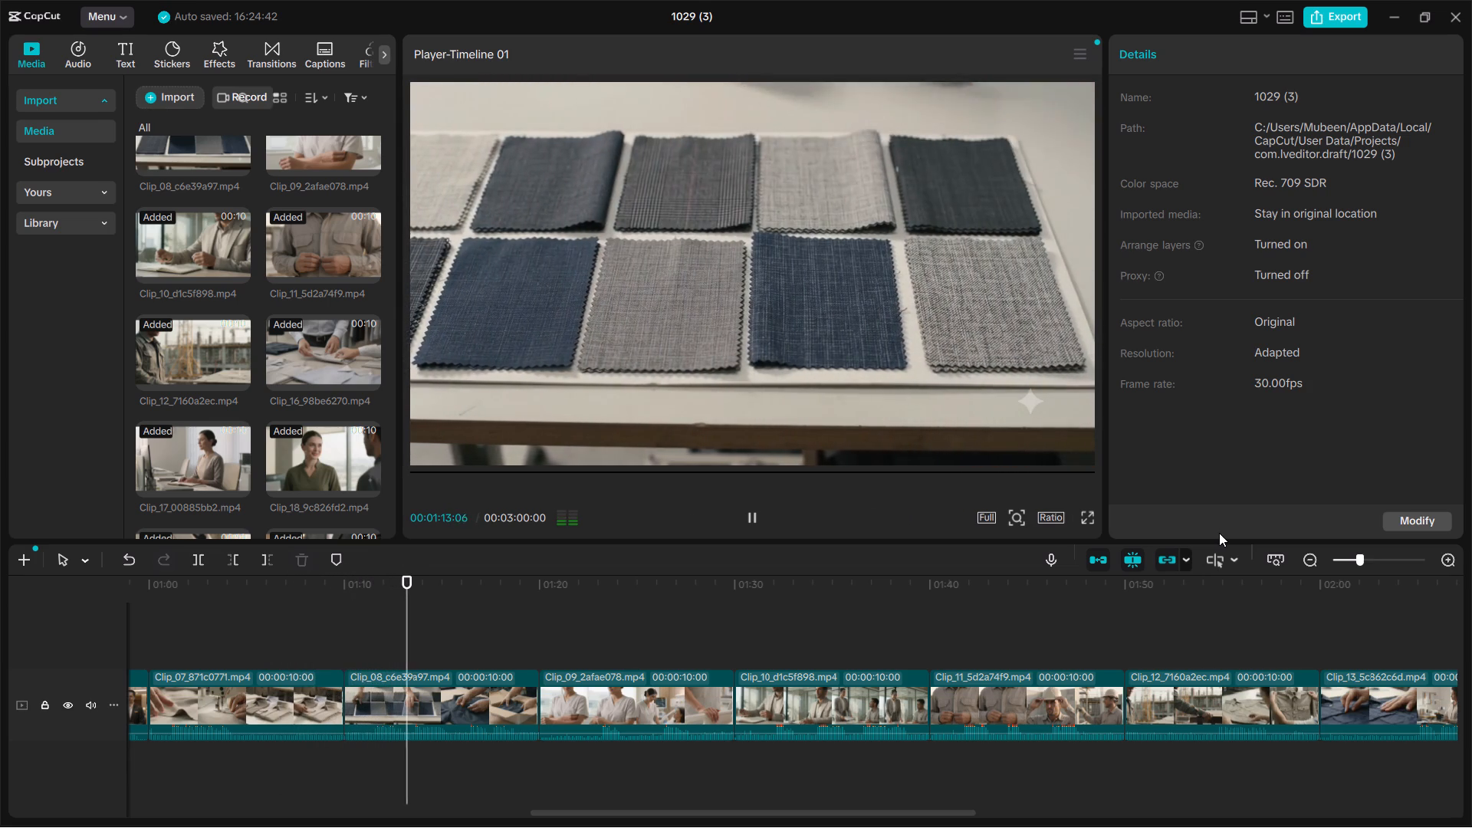
key(space)
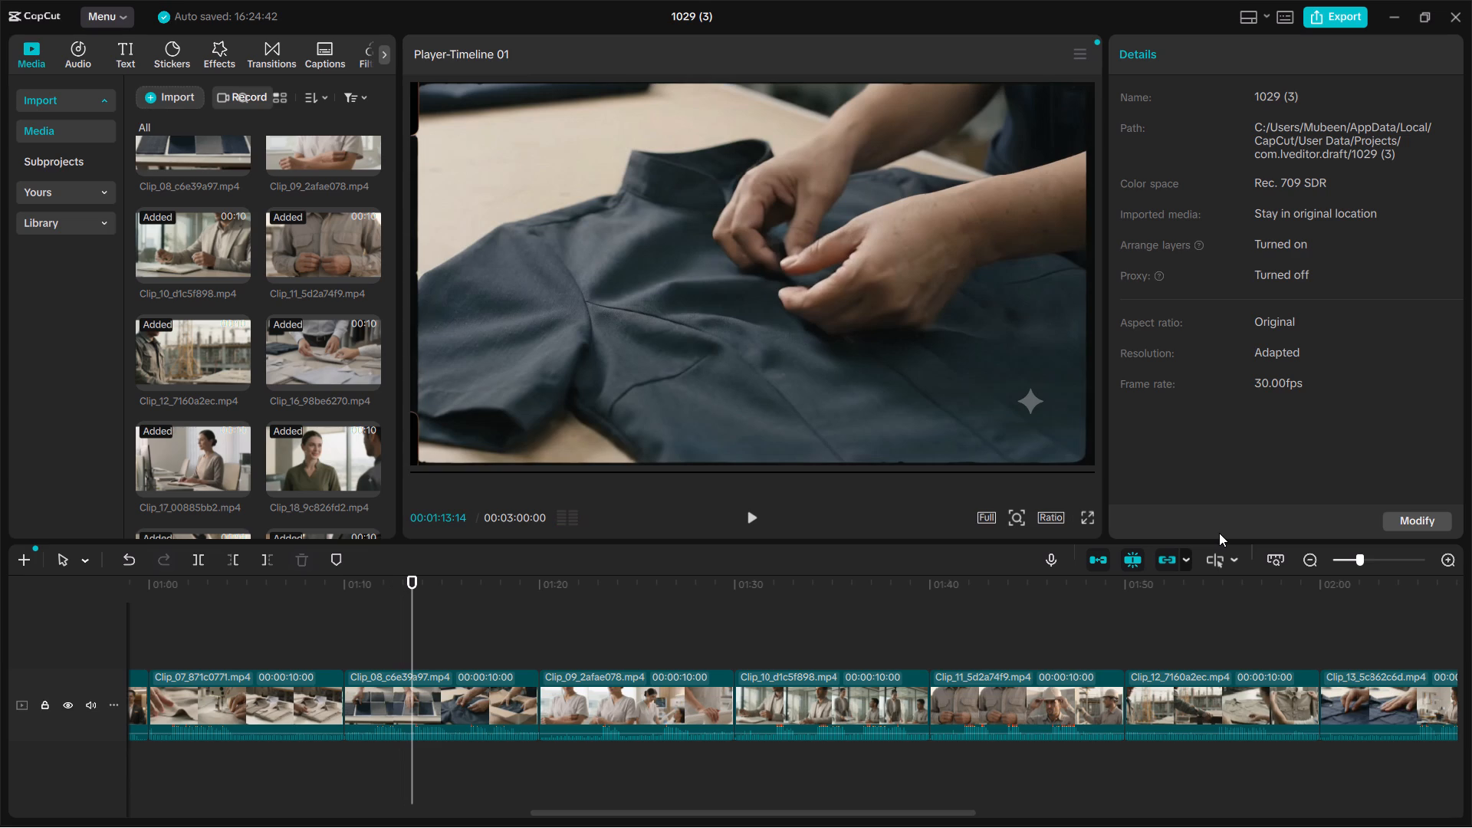
key(space)
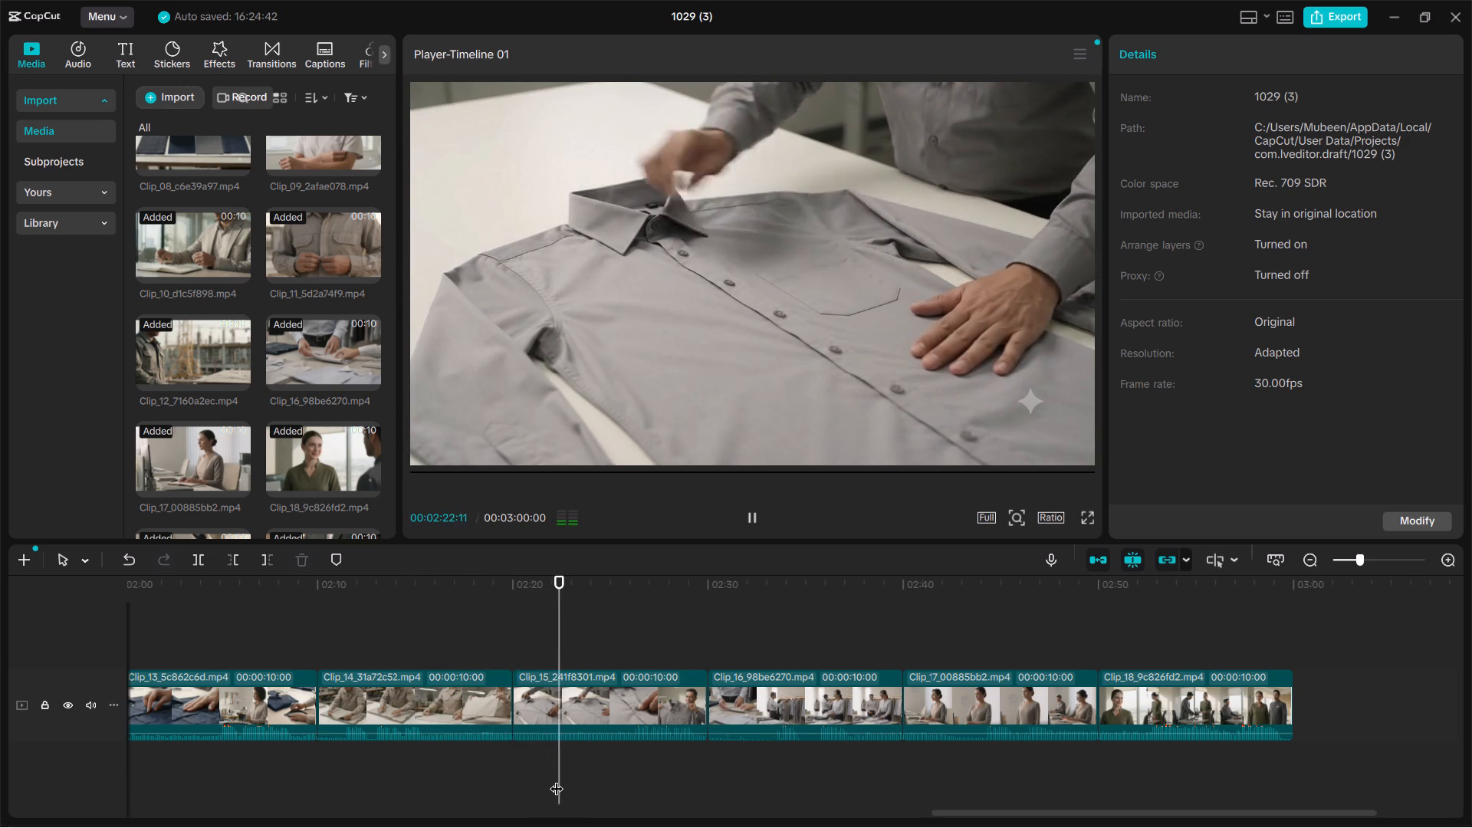
Return the playhead to the start of the timeline at 00:00:00:00.
drag(585, 772, 0, 660)
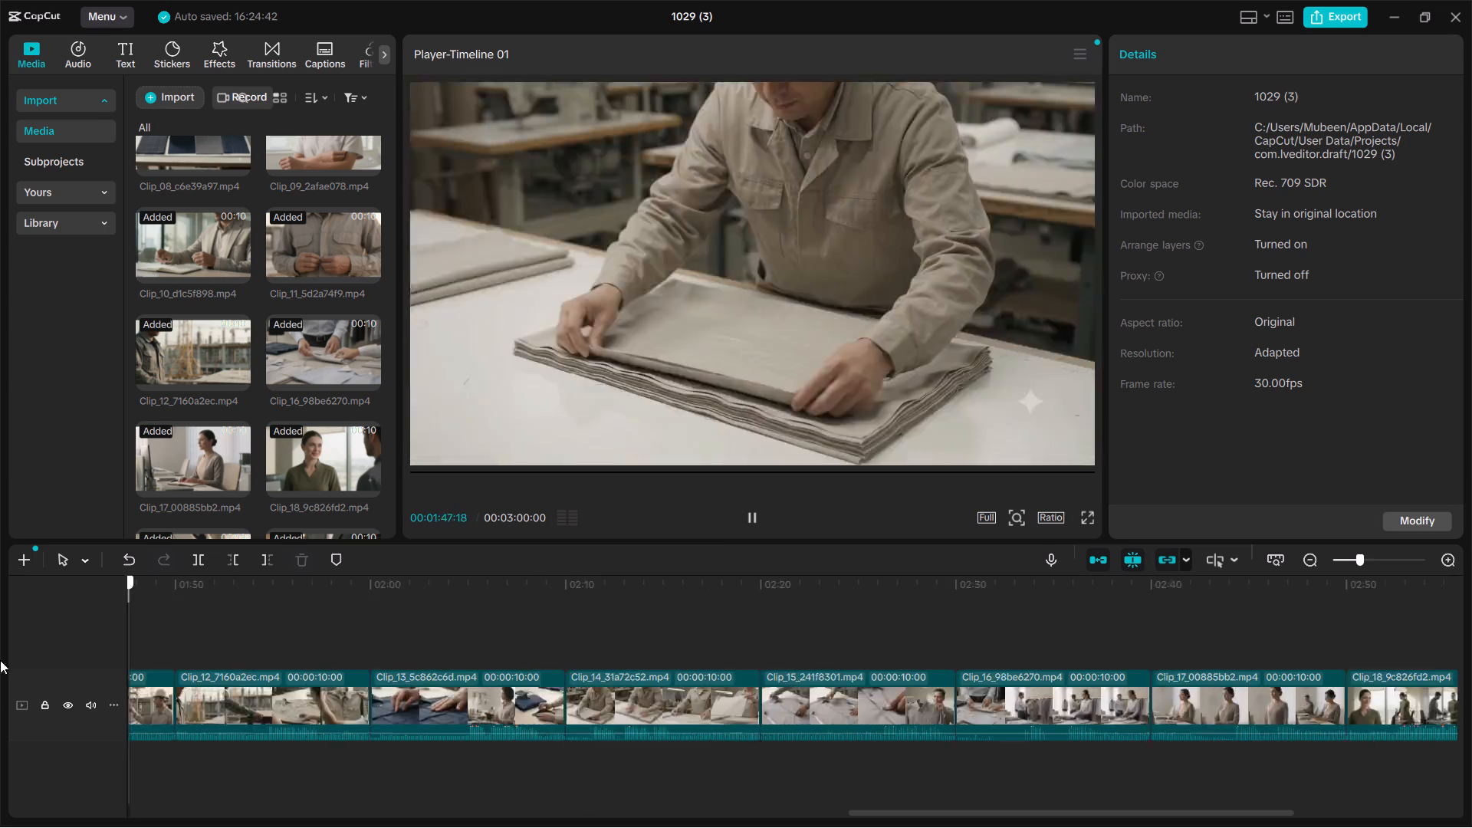
drag(0, 660, 0, 626)
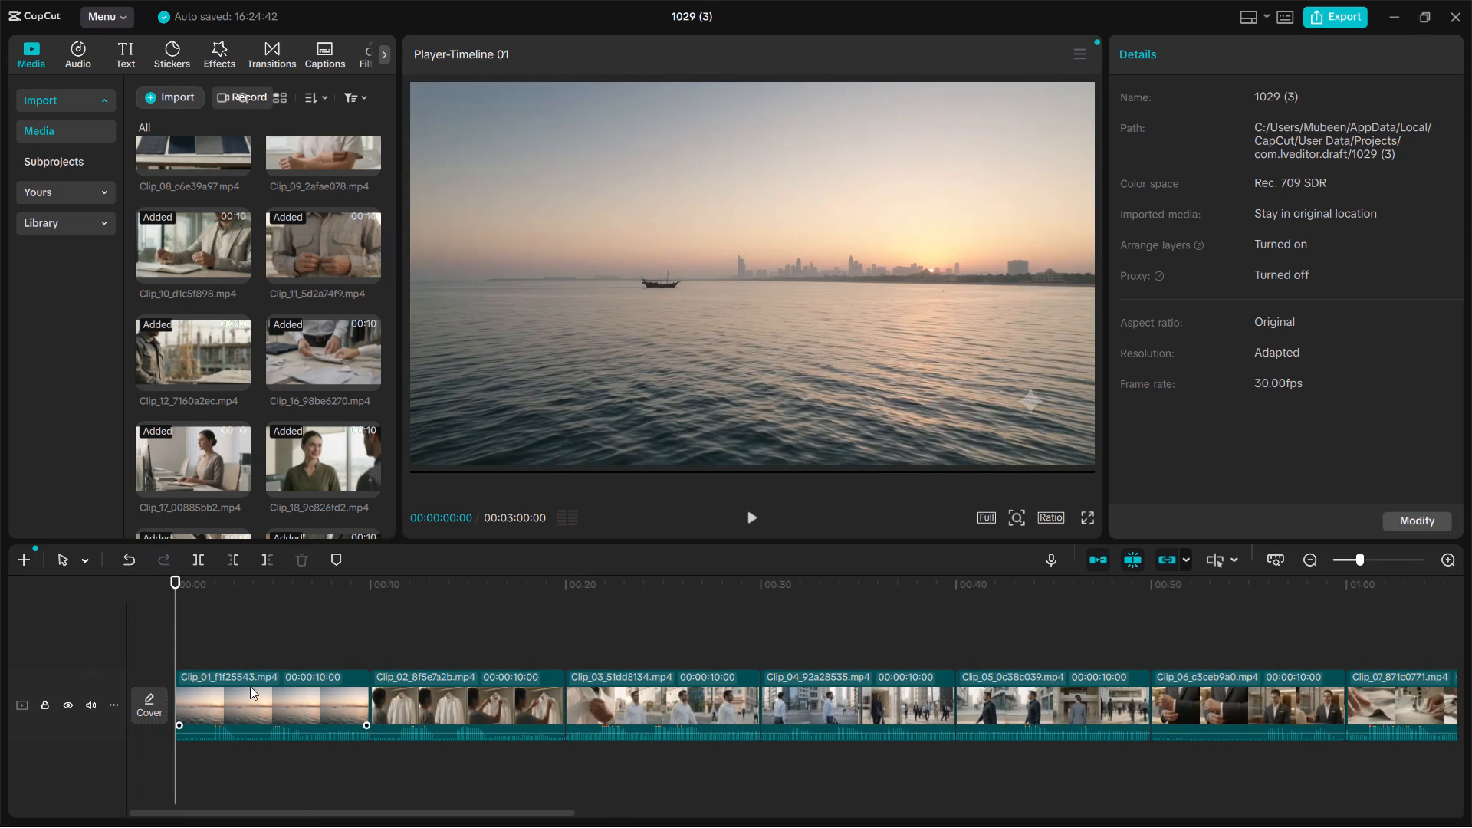
click(235, 773)
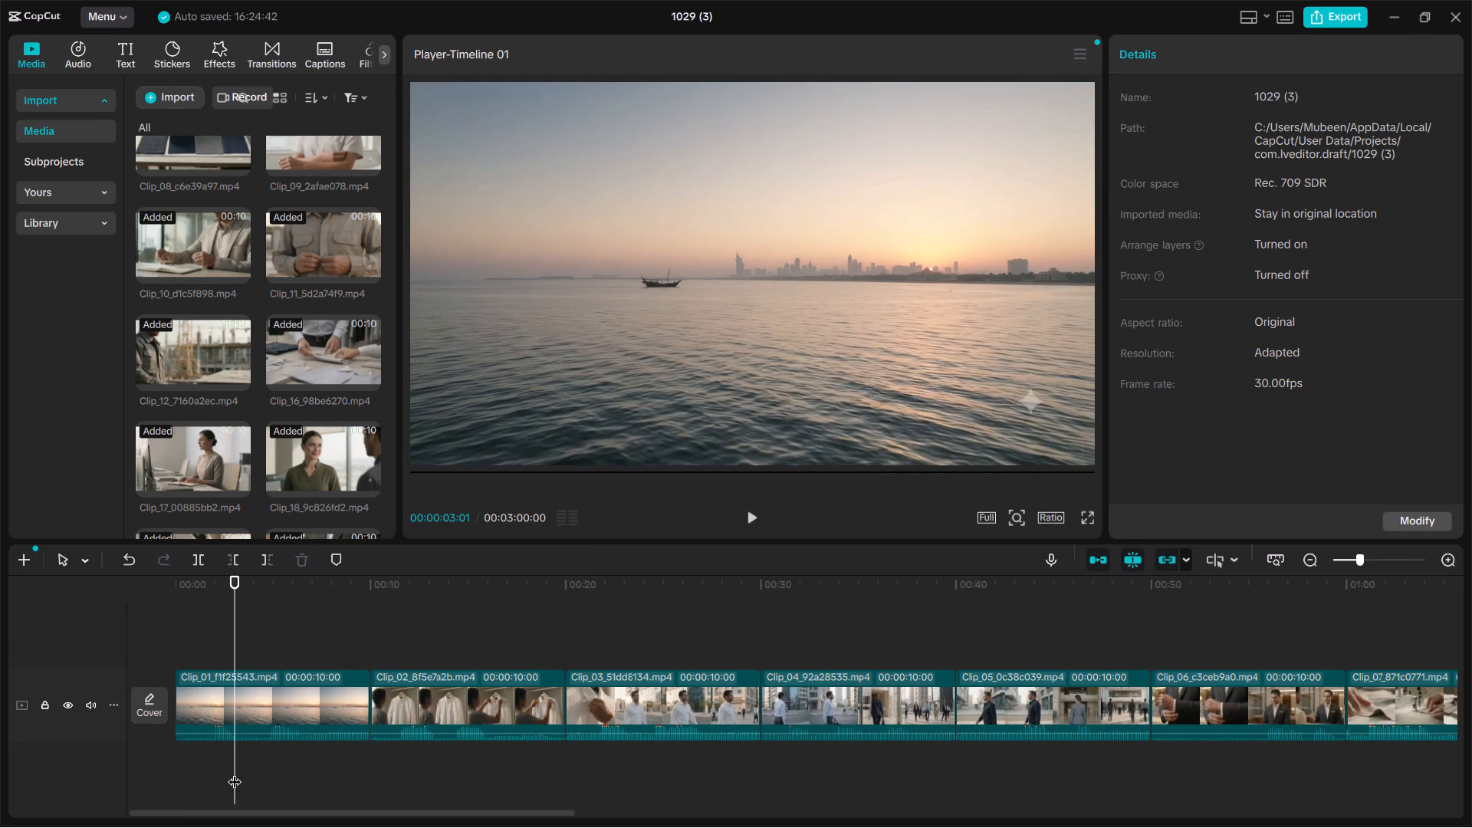
drag(245, 757, 202, 760)
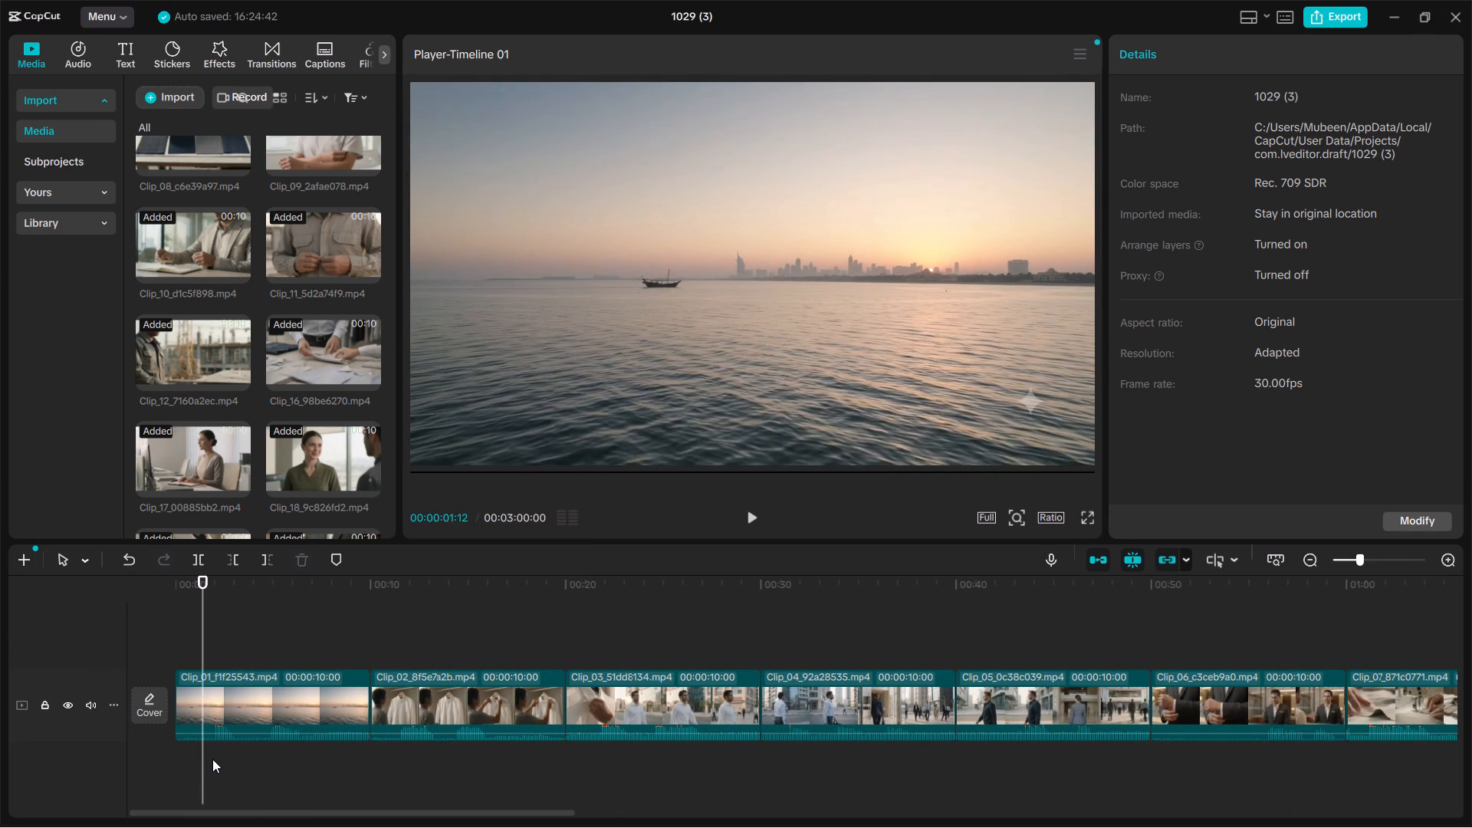
drag(206, 759, 168, 761)
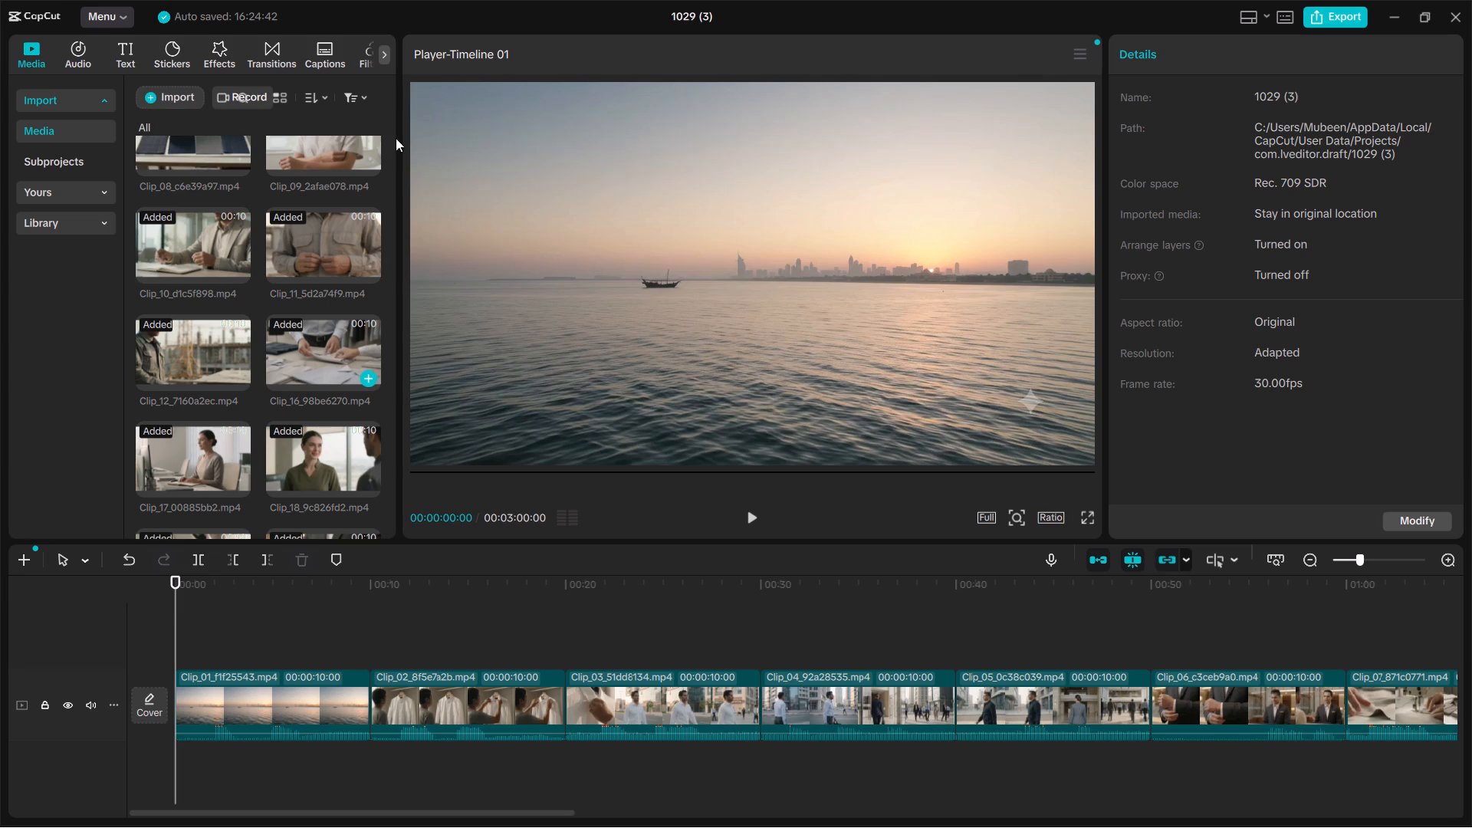
Generate auto captions for the assembled sequence with English as the spoken language and filler-word identification on.
click(322, 49)
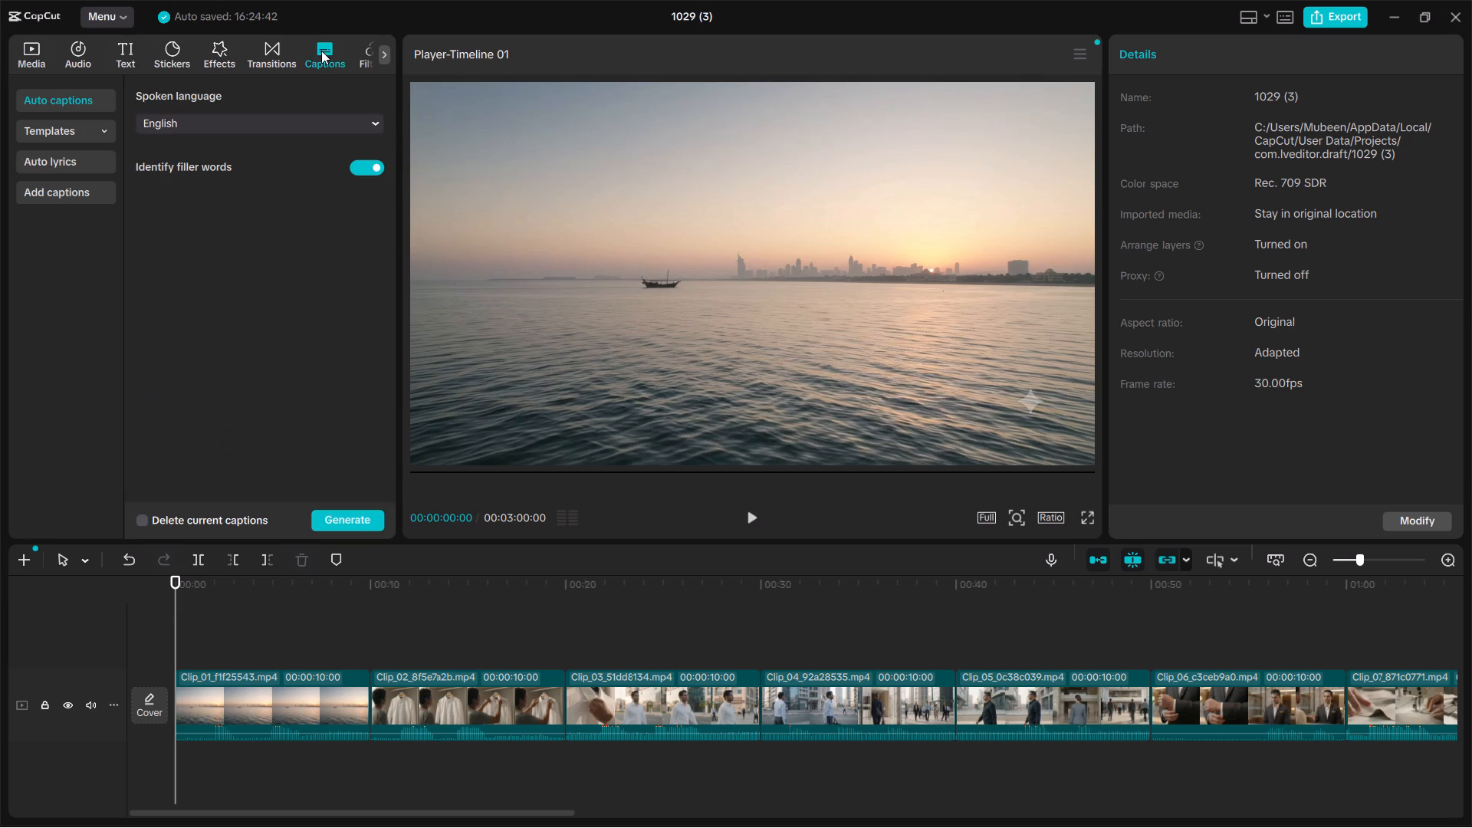
click(333, 517)
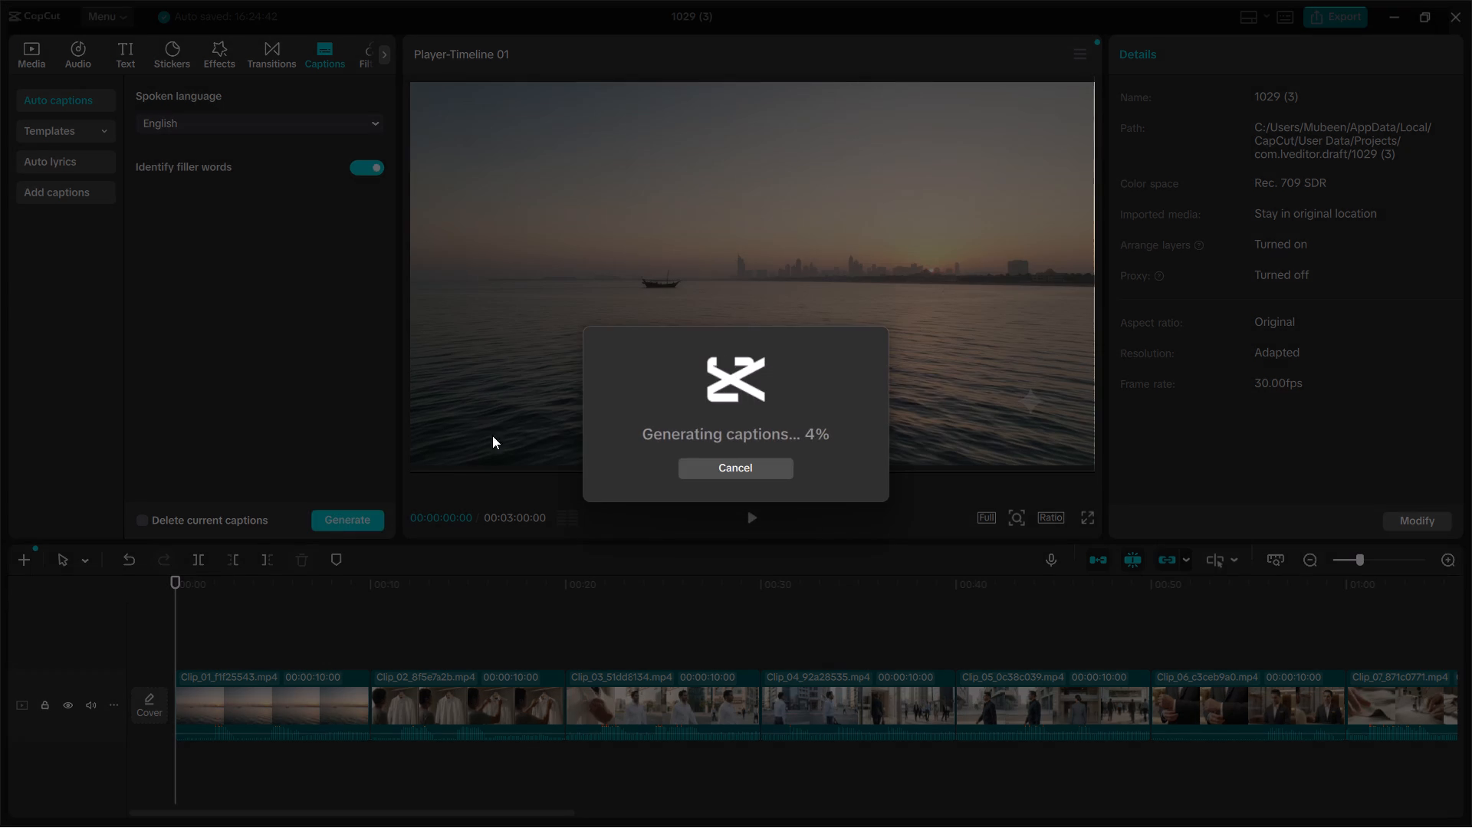
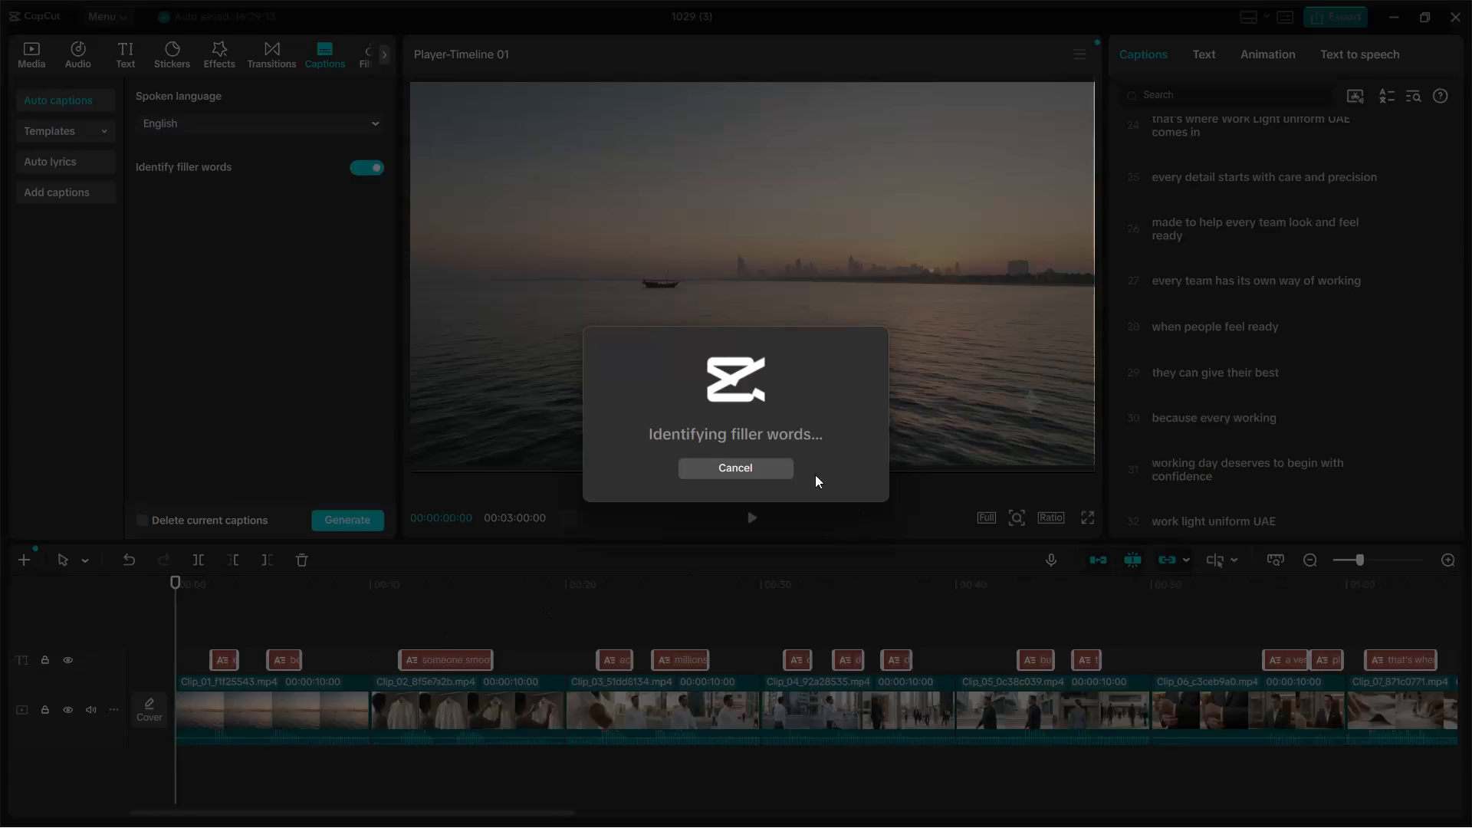
Cancel the filler-word identification, keeping the generated captions.
click(723, 464)
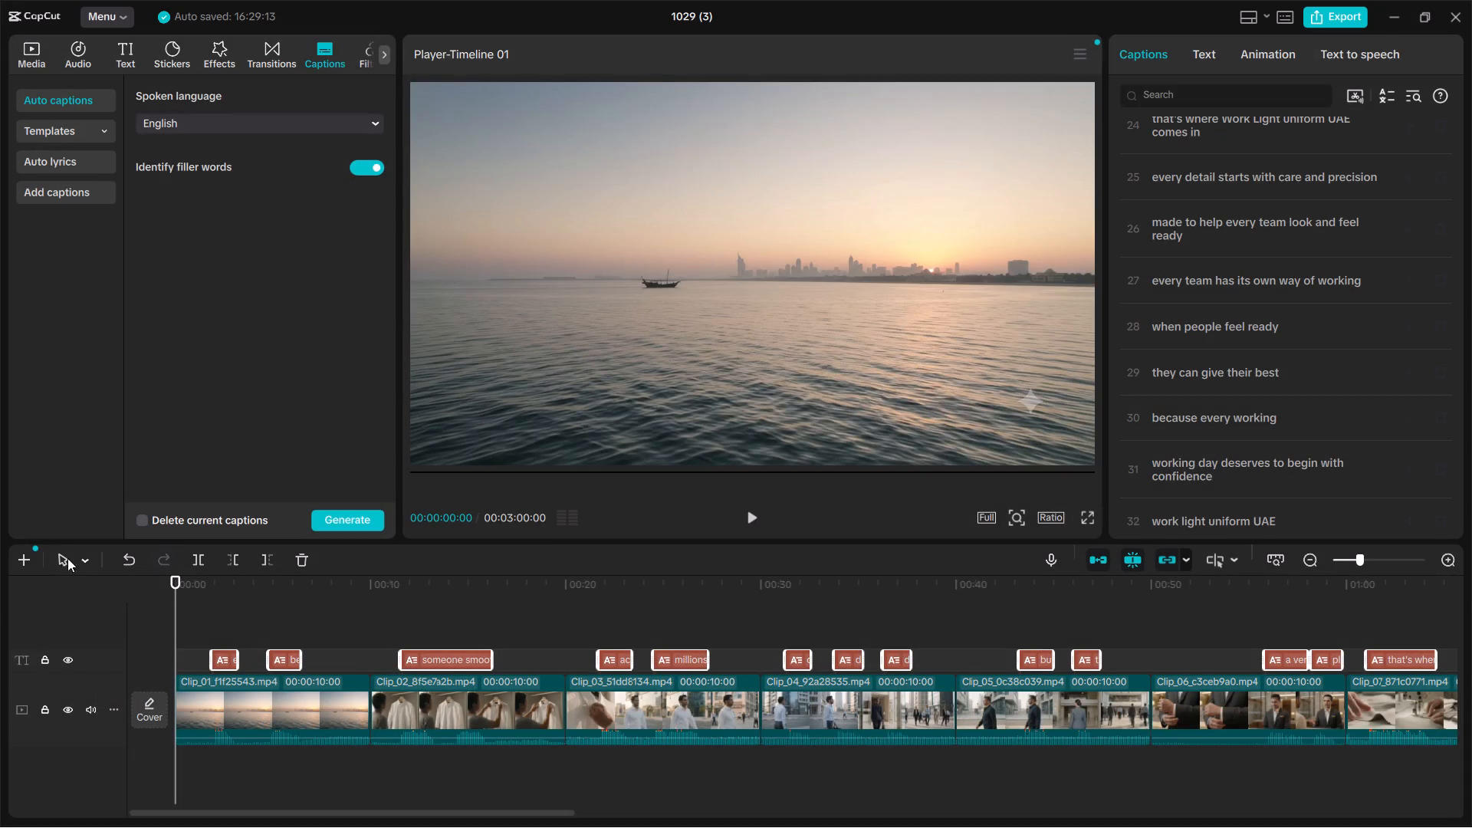
Play the captioned sequence from the start to check the first captions, and return the playhead to 00:00:00:00.
key(space)
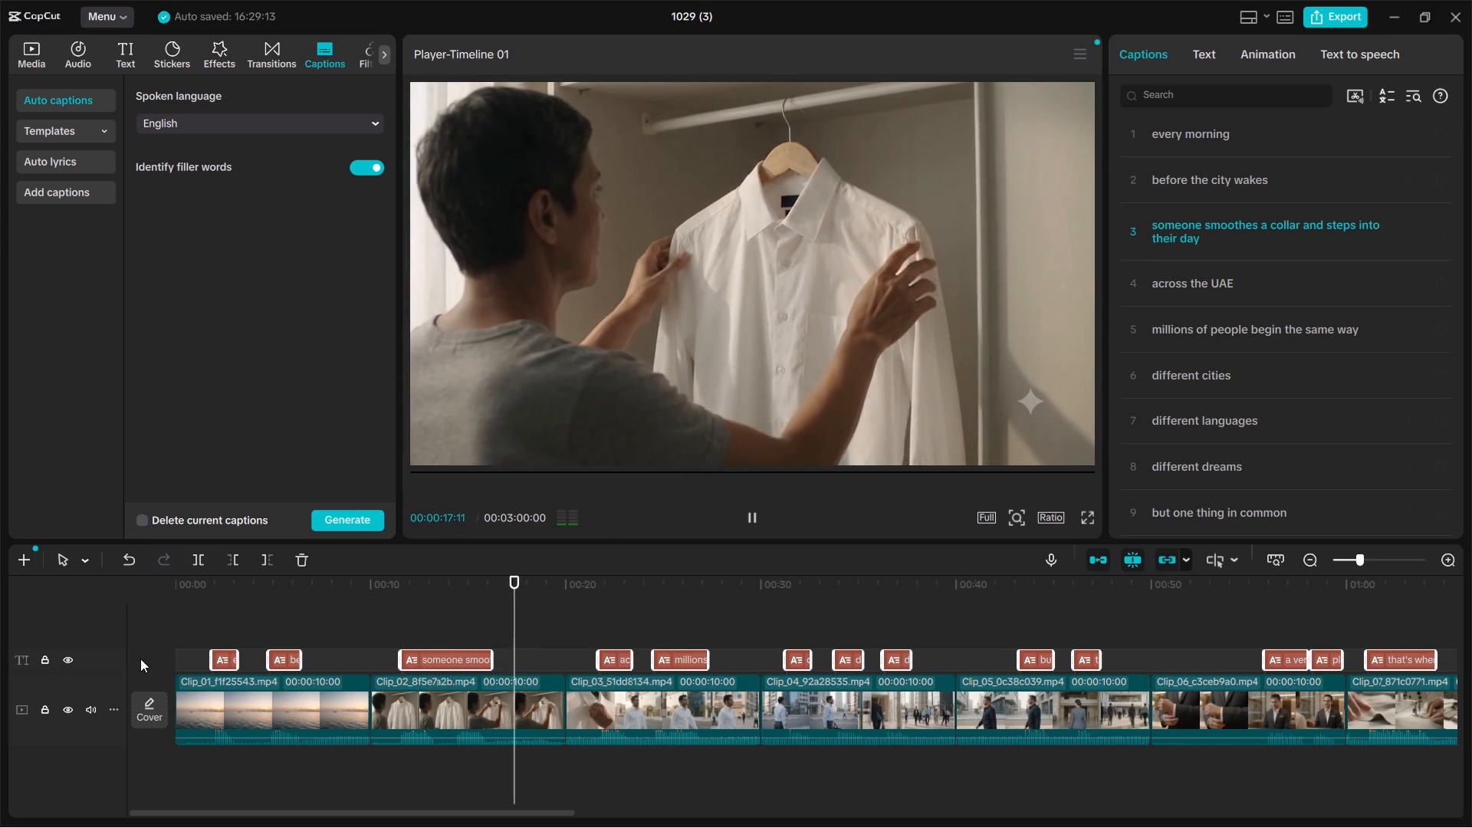
click(224, 658)
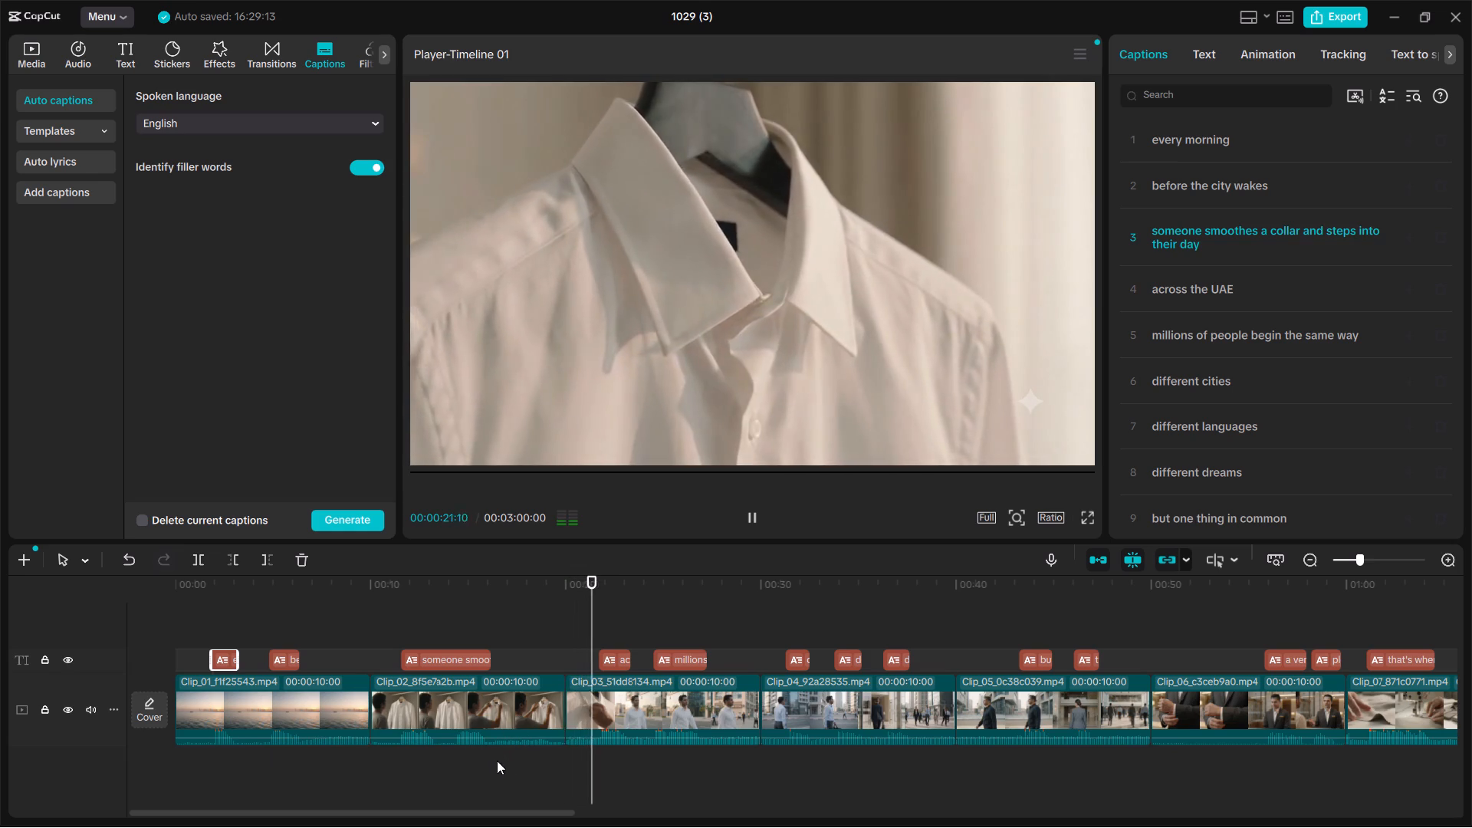
drag(620, 767, 600, 770)
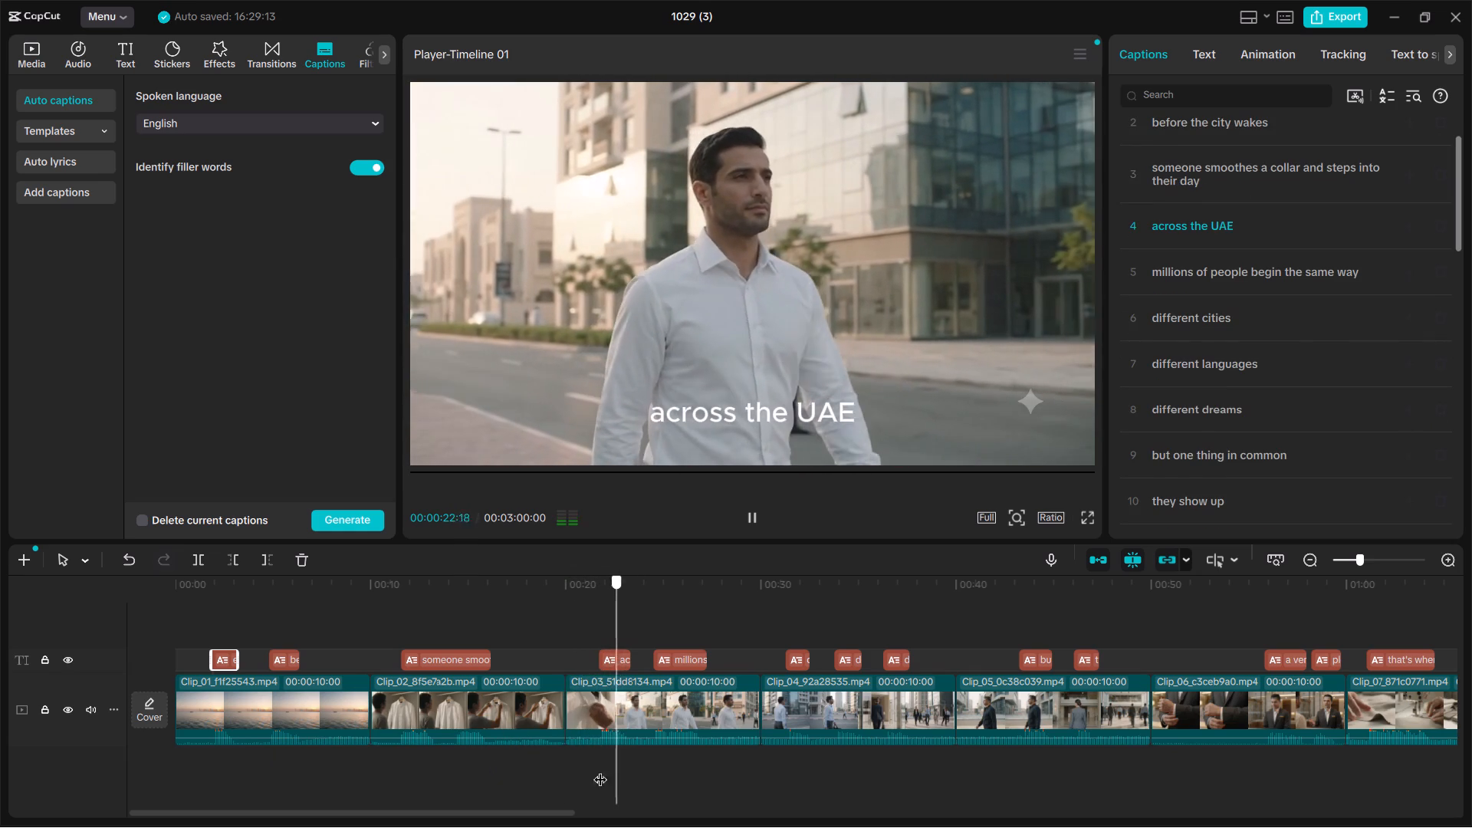
drag(600, 770, 28, 757)
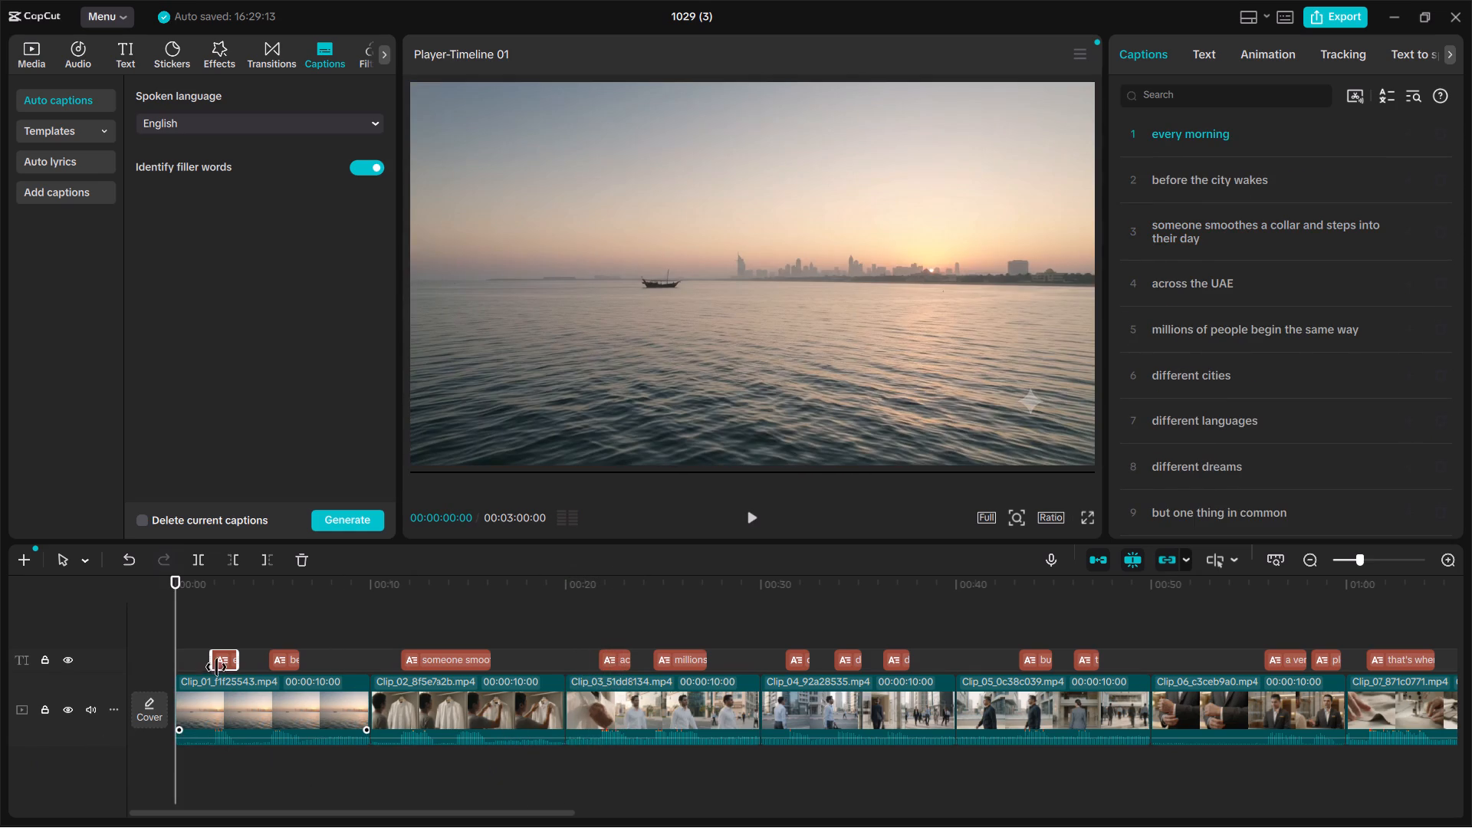
Select the "every morning" caption and set the font of all main captions to Lalezar.
click(223, 658)
click(1196, 55)
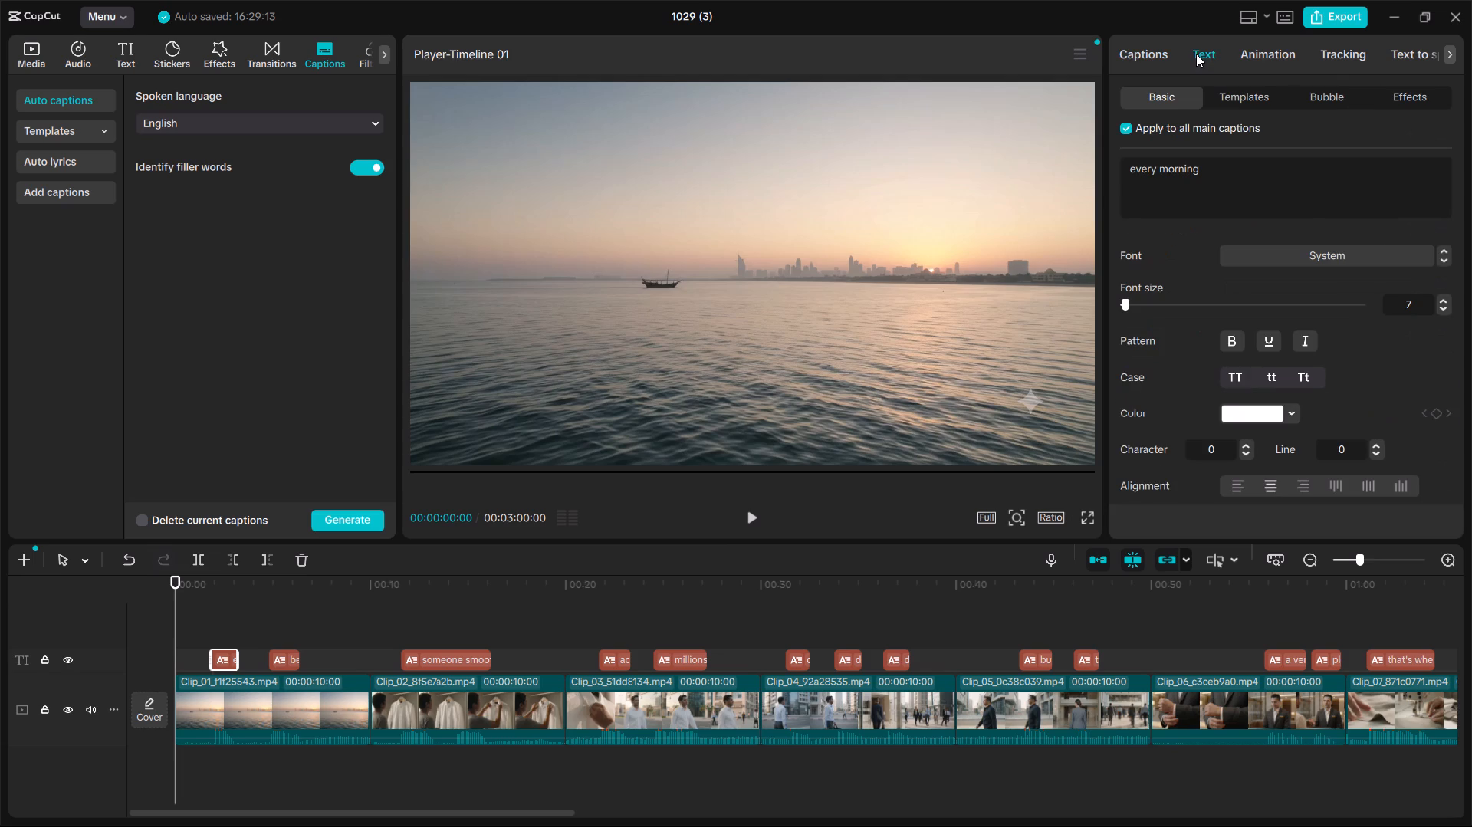
scroll(1349, 347, down, 1)
scroll(1339, 281, up, 1)
click(1318, 251)
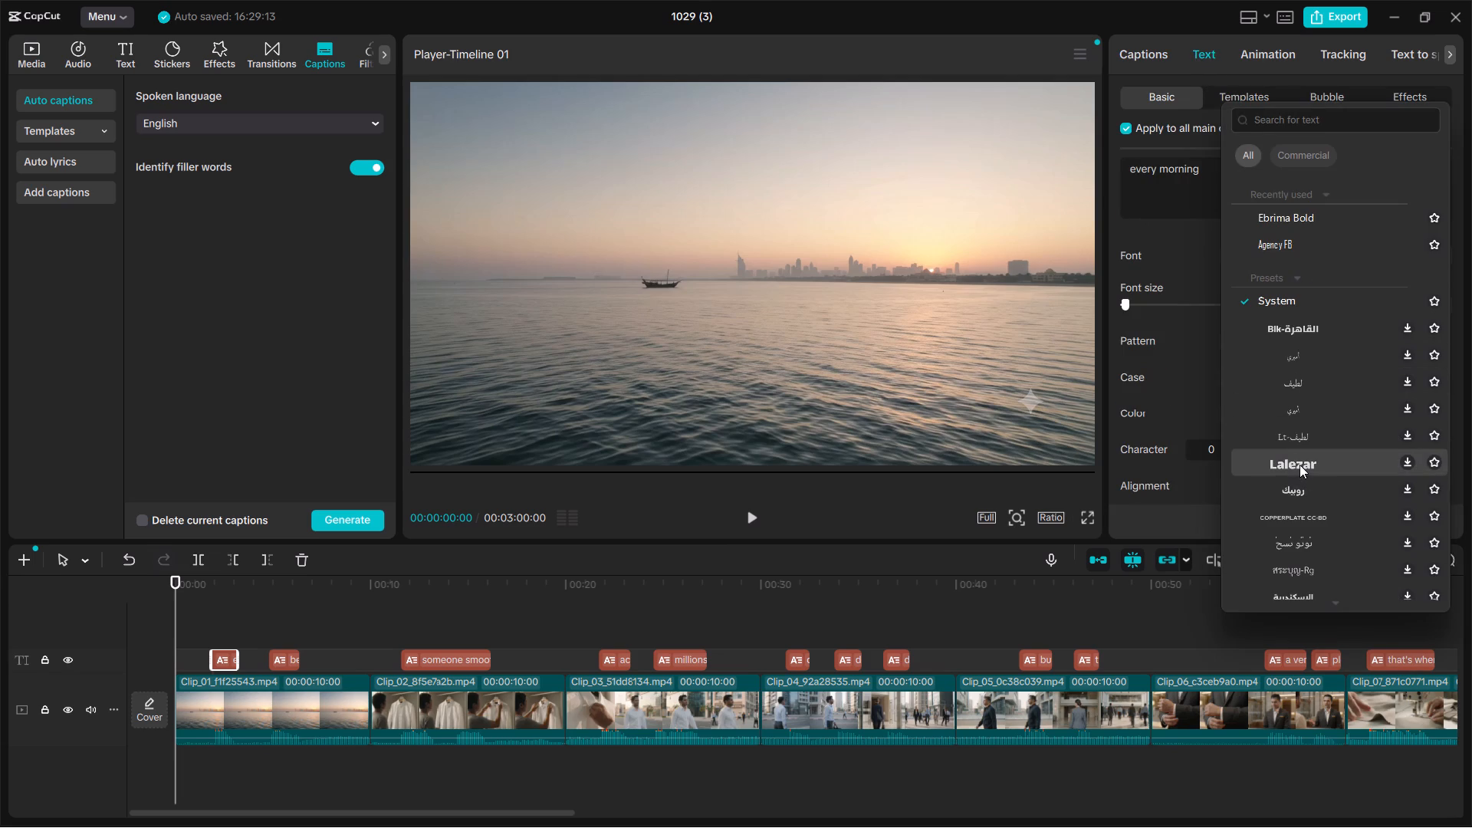
click(1299, 465)
Play the sequence from the "every morning" caption through the "someone smoothes a collar" caption to check the Lalezar font.
click(752, 514)
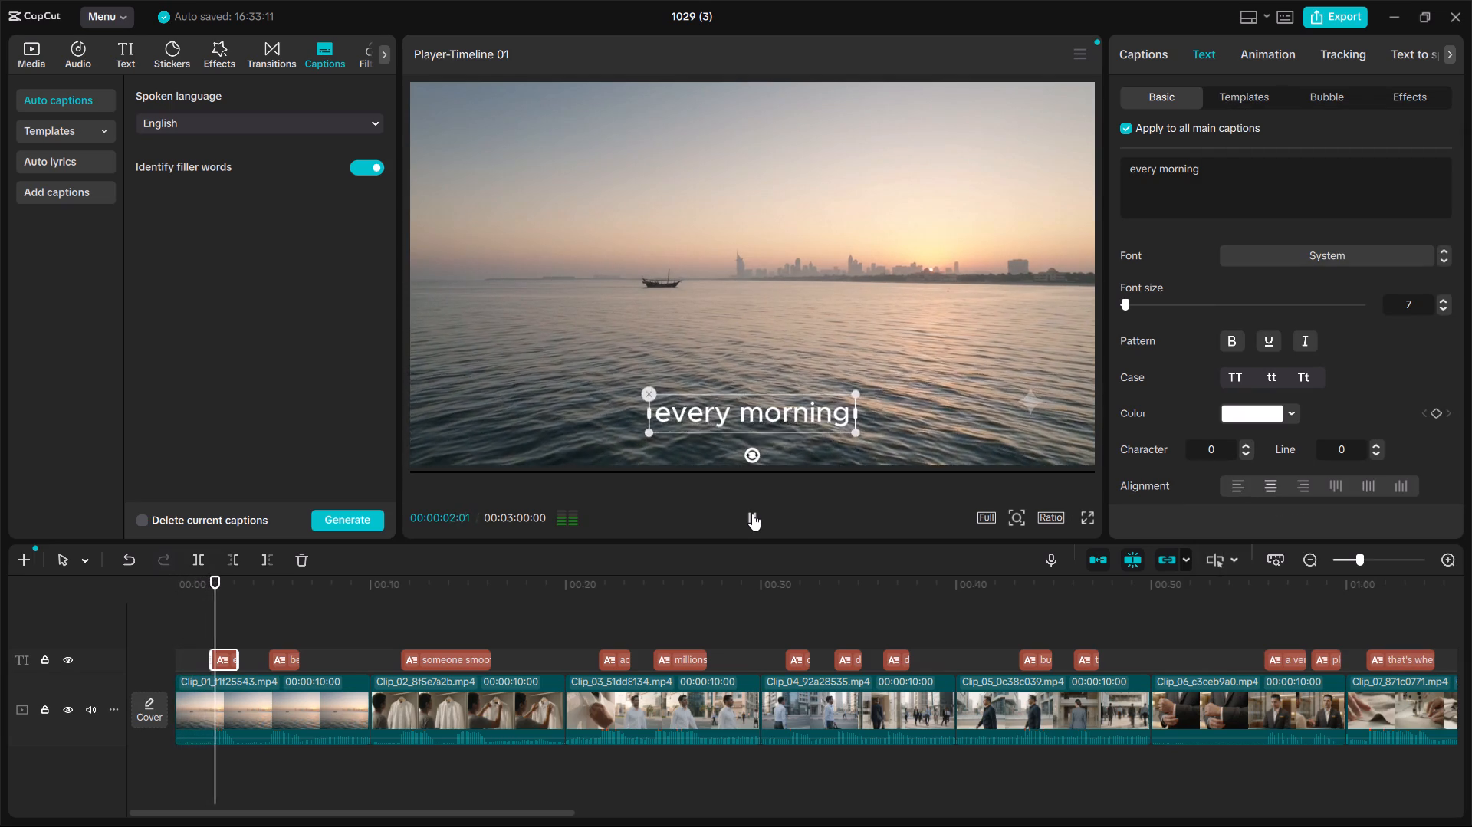
click(752, 514)
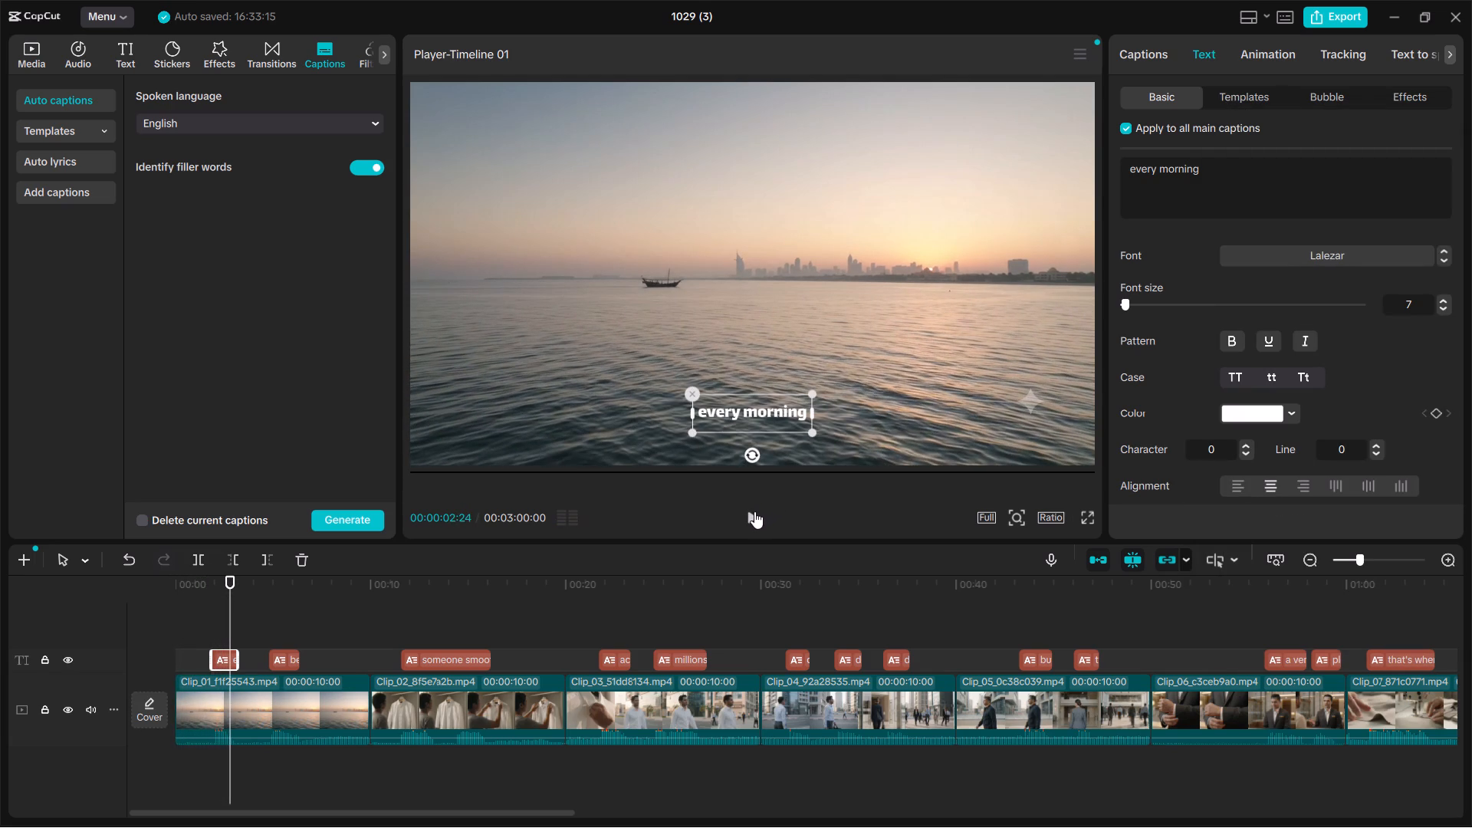
drag(228, 586, 215, 586)
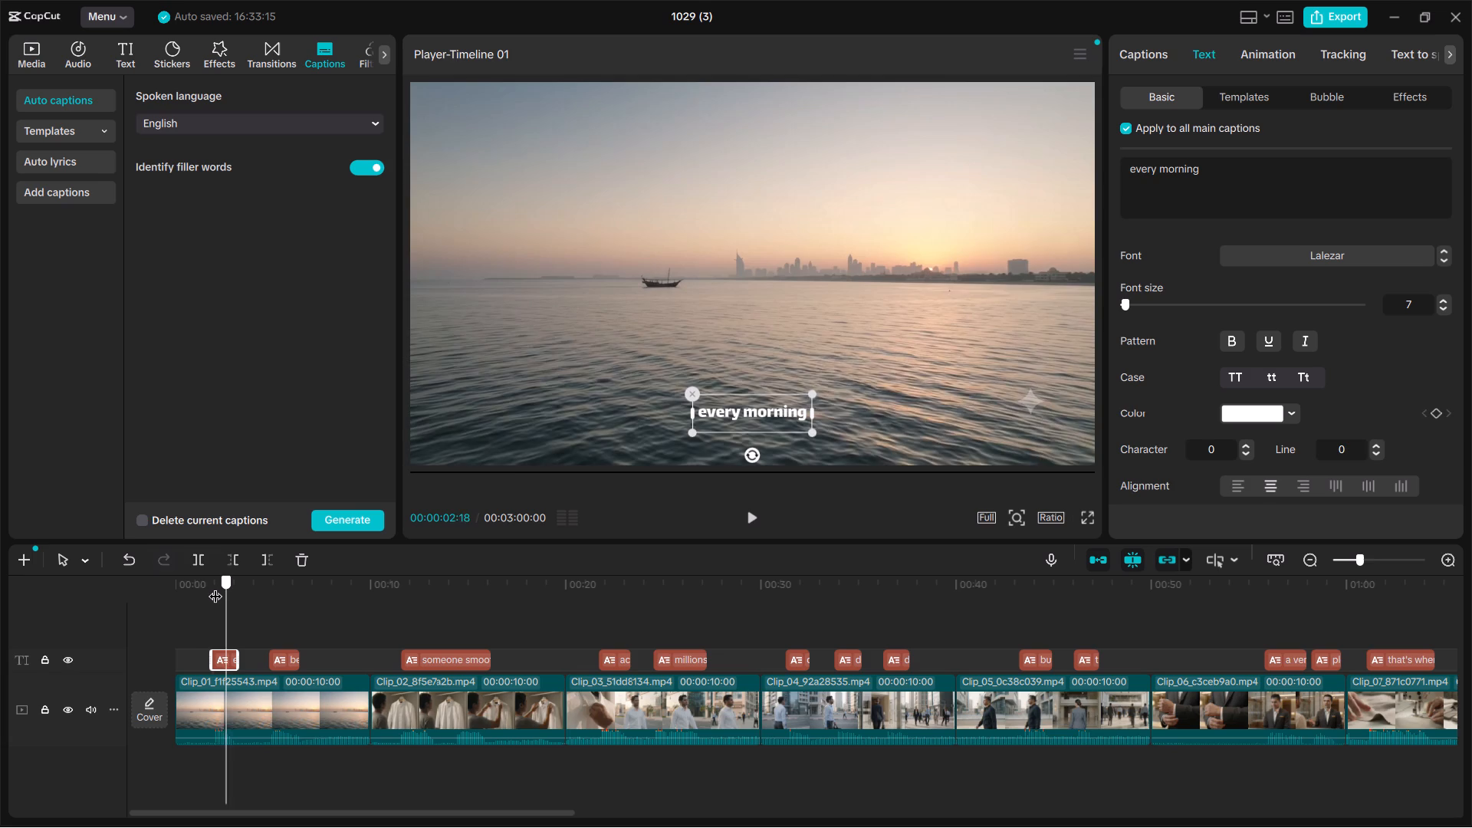
drag(215, 586, 214, 586)
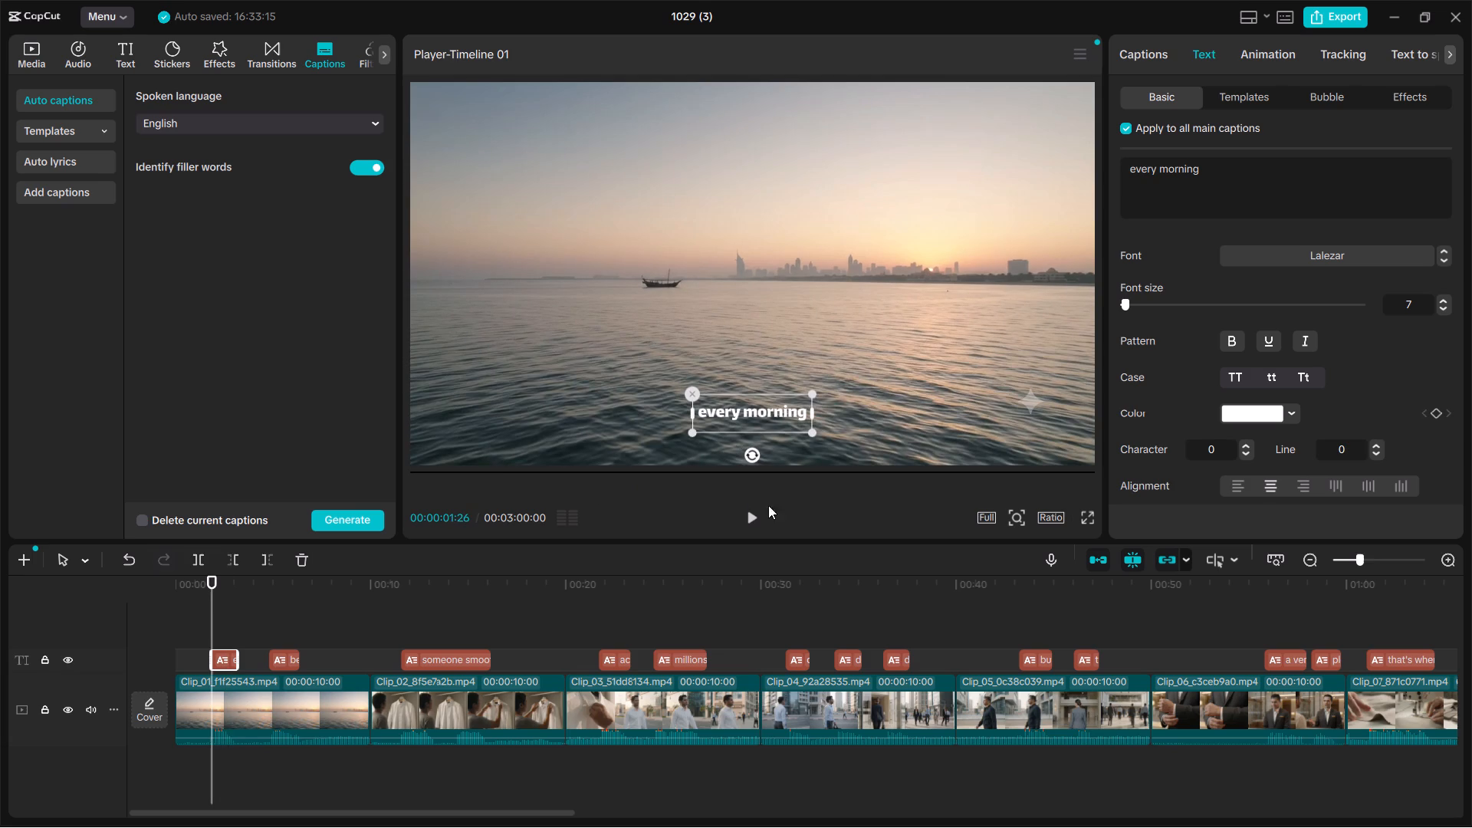
click(756, 515)
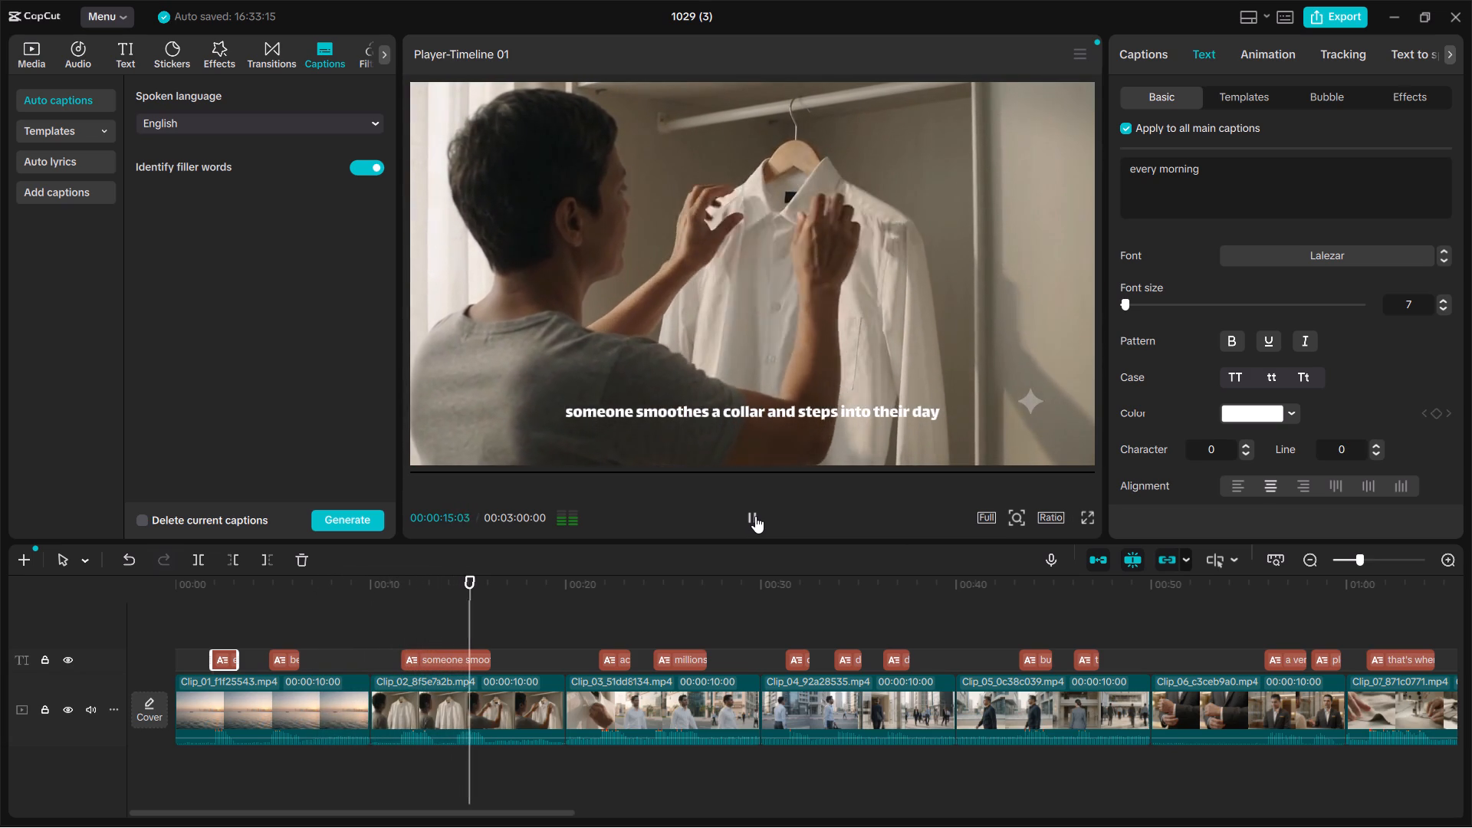
click(755, 516)
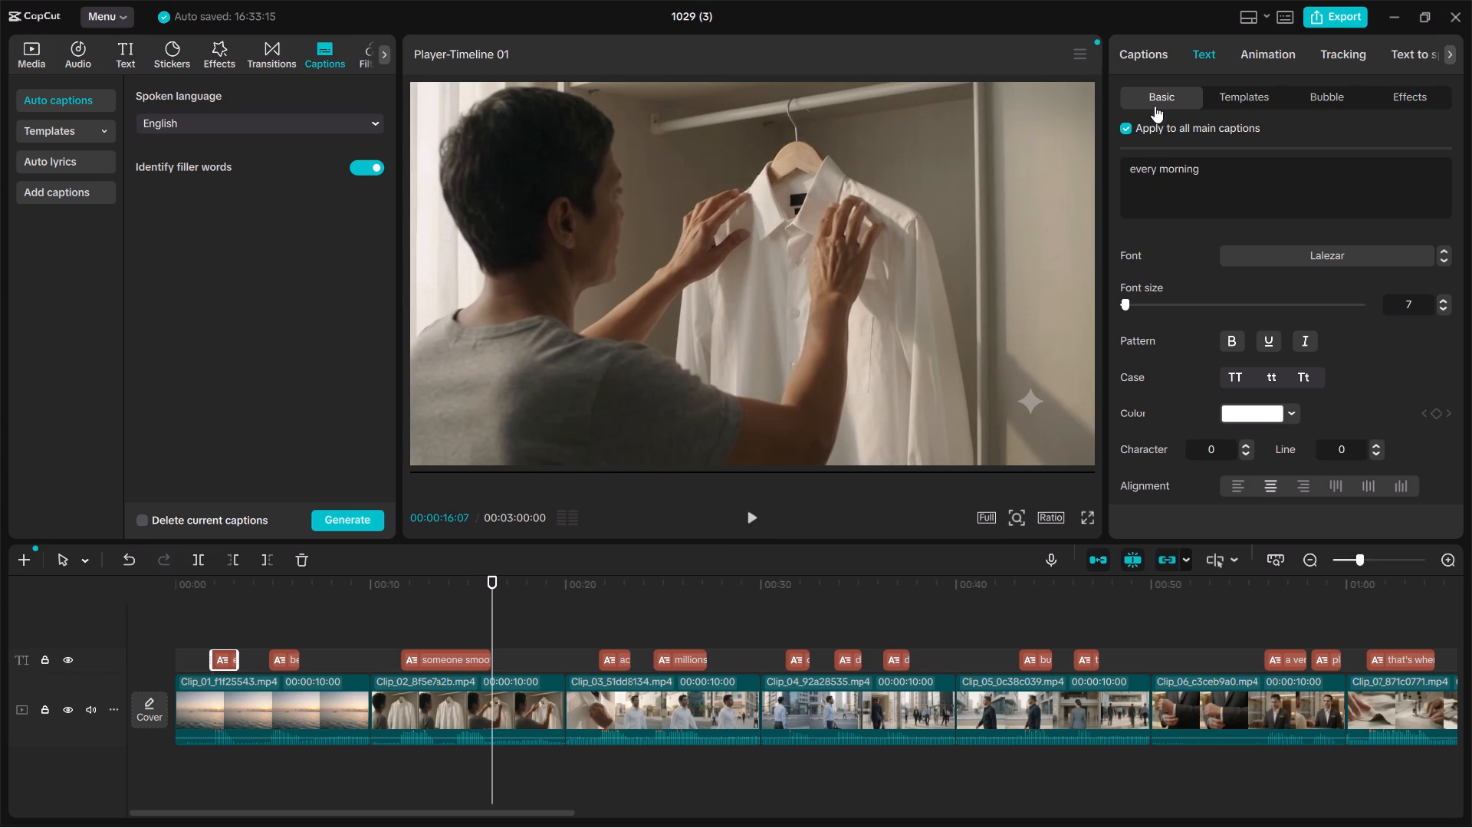
Browse the Trending and Classic text templates for a caption style, and return to the basic text settings.
click(1224, 98)
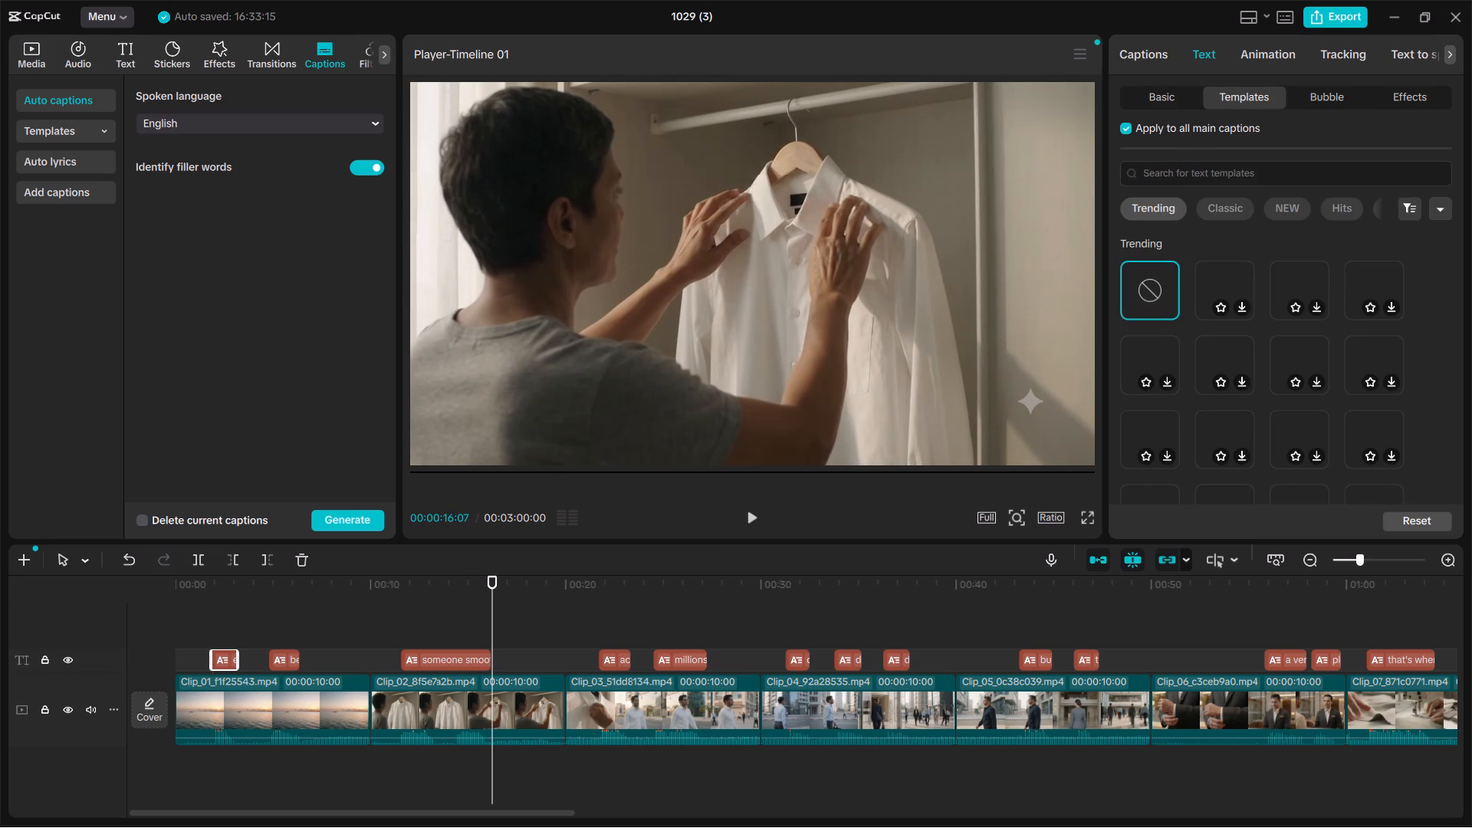
click(1215, 212)
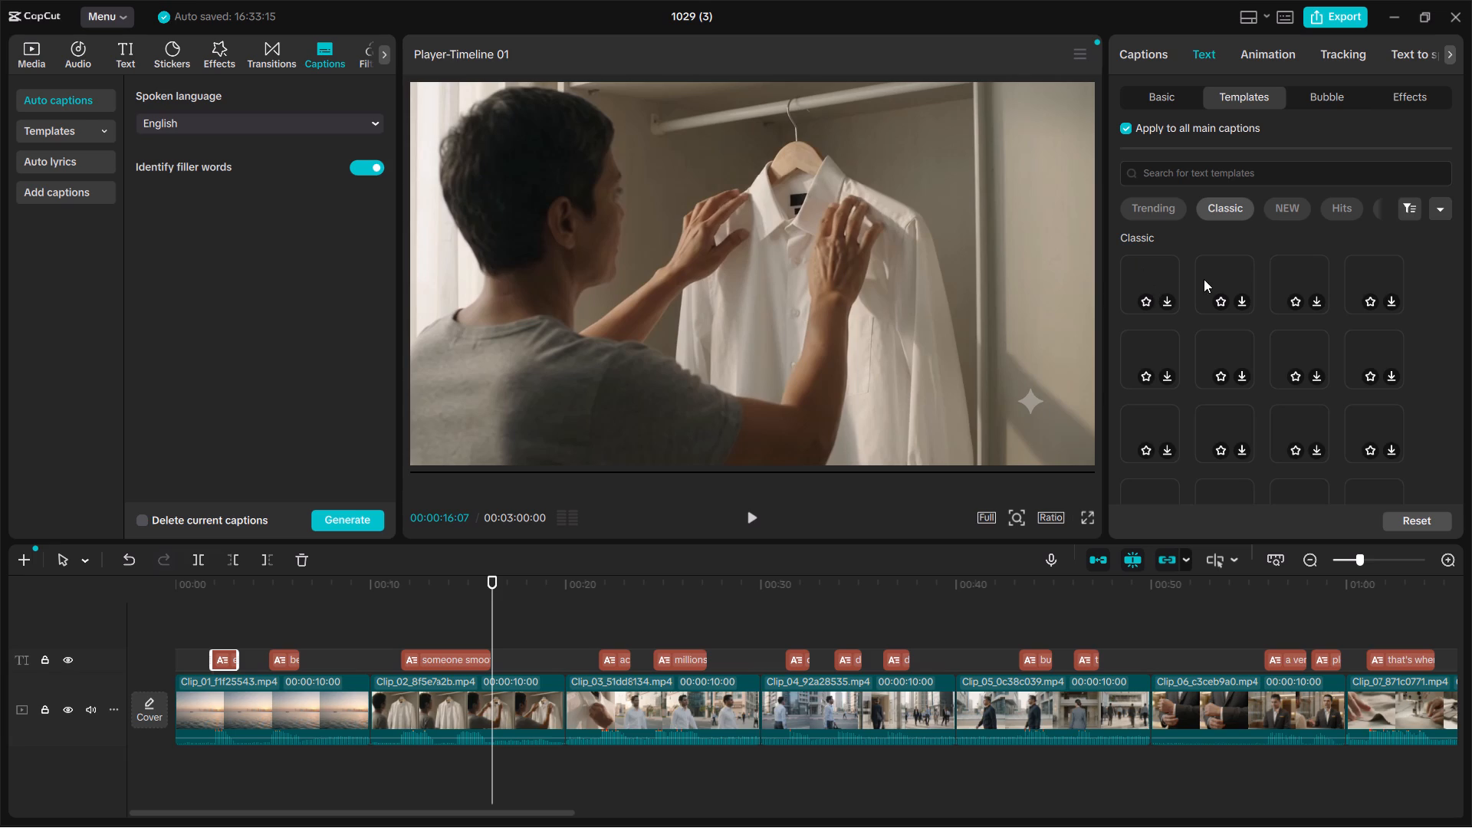
click(1168, 202)
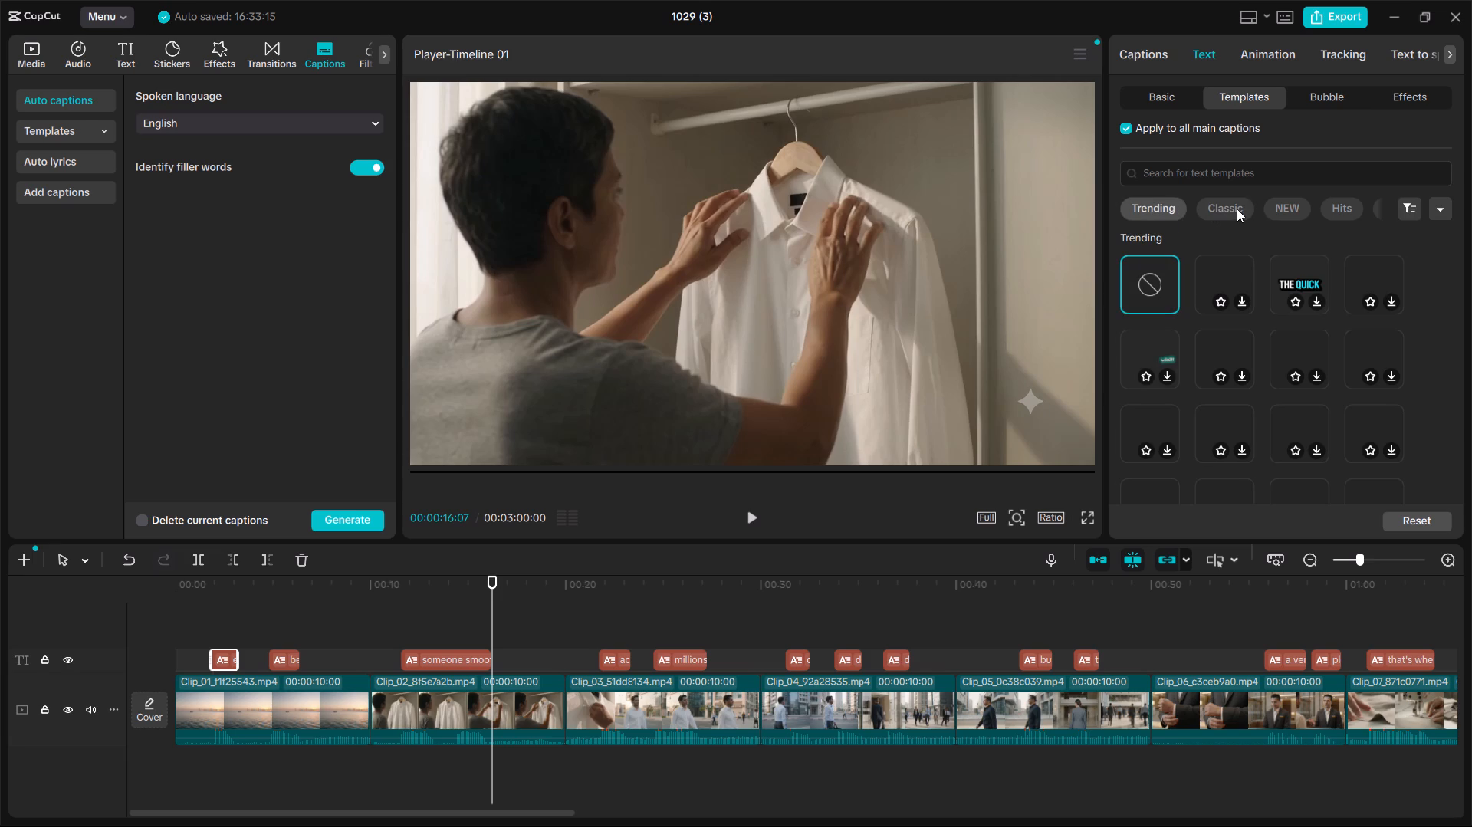
click(1237, 209)
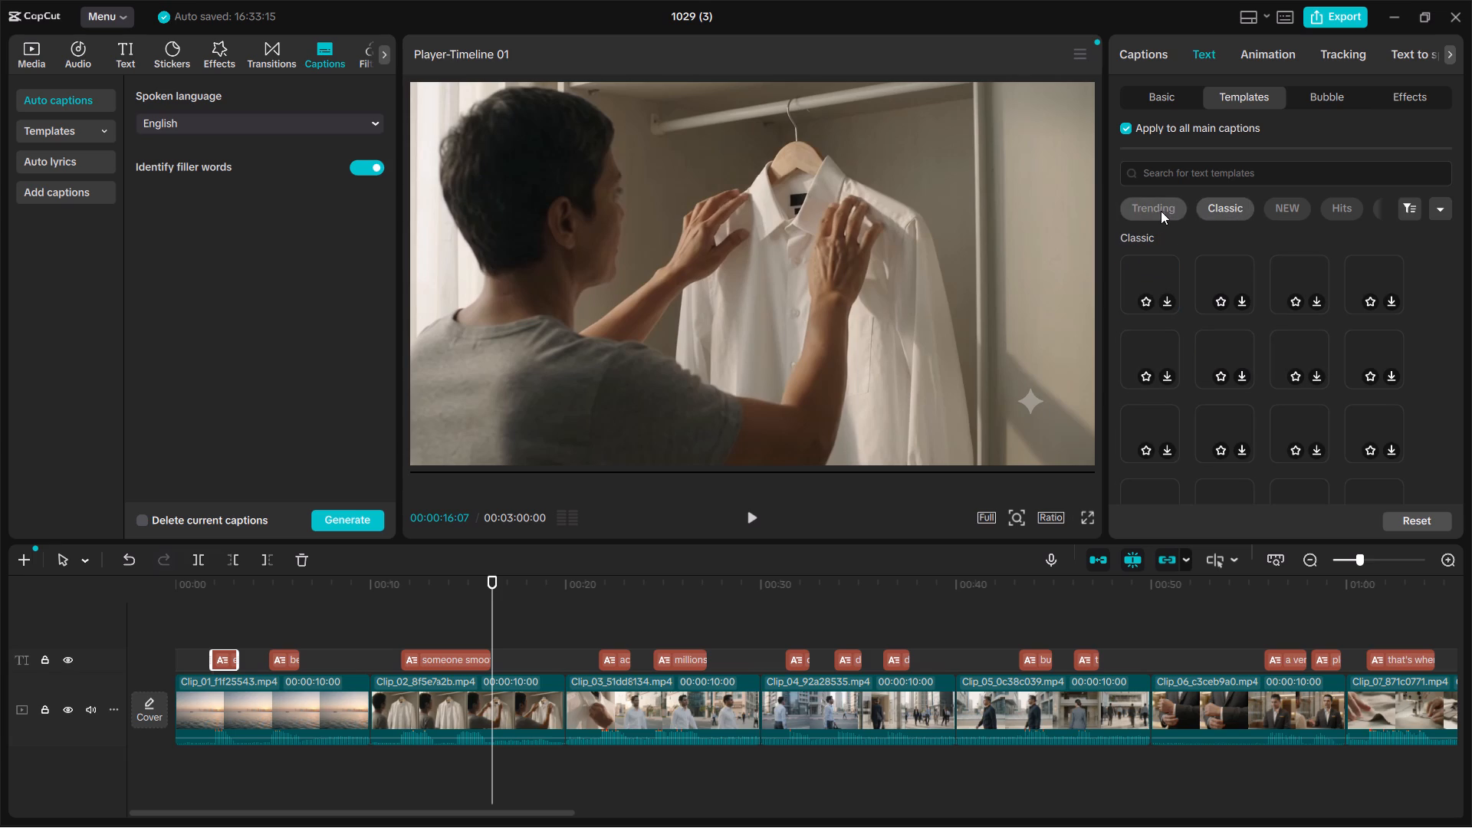
click(1158, 212)
click(1230, 196)
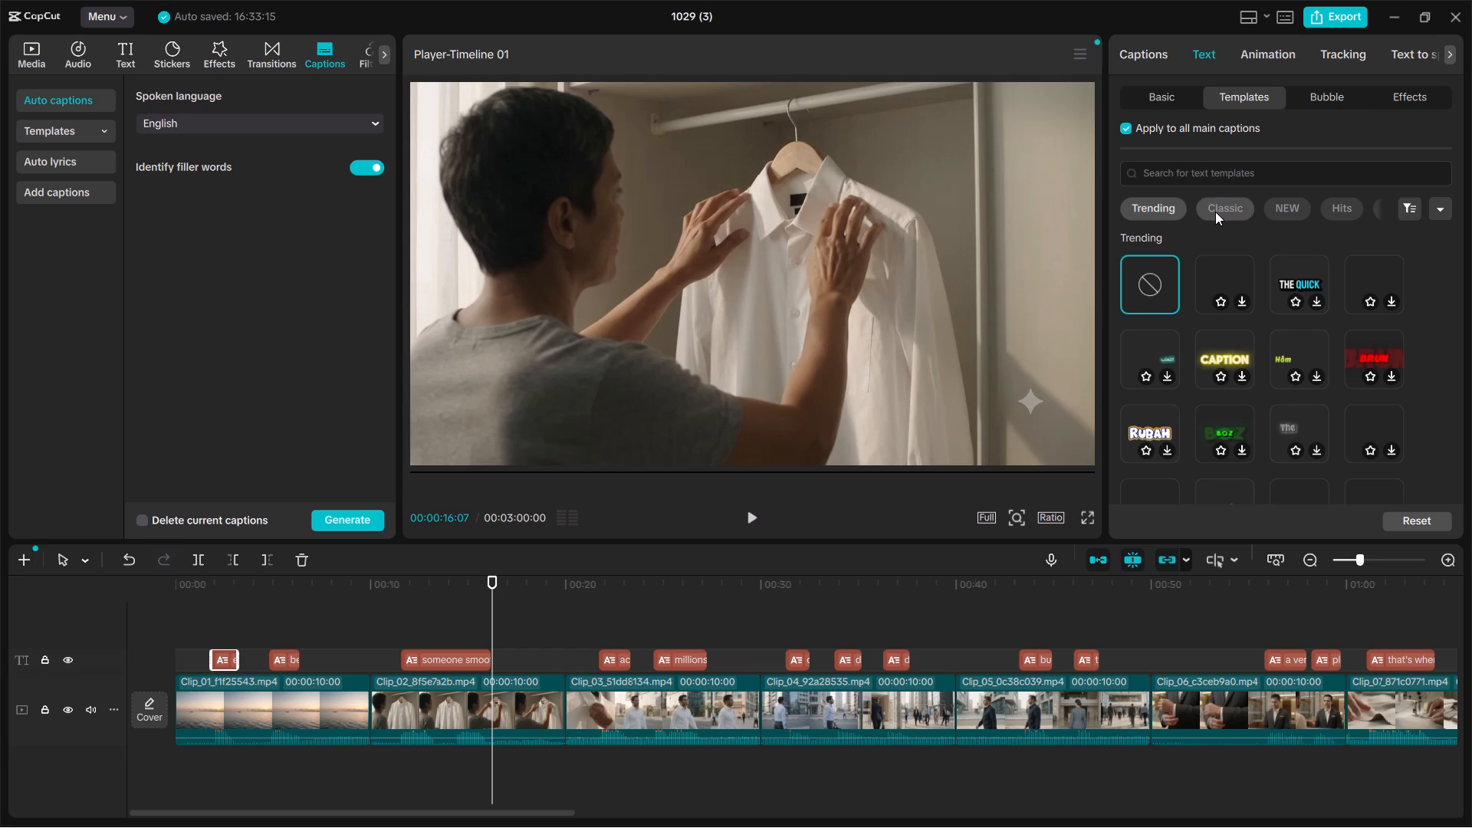
click(1215, 212)
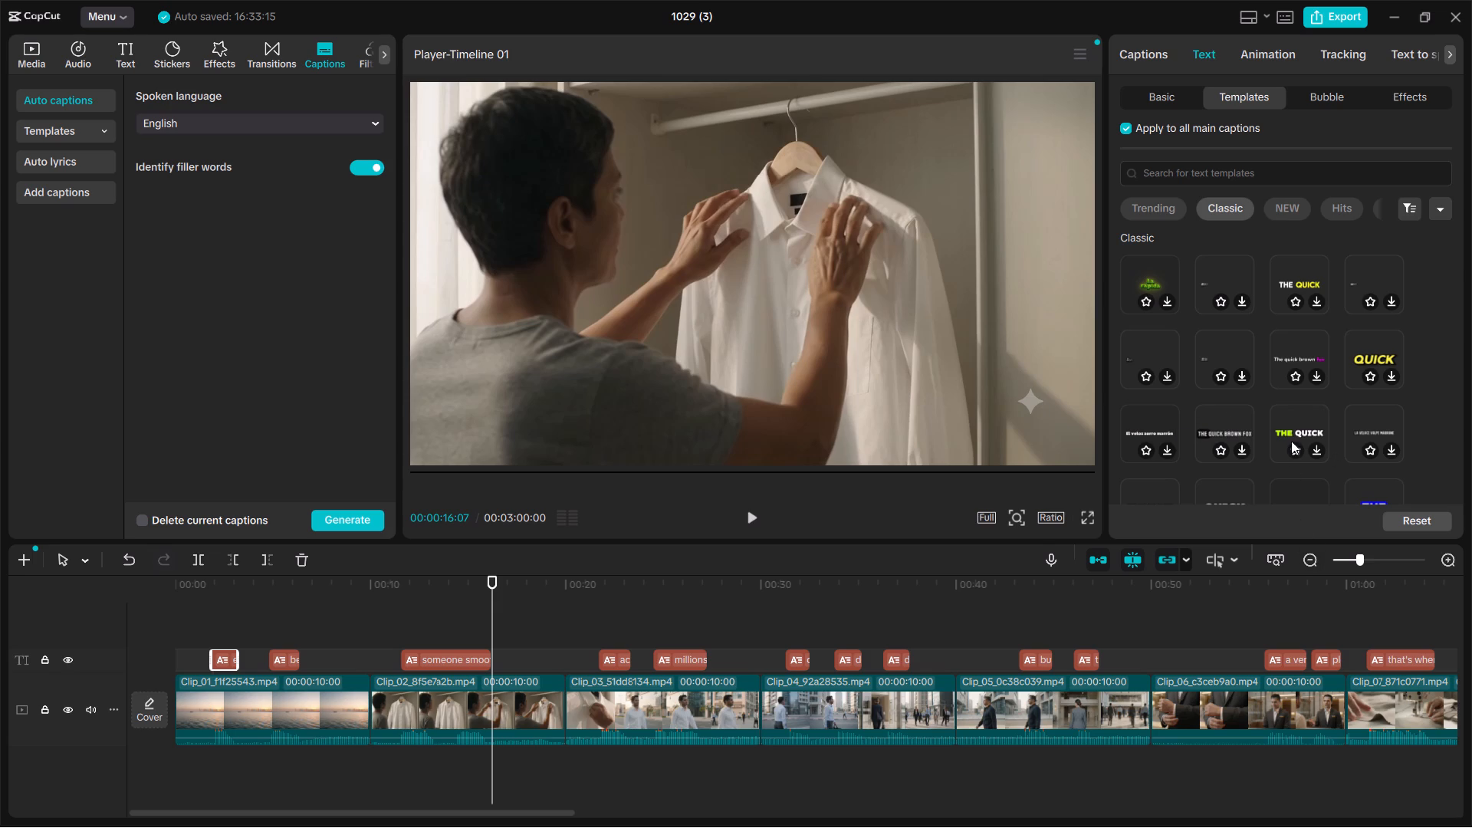
scroll(1291, 441, down, 1)
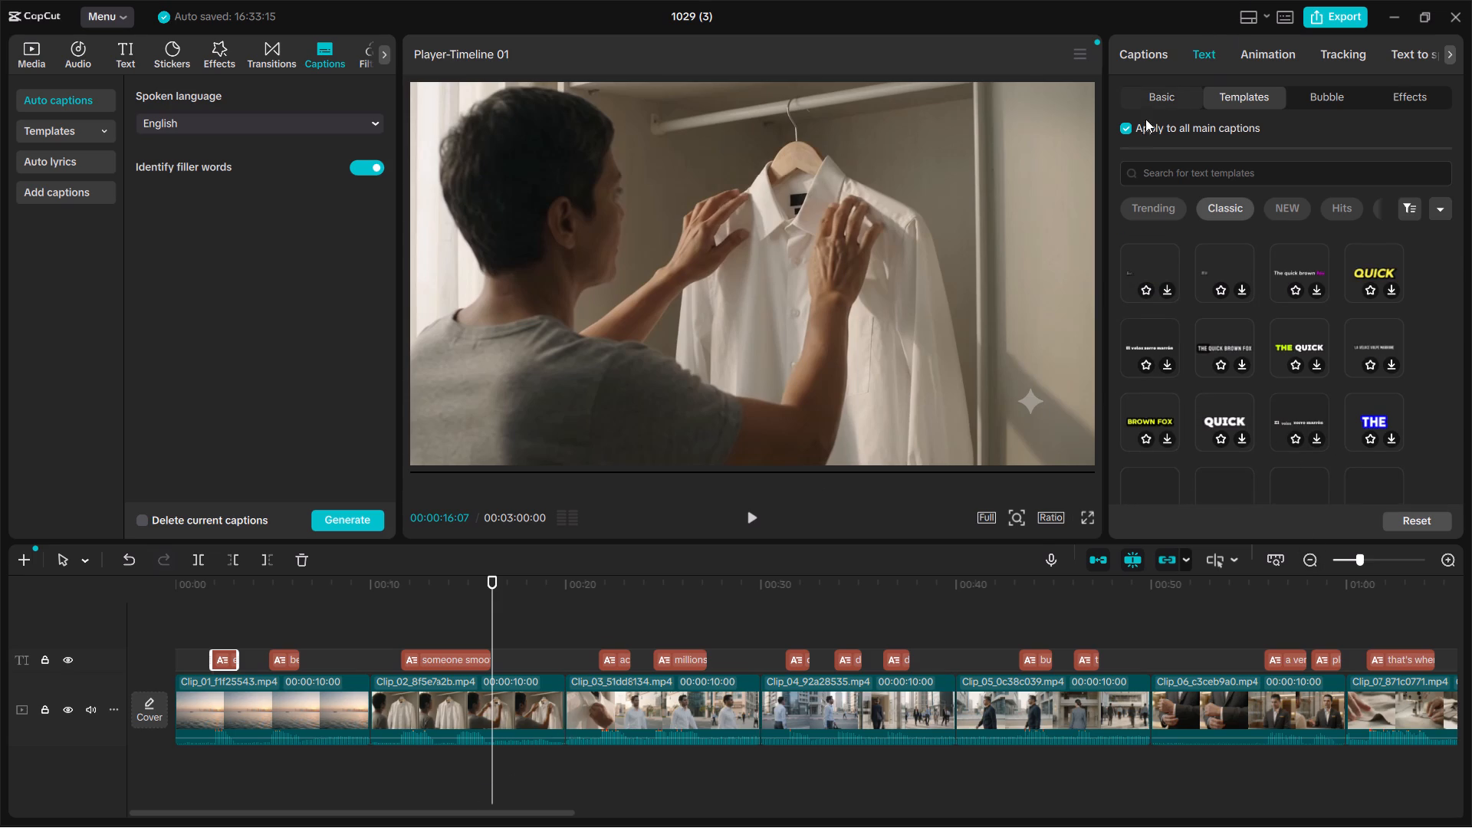
click(1188, 82)
click(1189, 94)
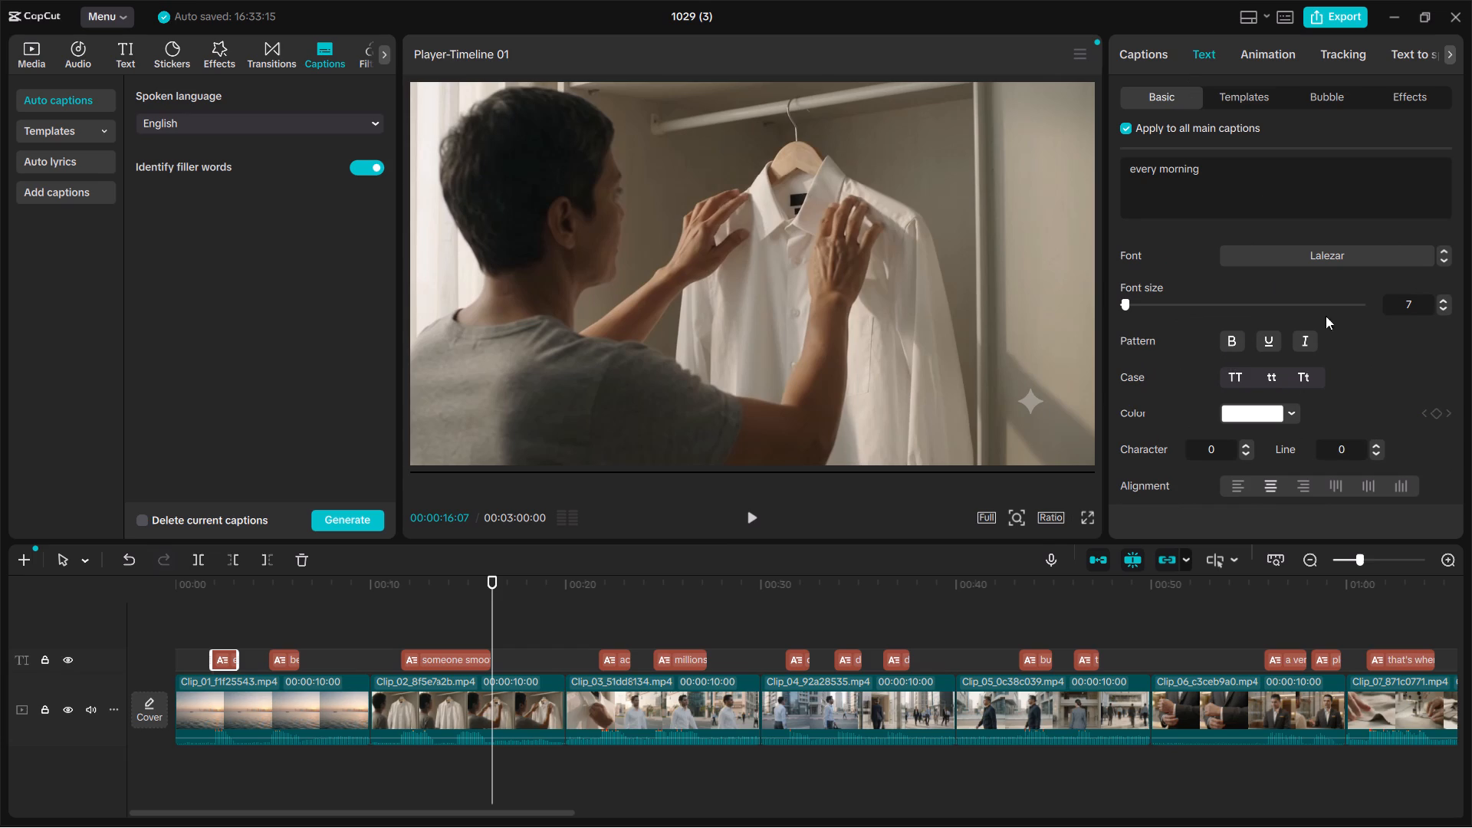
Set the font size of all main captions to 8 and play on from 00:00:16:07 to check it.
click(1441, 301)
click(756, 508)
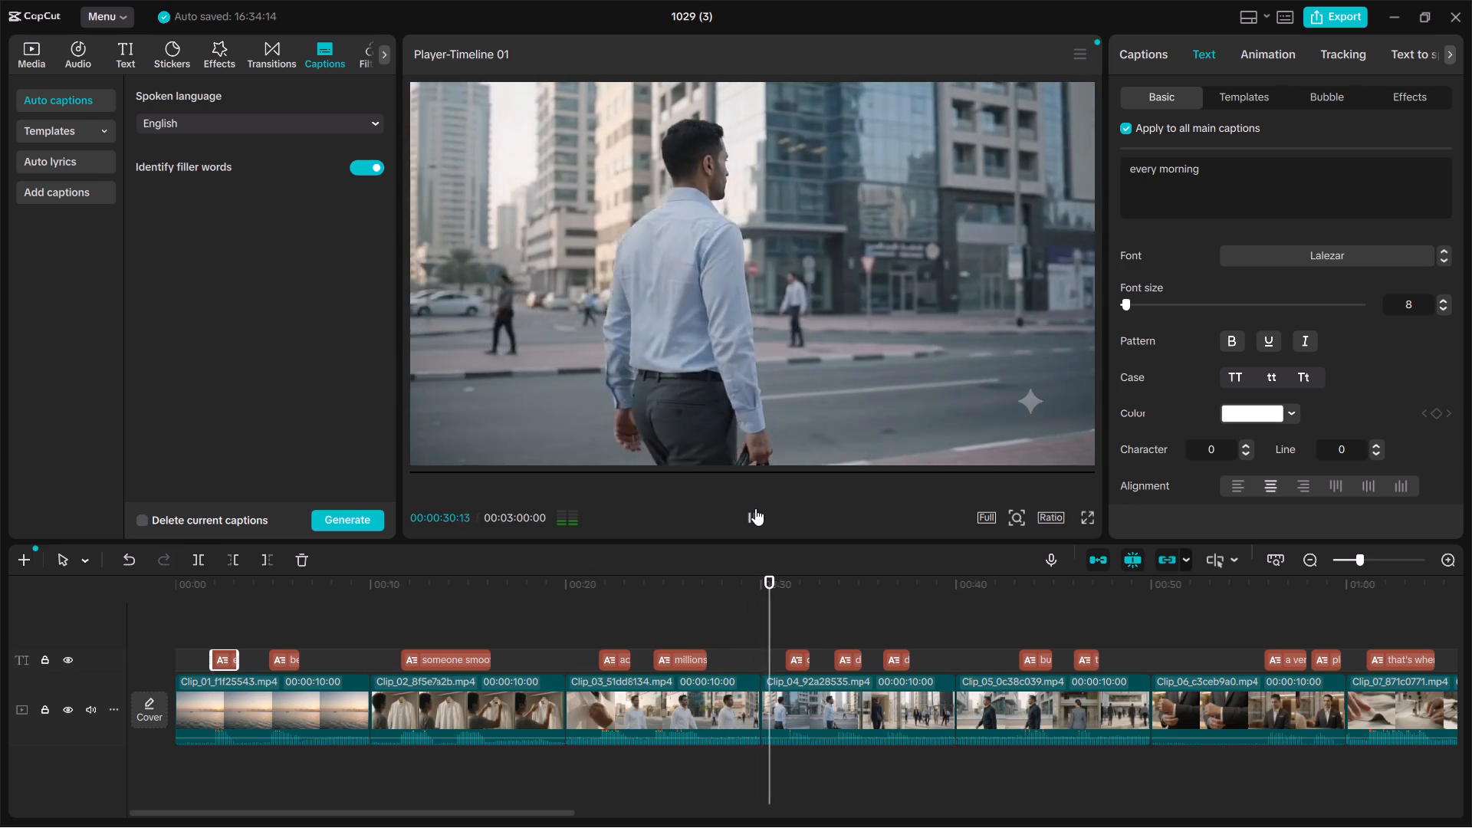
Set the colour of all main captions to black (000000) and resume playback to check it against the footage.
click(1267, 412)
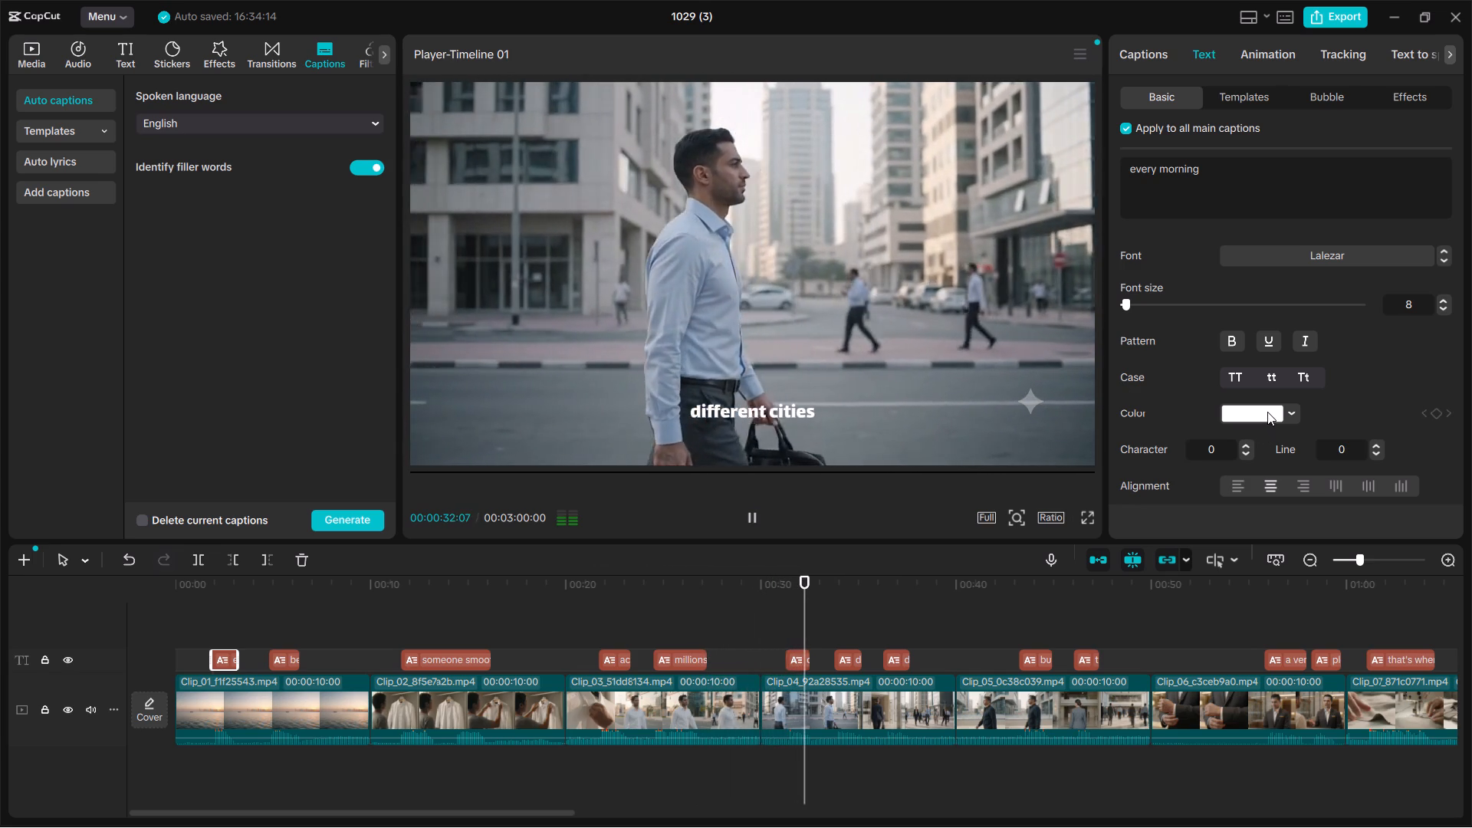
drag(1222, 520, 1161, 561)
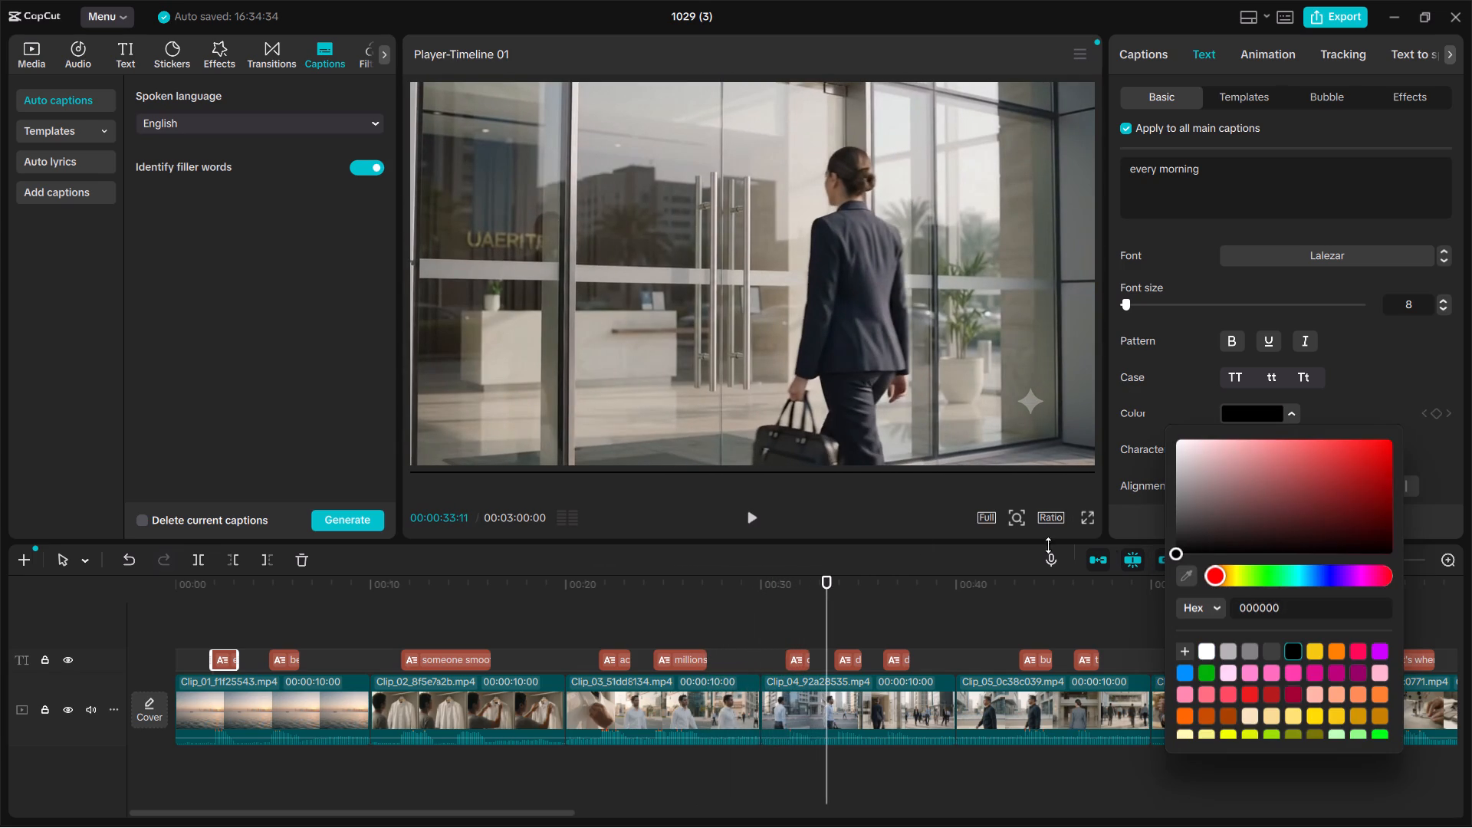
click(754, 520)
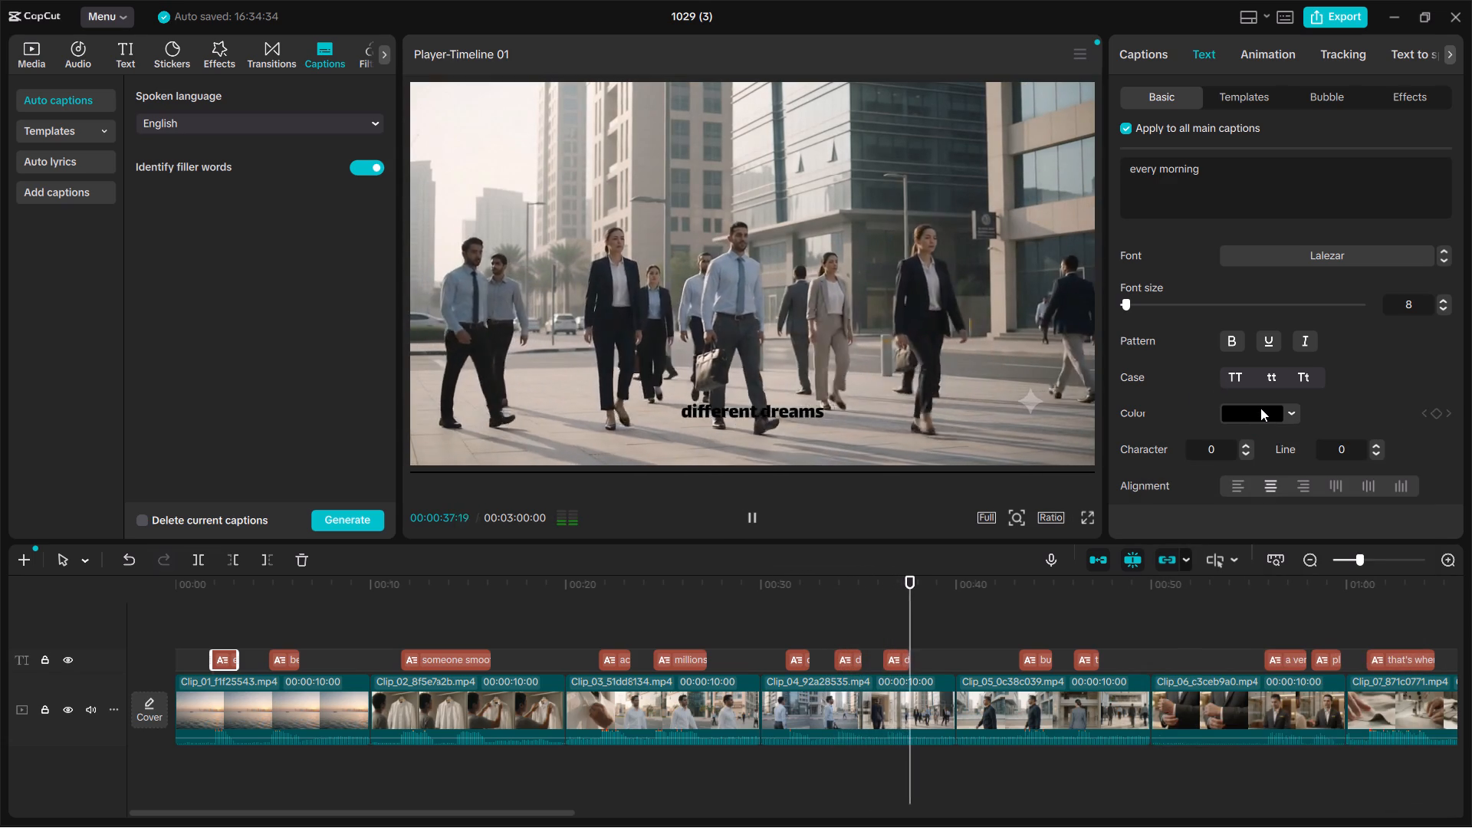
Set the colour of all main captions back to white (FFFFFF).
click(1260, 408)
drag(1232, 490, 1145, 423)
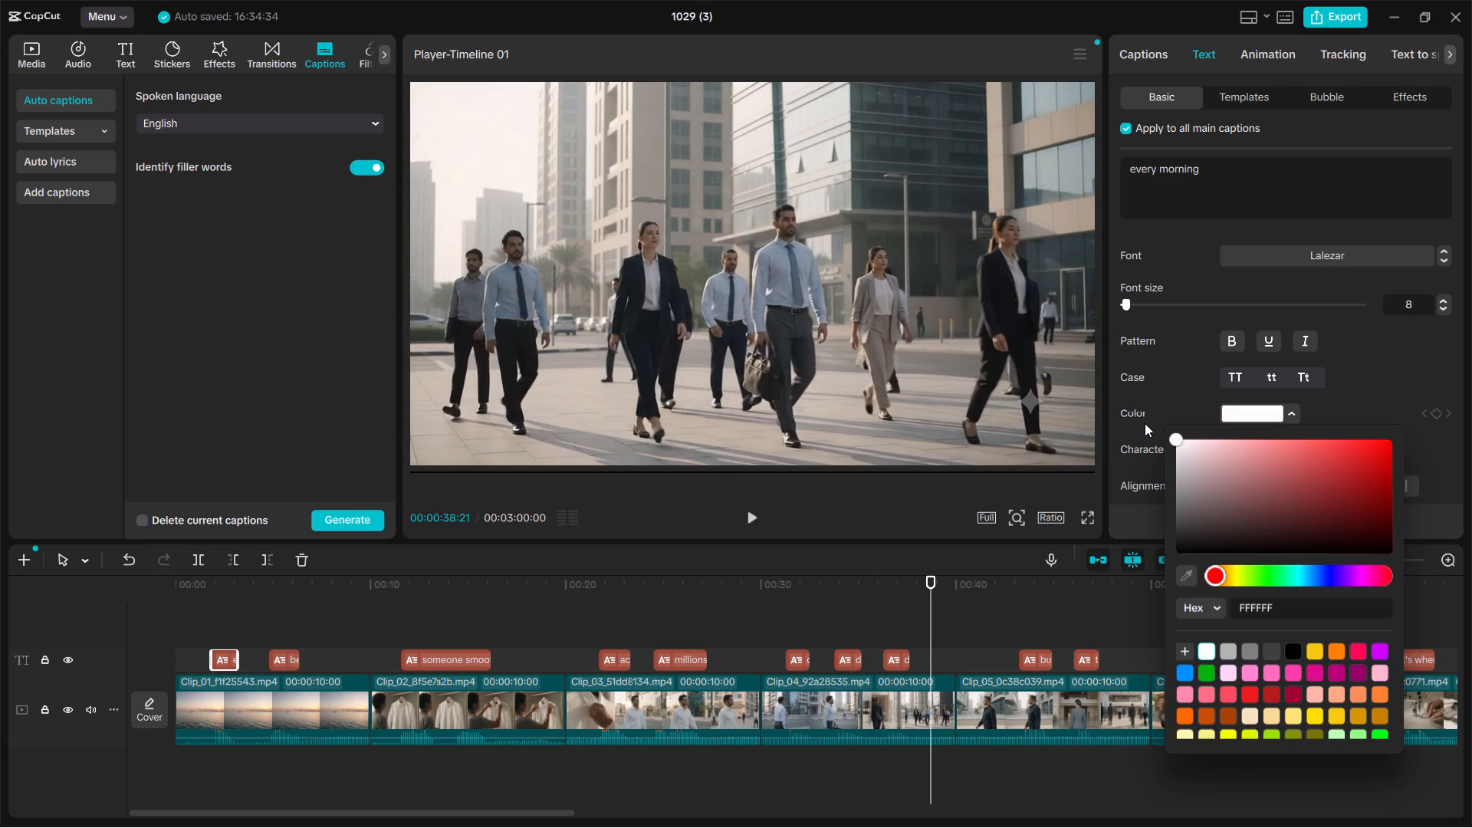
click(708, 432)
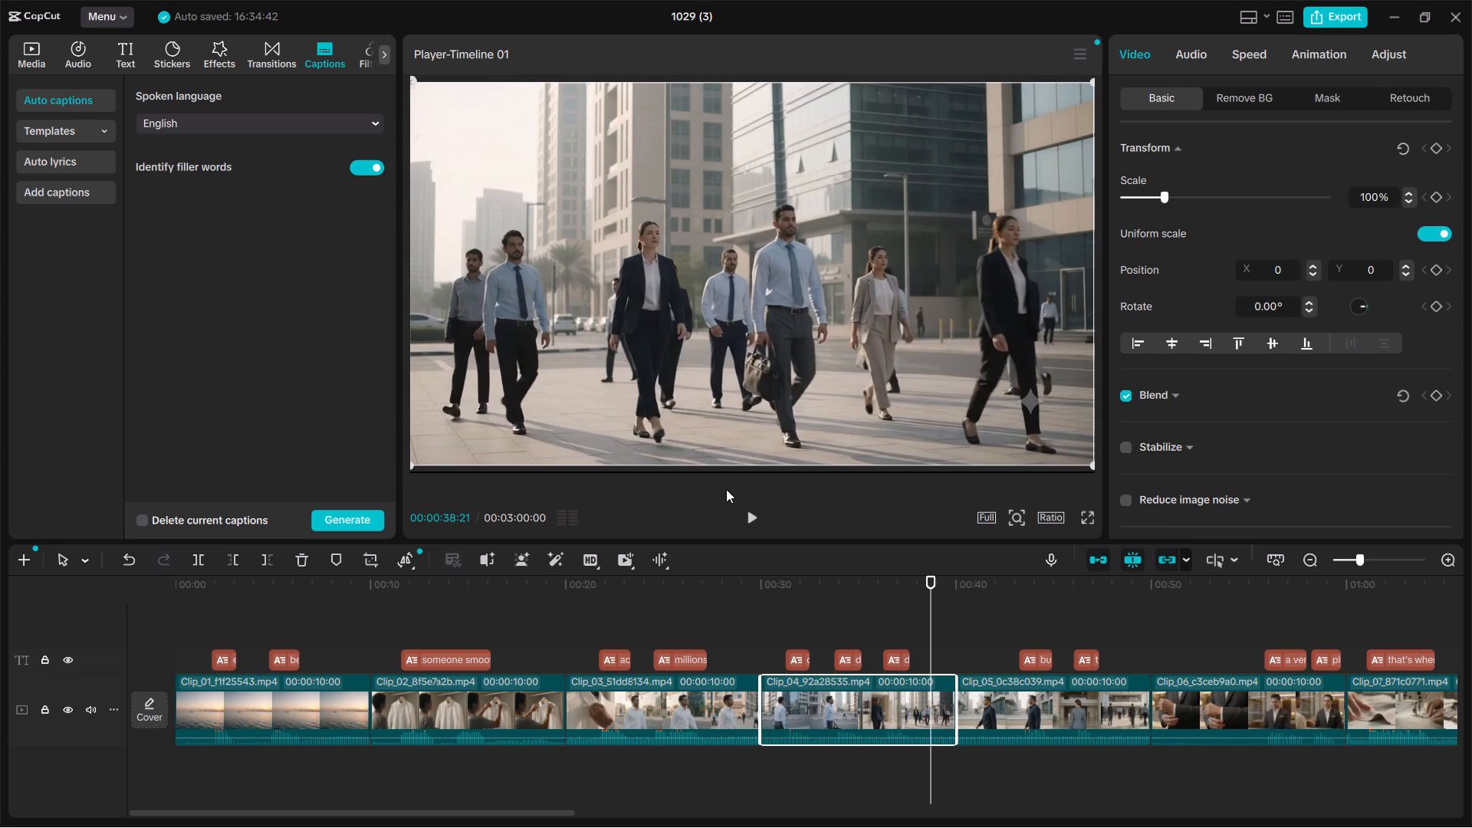
Play on from 00:00:38:21 through Clip_07 to check how the white captions read over the footage.
click(758, 514)
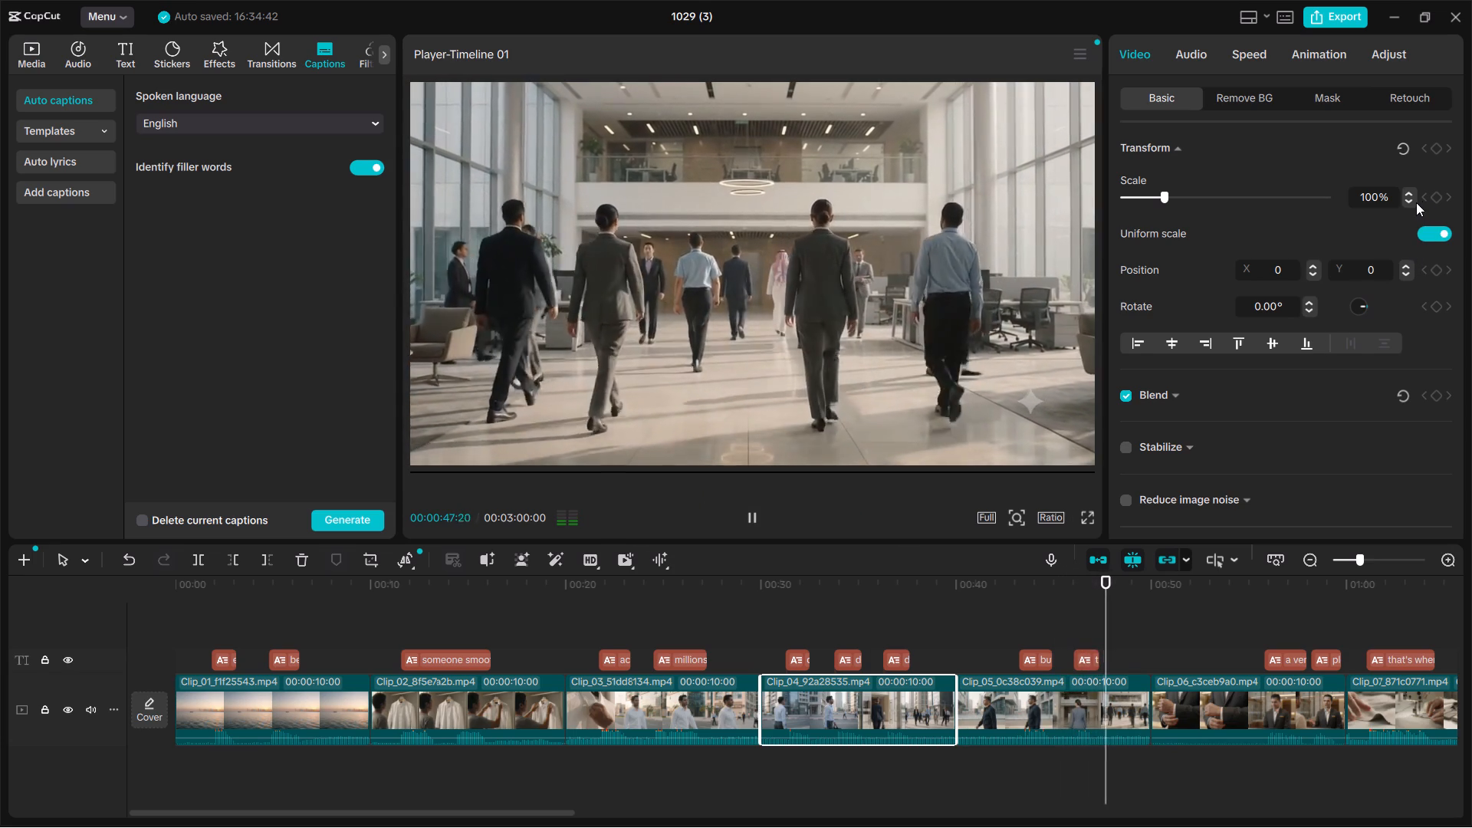
scroll(1300, 343, up, 2)
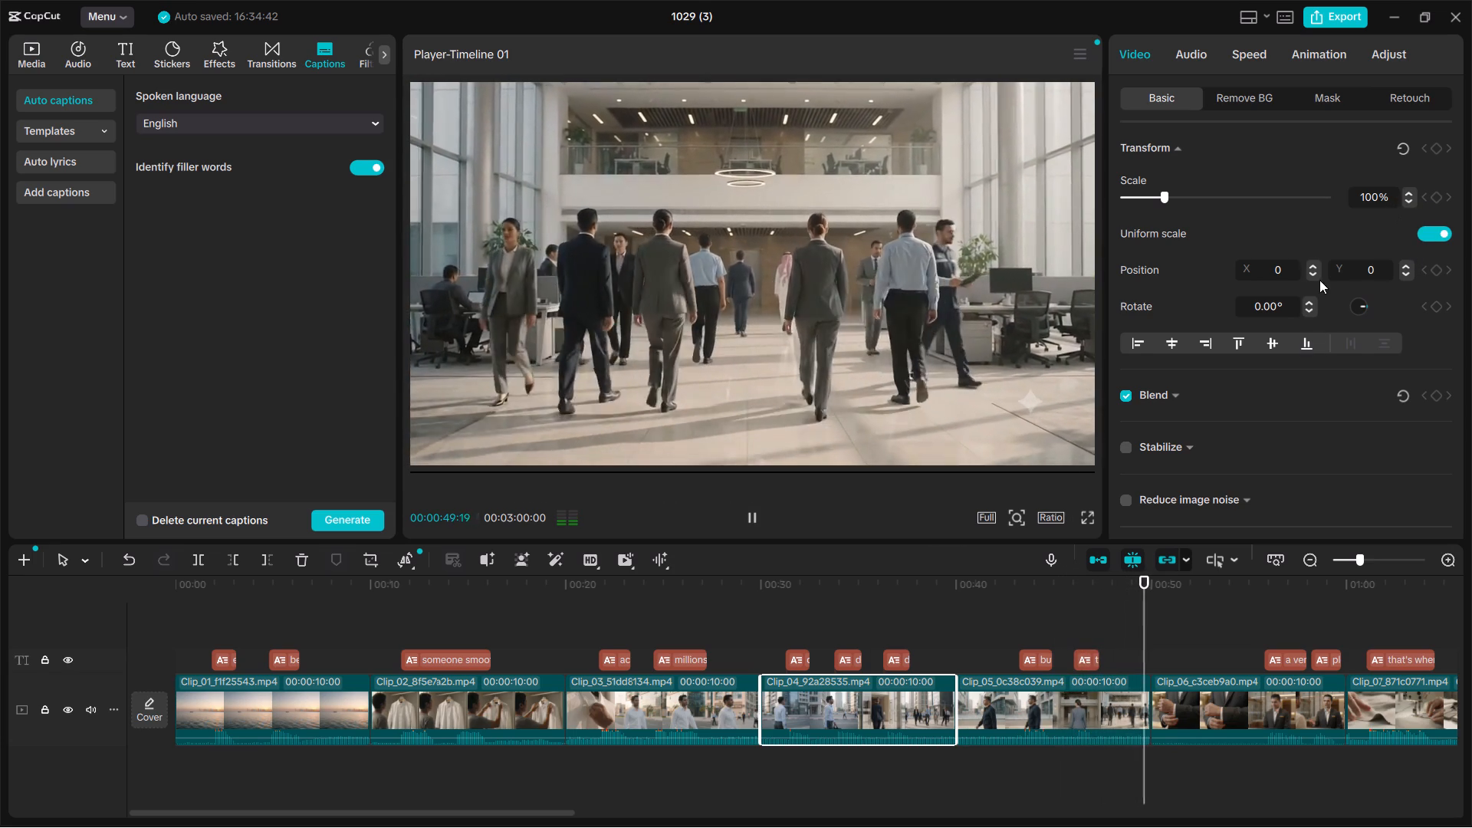
scroll(1280, 278, up, 2)
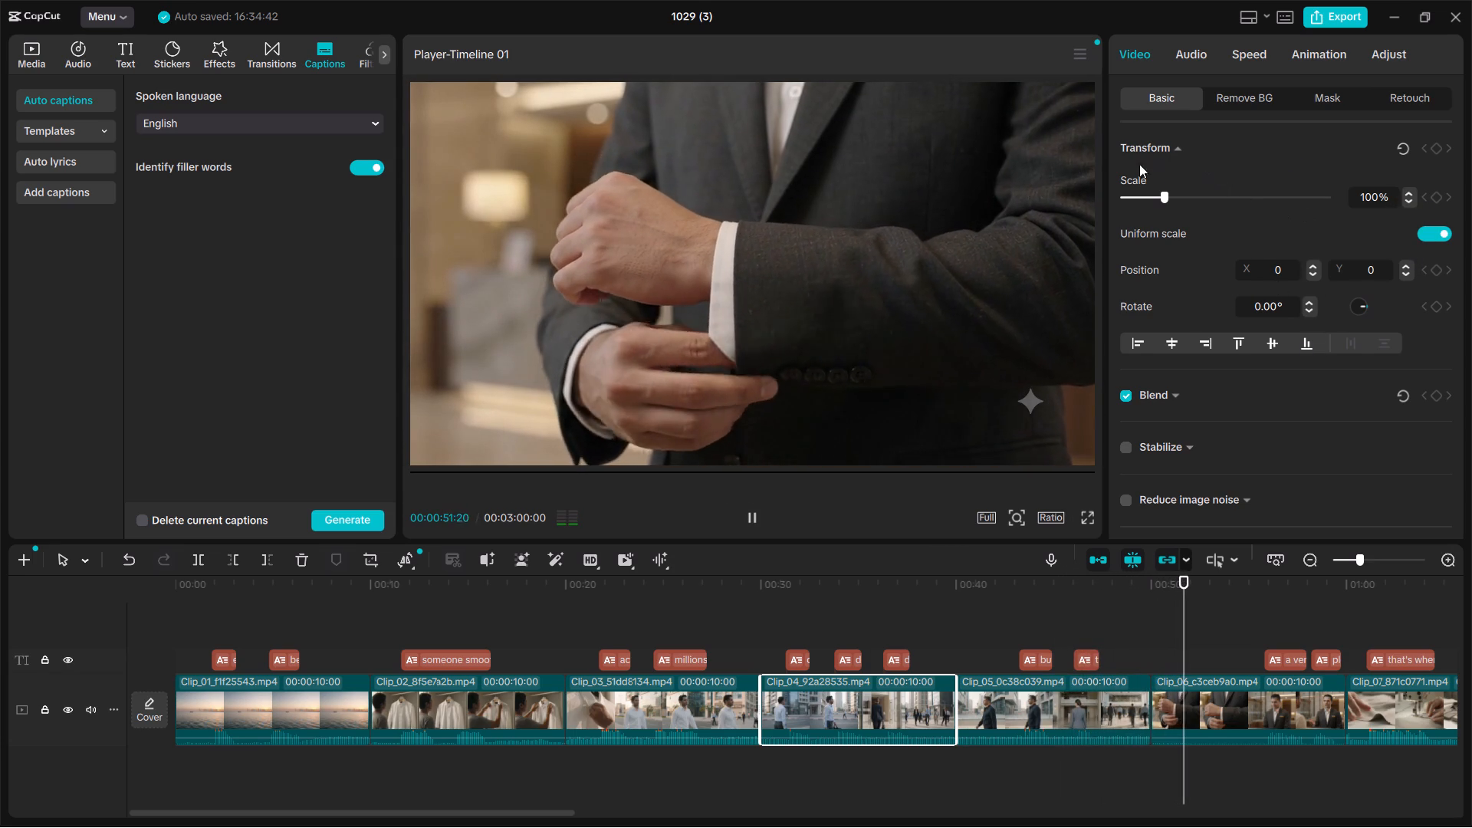
click(1188, 431)
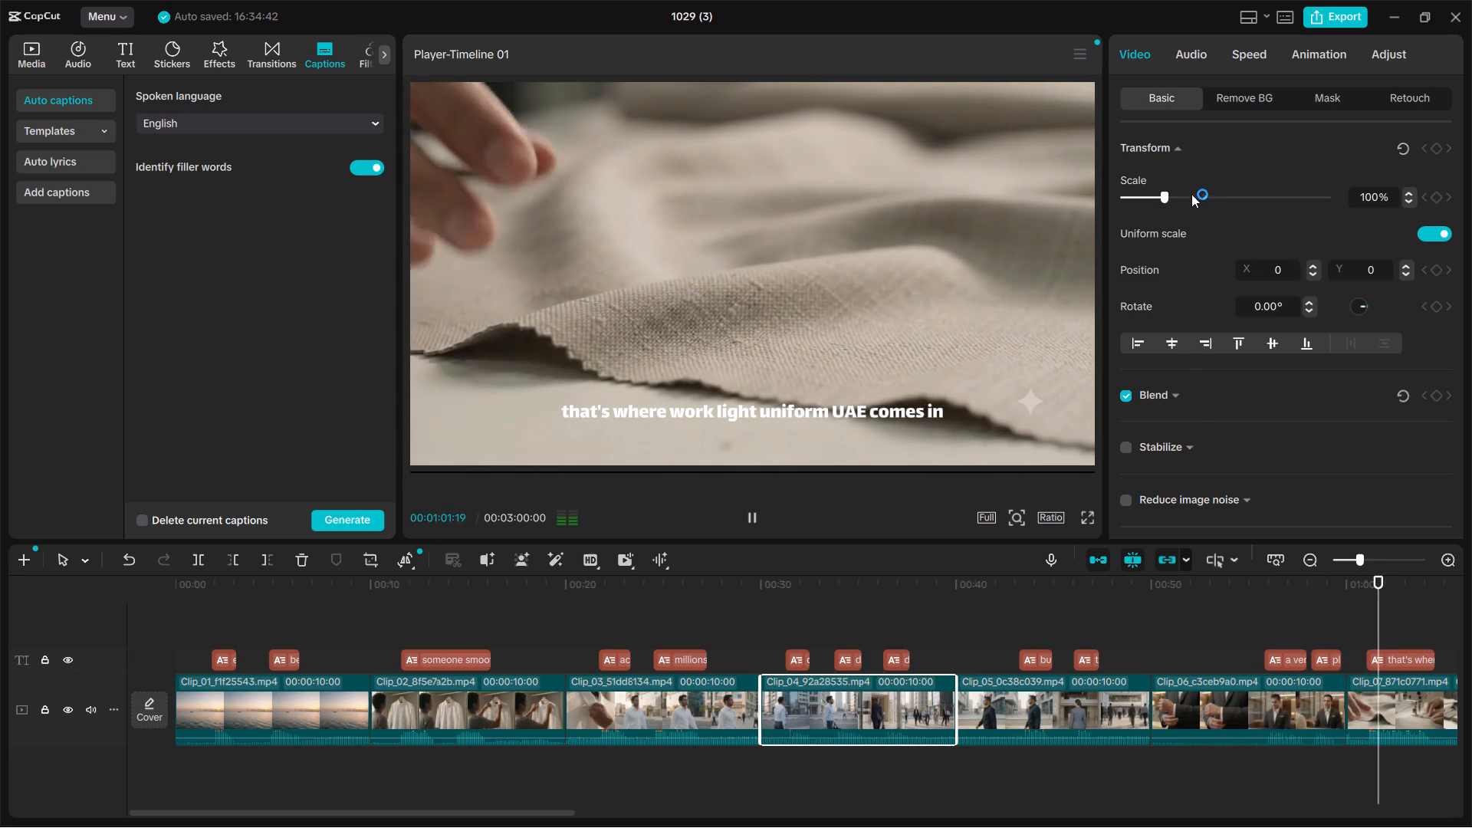
scroll(1322, 124, up, 3)
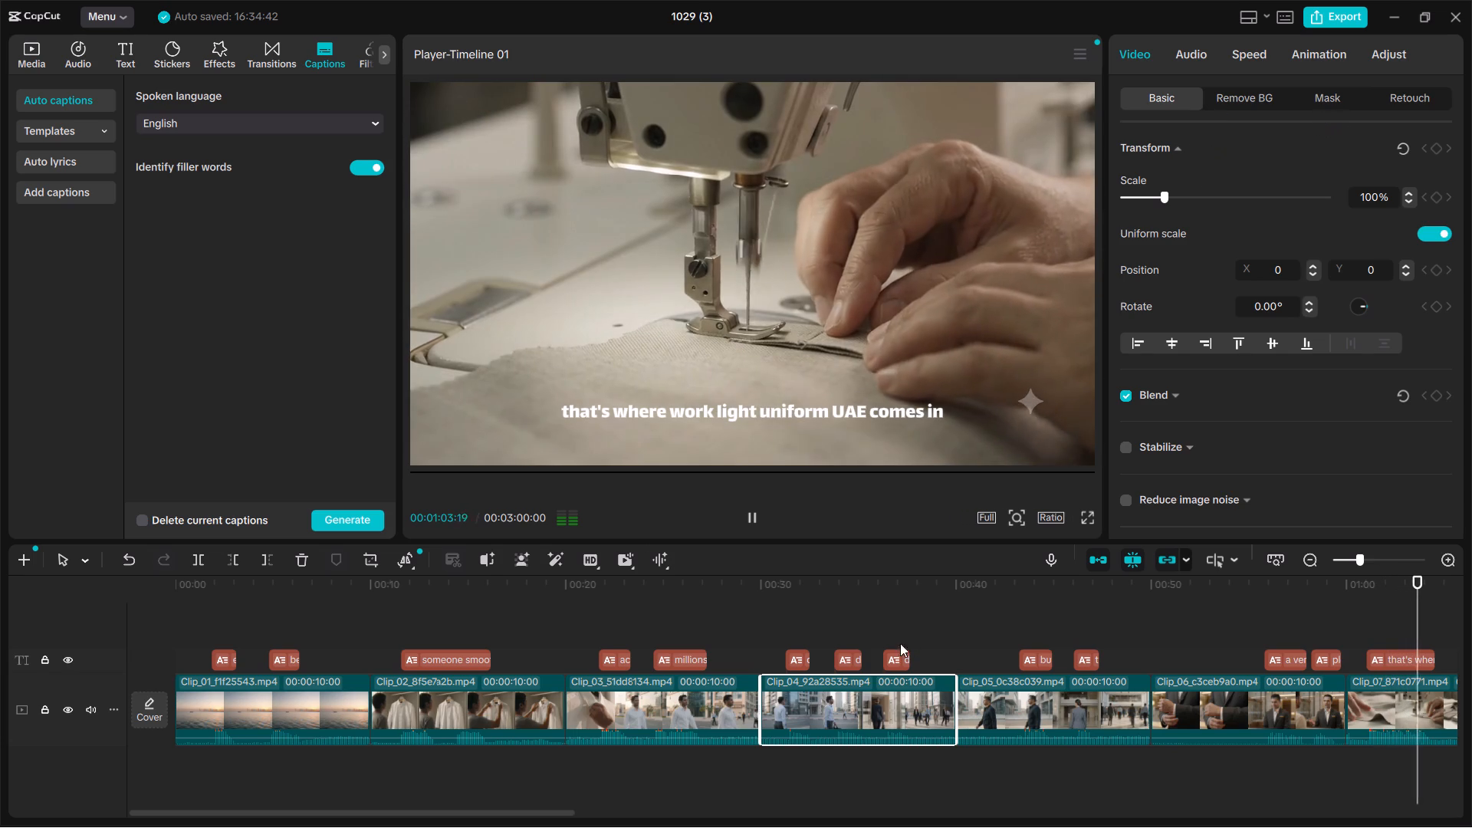
Select the "different cities" caption and set the font size of all main captions to 10.
click(801, 663)
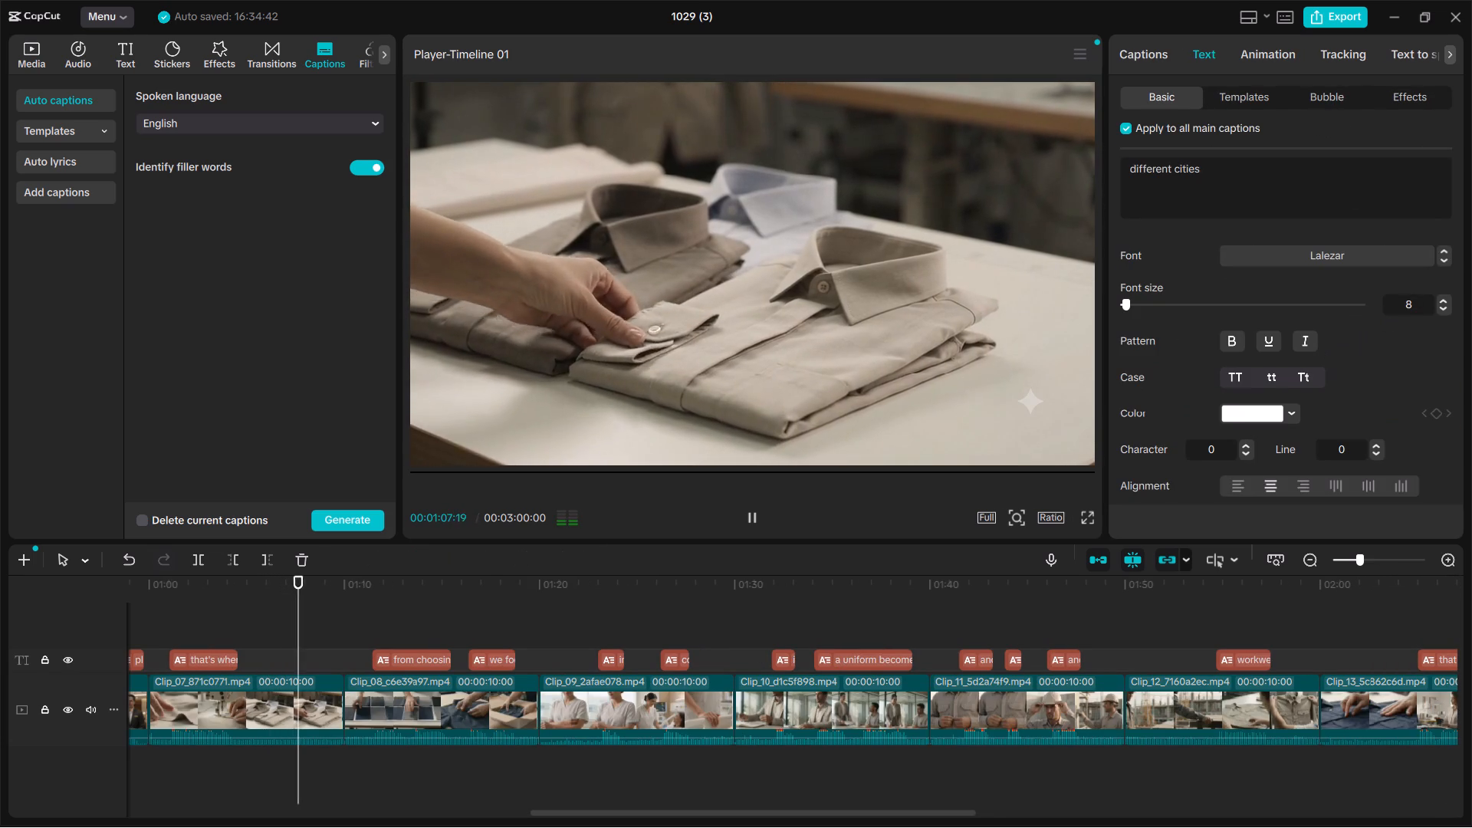
click(1447, 297)
click(1447, 297)
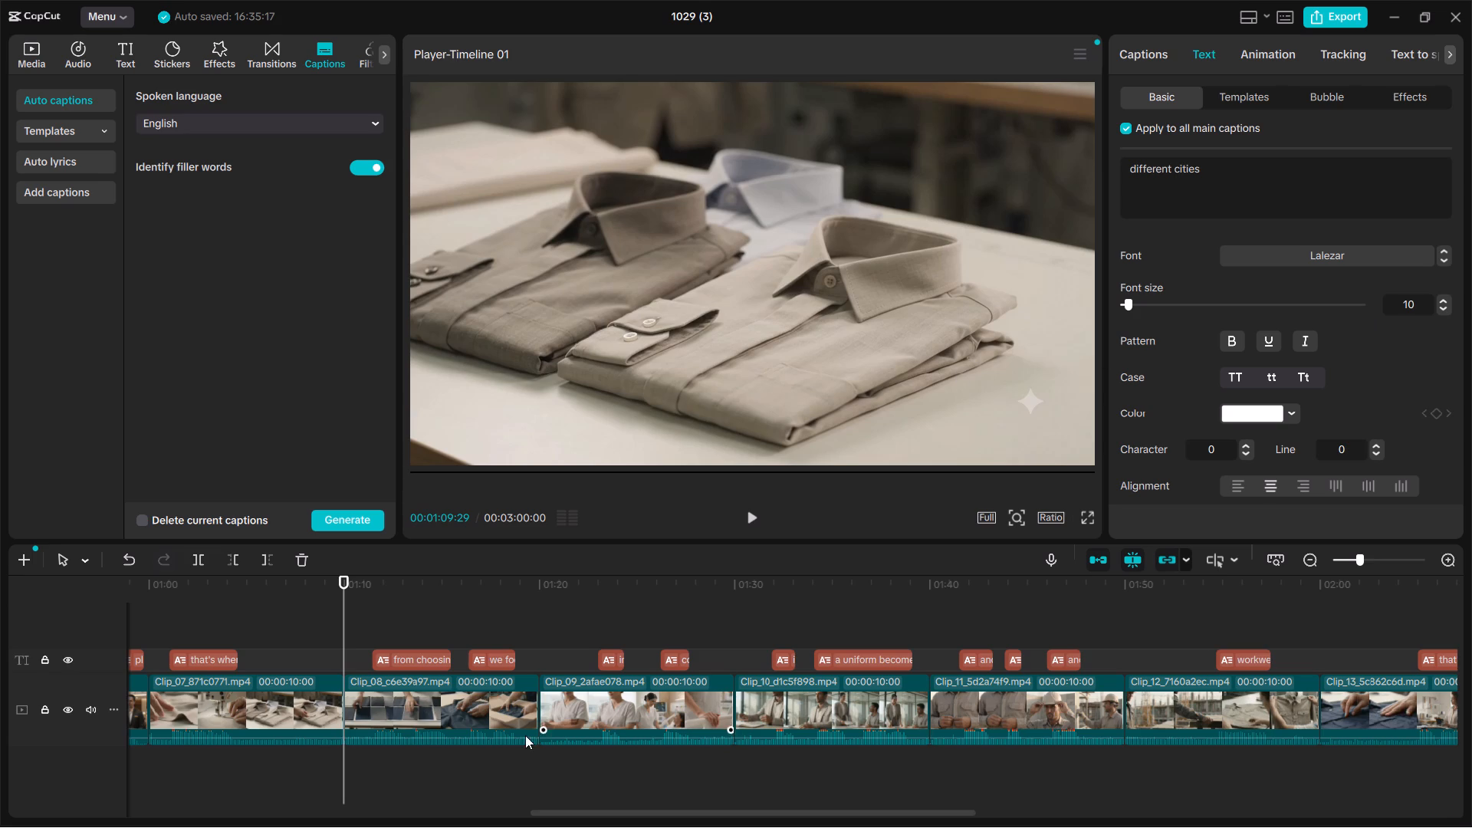
Resume playback from 00:01:09:29 to check the captions at the new font size.
click(748, 516)
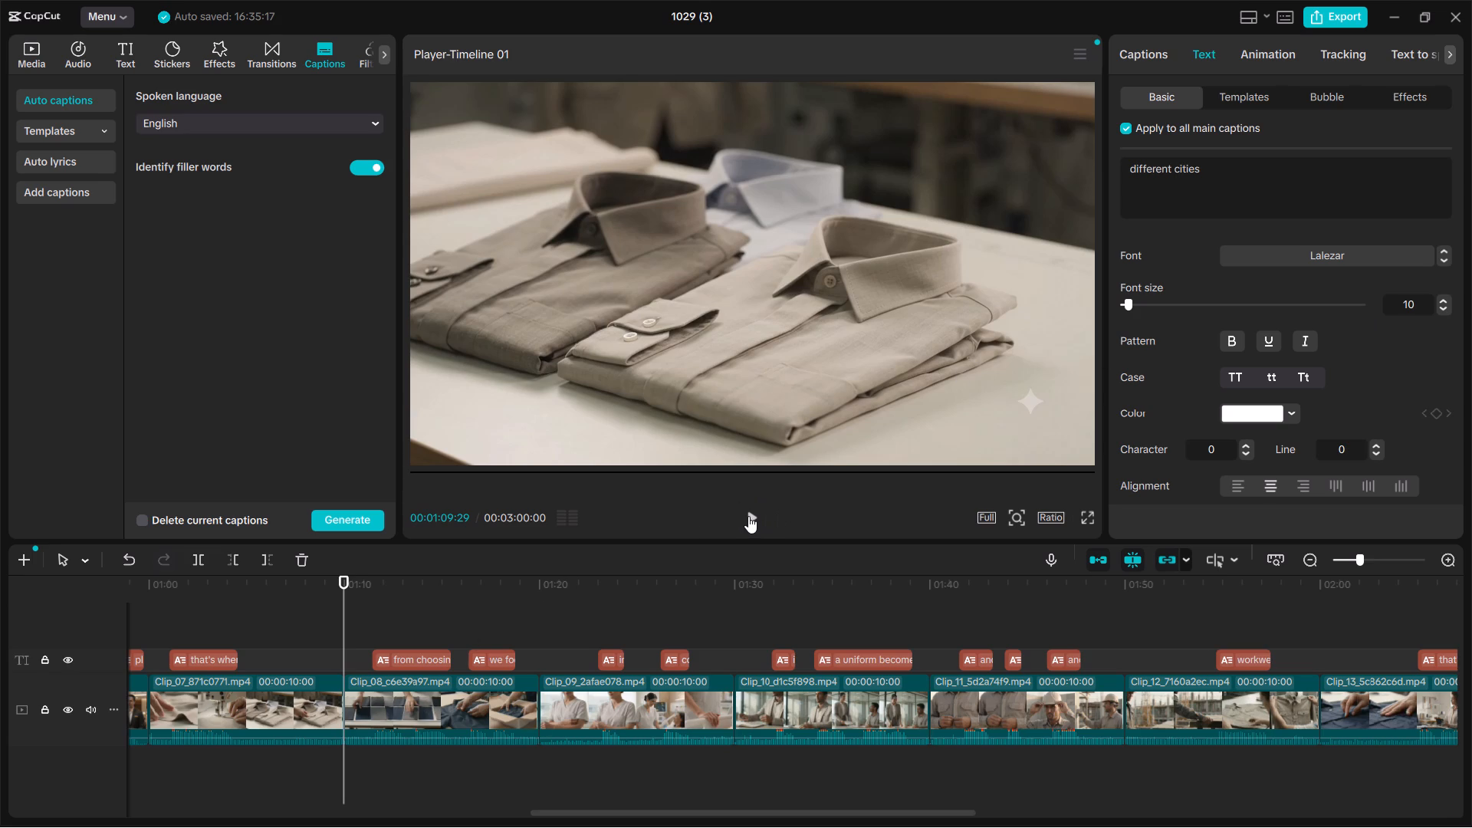
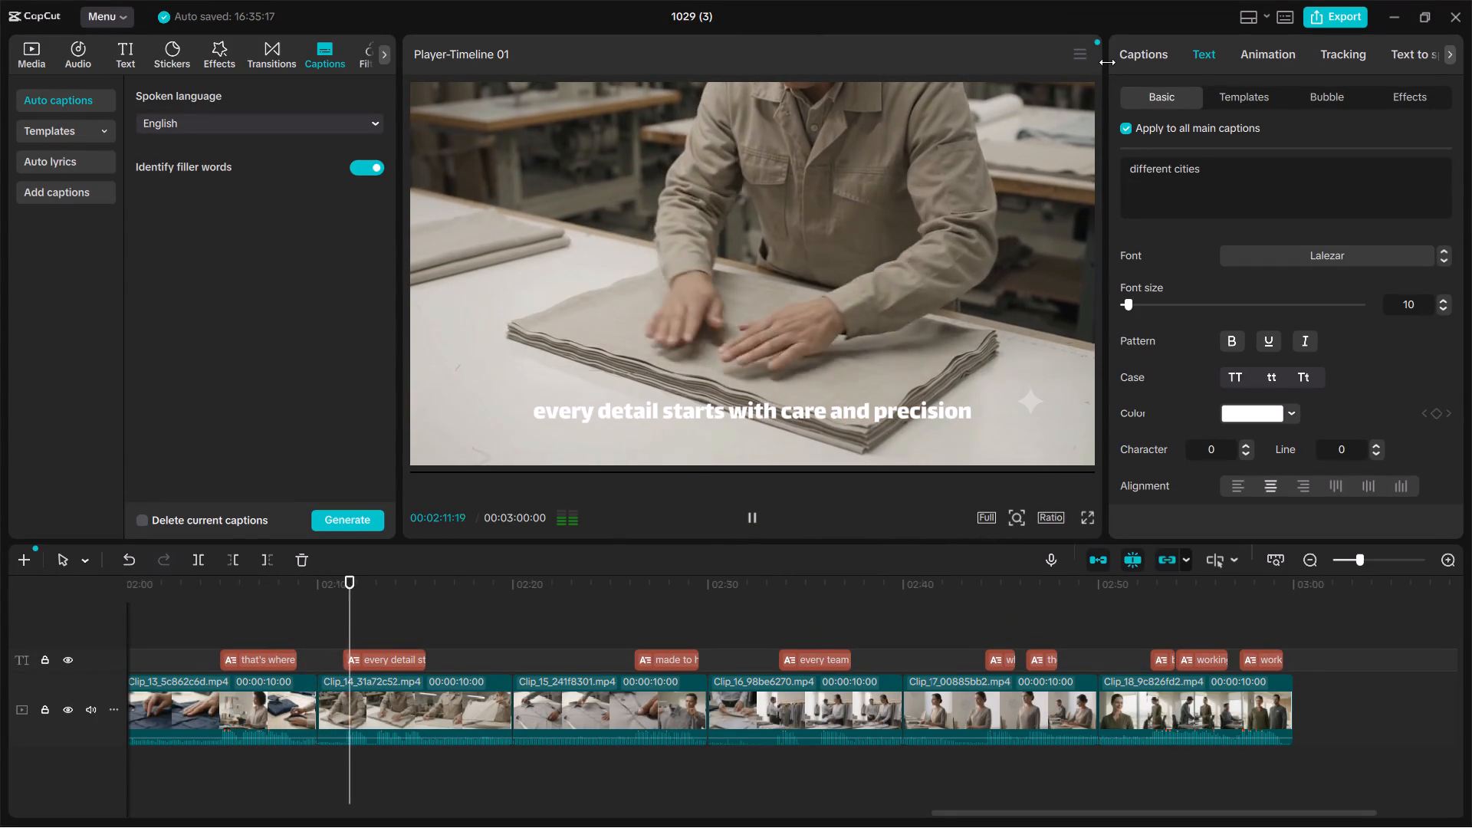
Pause playback and replace "work light" with "Worklite" in the last caption, number 32.
click(1139, 54)
scroll(1272, 413, down, 13)
scroll(1281, 399, up, 1)
scroll(1281, 399, down, 2)
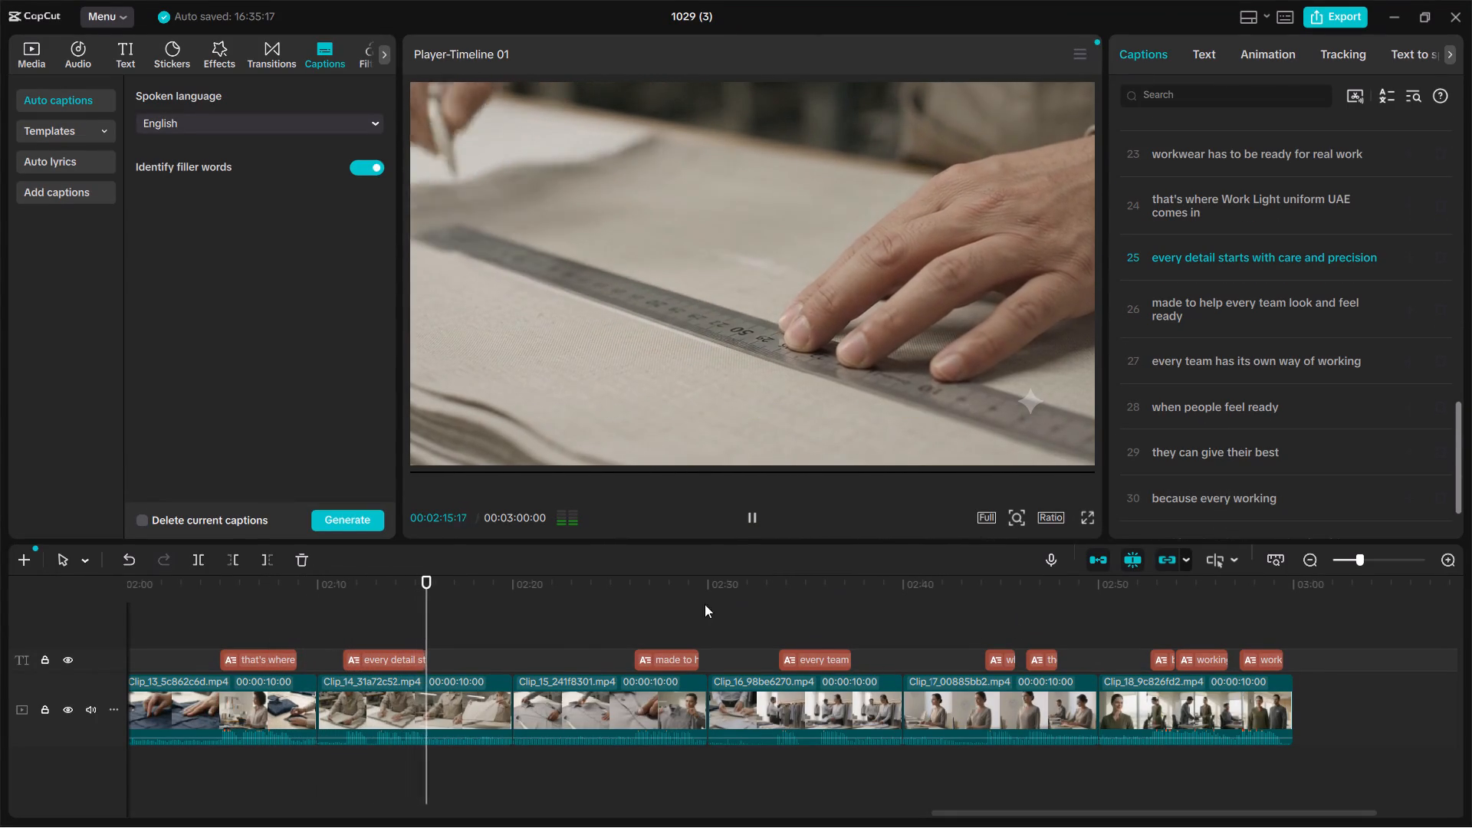
key(space)
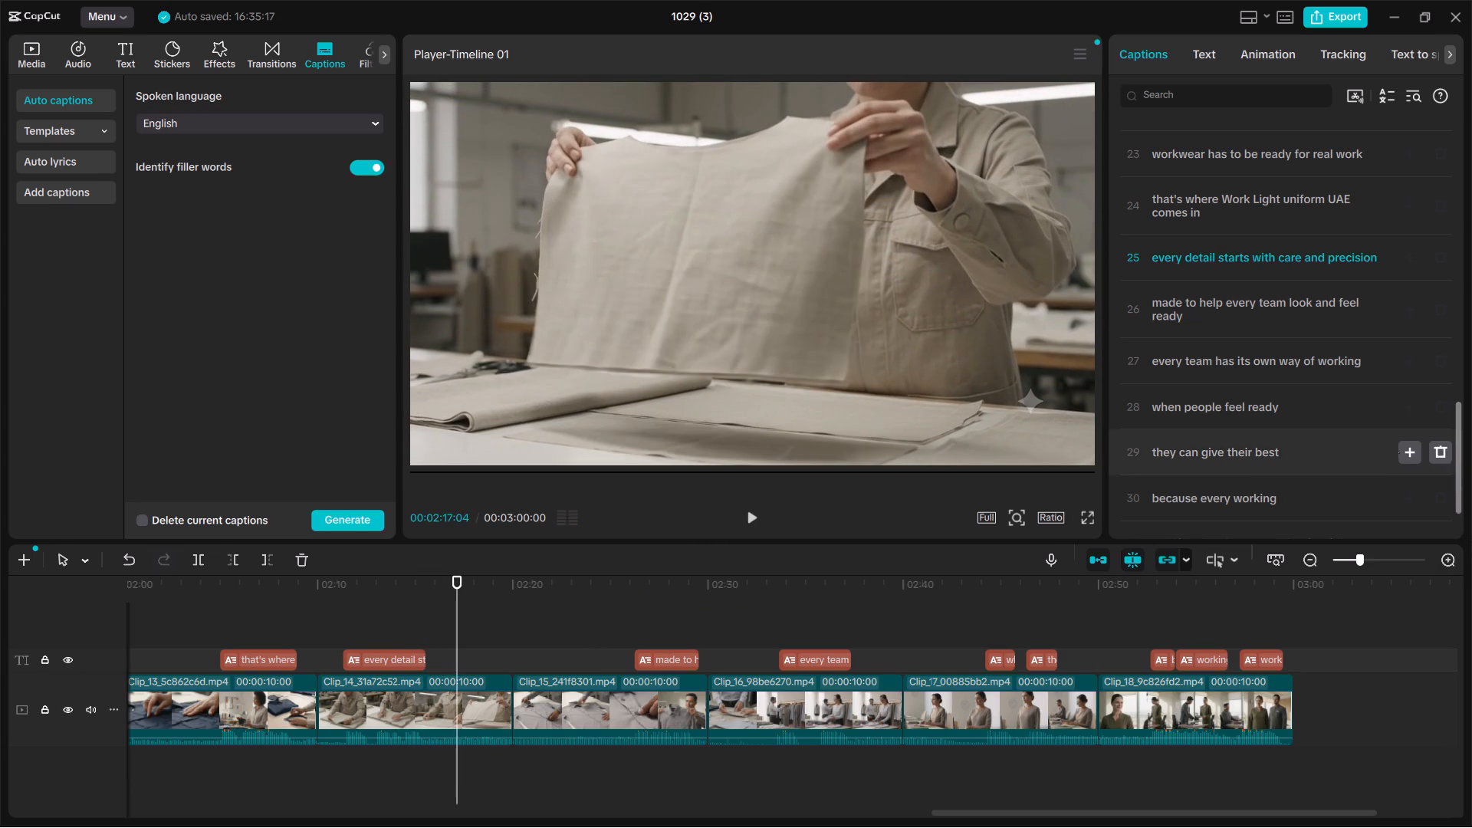
scroll(1257, 482, down, 11)
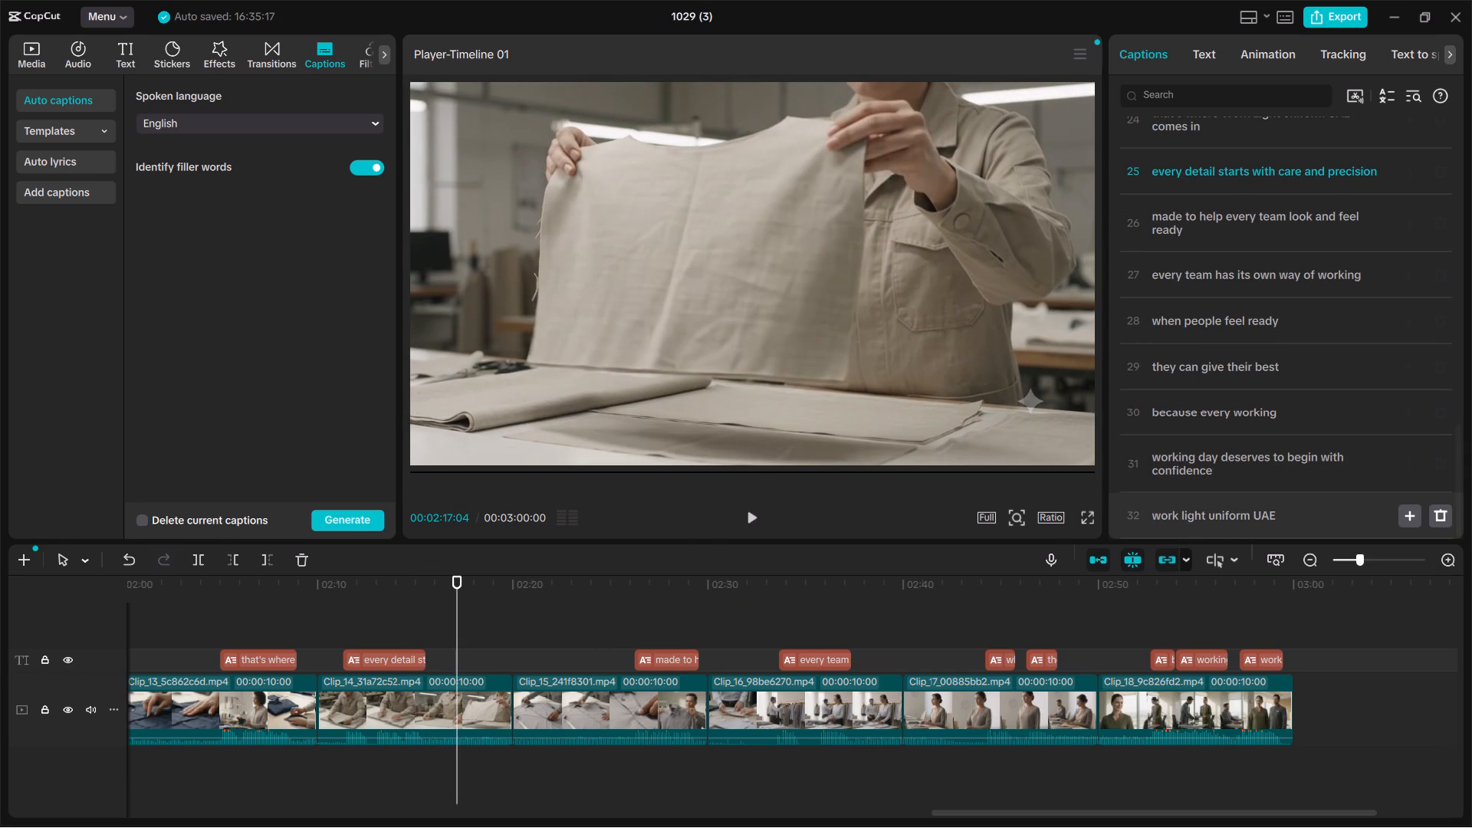
click(1195, 517)
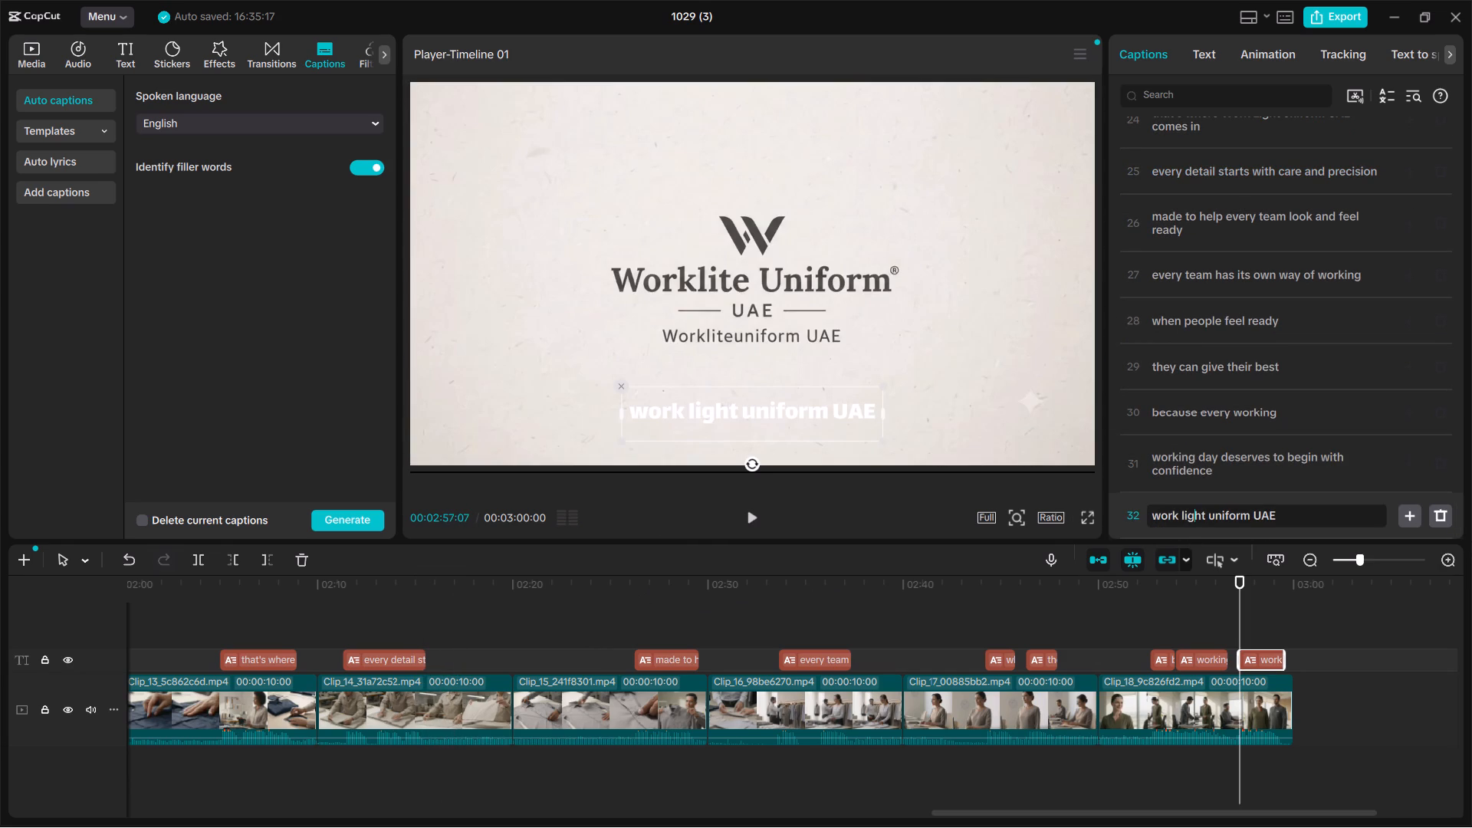
click(1189, 514)
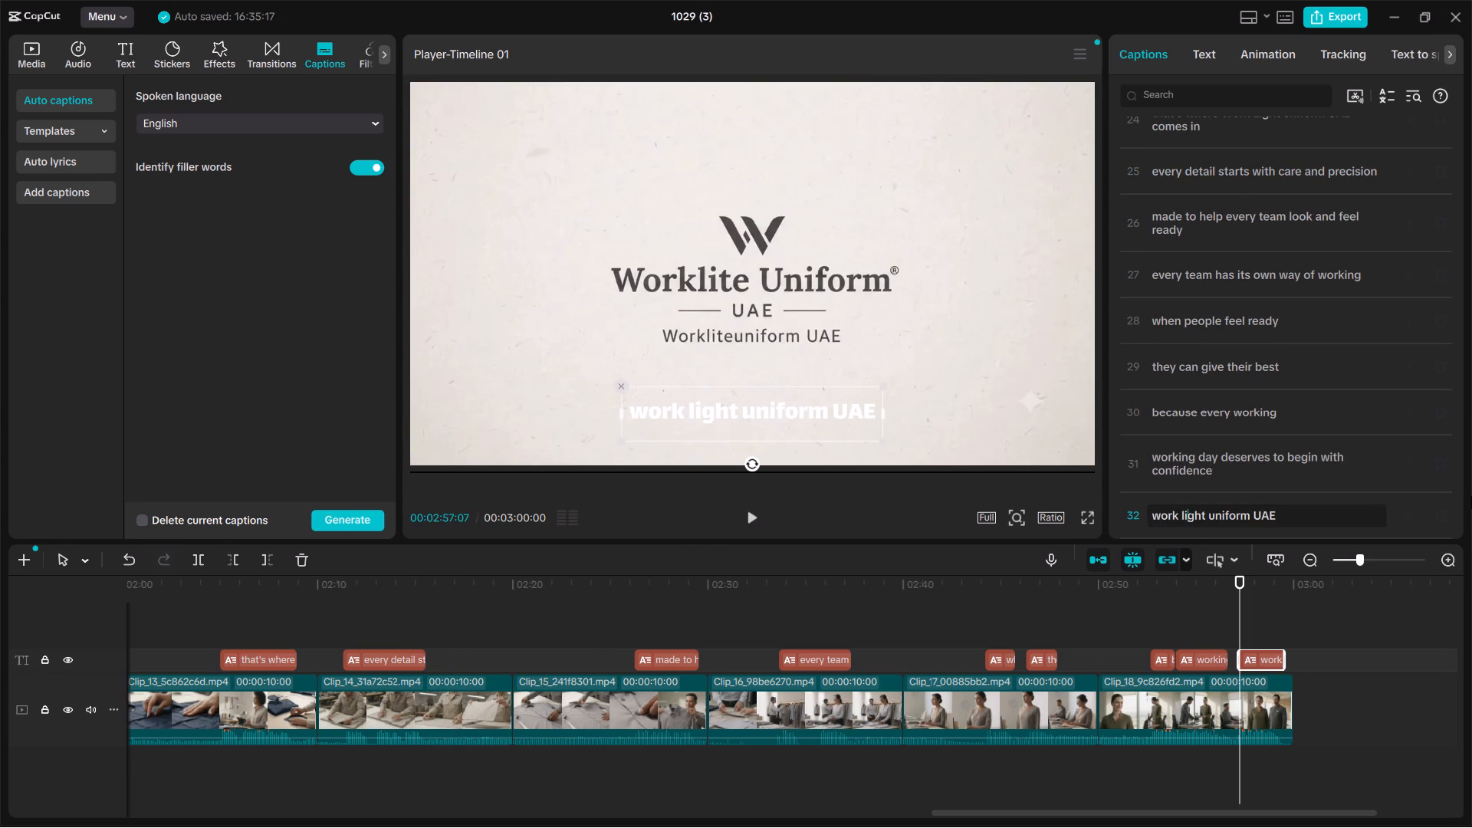
key(BackSpace)
key(BackSpace)
key(BackSpace)
key(BackSpace)
key(BackSpace)
key(BackSpace)
key(BackSpace)
key(BackSpace)
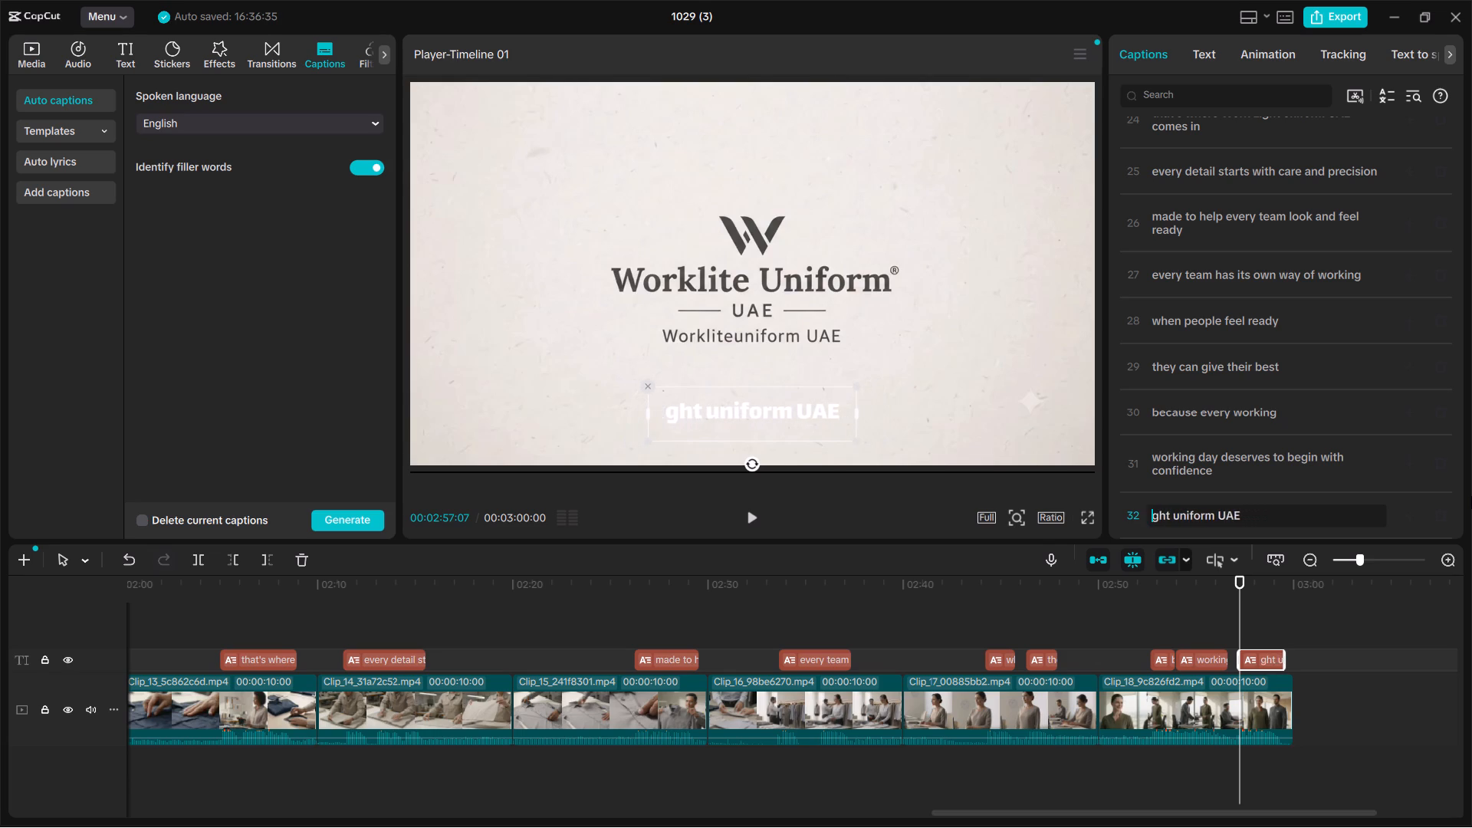
key(ctrl+z)
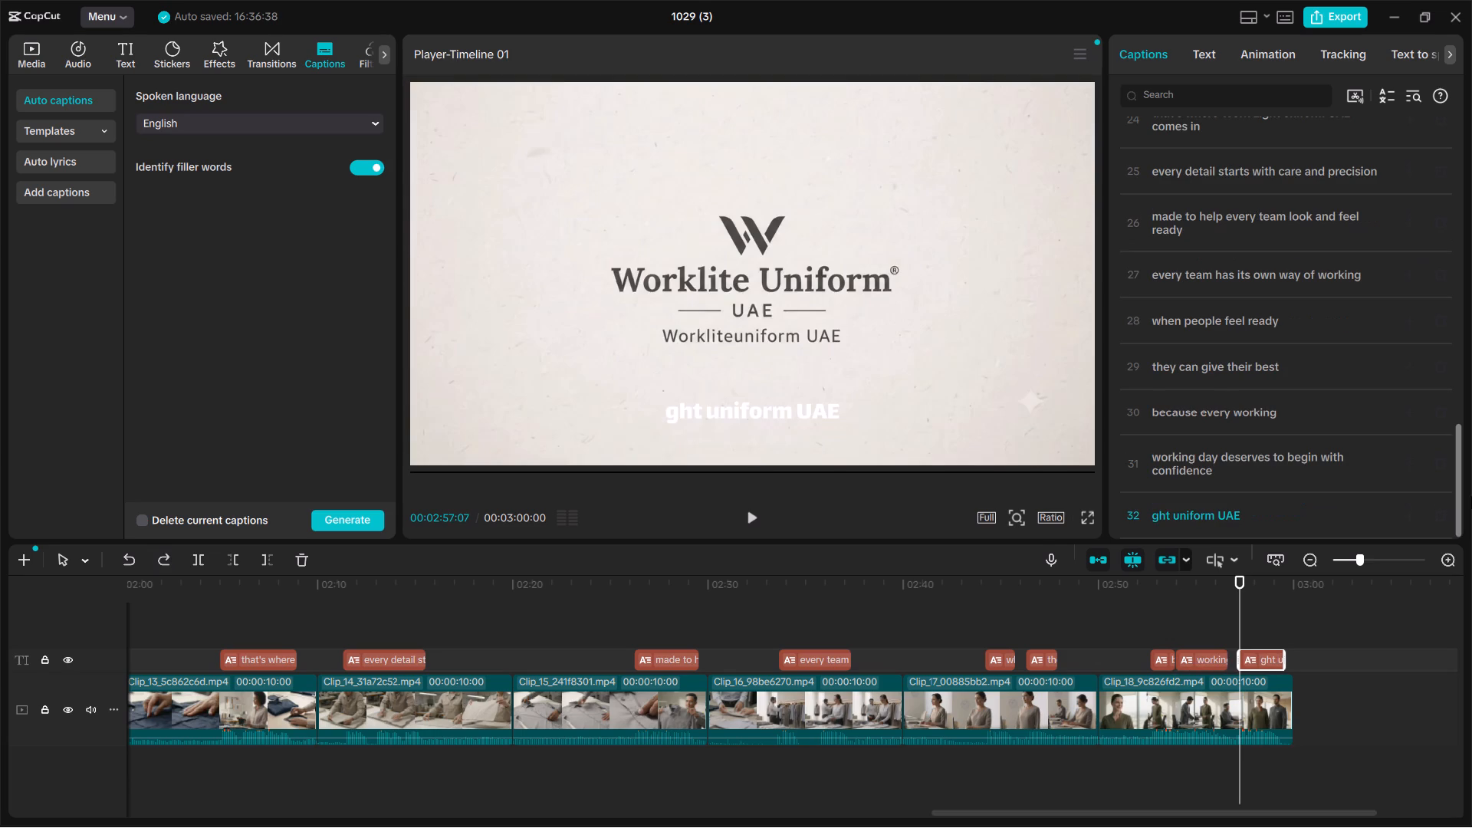
click(1303, 509)
text(Work)
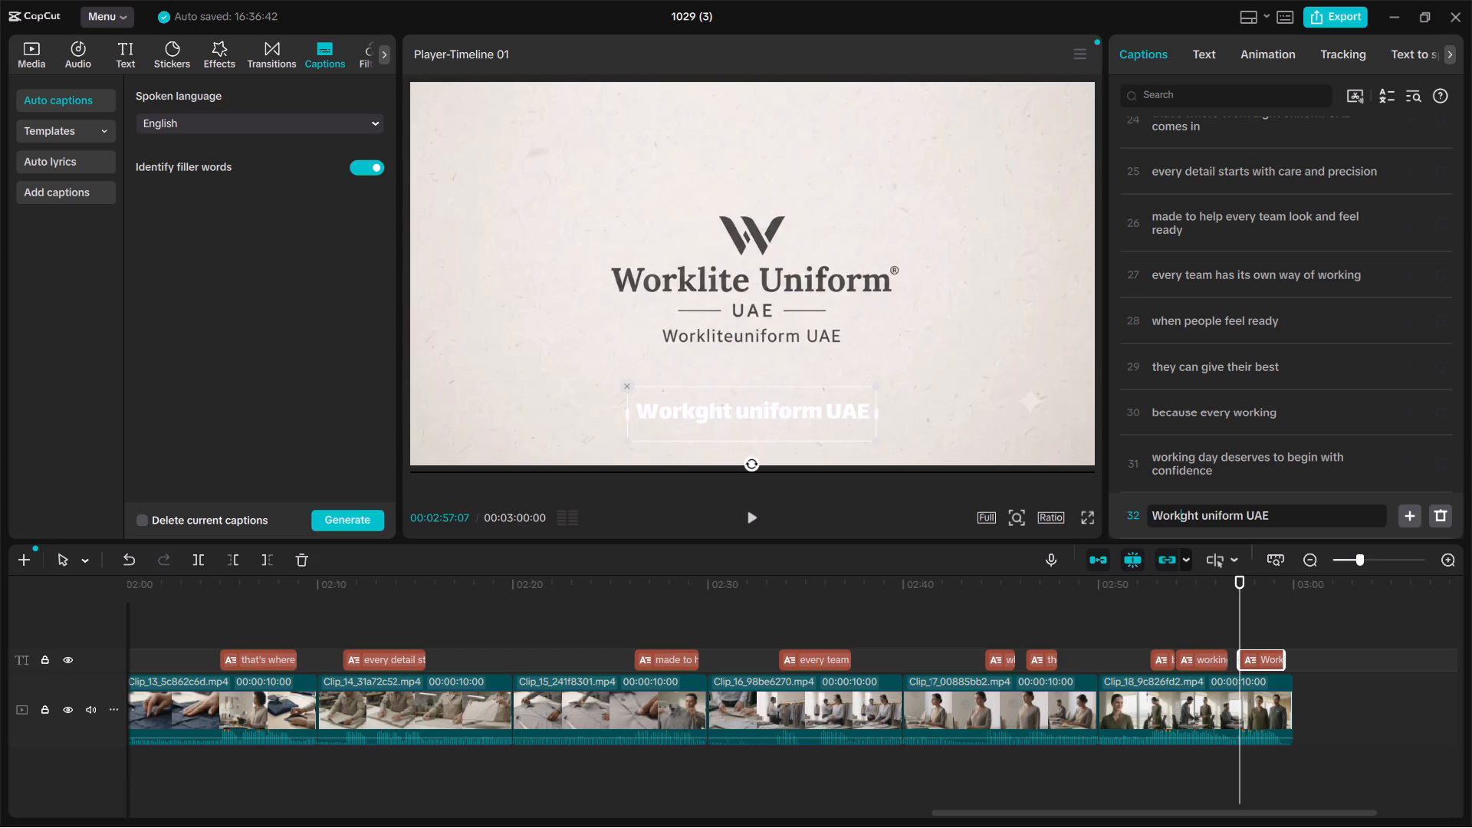
text(lite)
key(space)
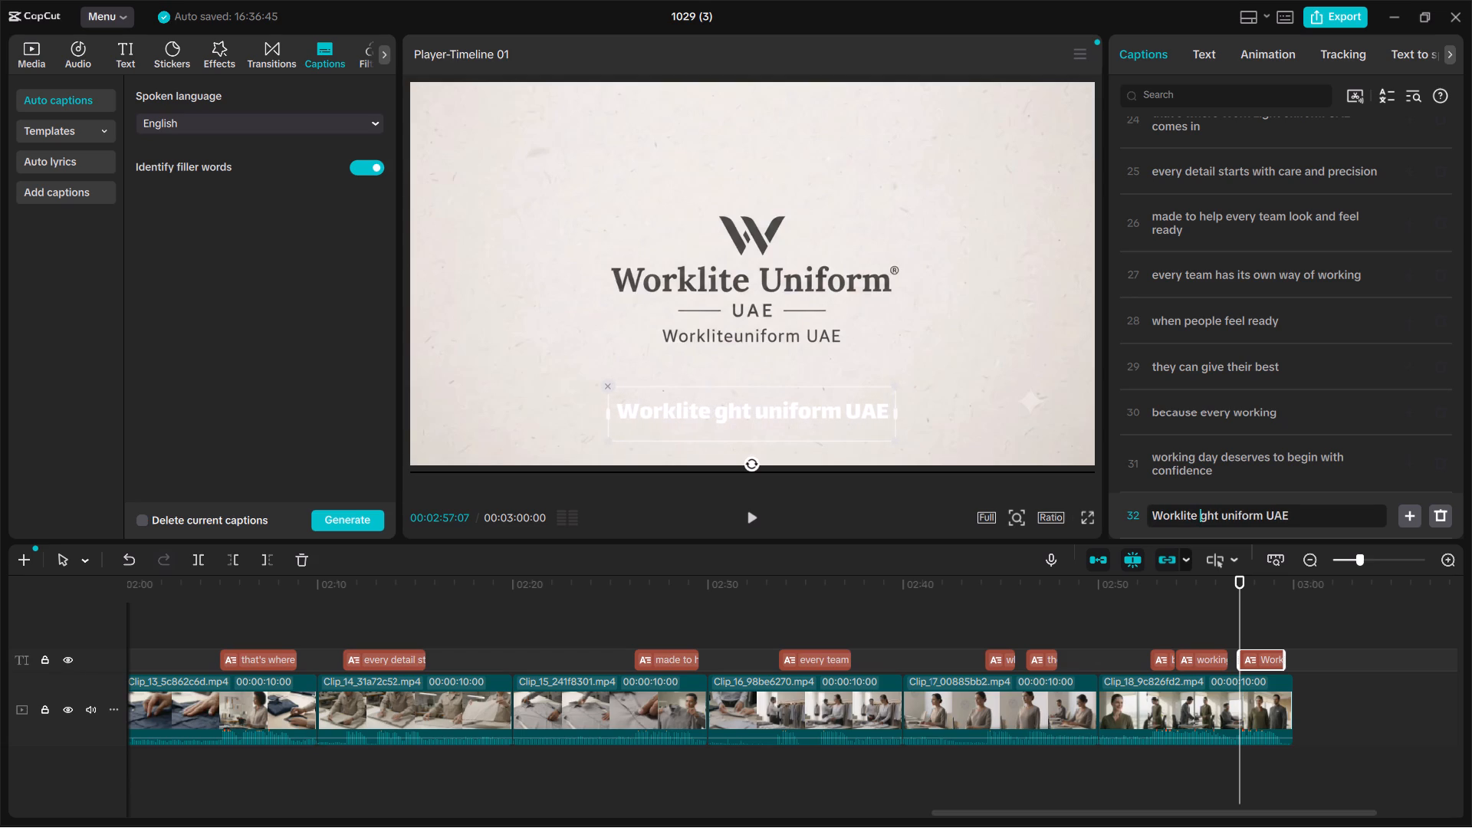
key(Right)
key(Right)
key(Right)
key(BackSpace)
key(BackSpace)
key(BackSpace)
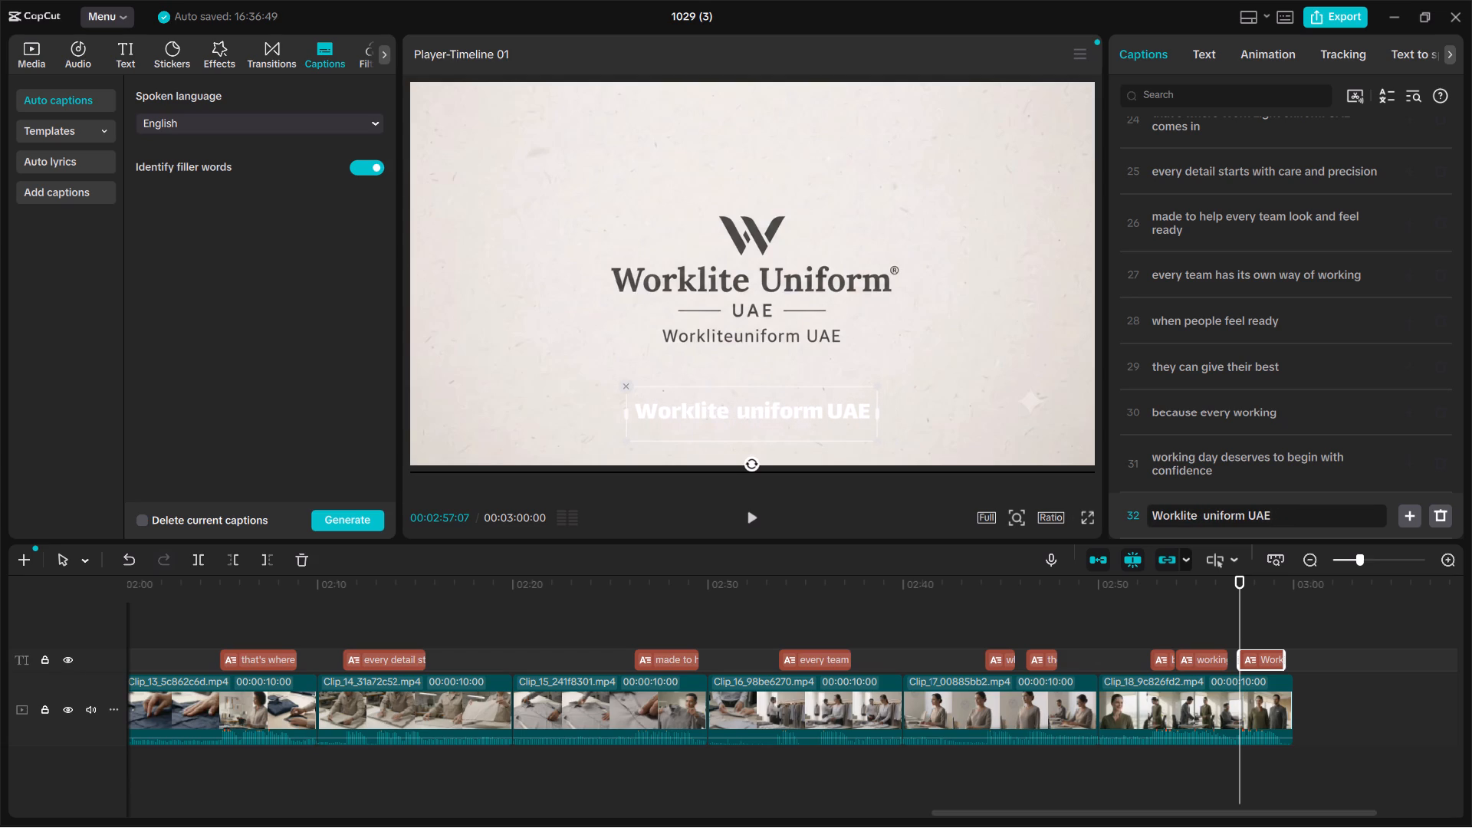
key(BackSpace)
Capitalise "uniform" in the last caption so it reads "Worklite Uniform UAE".
key(Right)
key(Right)
key(BackSpace)
key(shift+u)
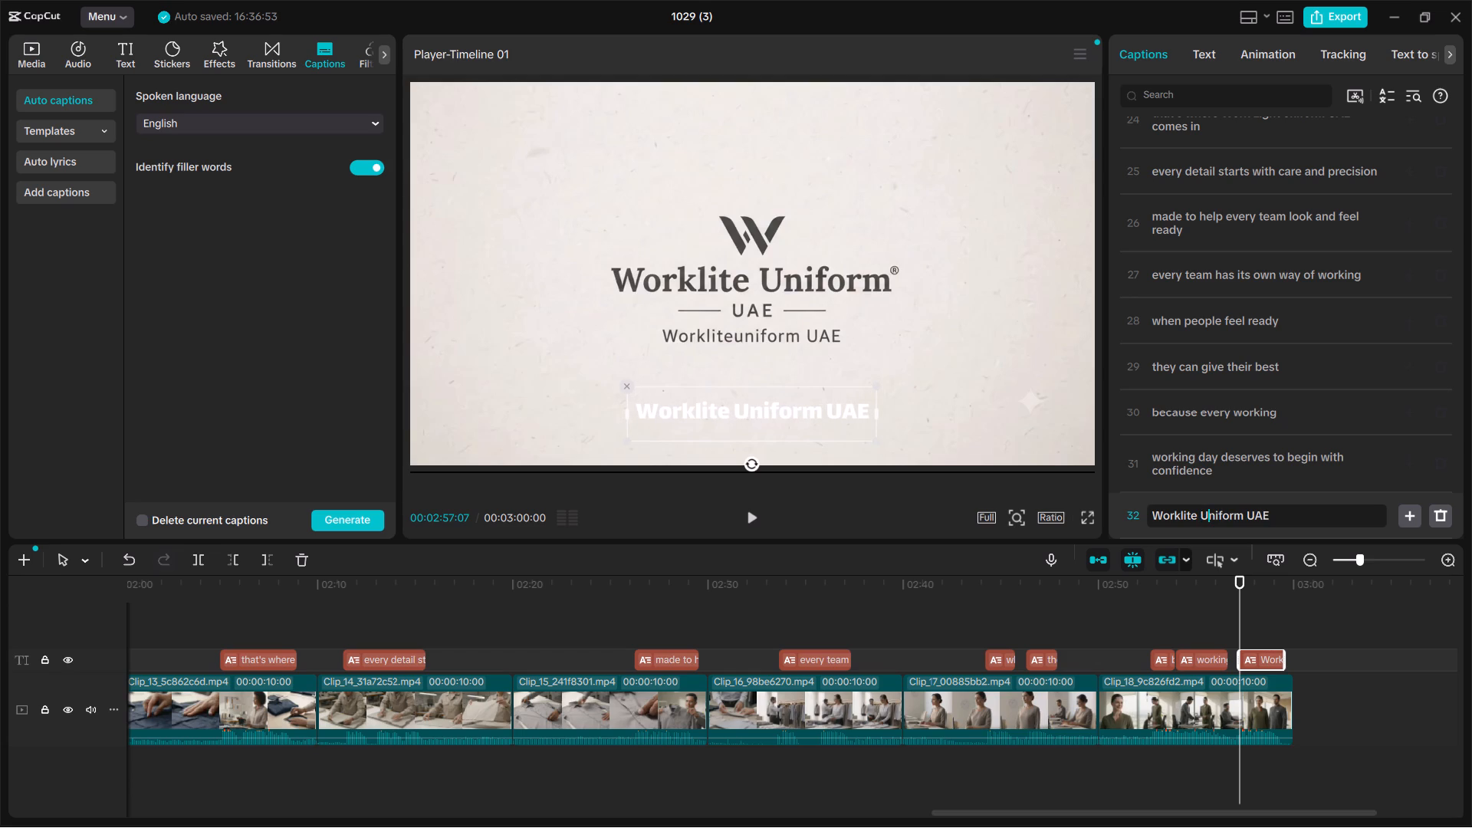
click(1280, 514)
Go back to the first caption and capitalise its first word so it reads "Every morning".
scroll(1280, 514, down, 1)
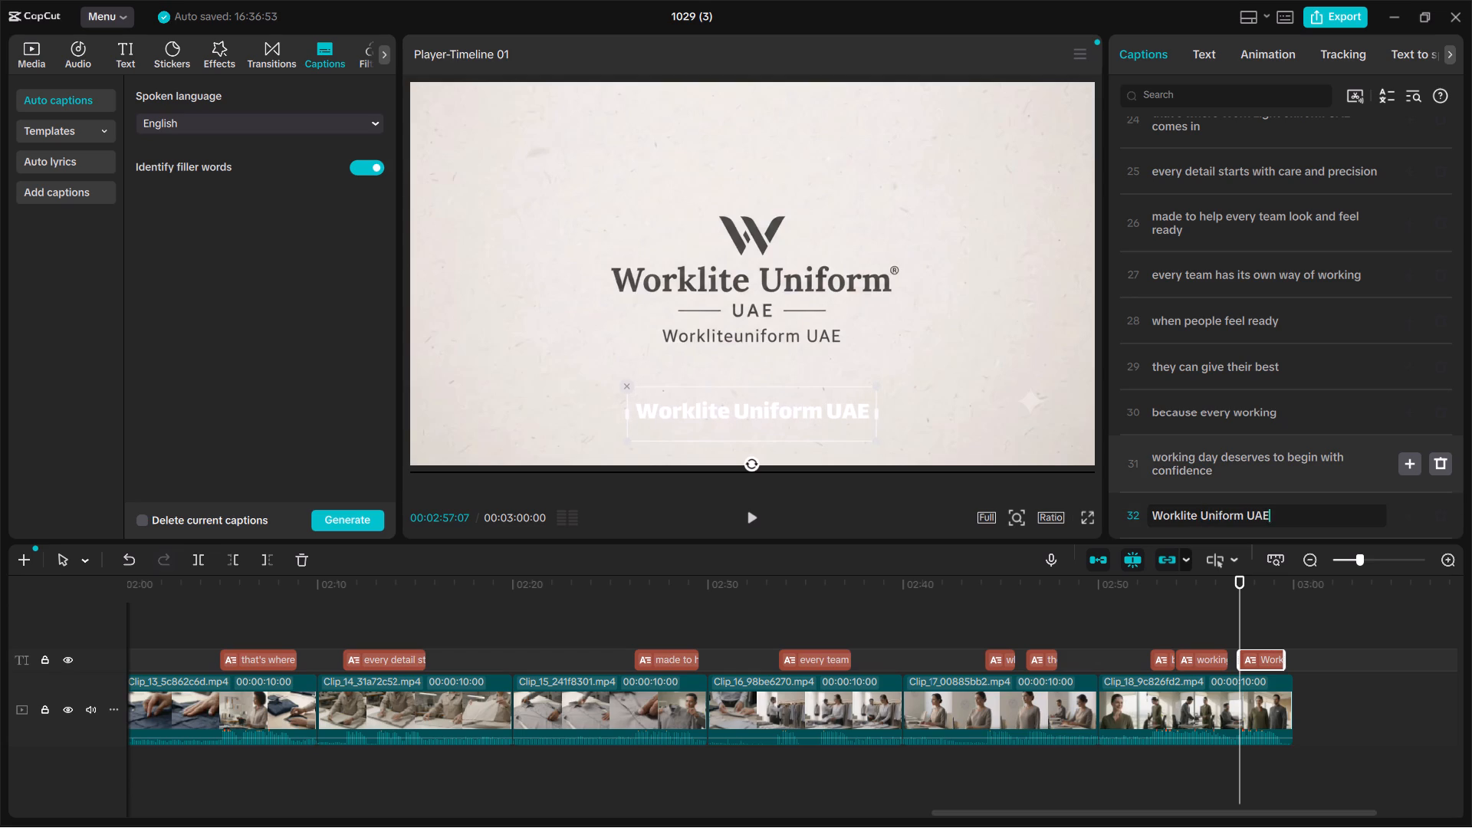
click(1296, 470)
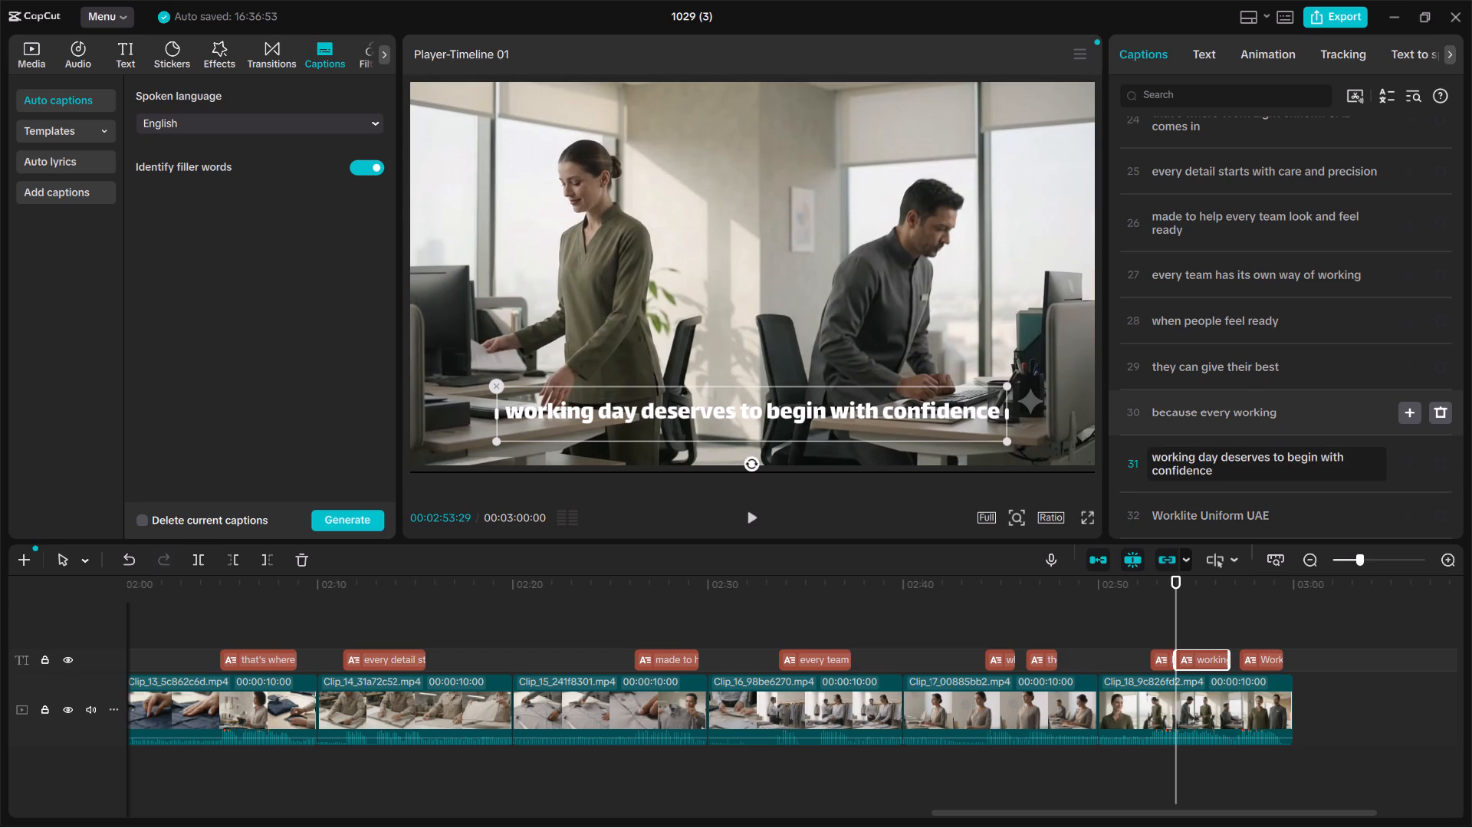
scroll(1222, 410, up, 5)
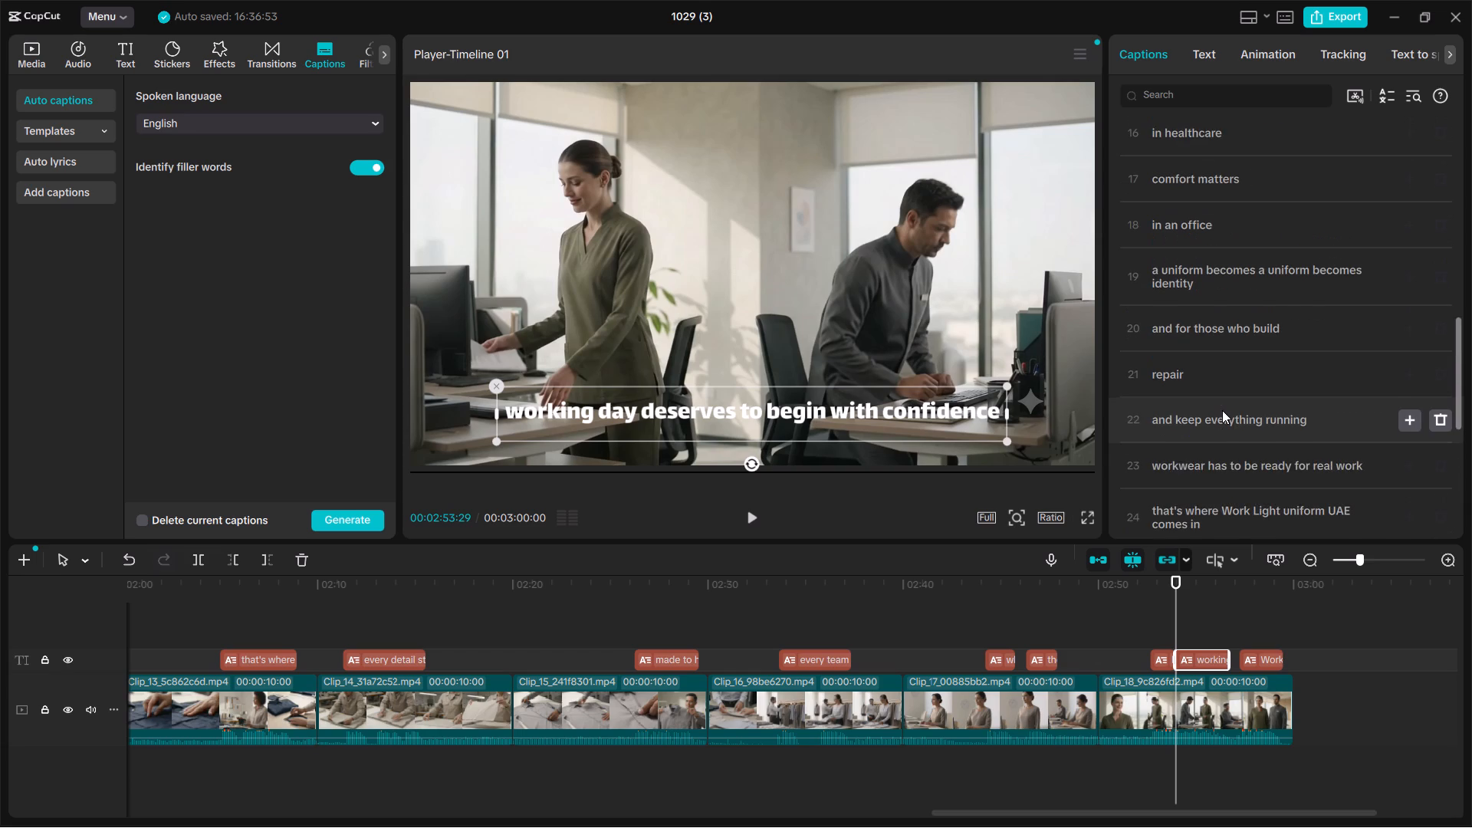
scroll(1222, 410, up, 14)
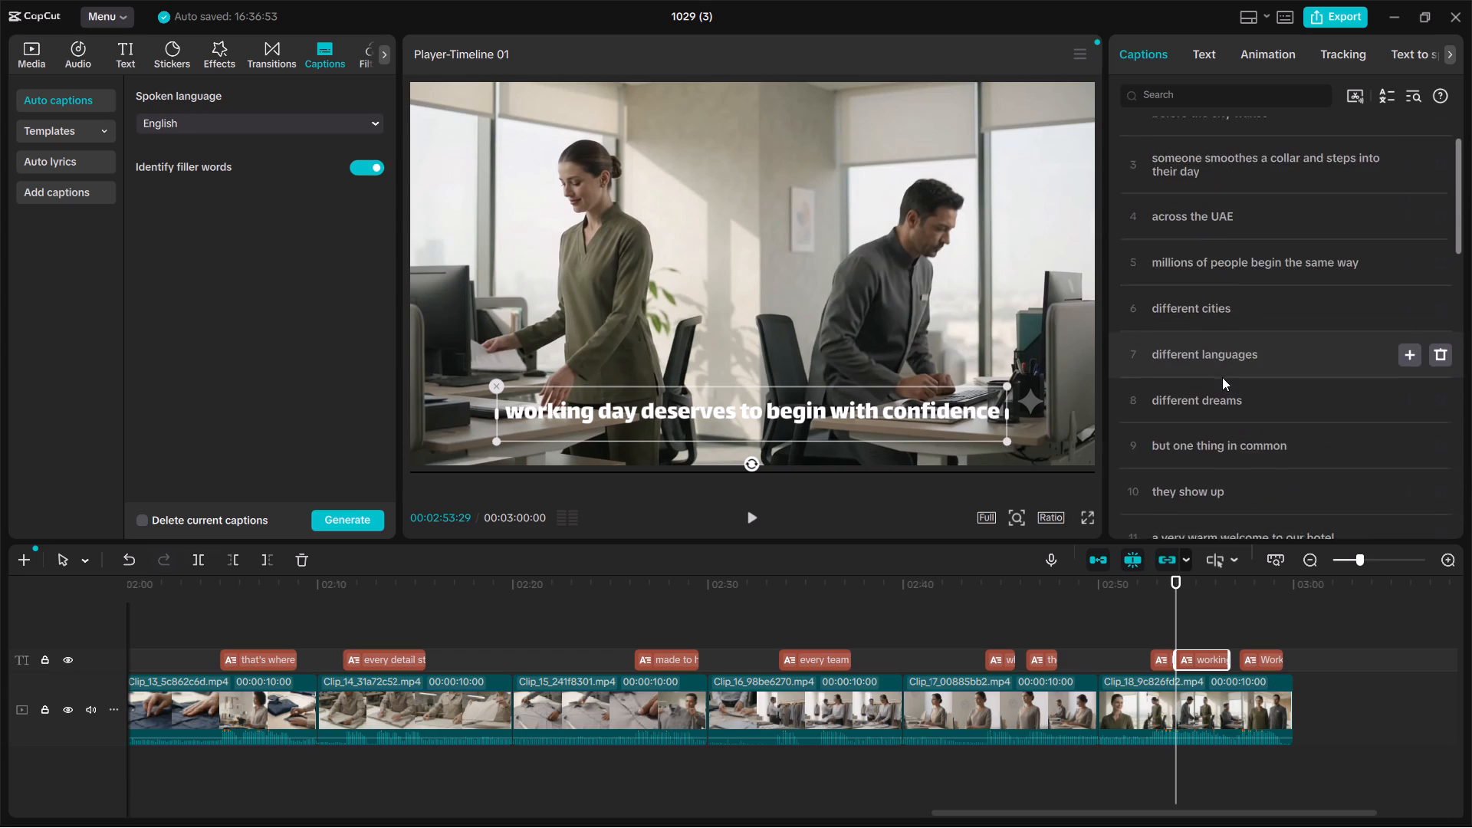
scroll(1222, 377, up, 14)
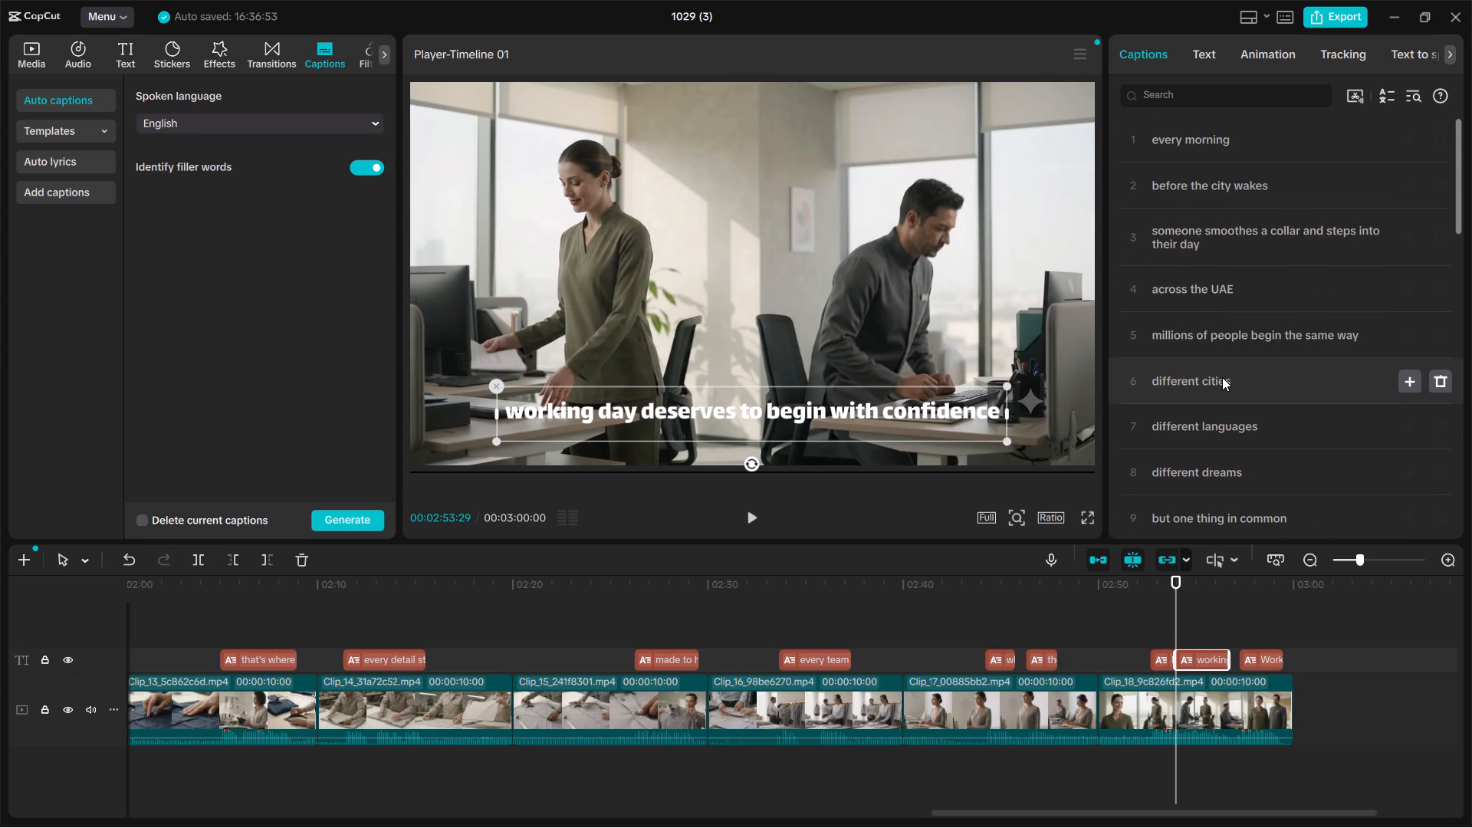
click(1157, 143)
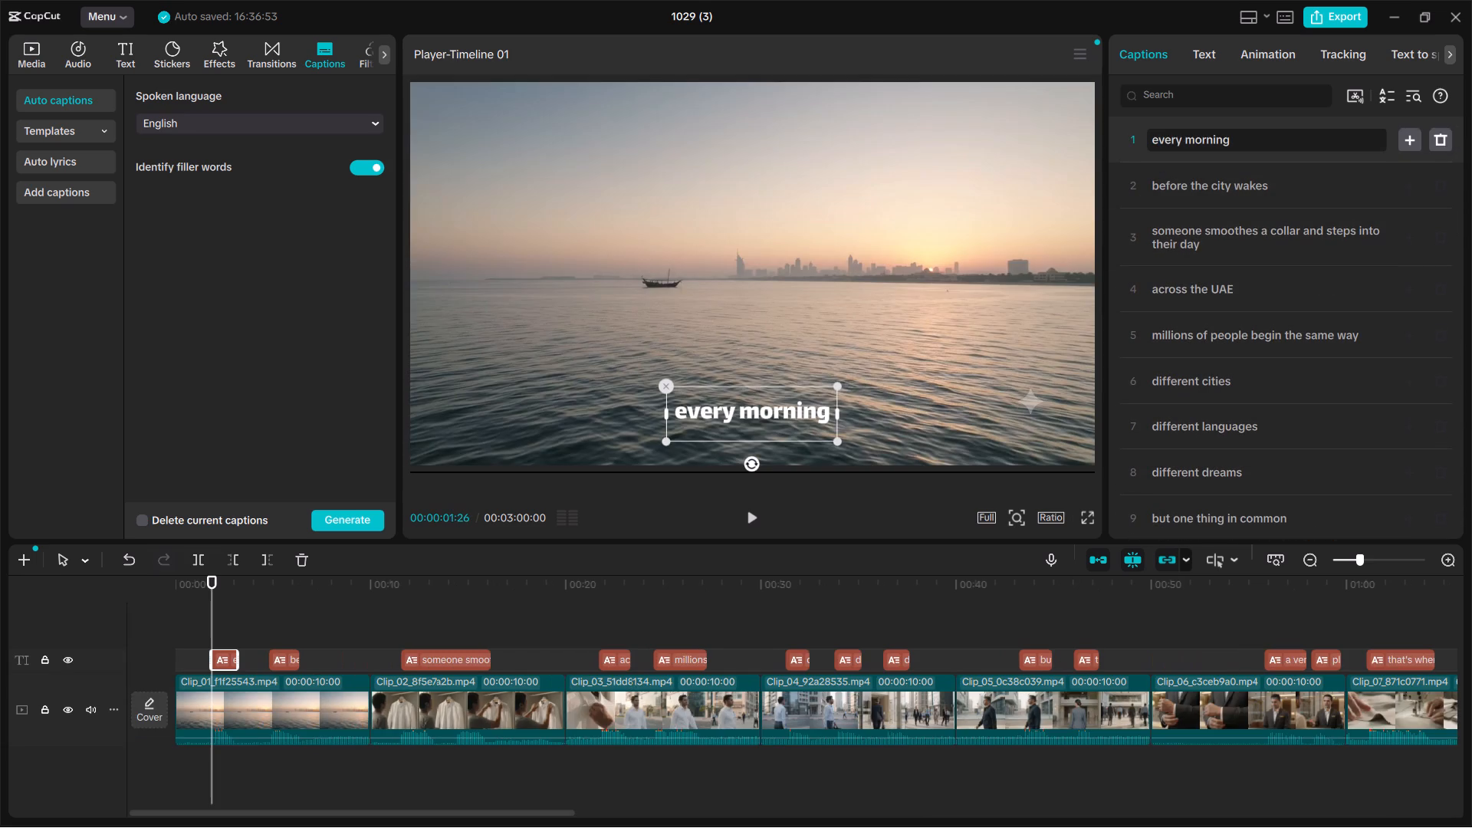
key(BackSpace)
key(shift+e)
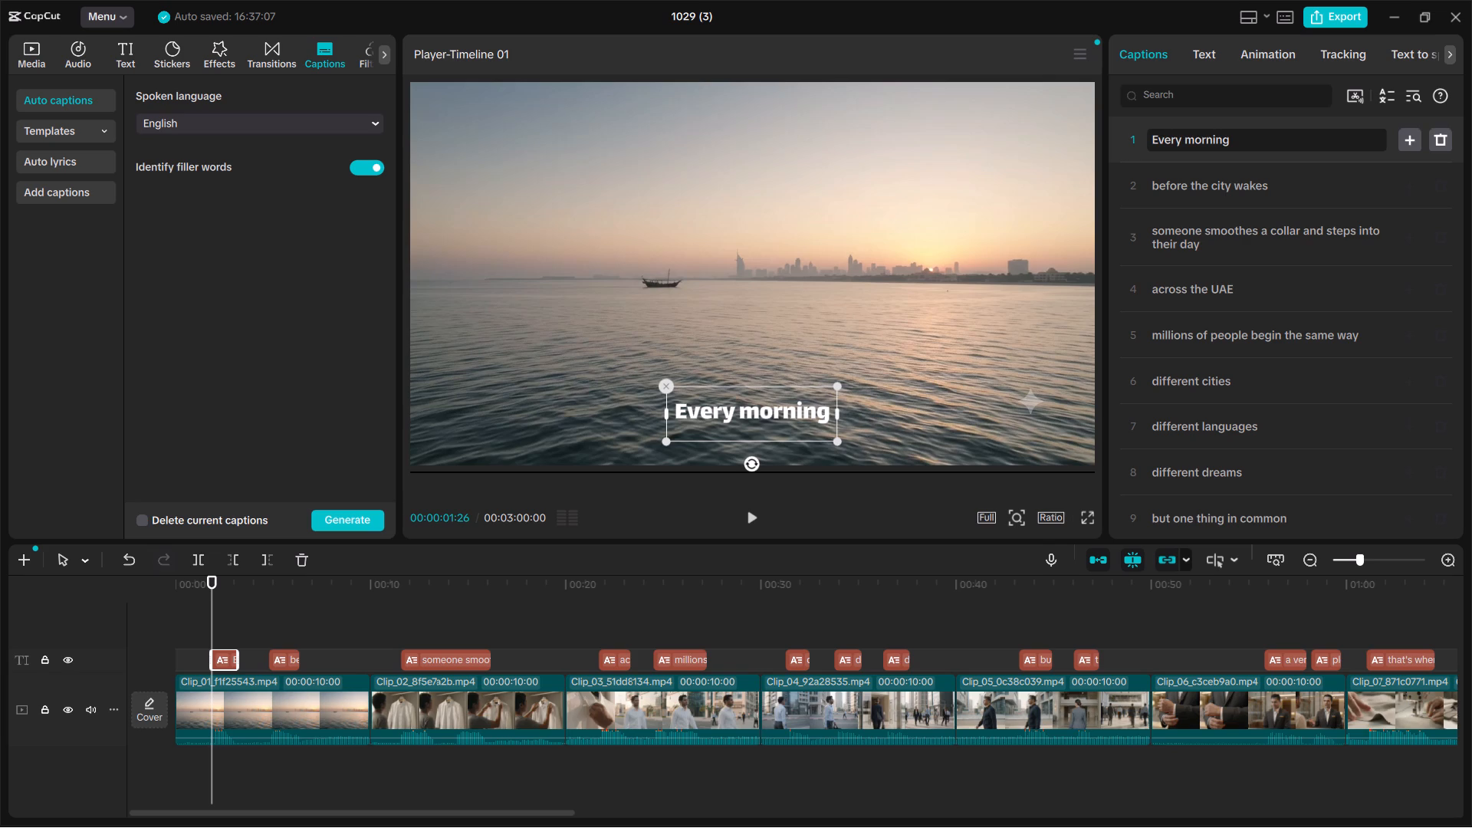
click(1192, 135)
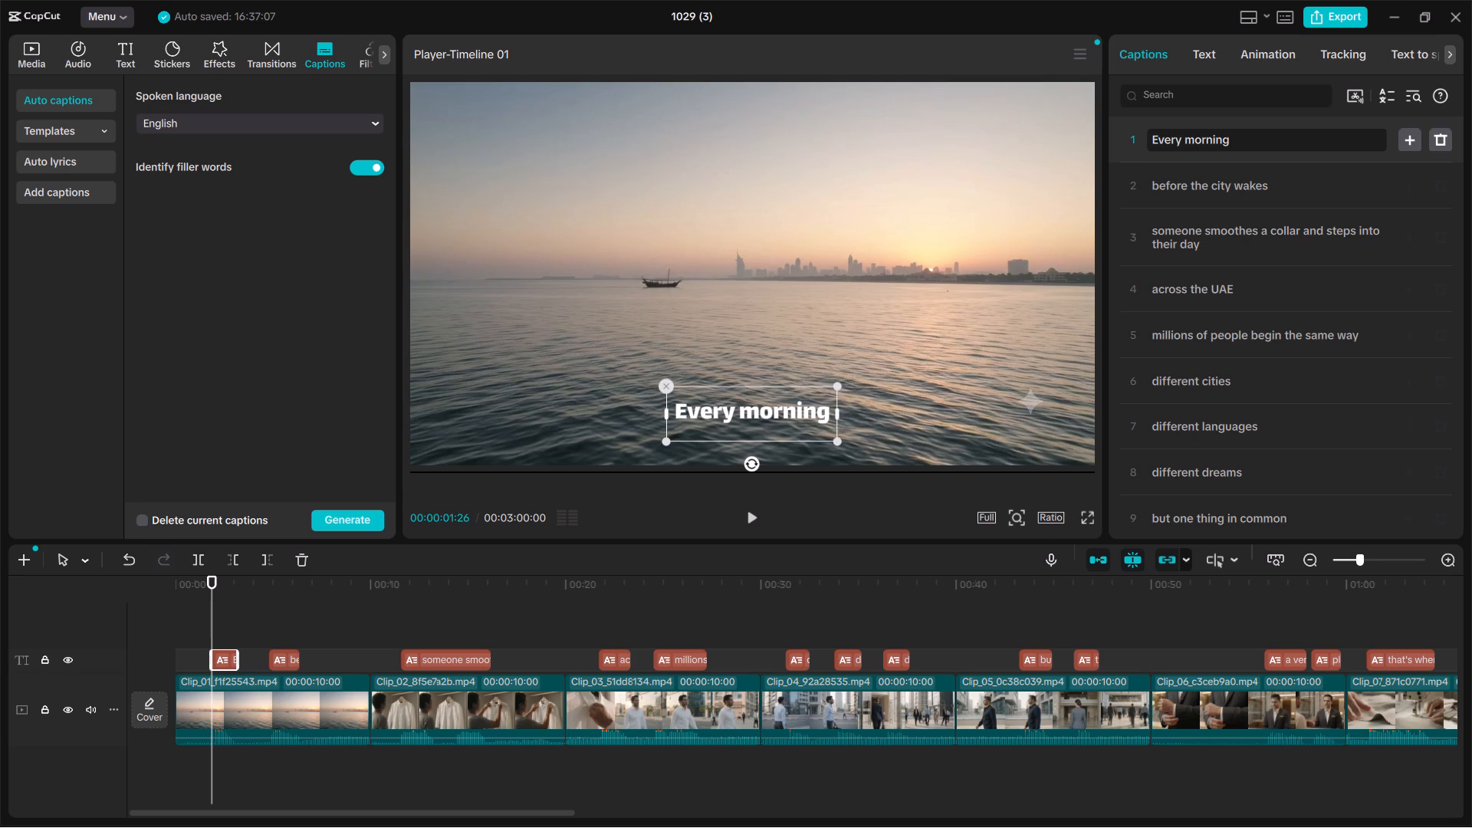
click(1192, 135)
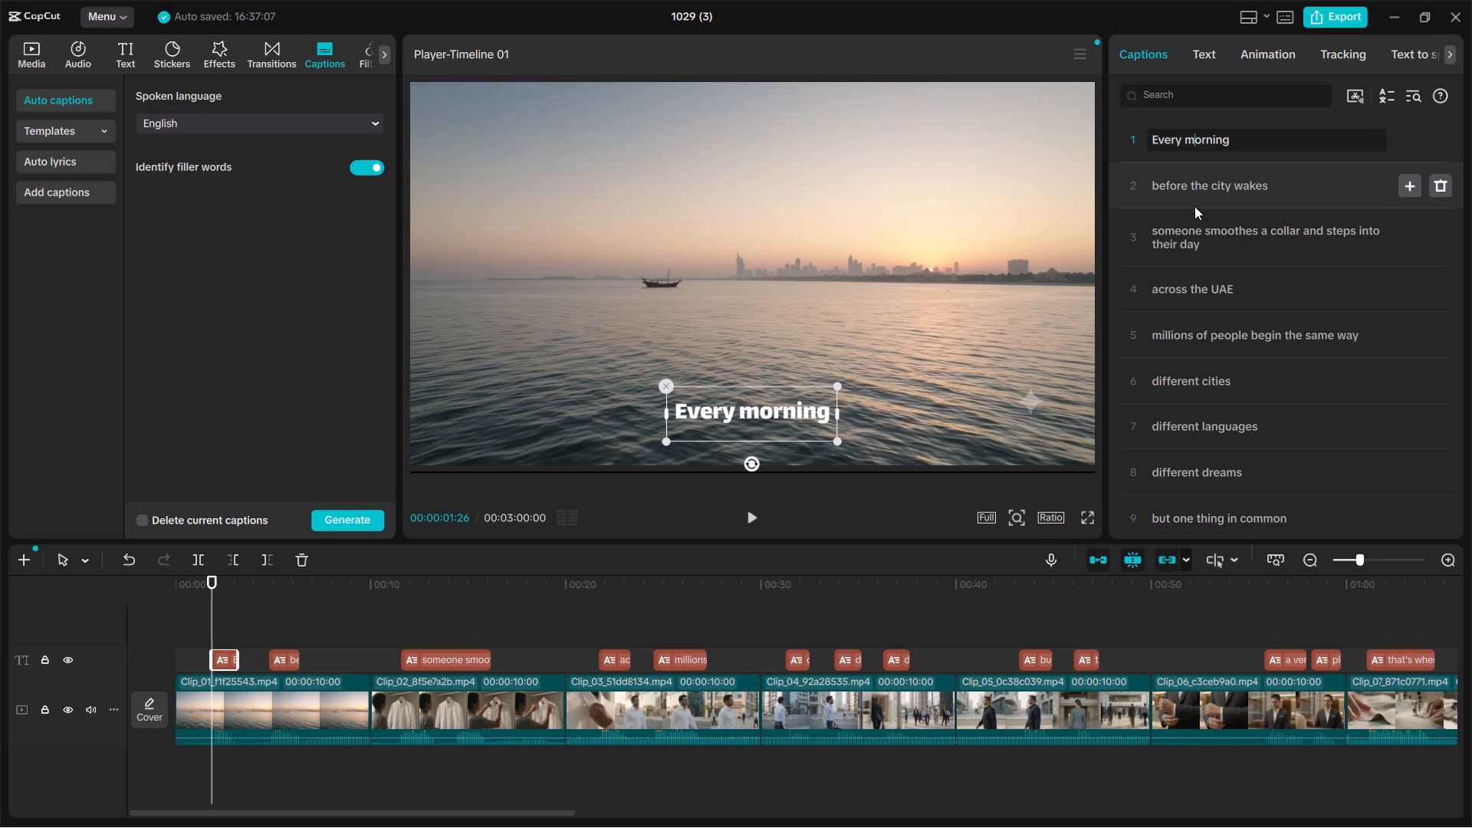
Capitalise "city" in the second caption so it reads "before the City wakes".
click(1202, 193)
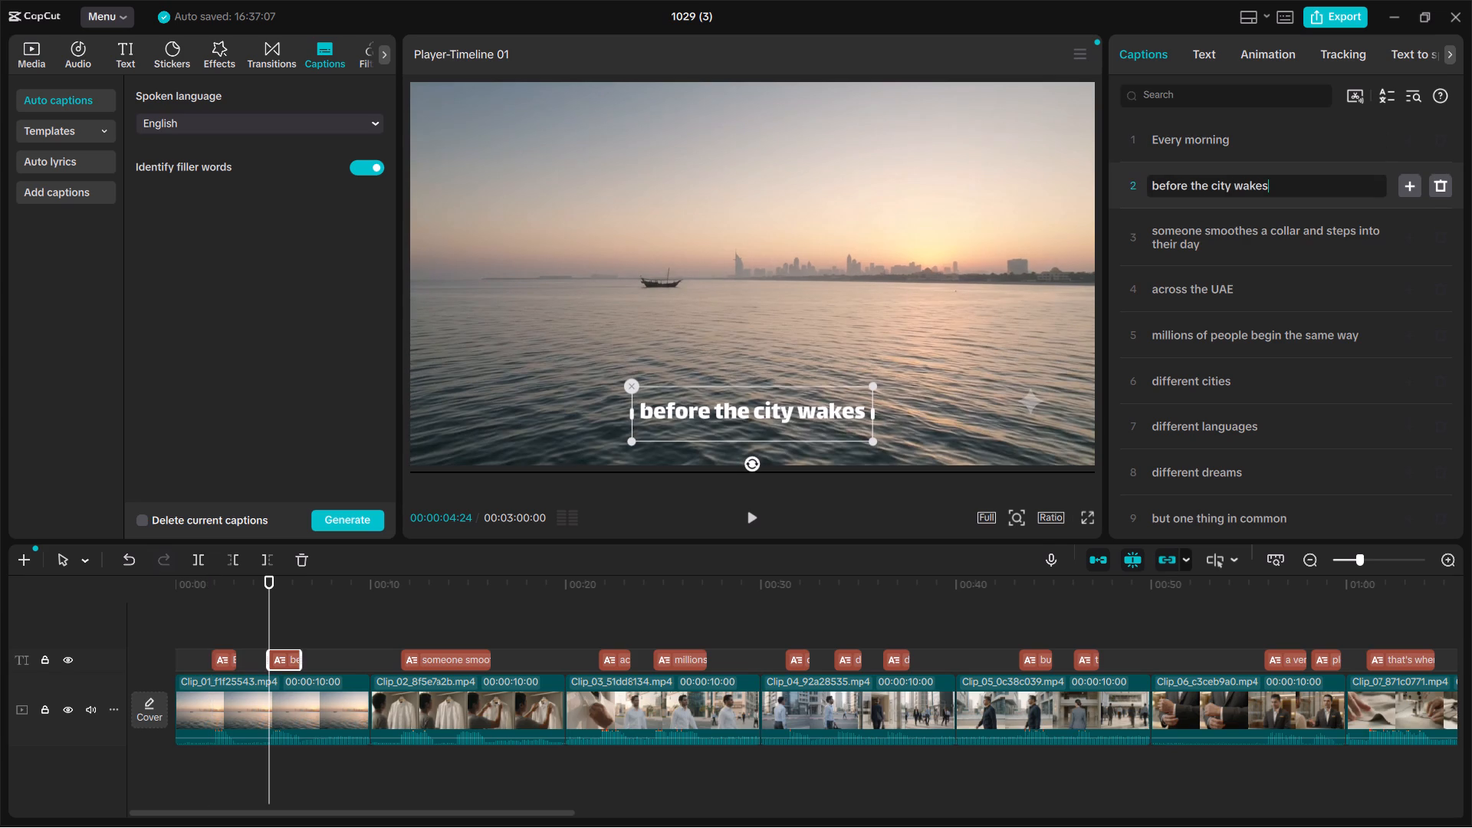
click(1214, 189)
key(Right)
key(BackSpace)
key(shift+c)
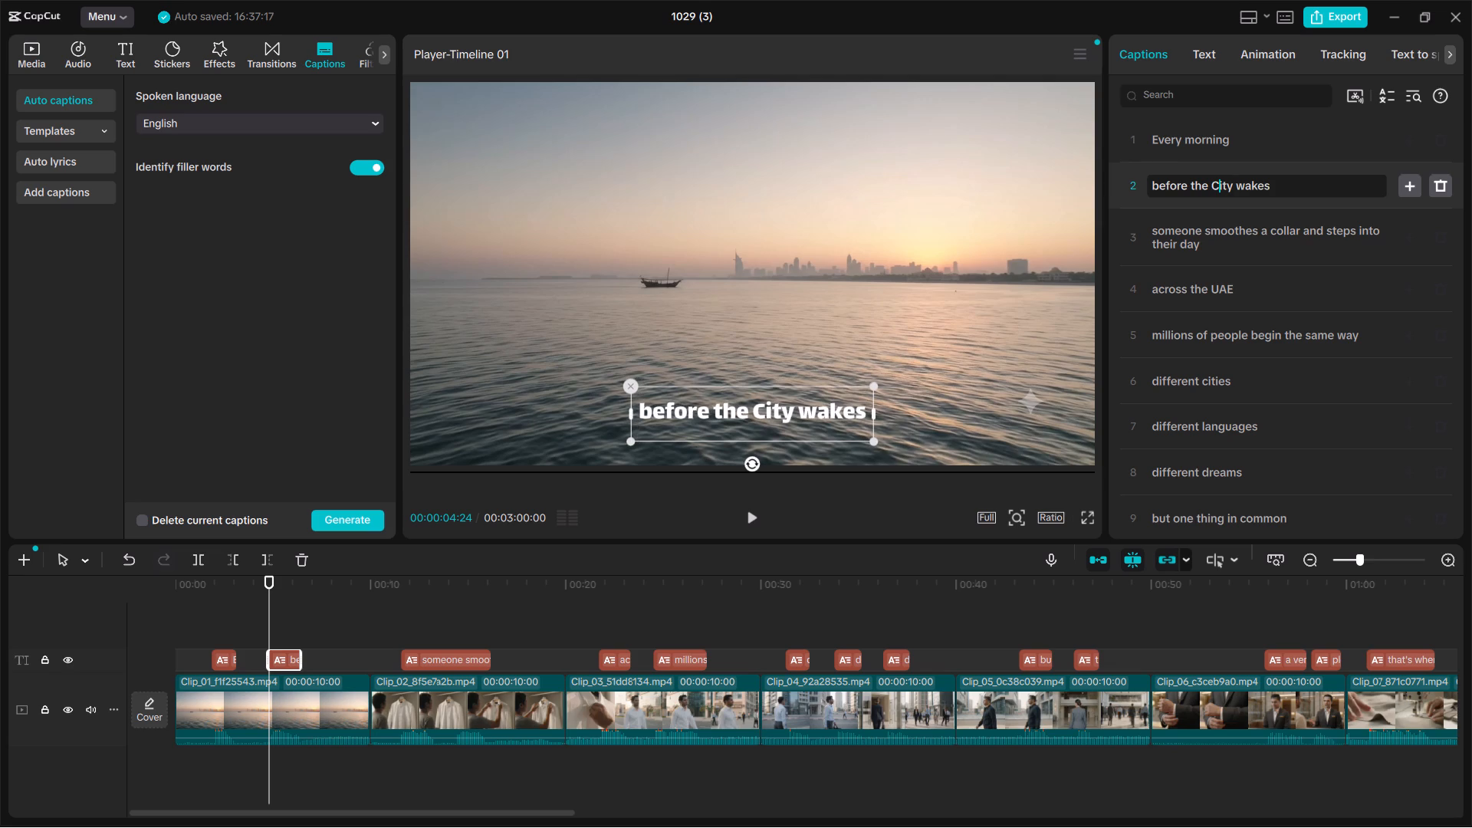
Capitalise the first word of caption 5 so it reads "Millions of people begin the same way".
click(1219, 241)
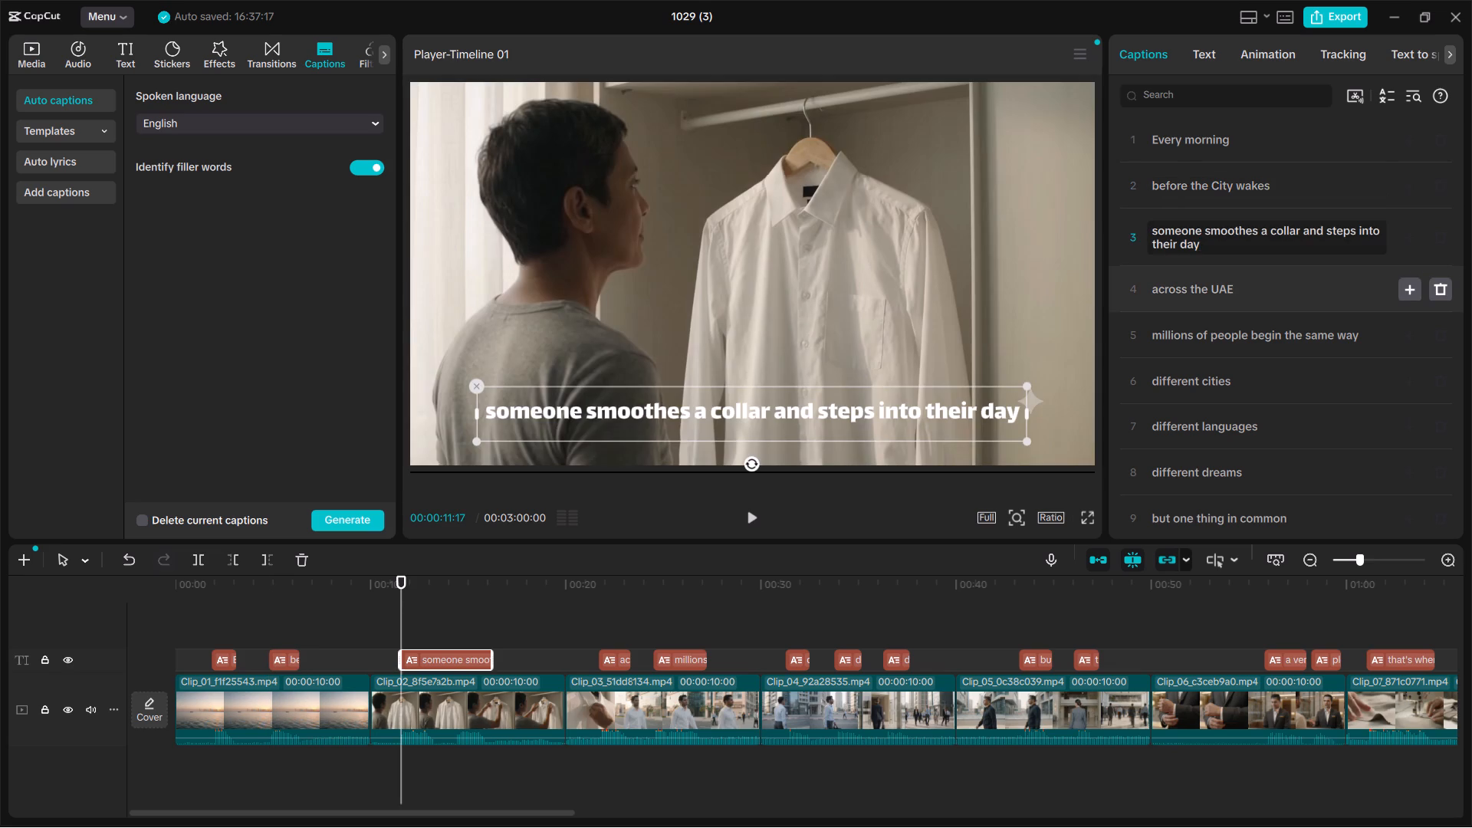
click(1239, 292)
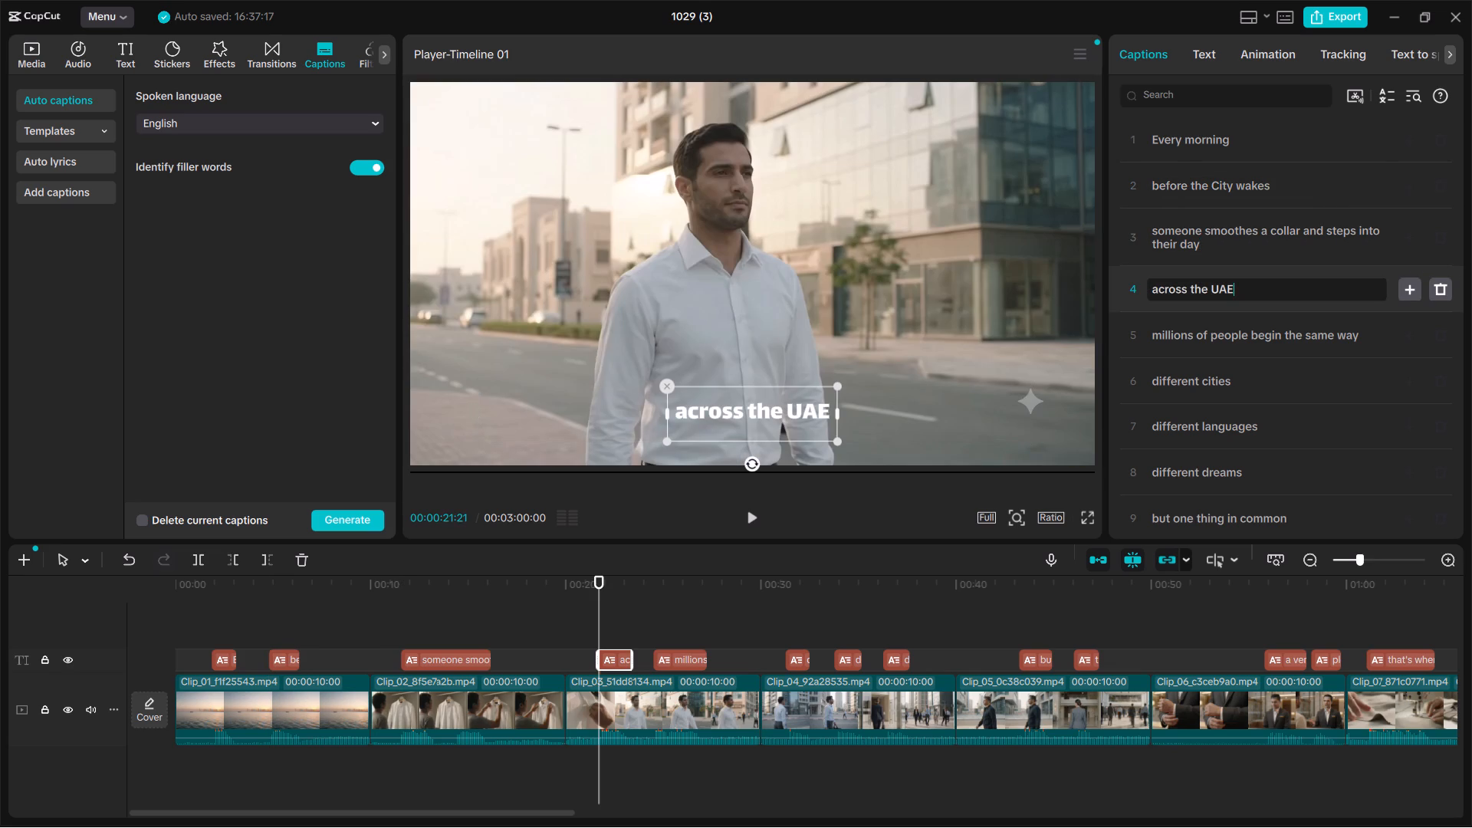
click(1156, 334)
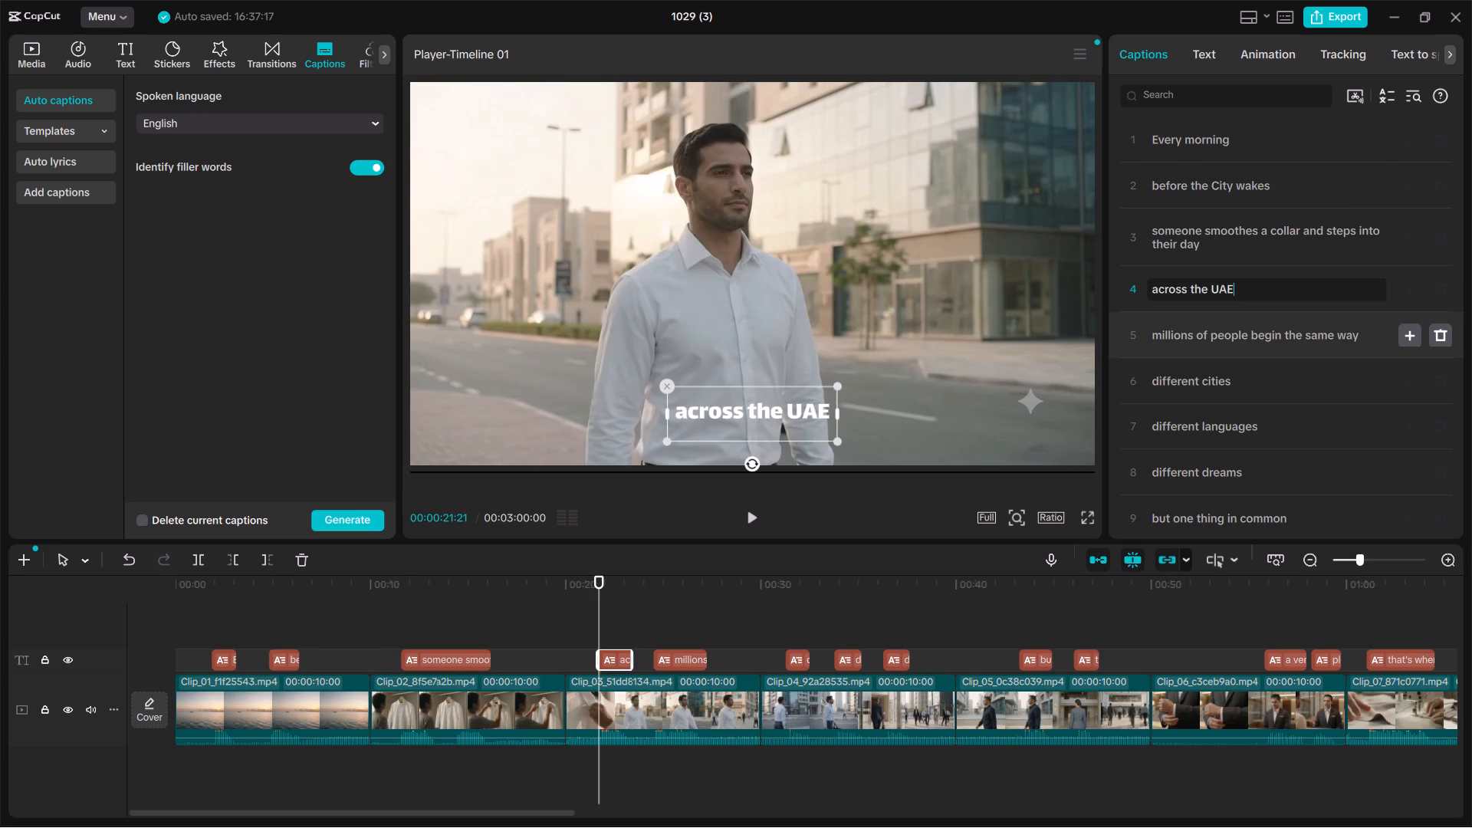
key(Right)
key(BackSpace)
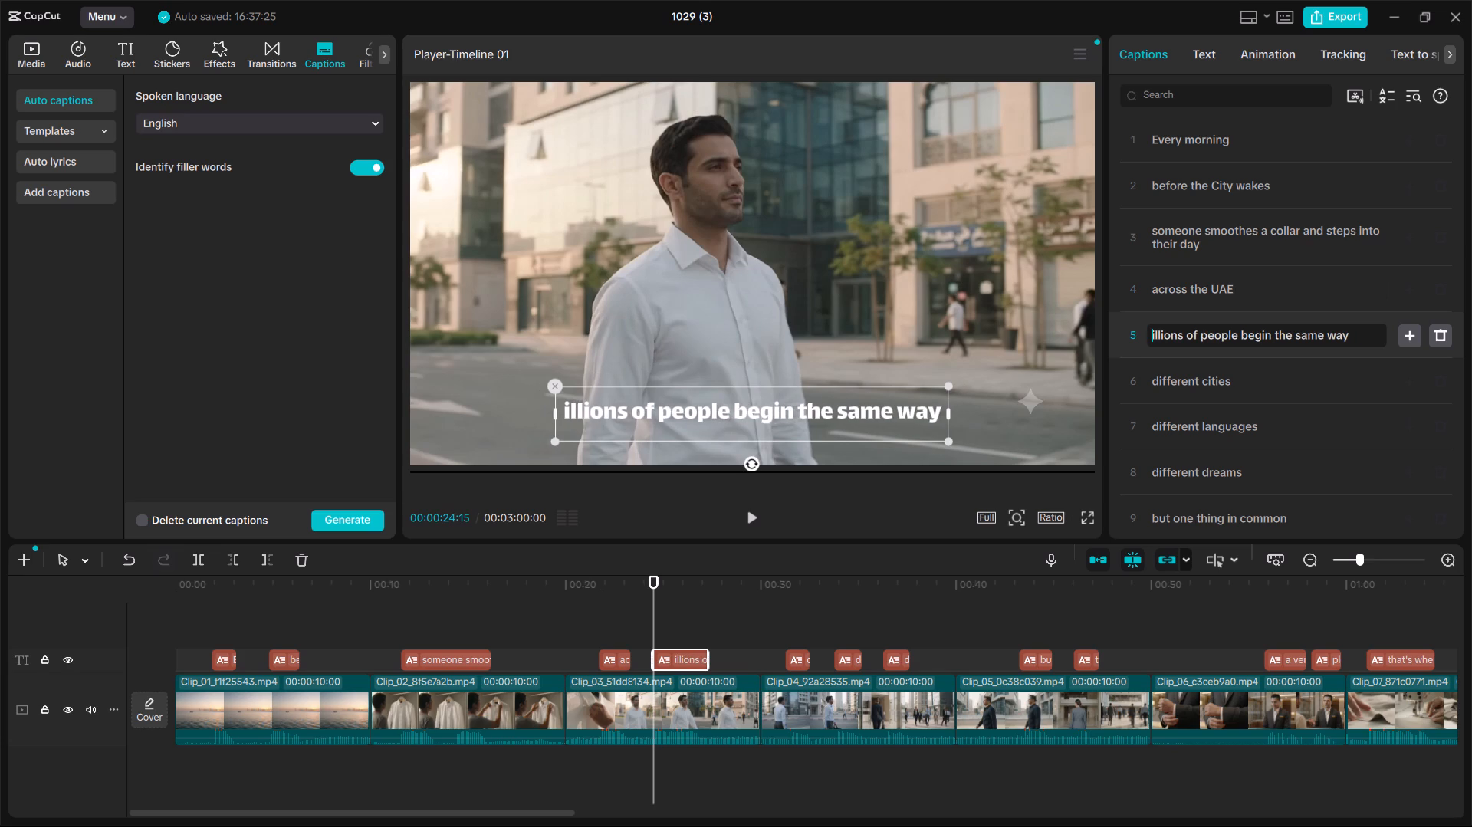
key(shift+m)
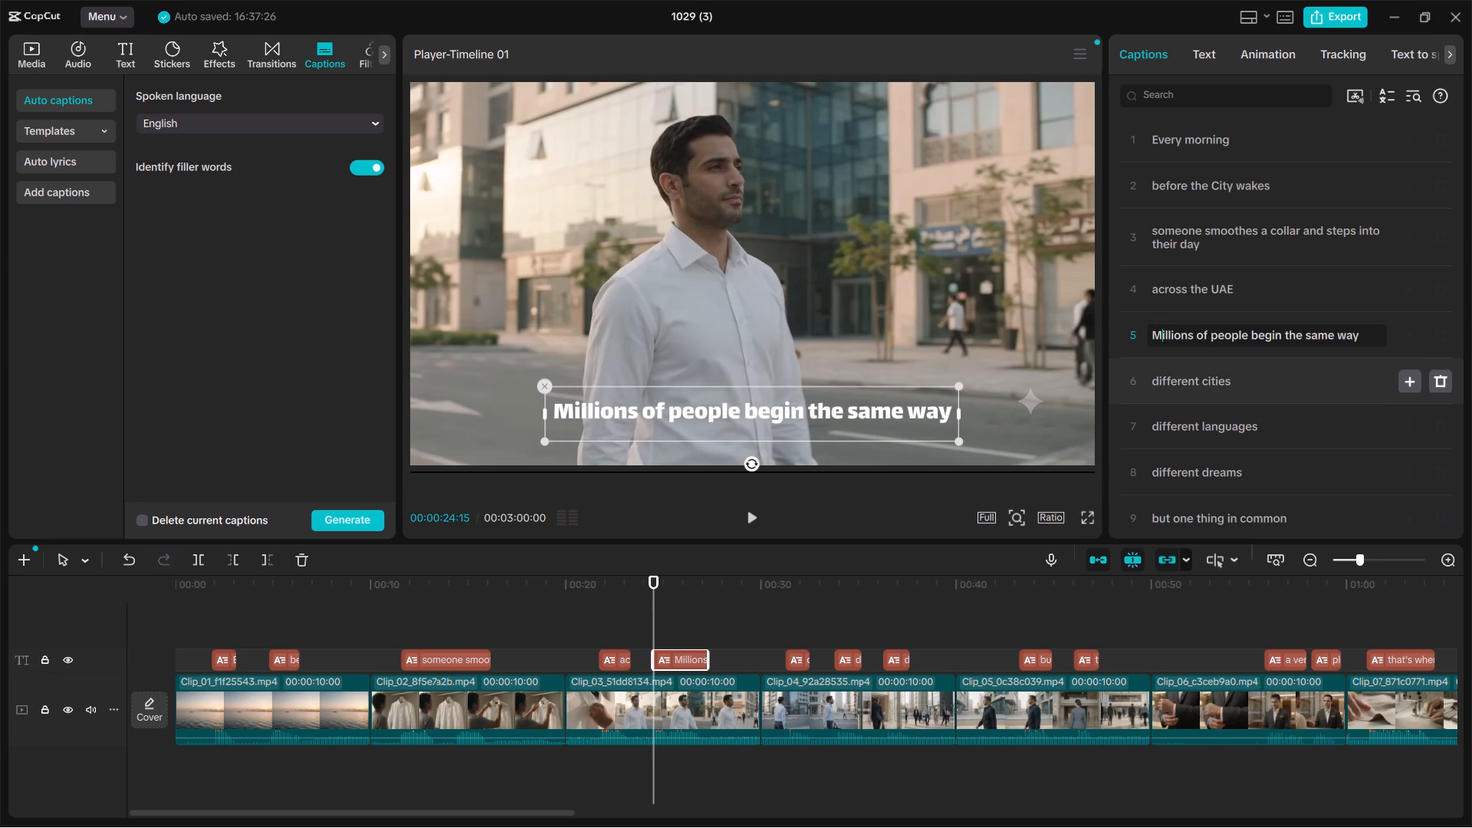
Check the wording of the captions from "different languages" to "but one thing in common" and read on through the following ones.
click(1239, 369)
scroll(1239, 369, down, 1)
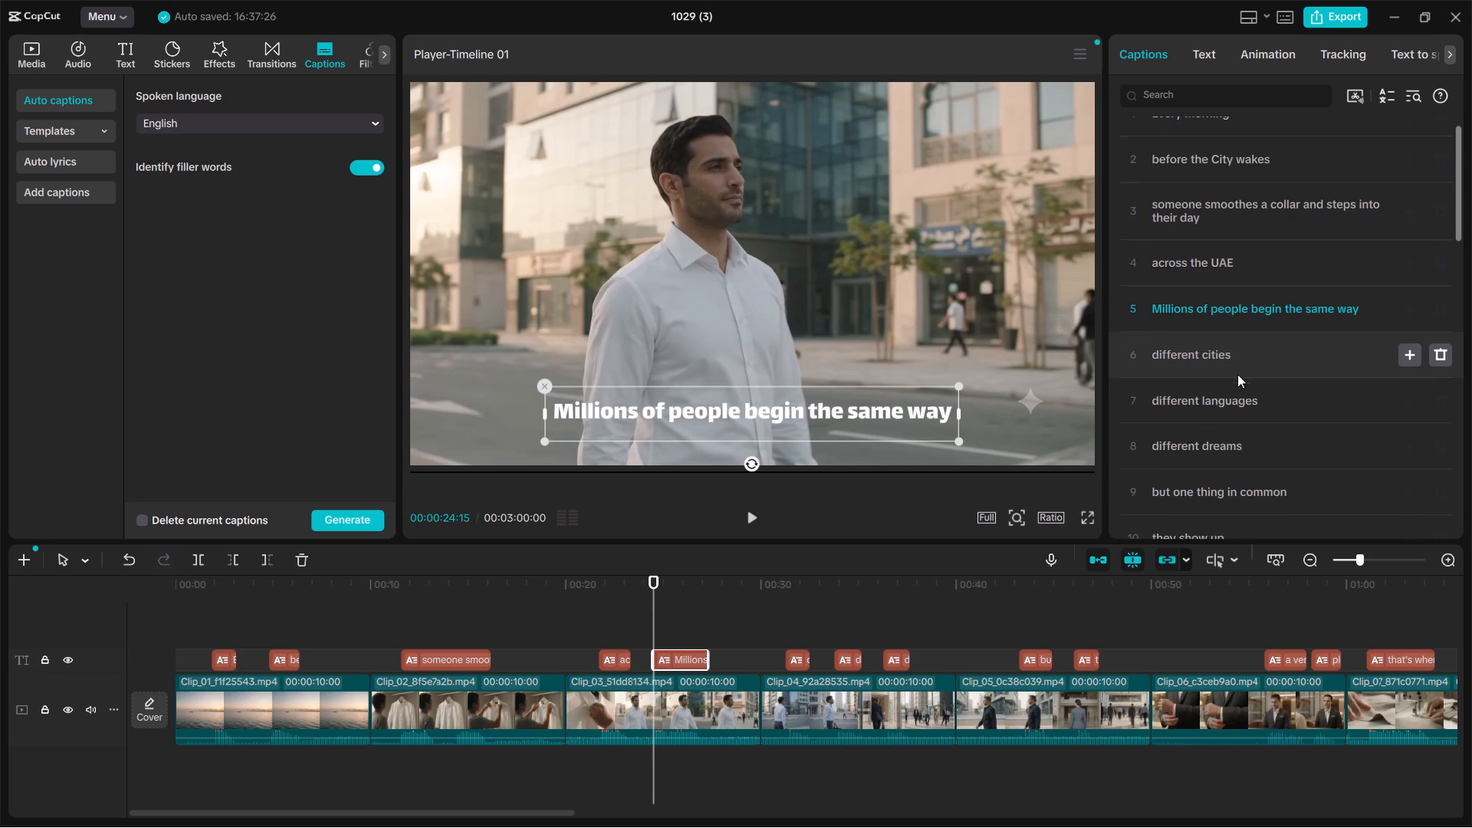
click(1230, 393)
scroll(1230, 393, down, 1)
click(1221, 417)
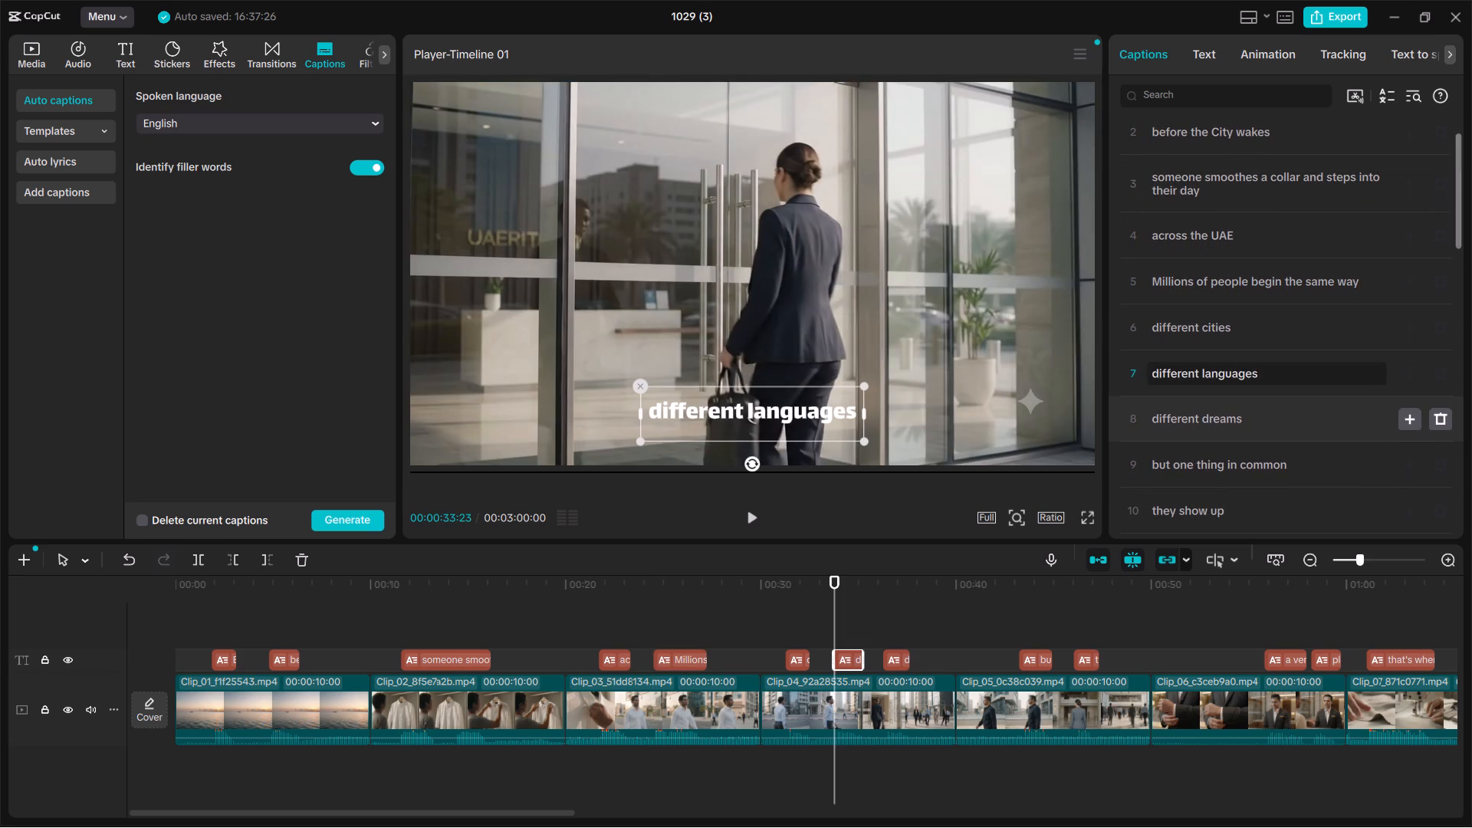
scroll(1221, 417, down, 1)
click(1221, 417)
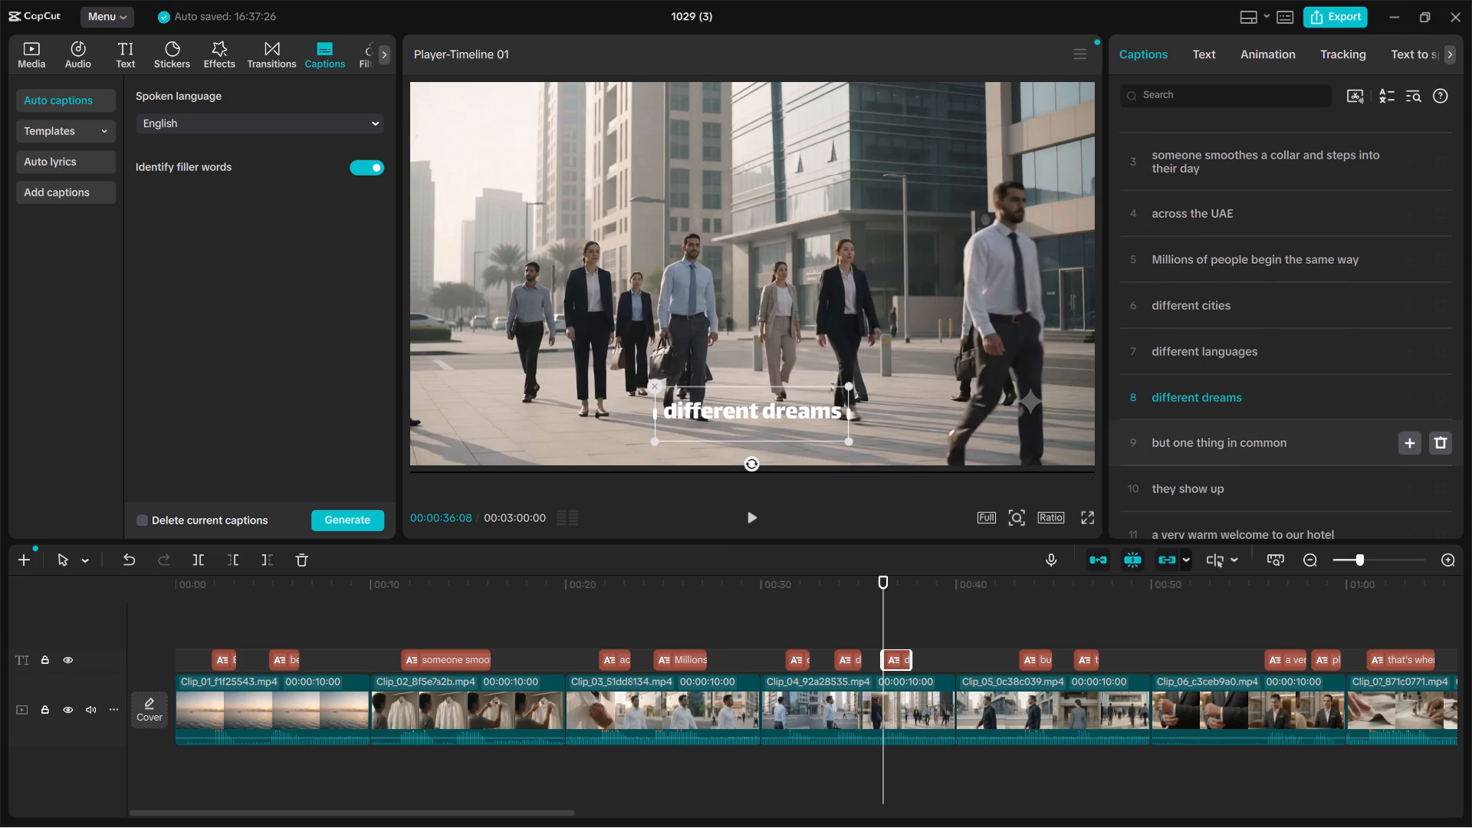
click(1219, 440)
scroll(1219, 440, down, 2)
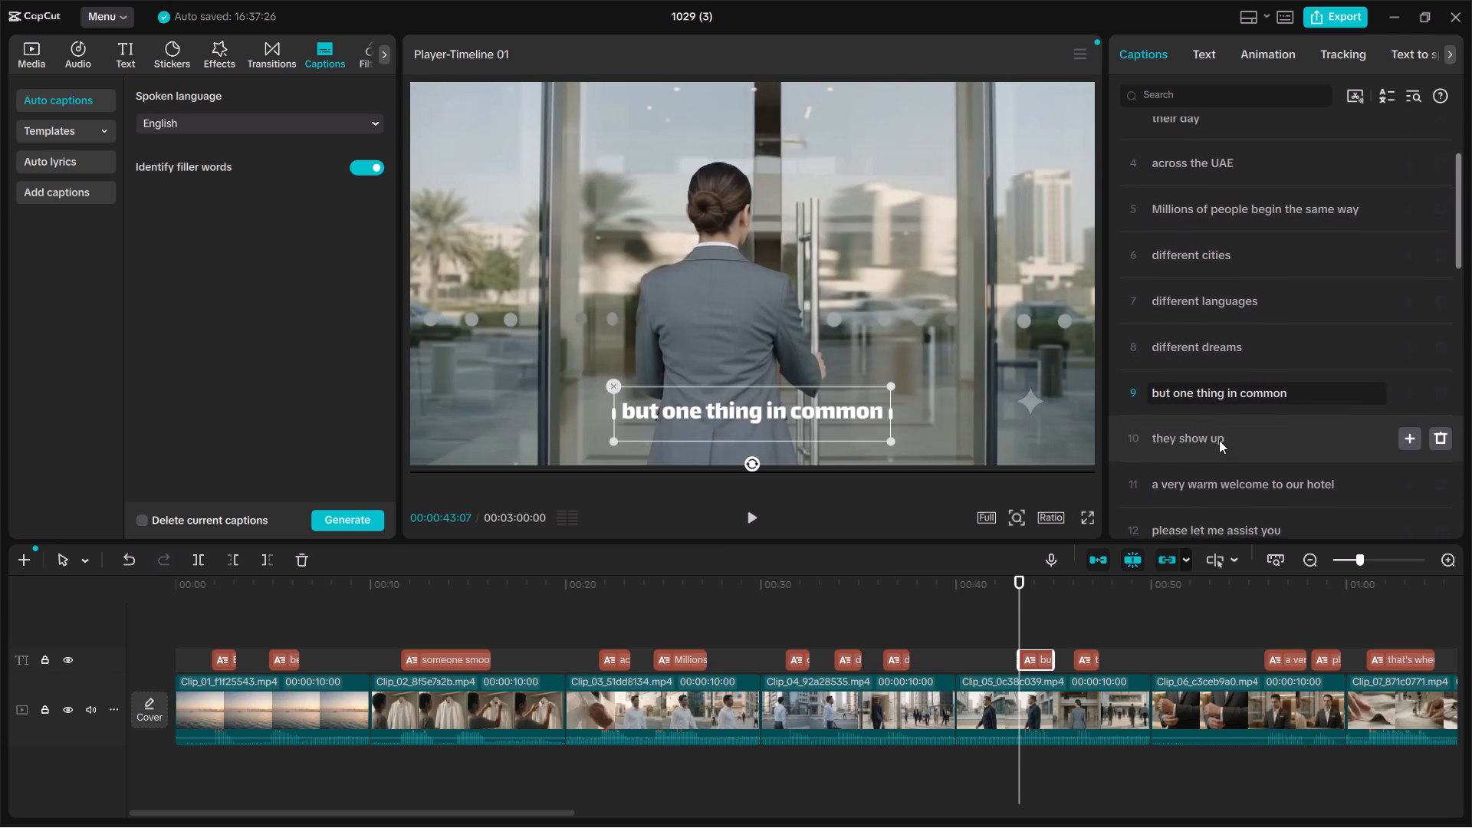
scroll(1219, 440, down, 4)
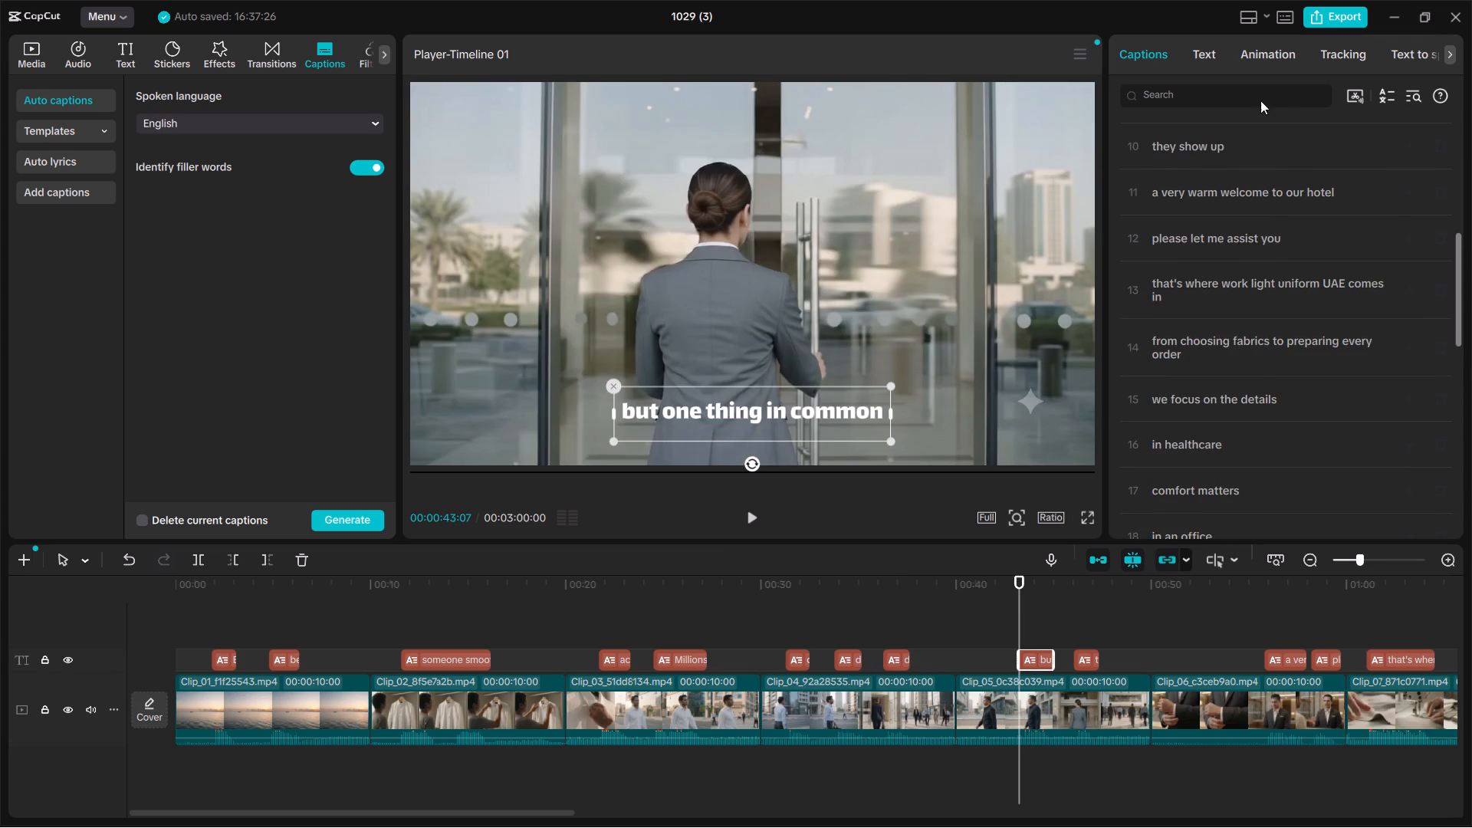
Play the commercial full screen from the very beginning up to the "different cities" caption to check the captions, and leave full screen.
ctrl+scroll(1072, 273, up, 1)
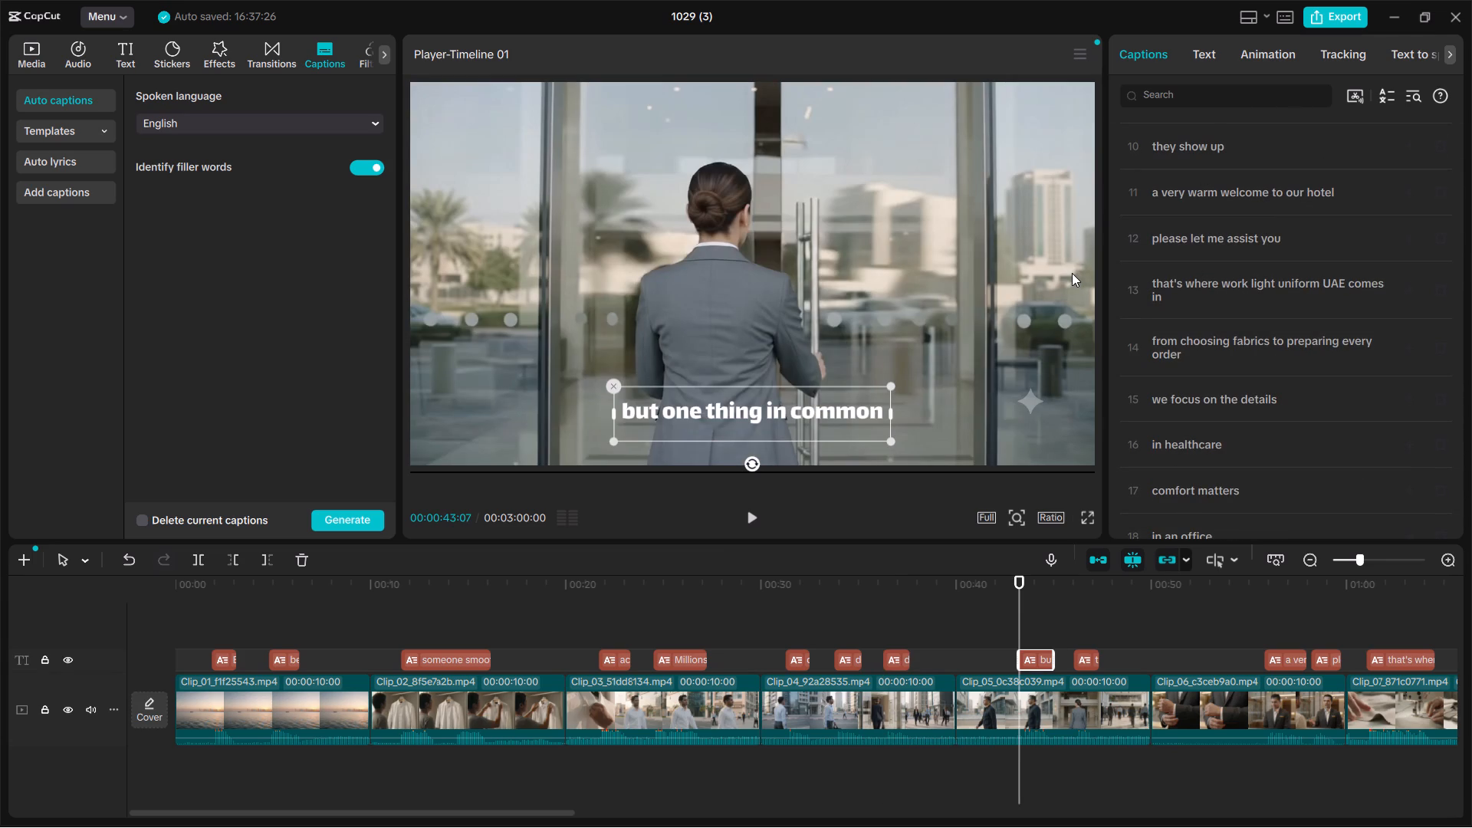
ctrl+scroll(1072, 273, up, 1)
click(895, 570)
drag(1021, 751, 472, 735)
scroll(524, 754, left, 1)
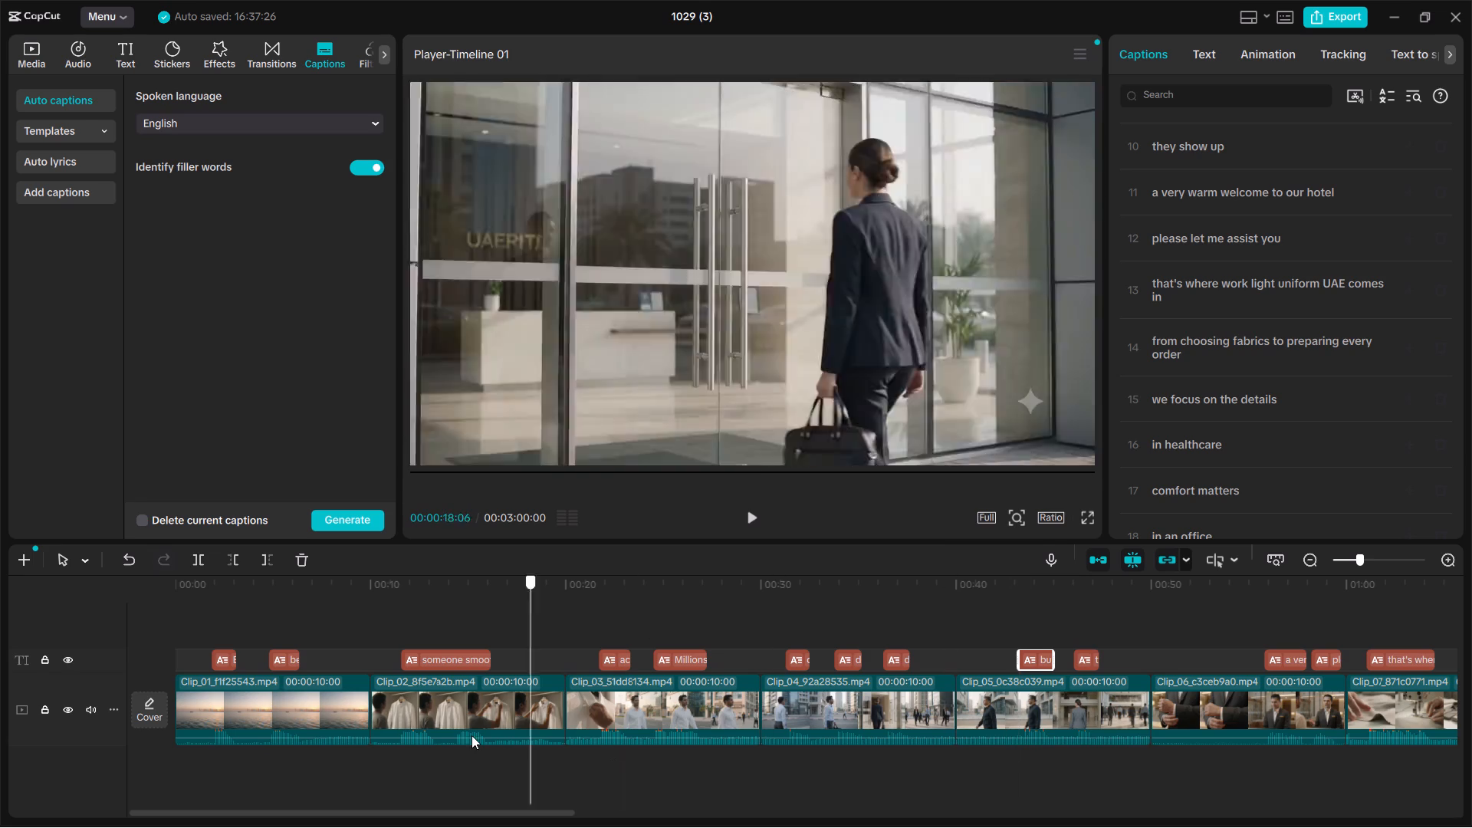
scroll(472, 735, left, 1)
drag(472, 735, 203, 720)
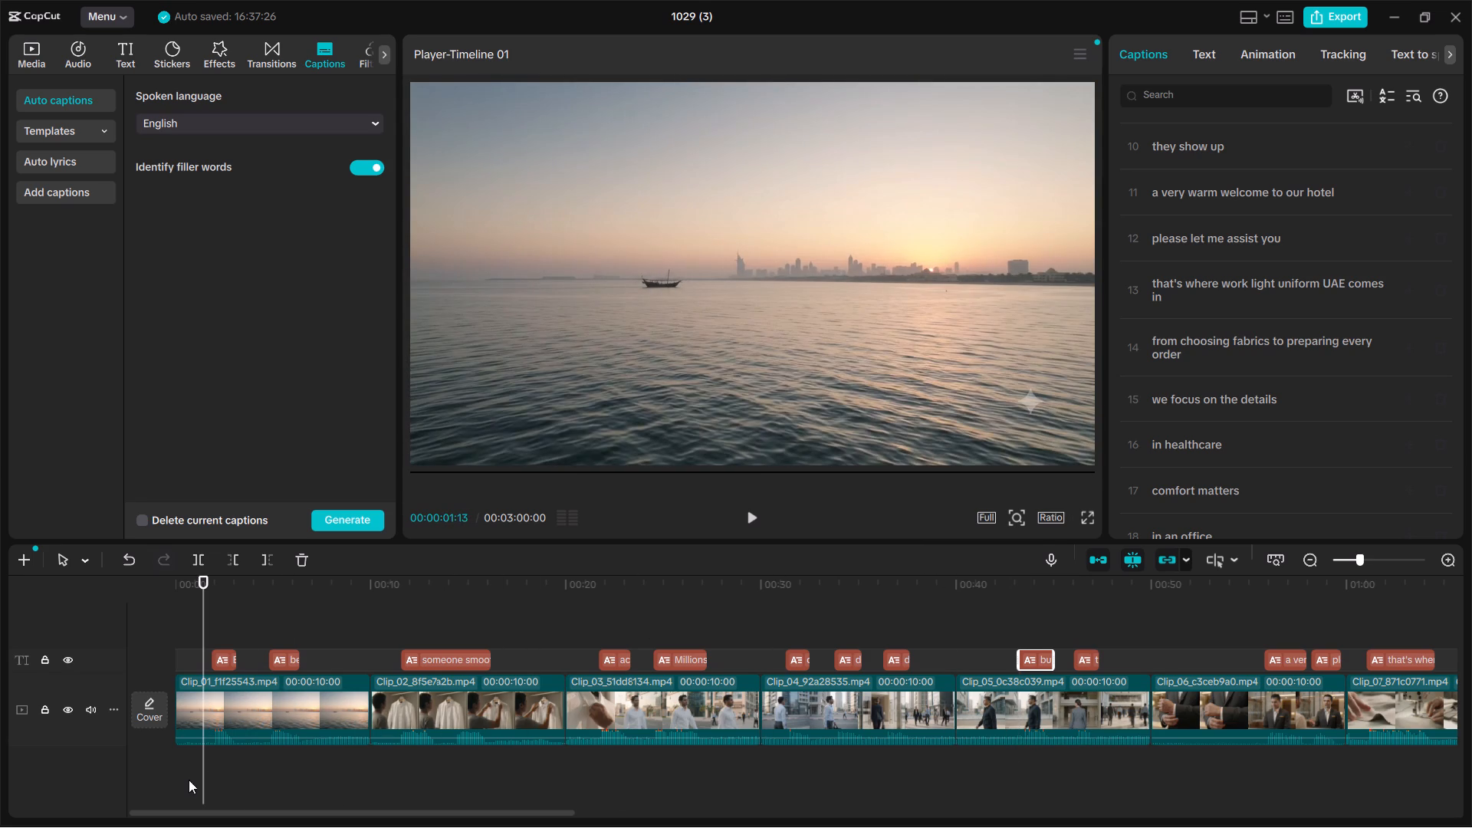
drag(204, 774, 143, 774)
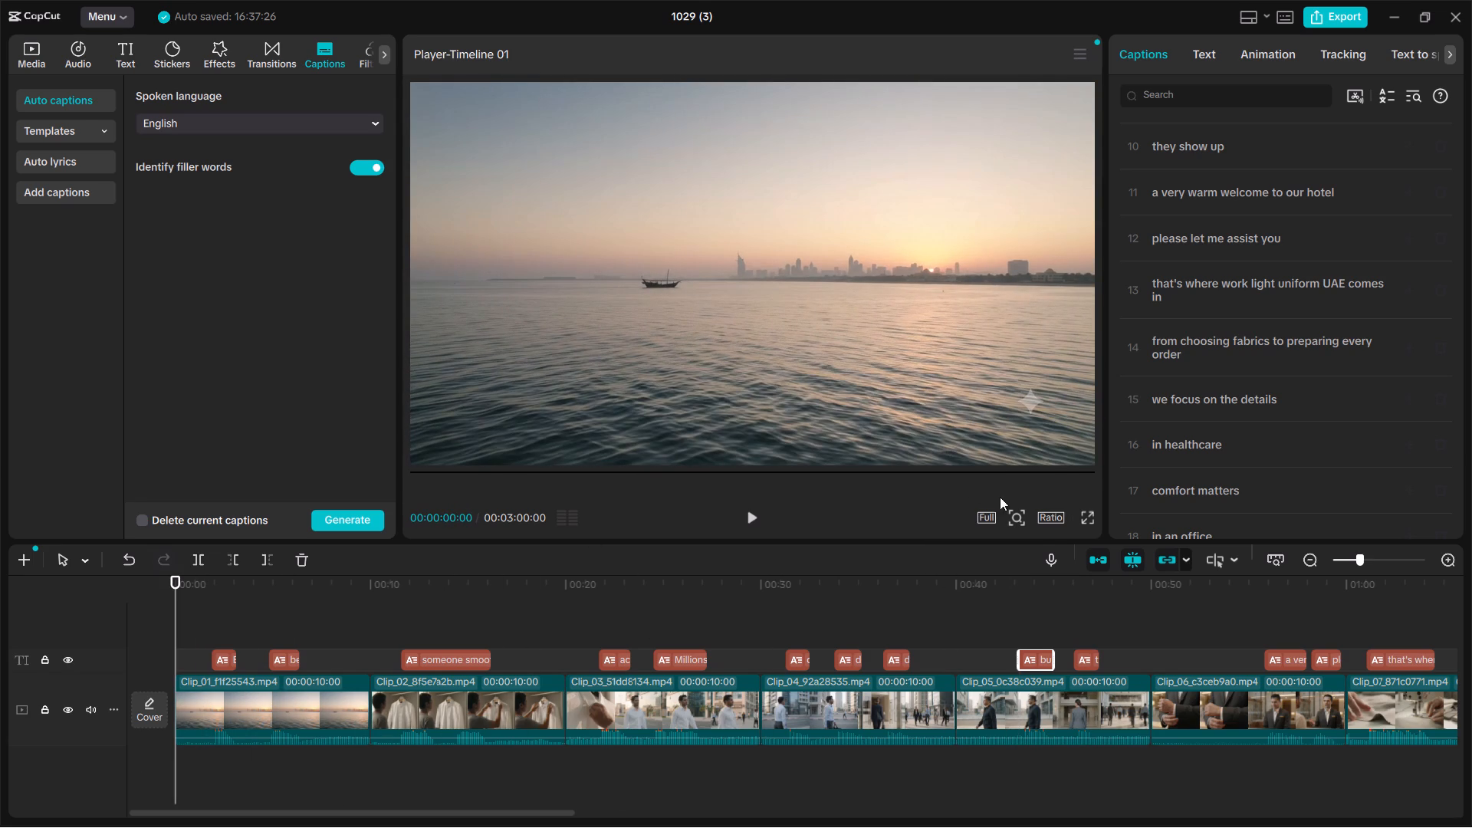
click(1079, 516)
click(1092, 515)
key(space)
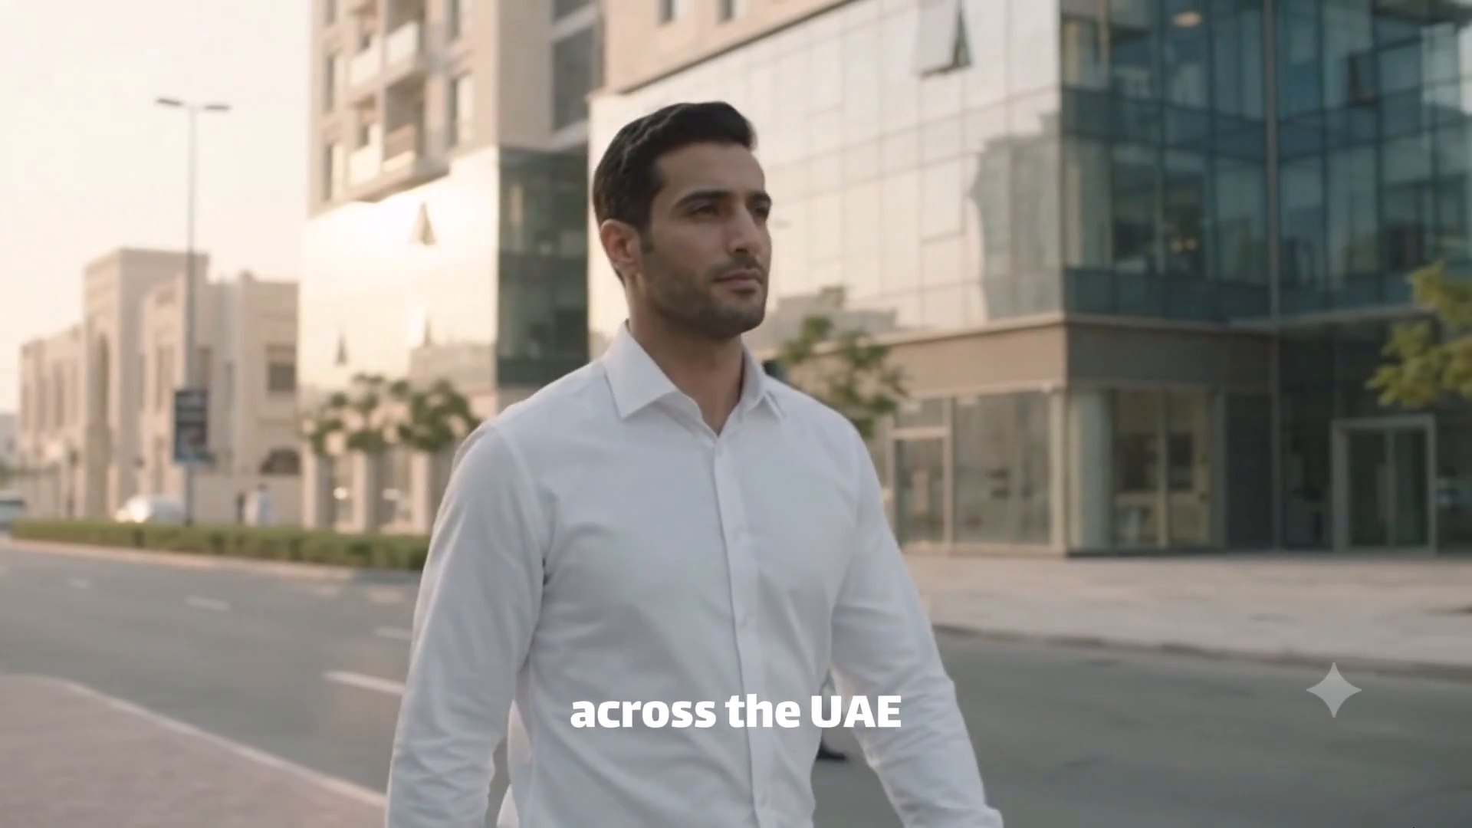
click(1356, 595)
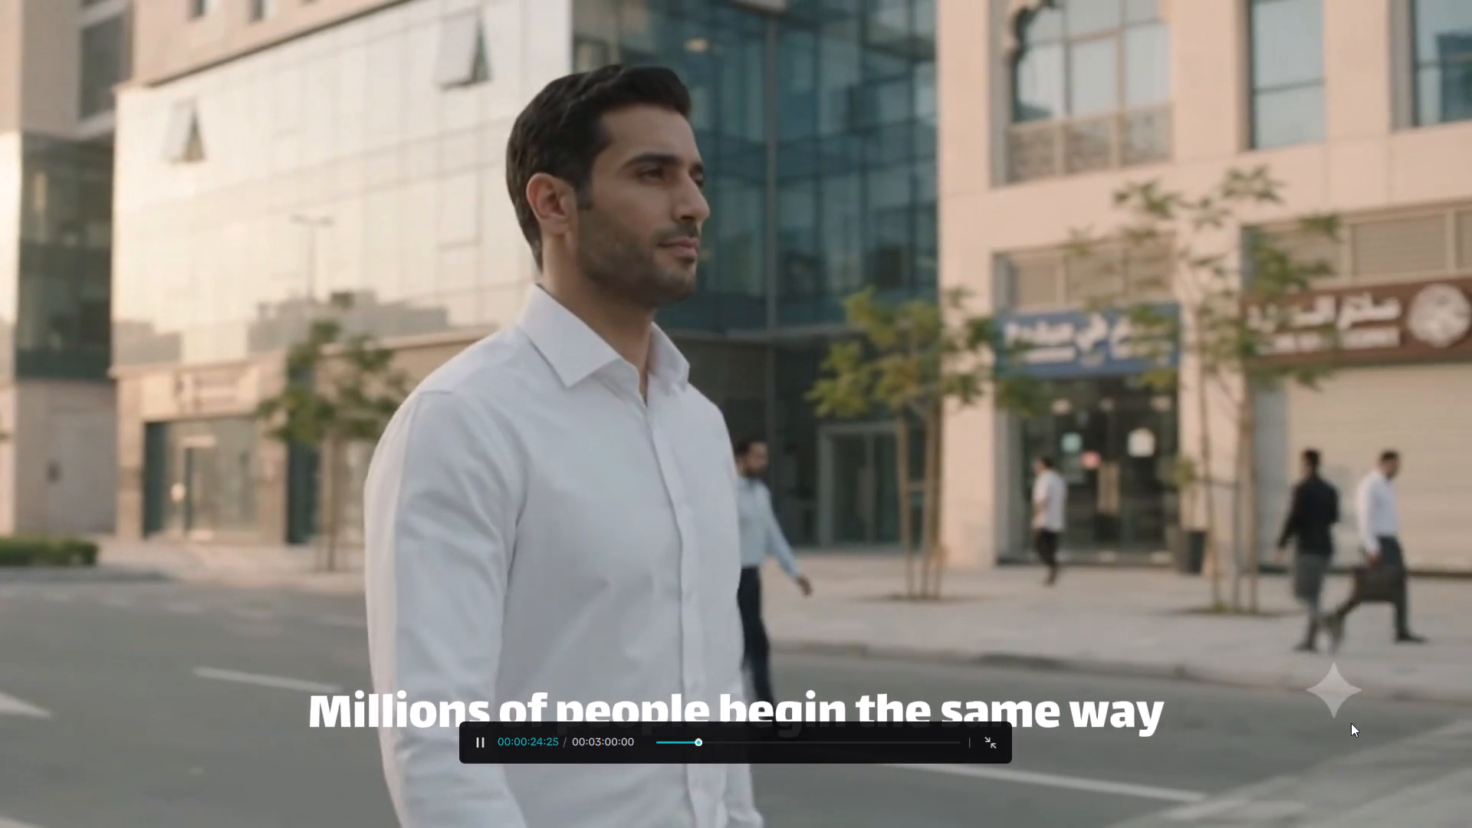
click(1246, 648)
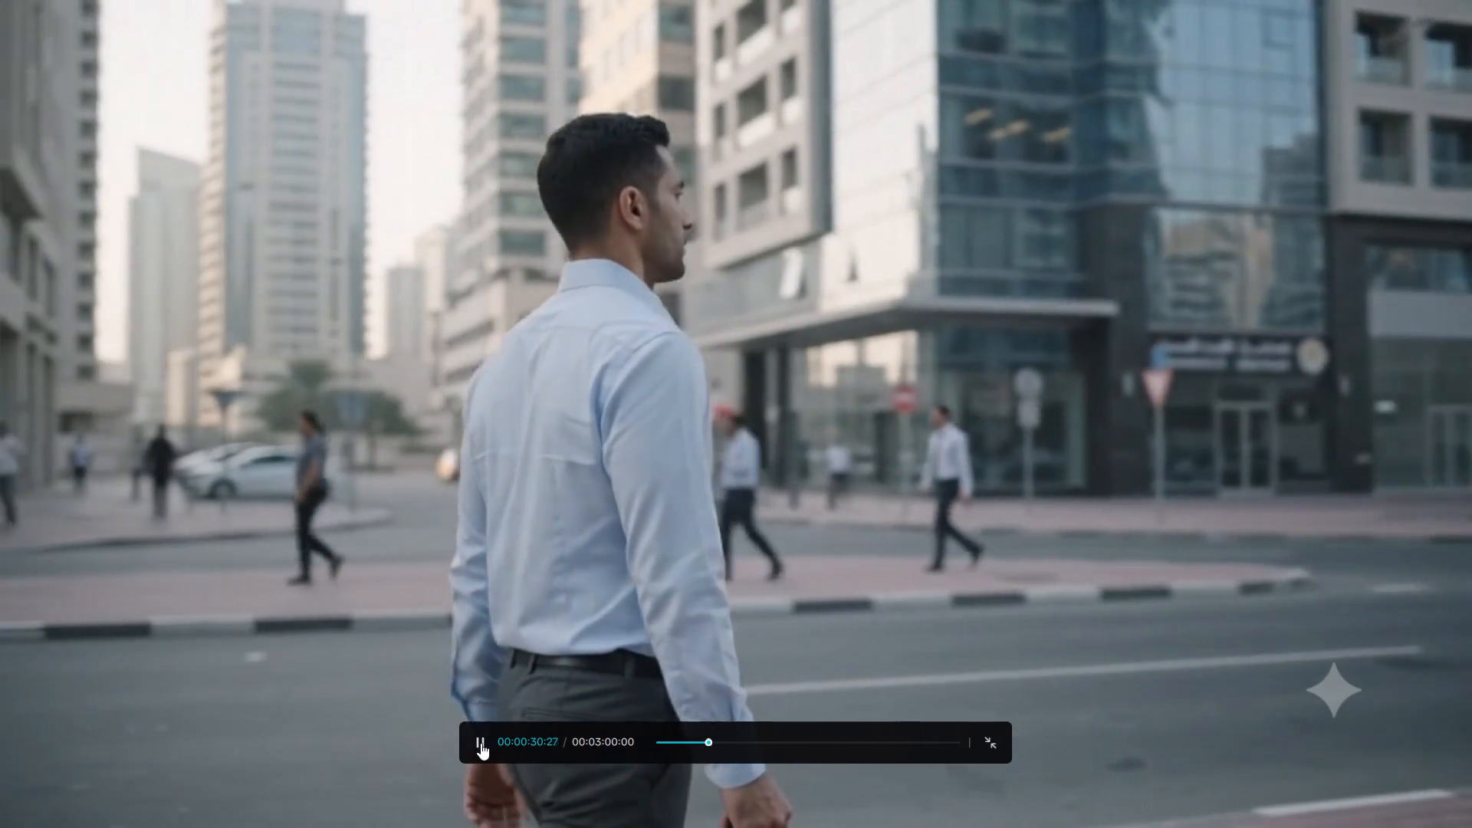
click(481, 743)
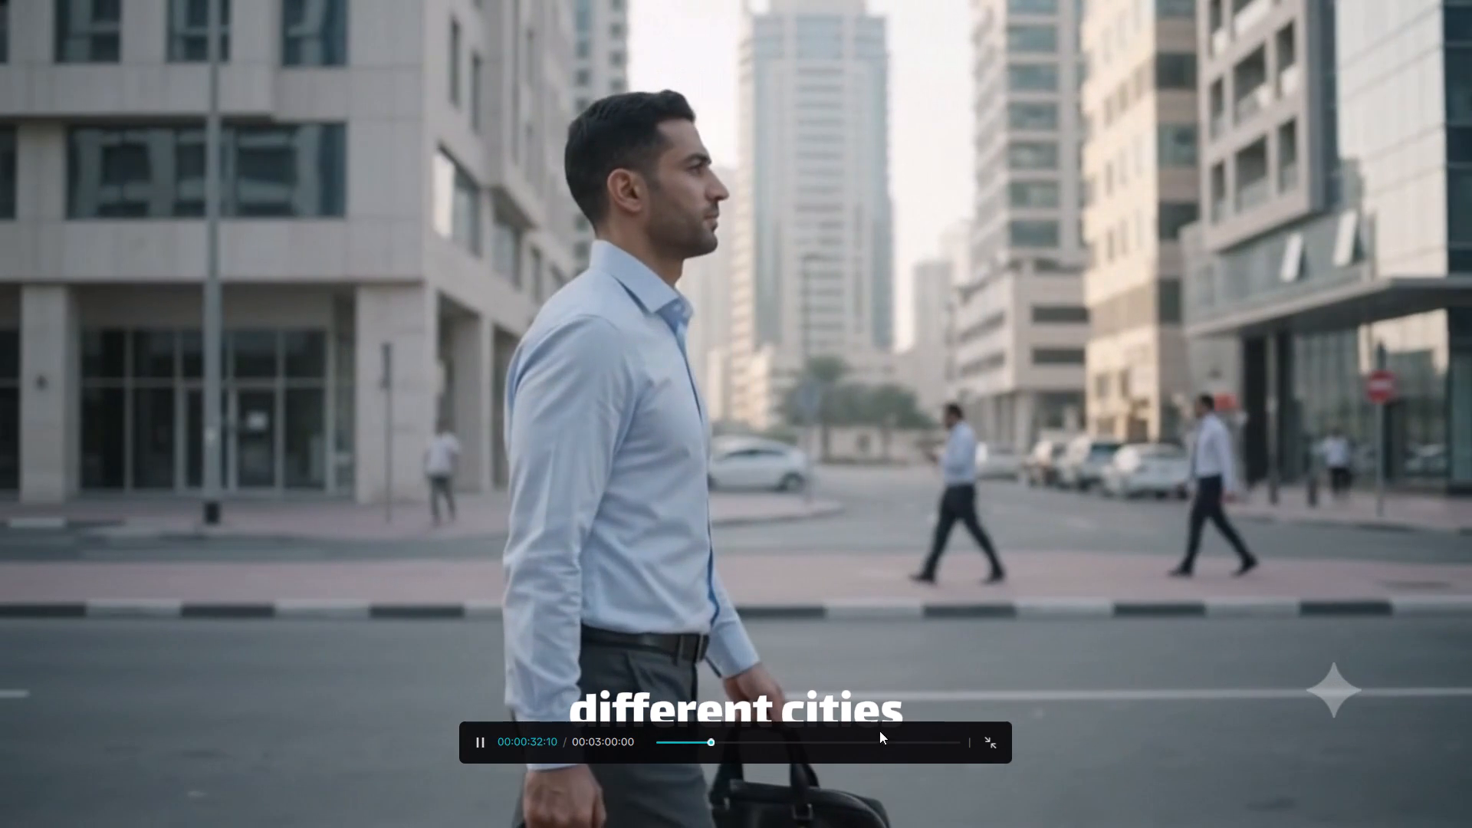
click(985, 744)
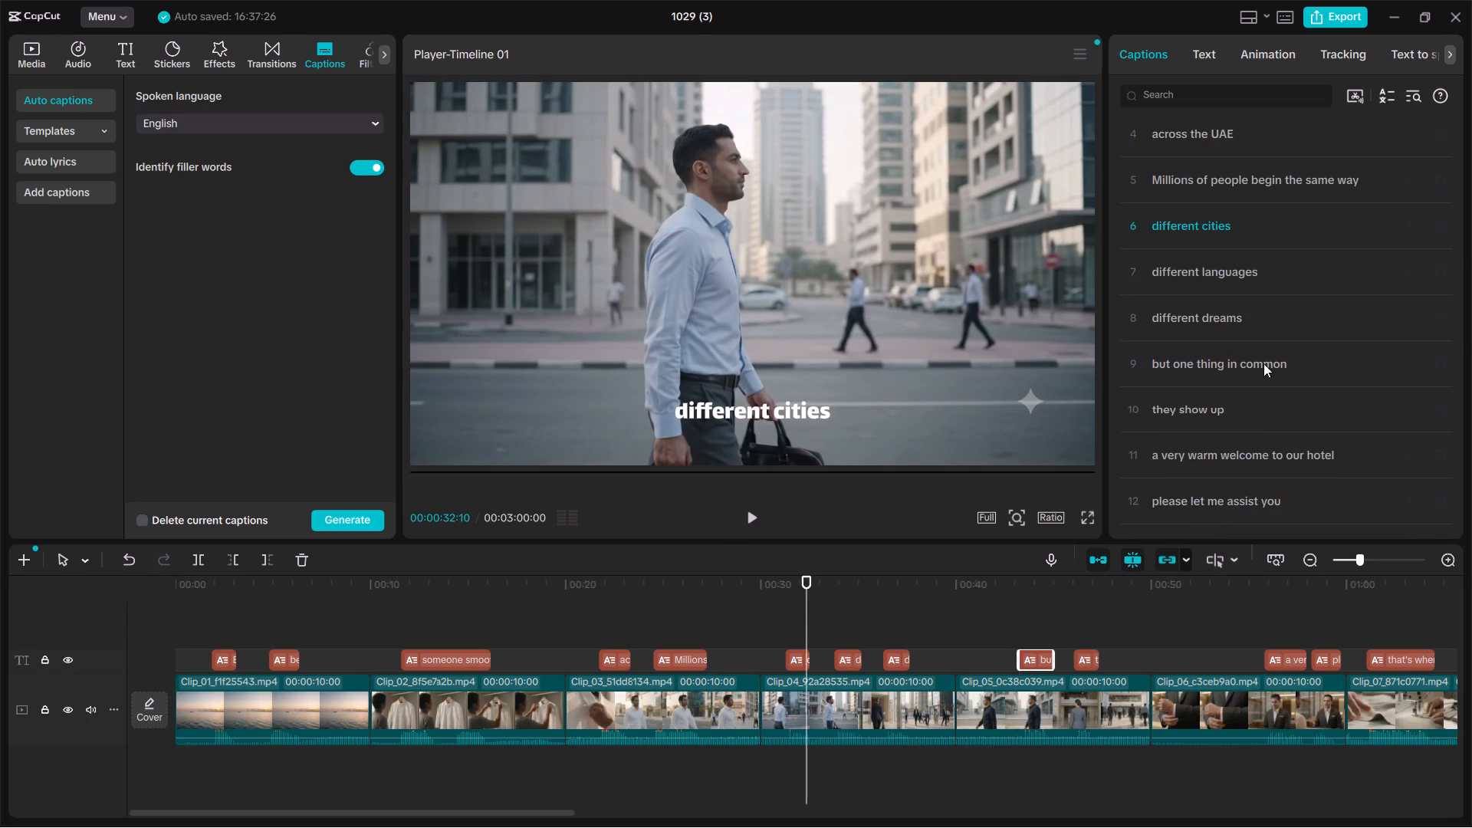
Open the text style settings for the selected caption "but one thing in common".
click(1202, 53)
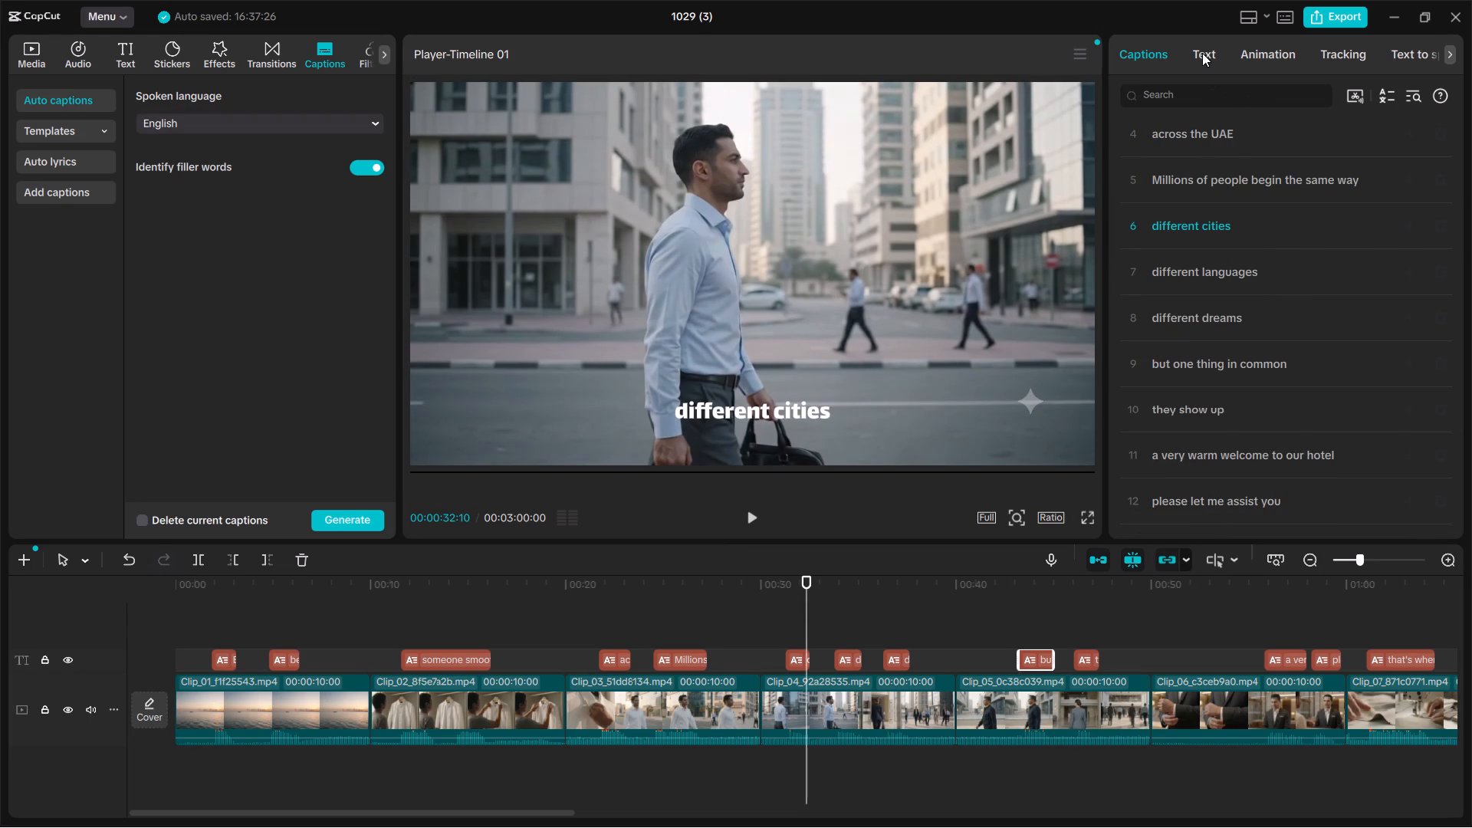
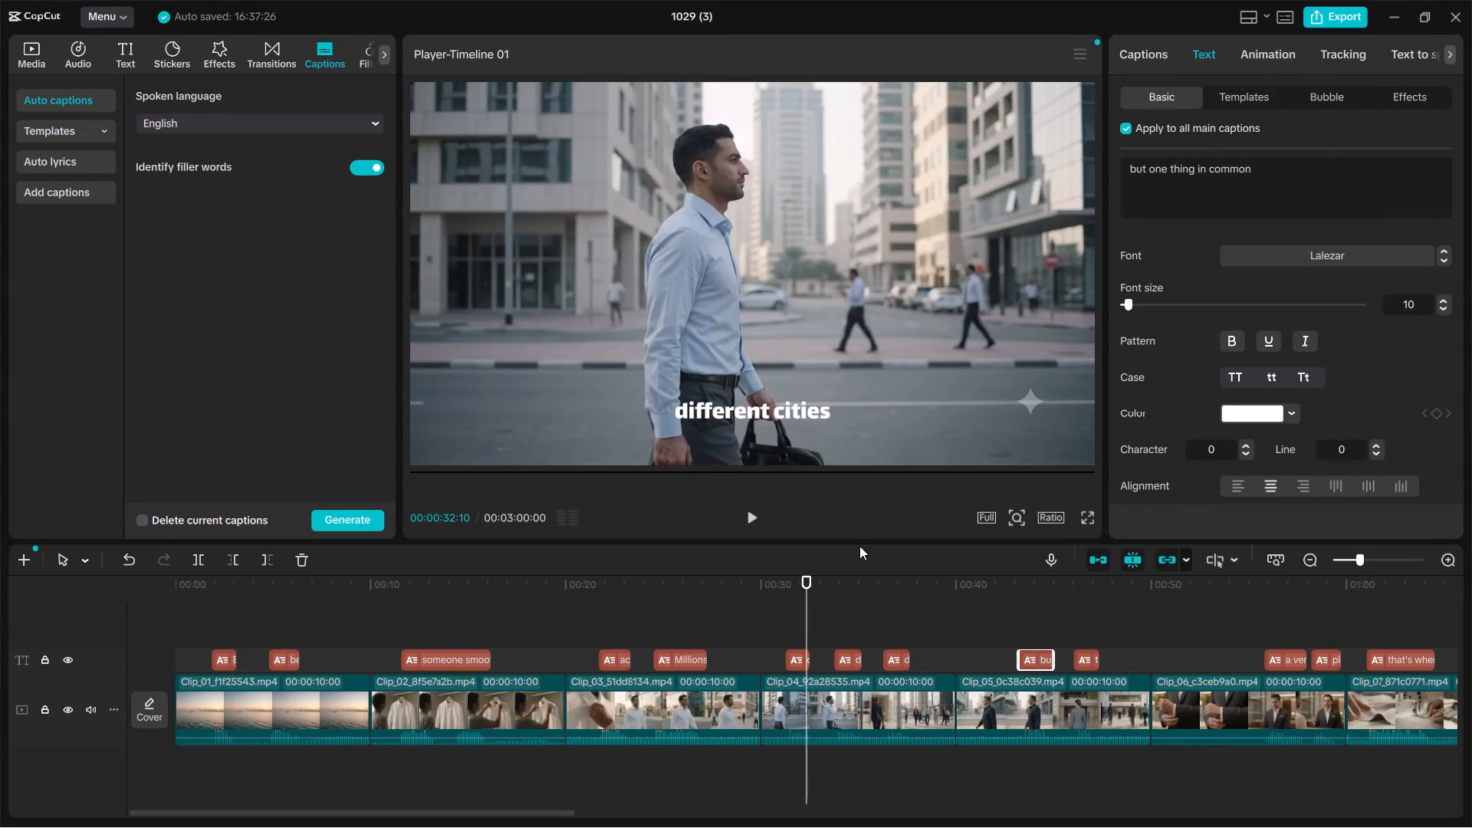
Return to the start of the timeline and apply the Fade In entrance animation to the first clip, Clip_01.
drag(808, 596, 723, 597)
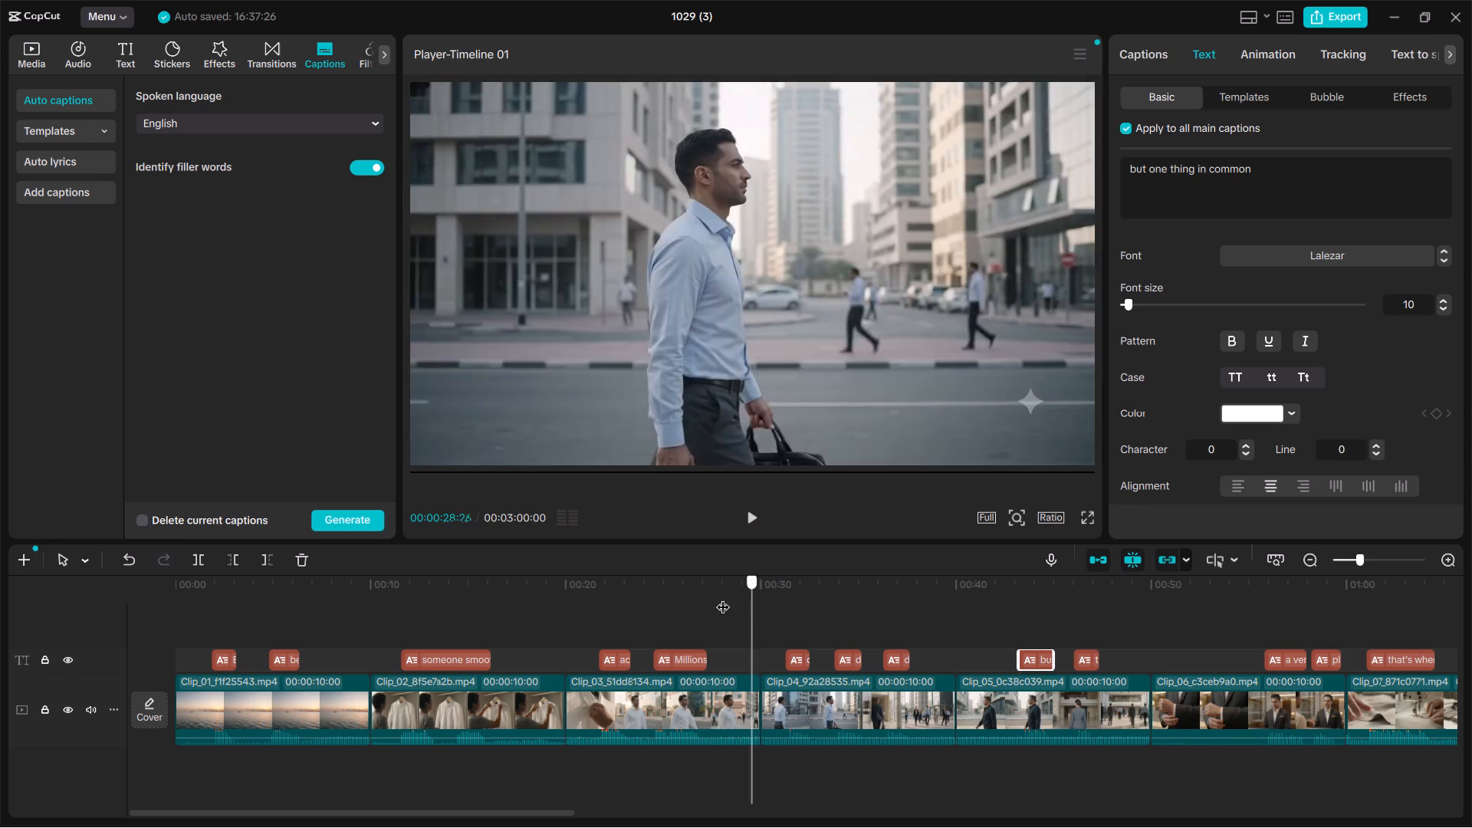
drag(723, 597, 0, 587)
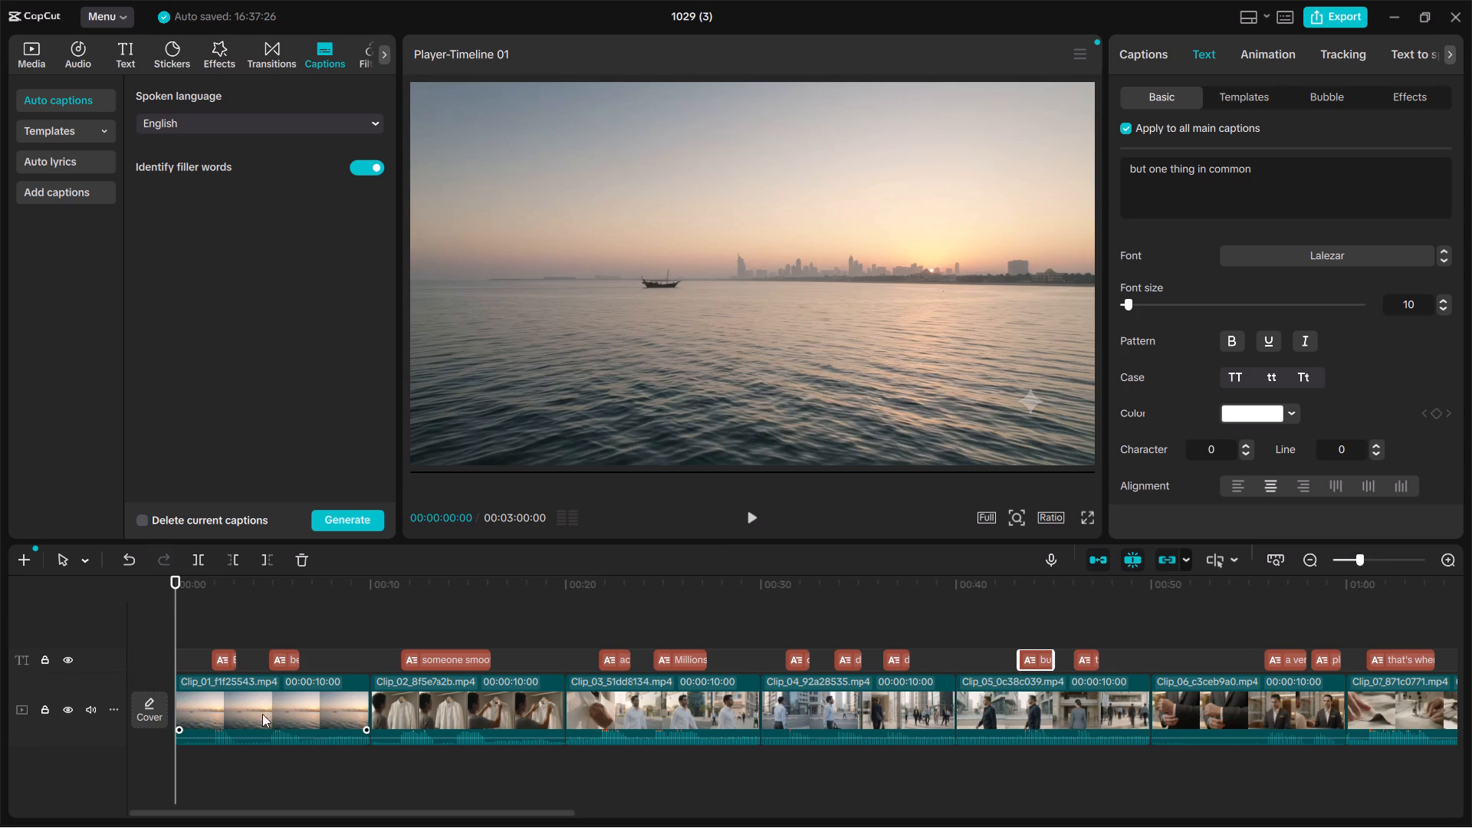
click(223, 701)
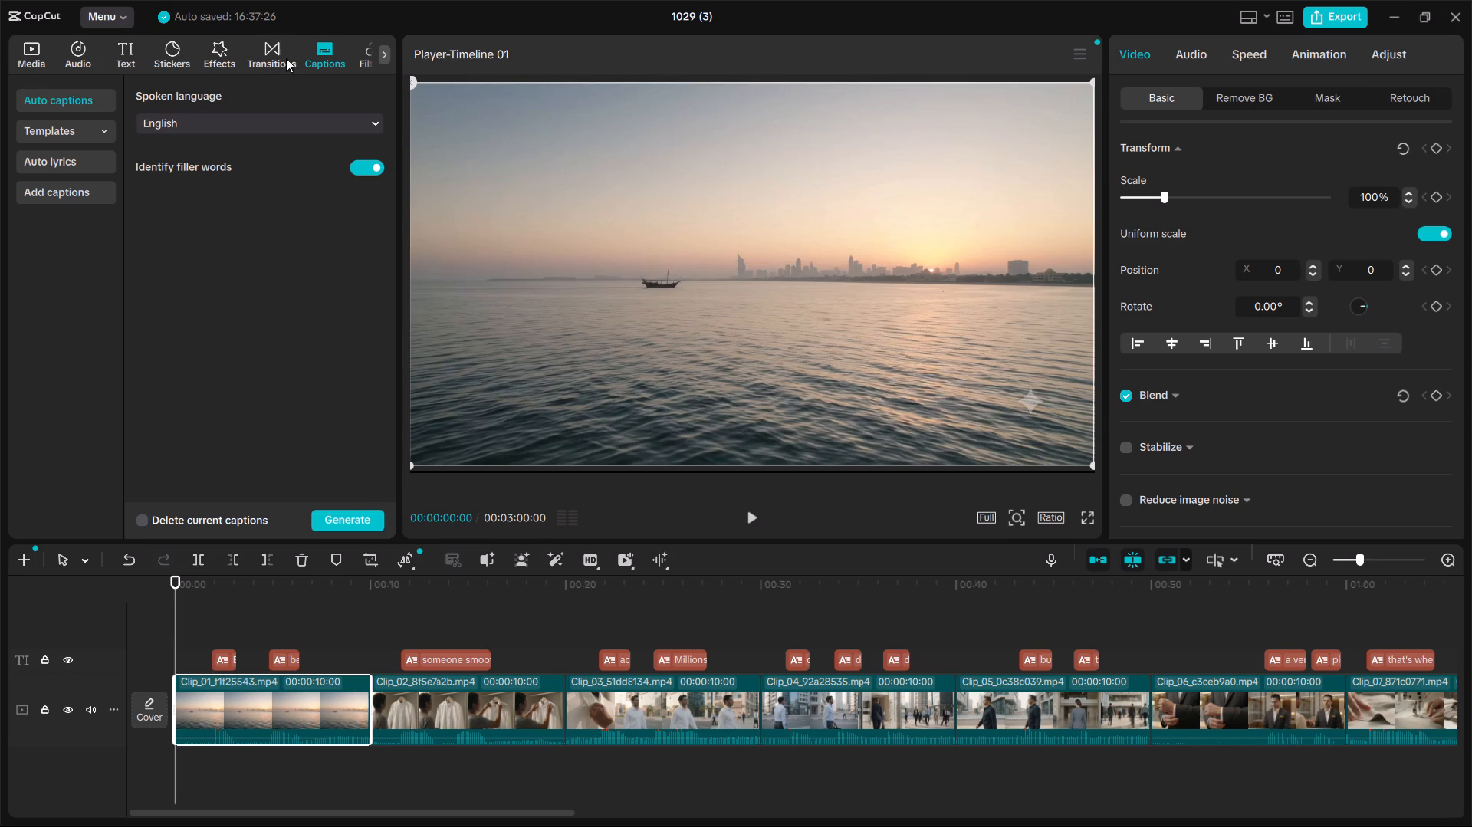
click(381, 49)
click(1307, 56)
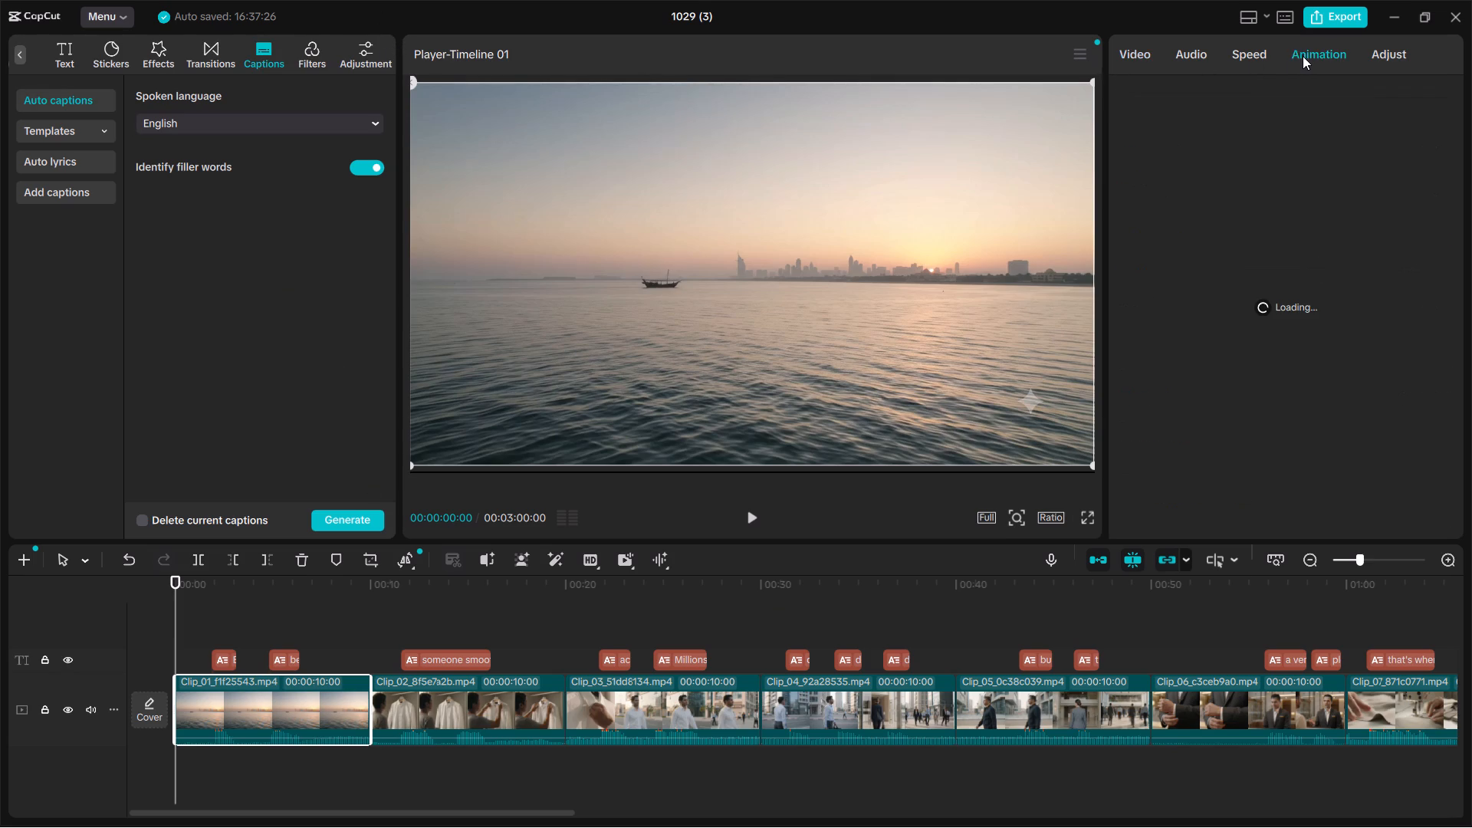
click(1224, 223)
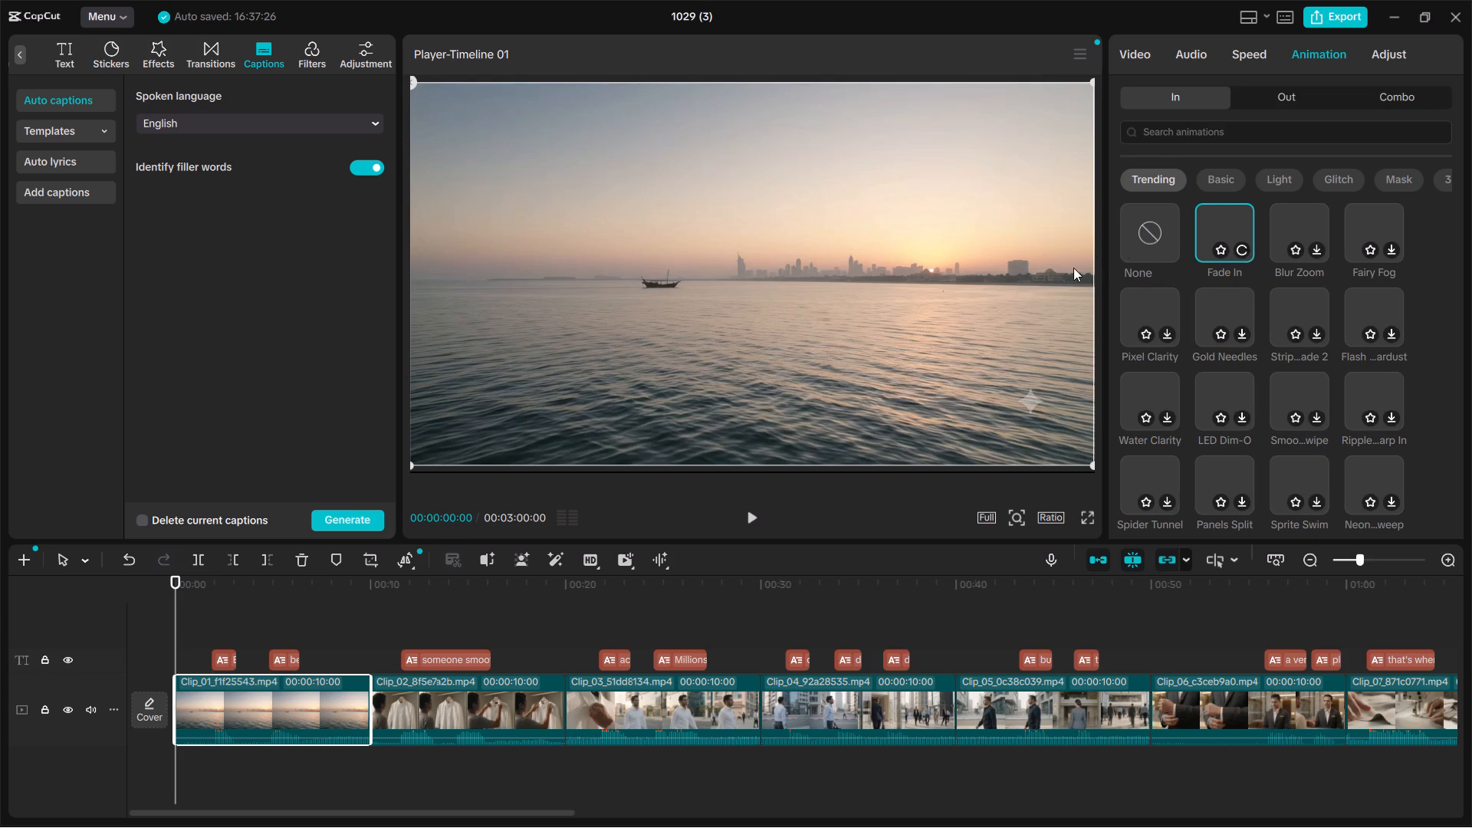
Play the opening seconds of the commercial to check the first clip's fade-in, stopping at the "Every morning" caption.
click(751, 517)
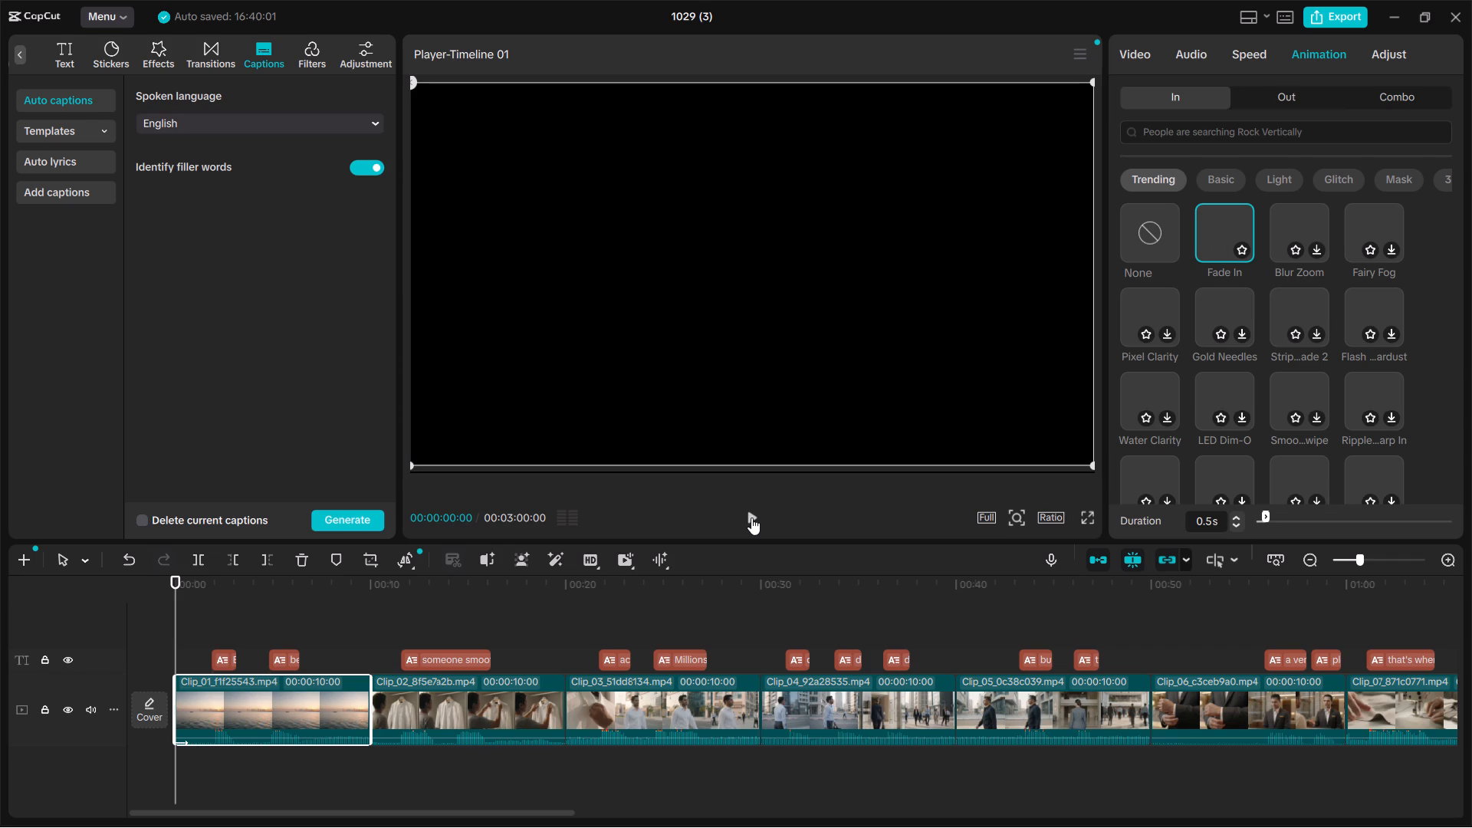
click(751, 517)
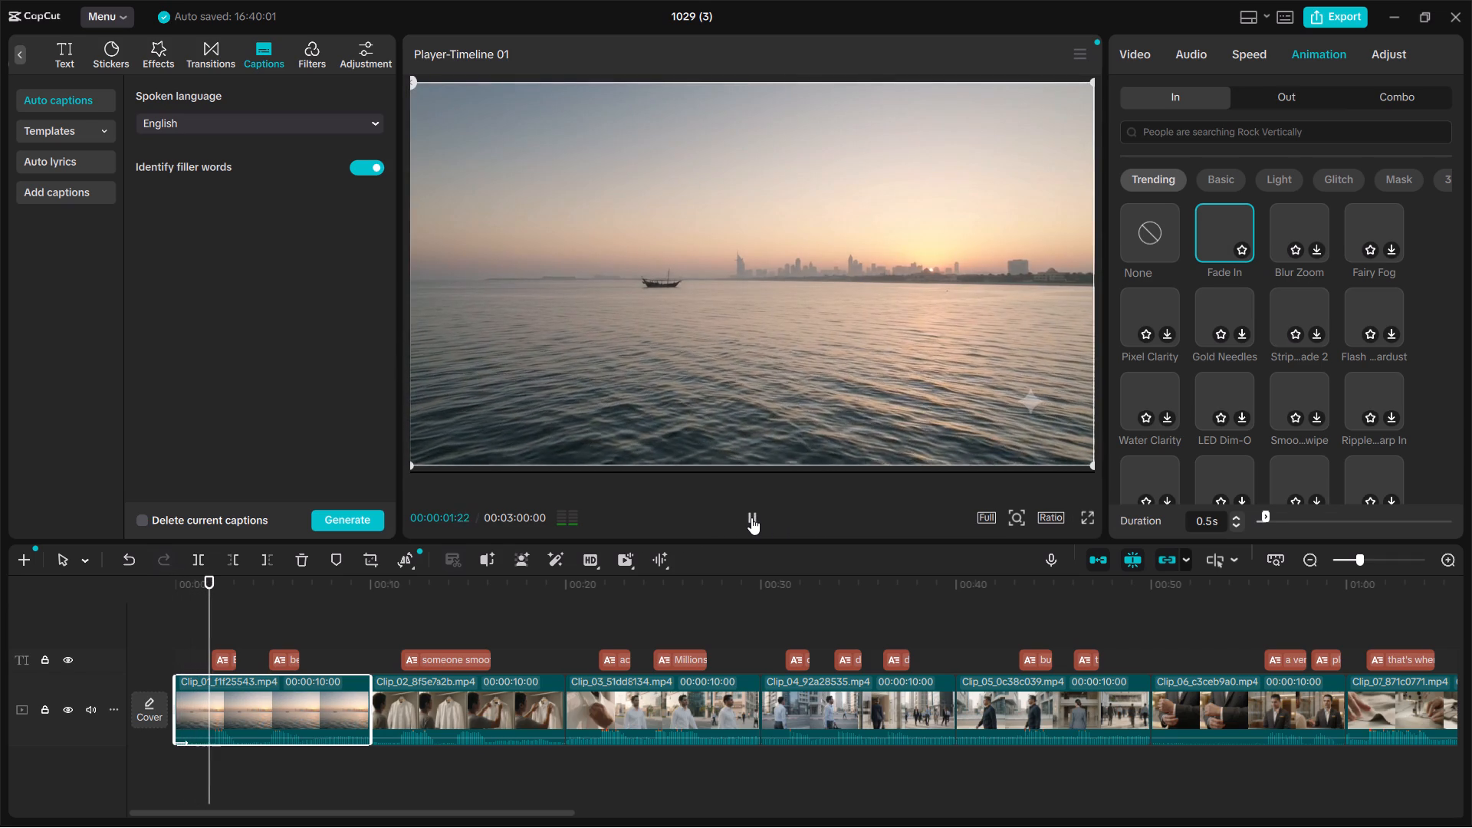
click(751, 517)
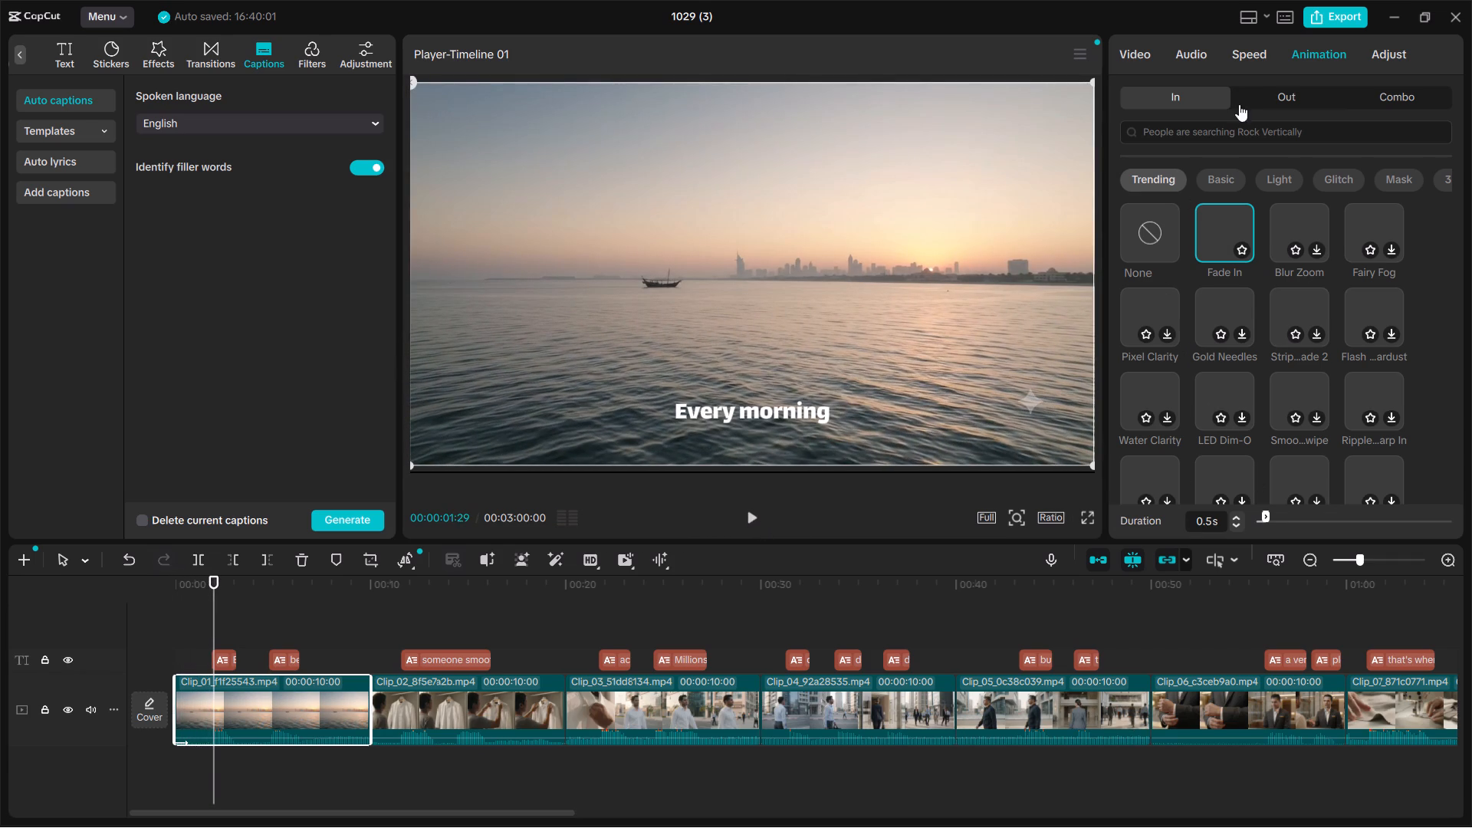
Apply the Fade Out exit animation to the first clip, Clip_01.
click(1264, 109)
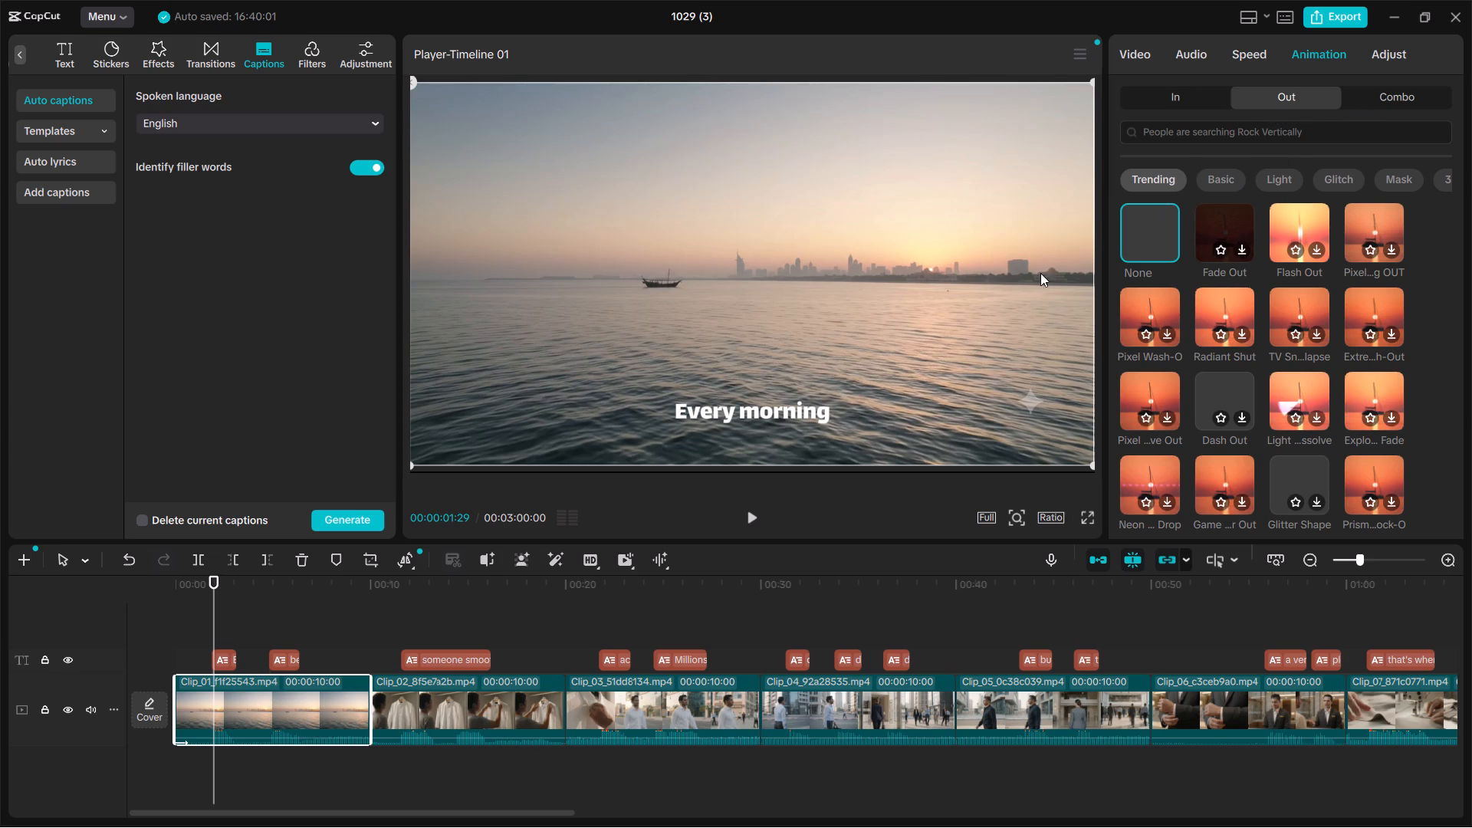
click(570, 768)
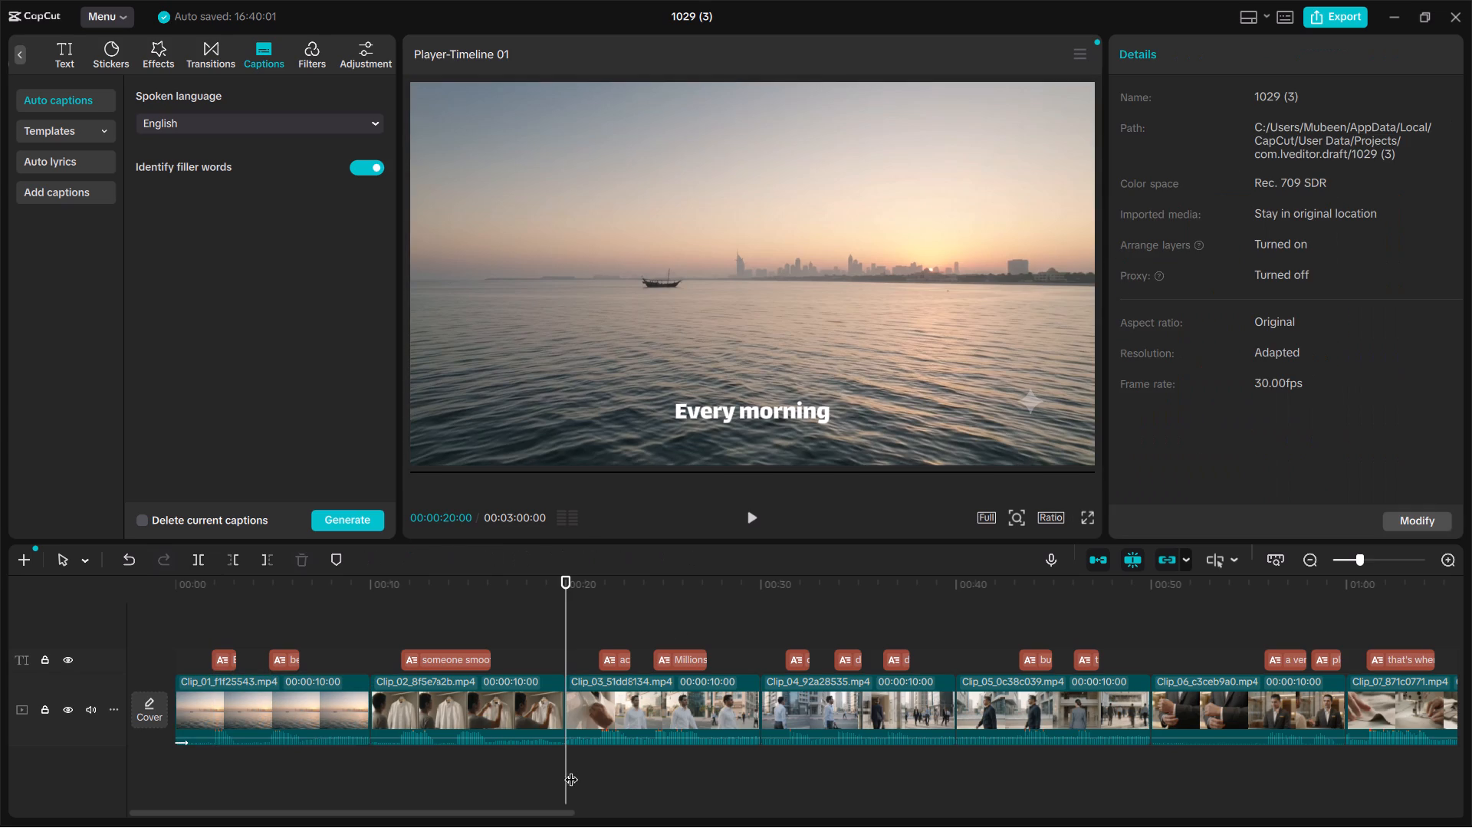
click(320, 711)
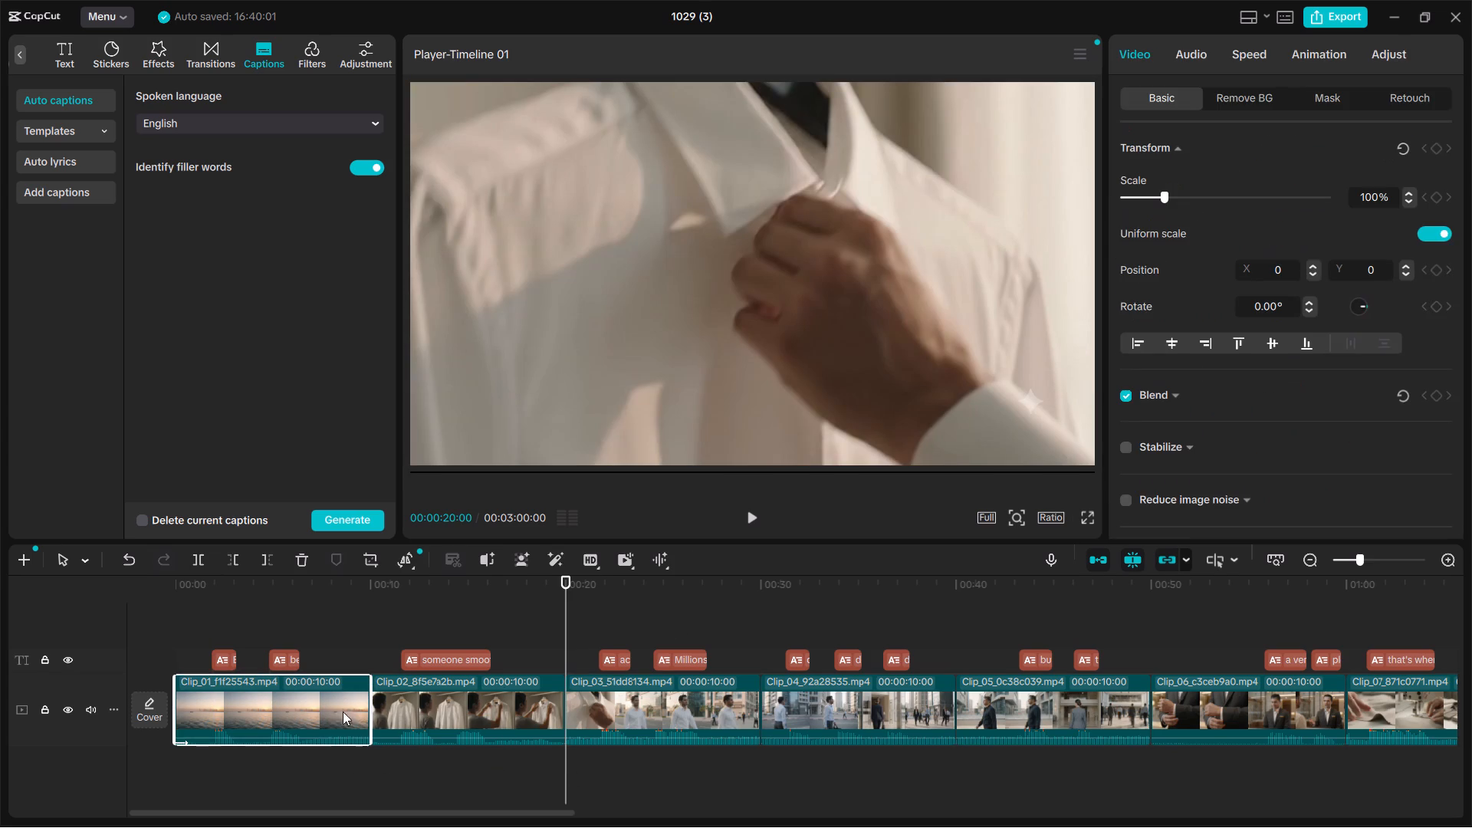
click(1282, 54)
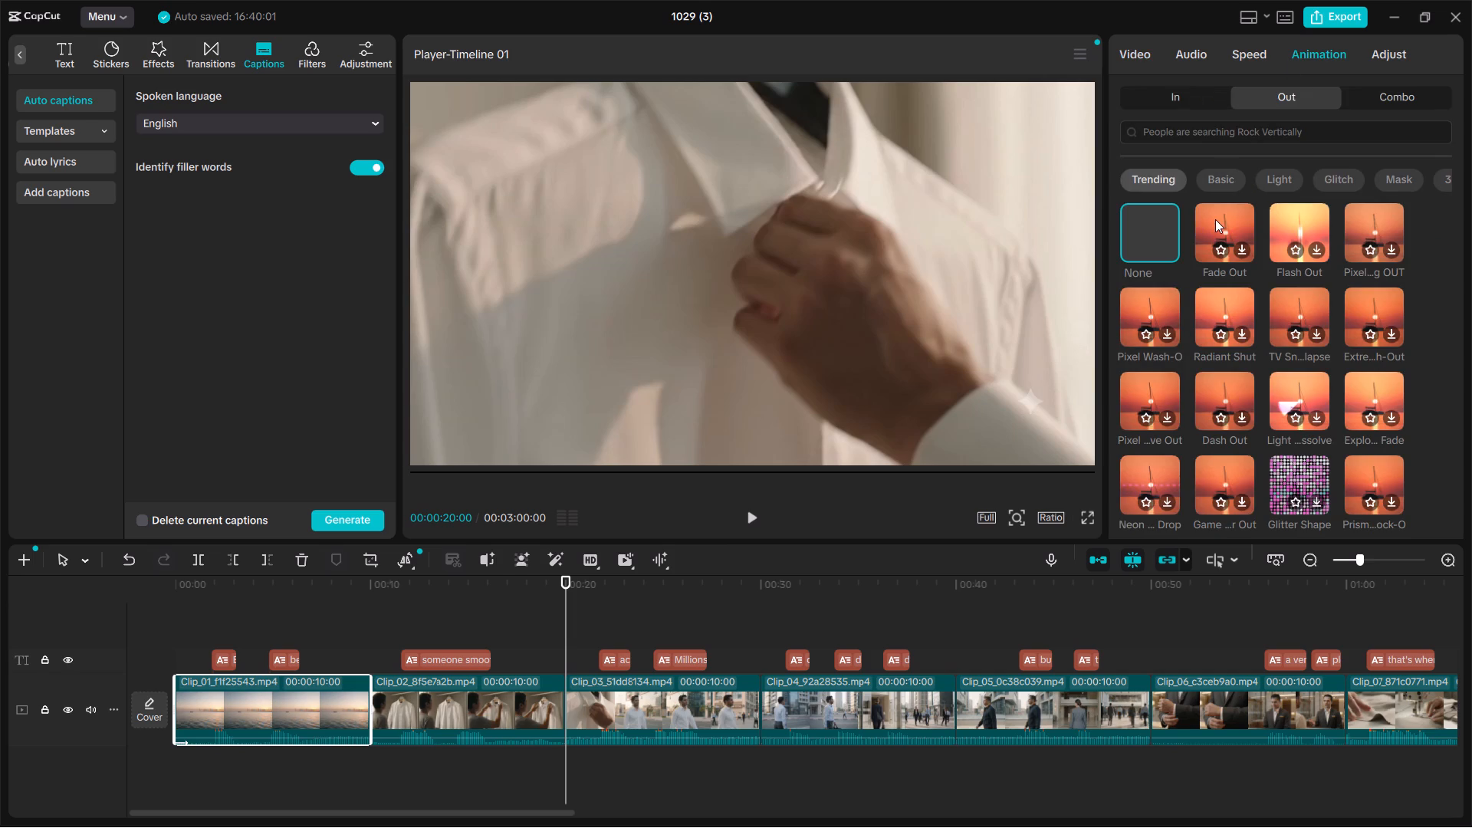
click(1217, 214)
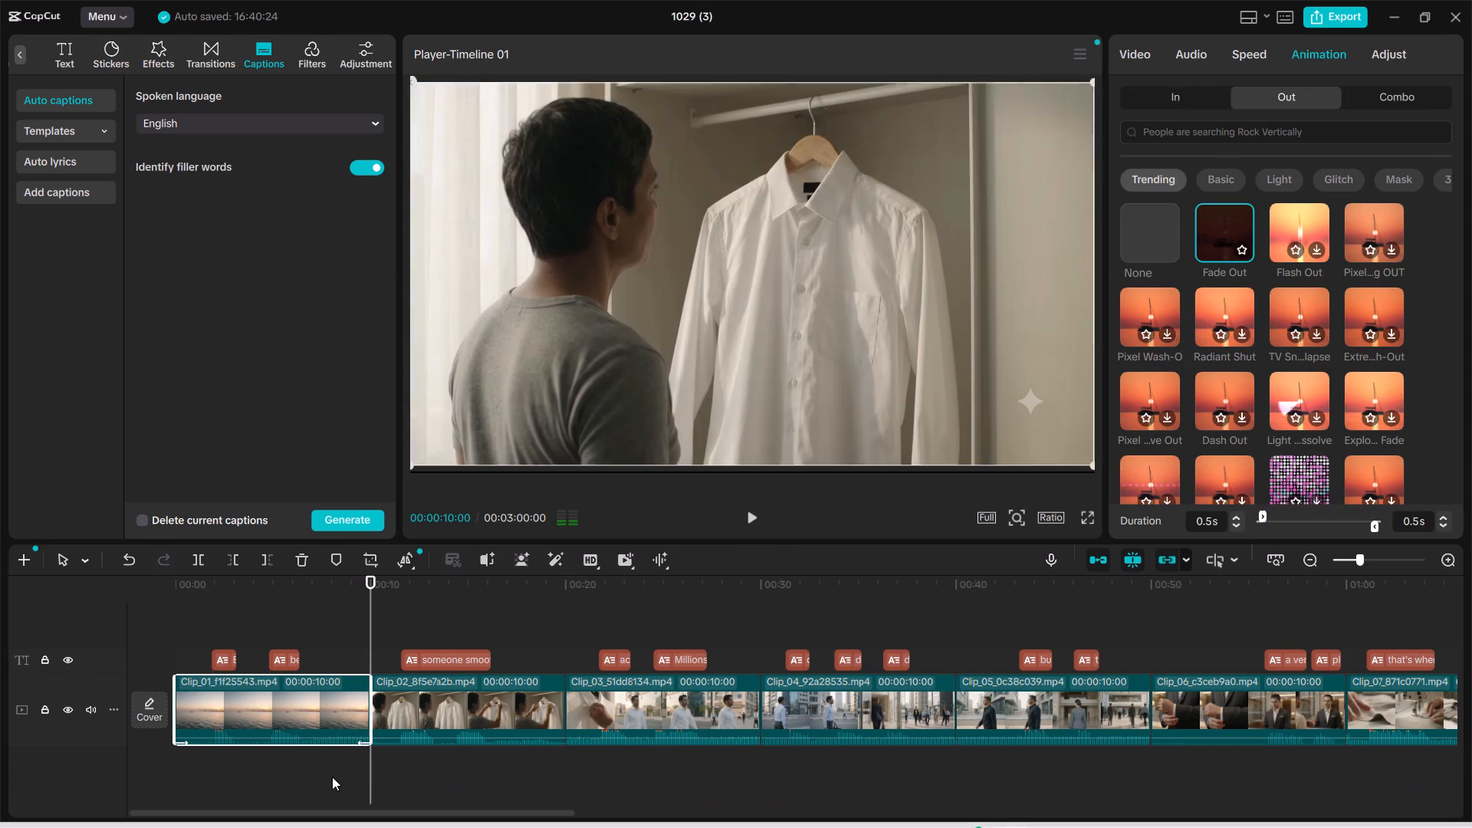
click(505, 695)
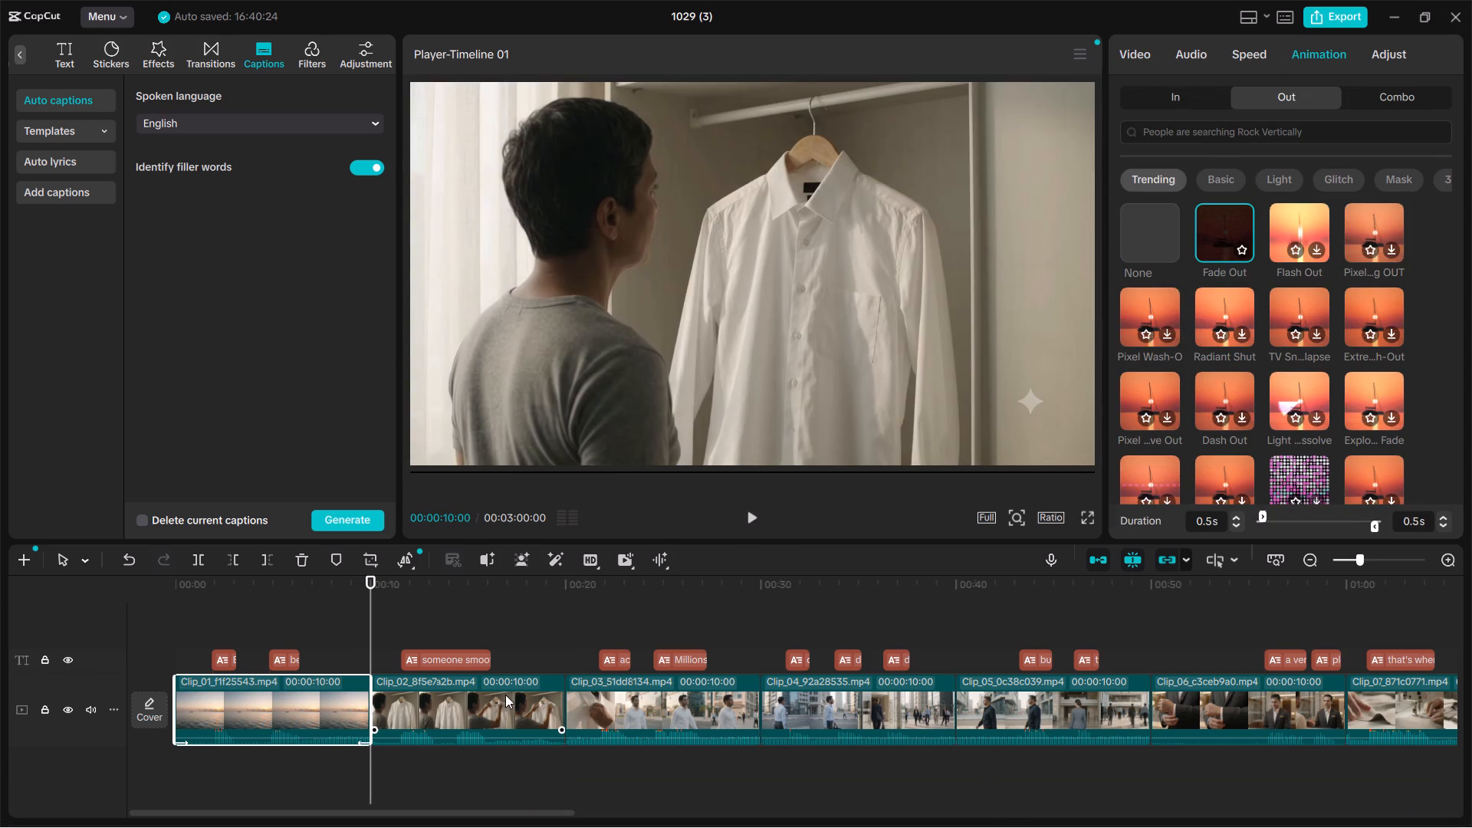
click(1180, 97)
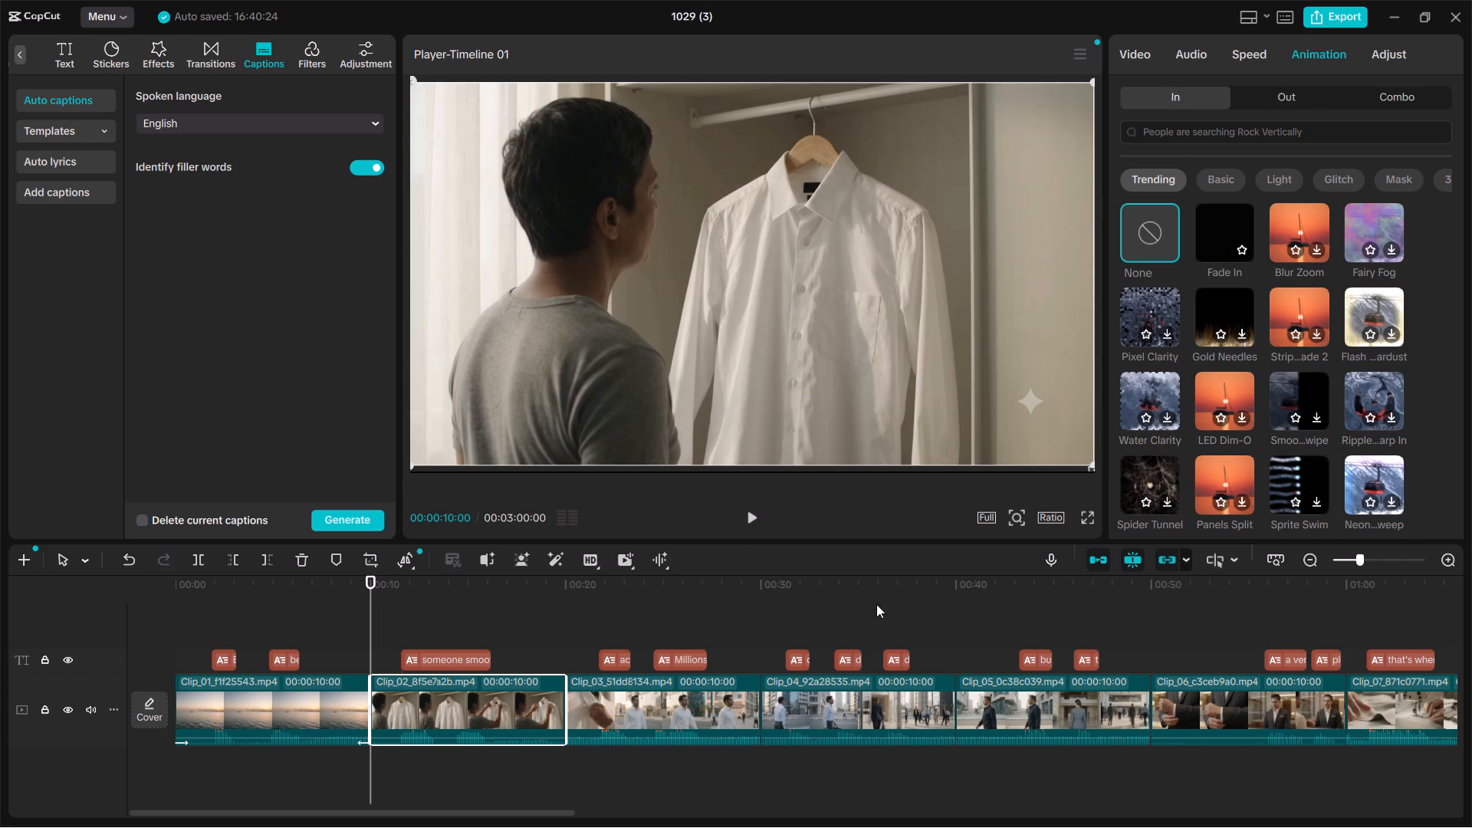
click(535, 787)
Play the video from about 7 seconds to 12 seconds to check the change from Clip_01 to Clip_02.
click(322, 767)
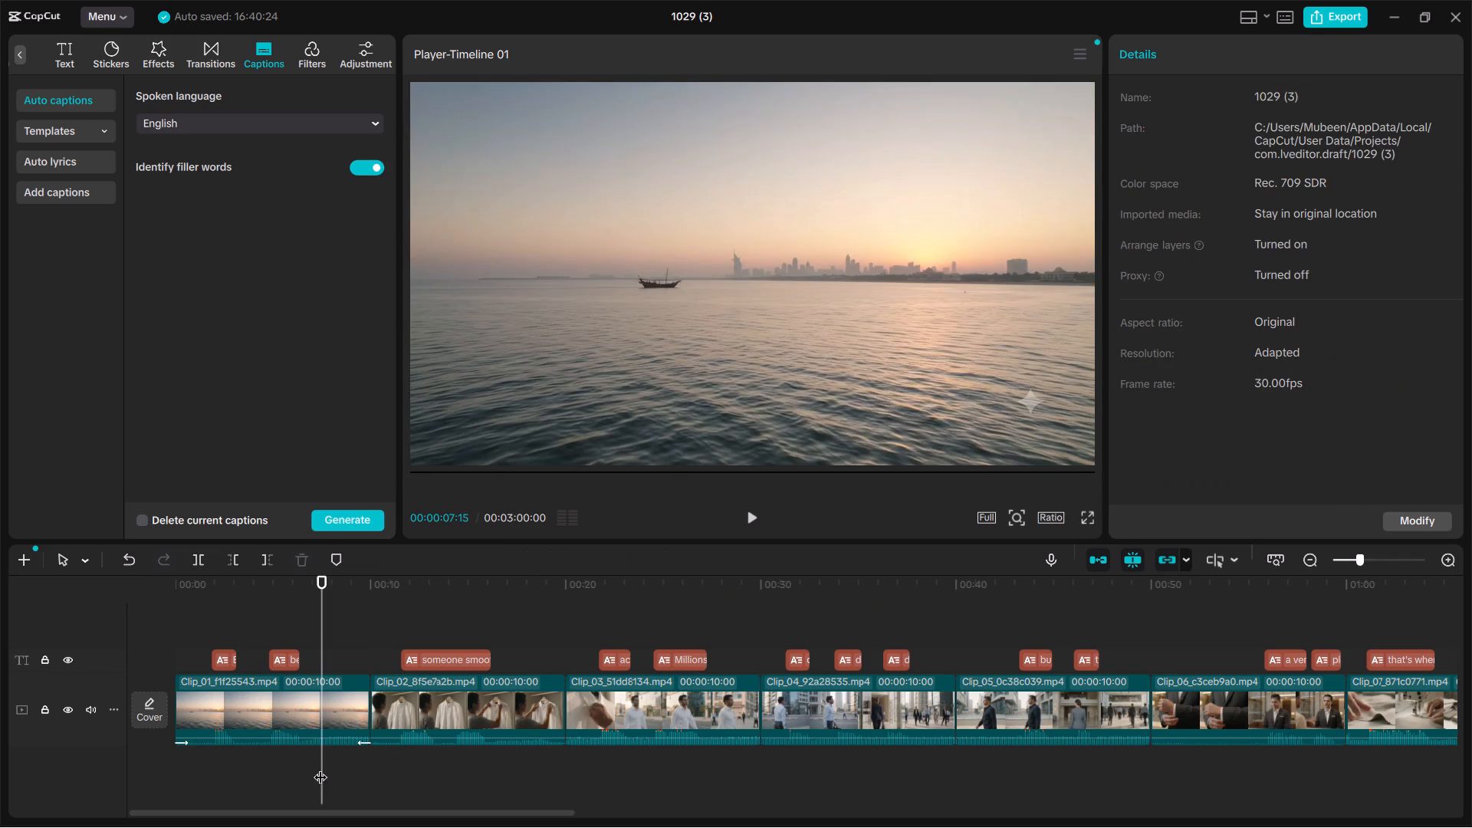
click(744, 511)
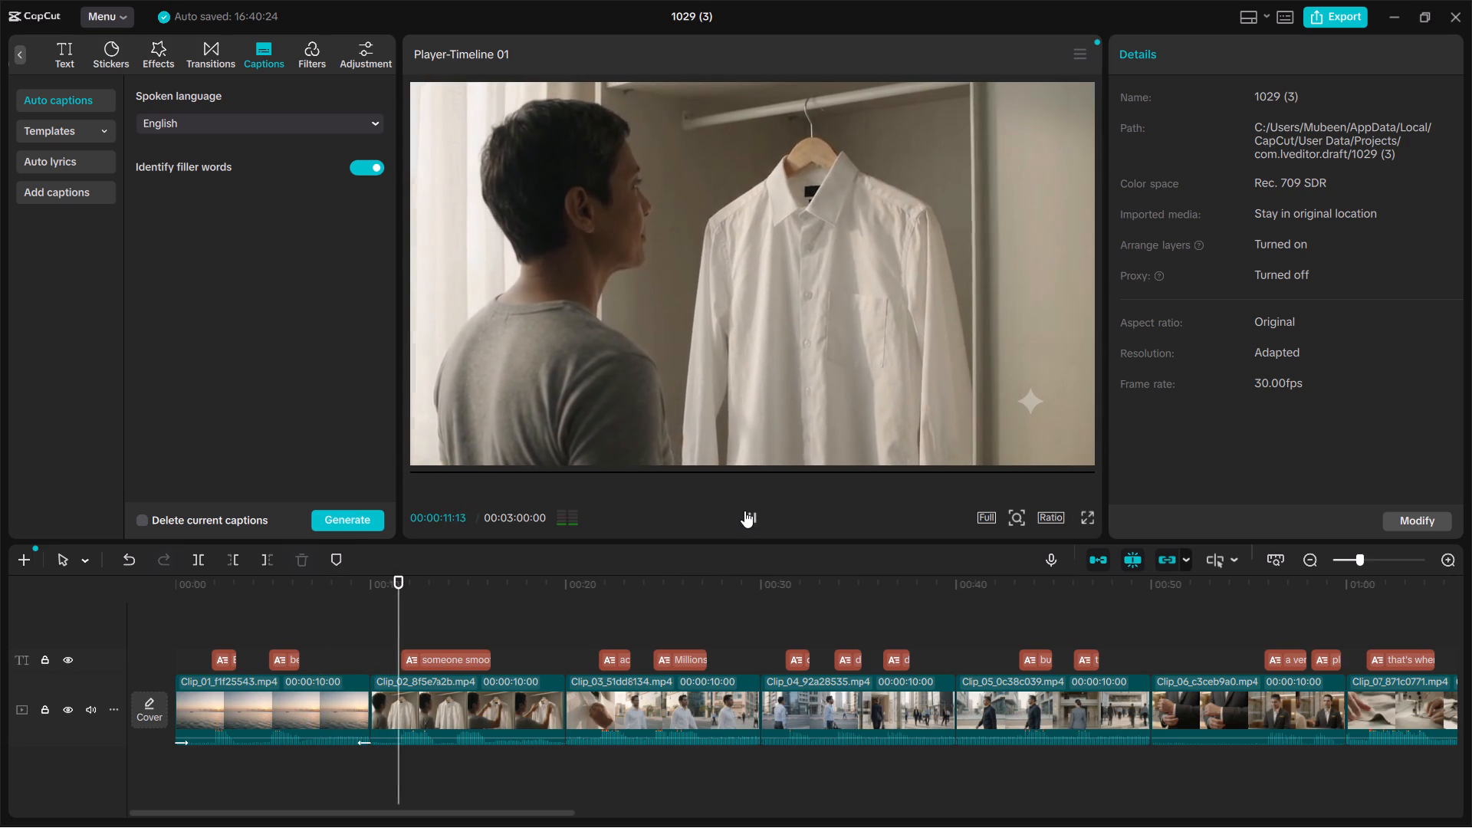
click(744, 511)
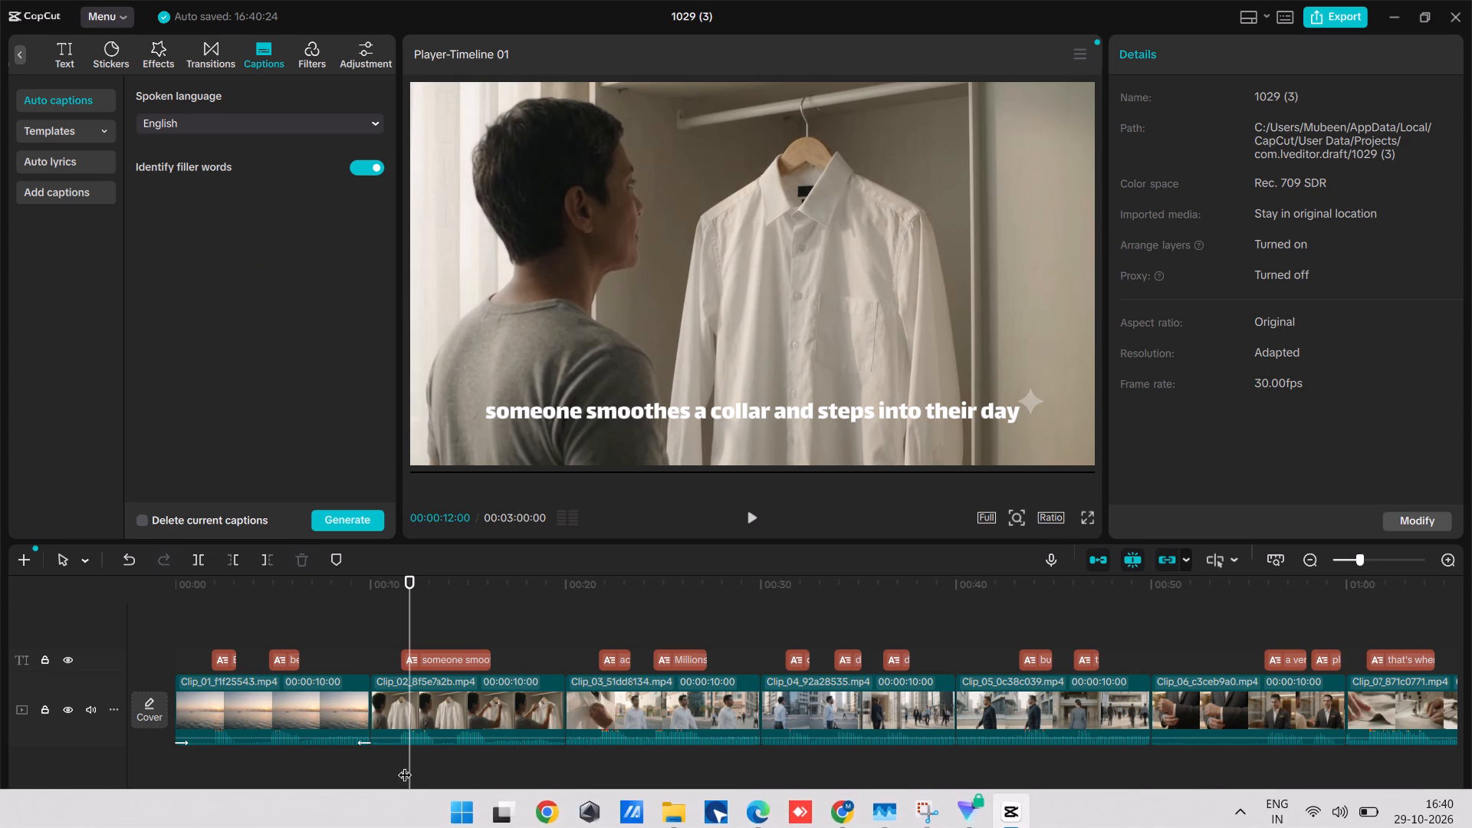
Add the Classic transition Mix at the cut between Clip_01 and Clip_02, accepting duplicate frames for it.
drag(412, 767, 370, 771)
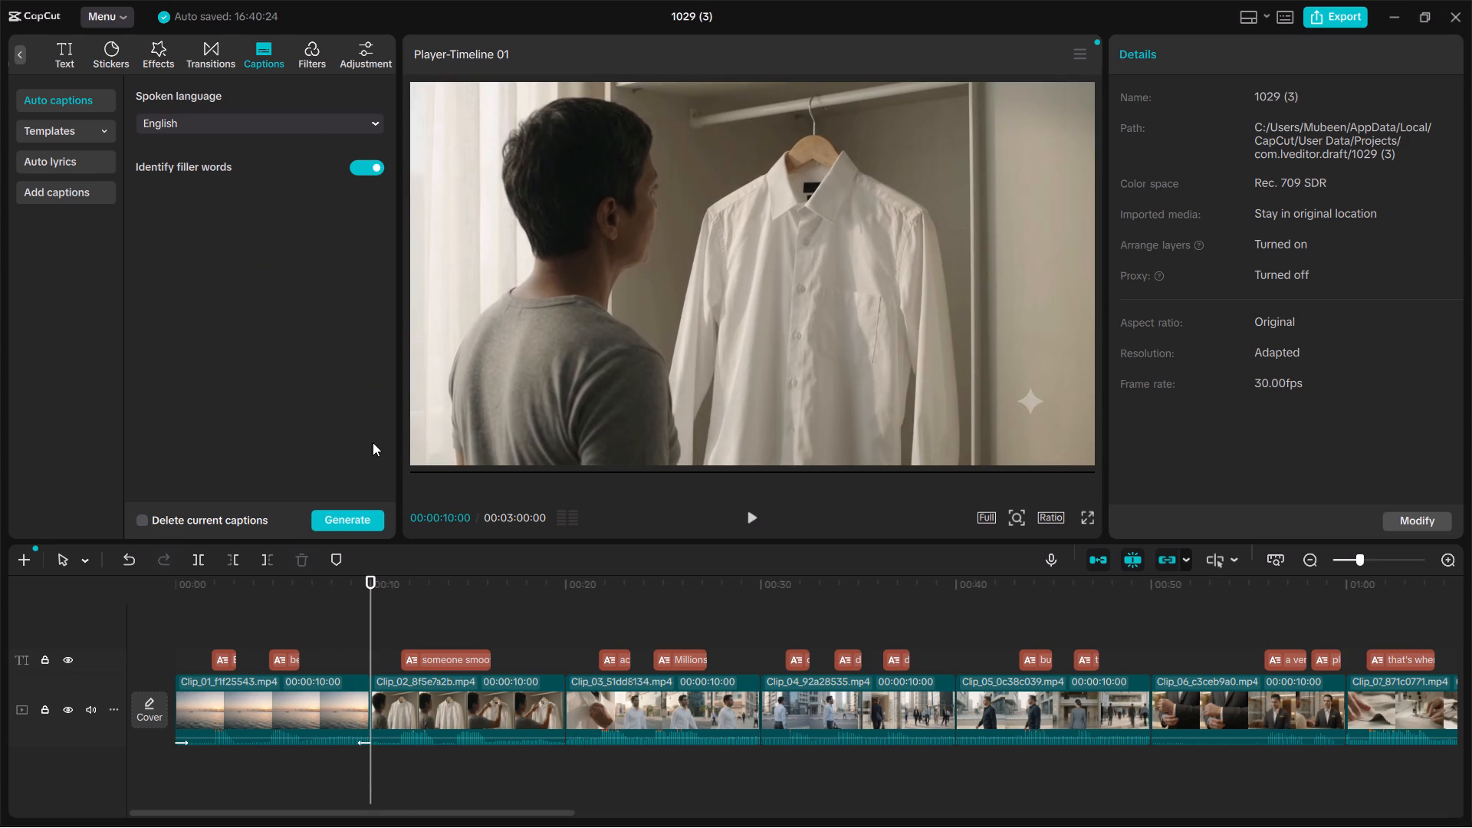
click(209, 52)
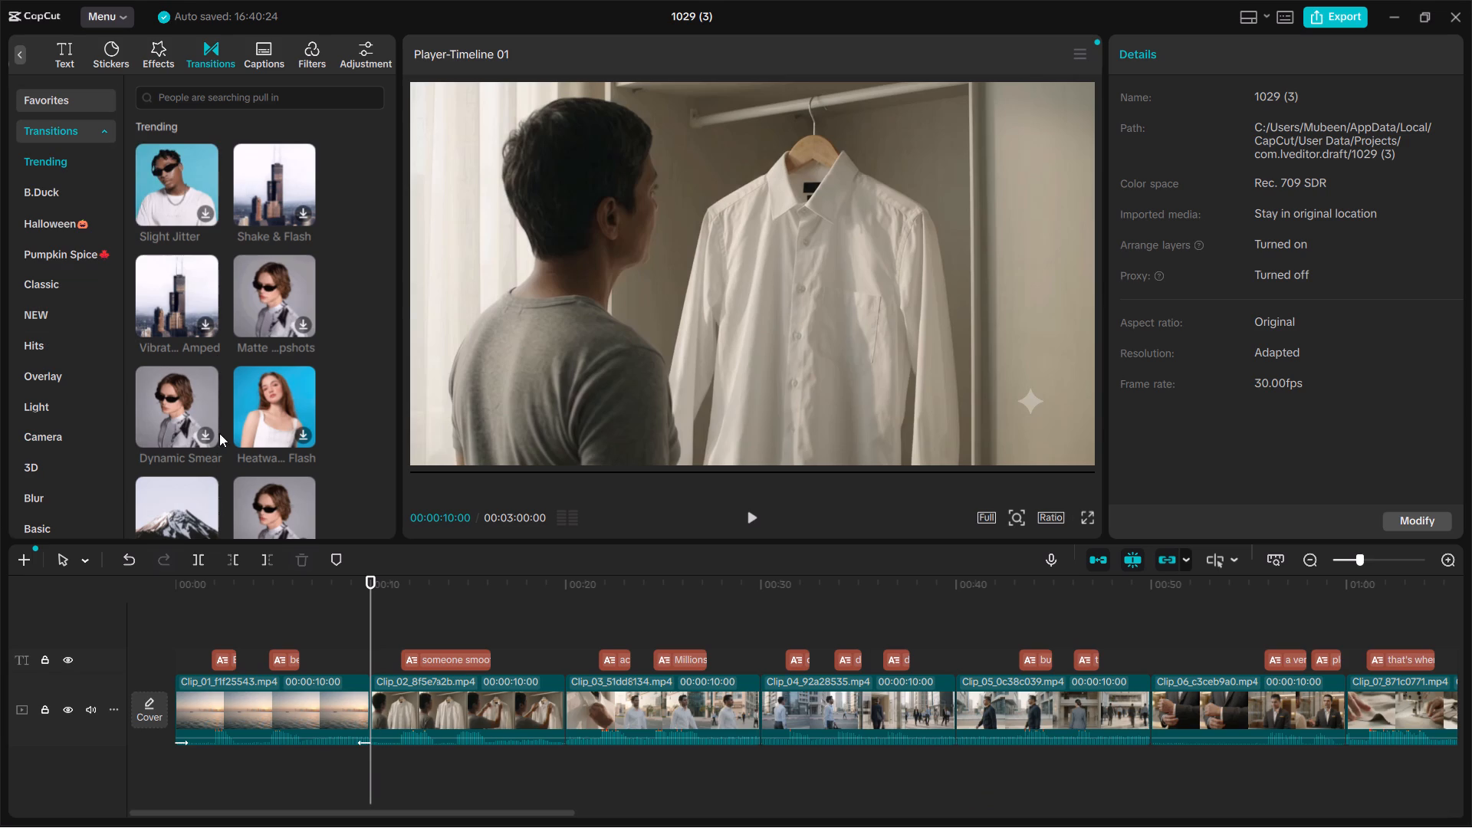
scroll(212, 393, down, 2)
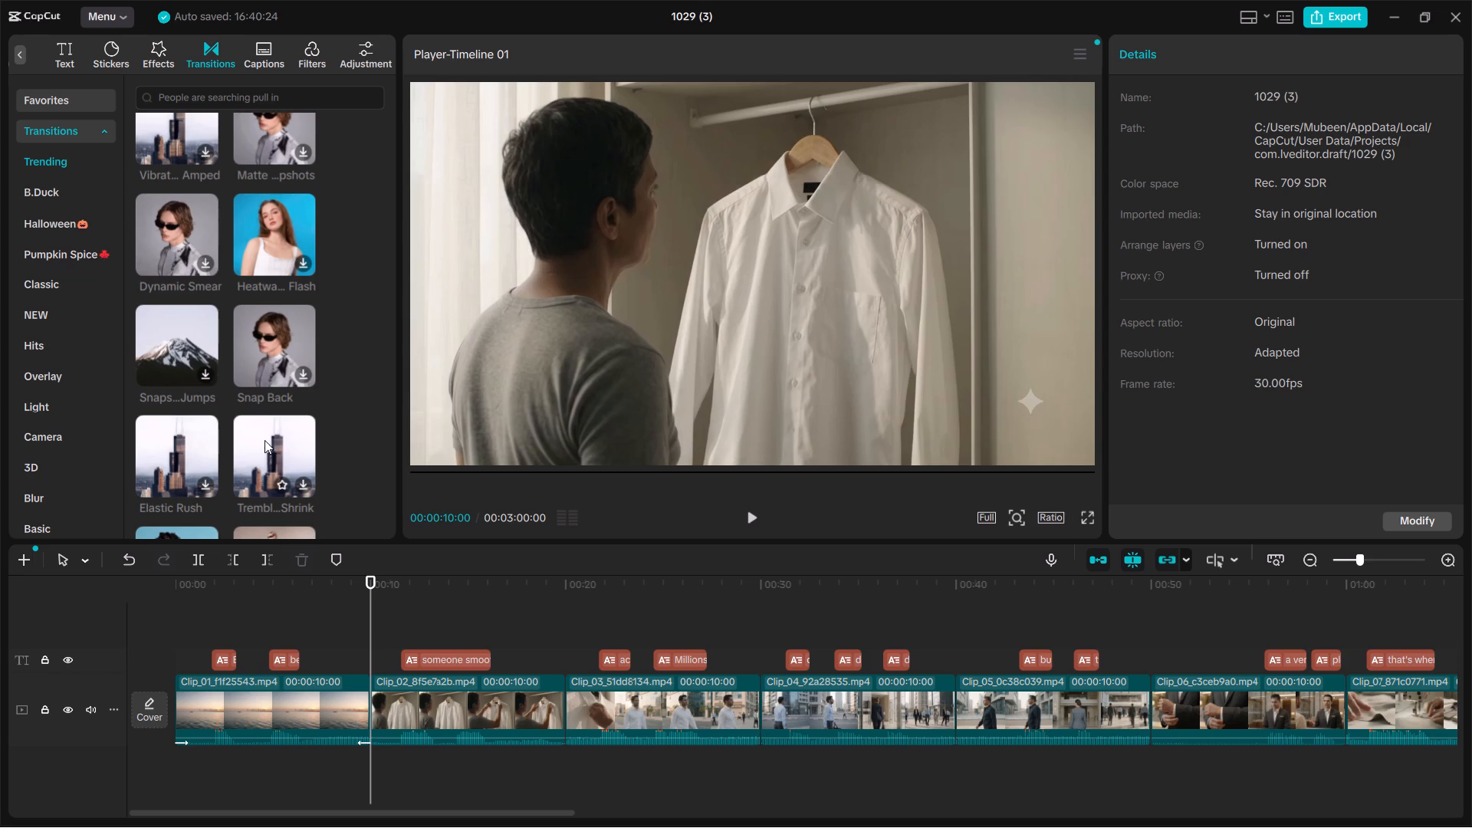
click(96, 281)
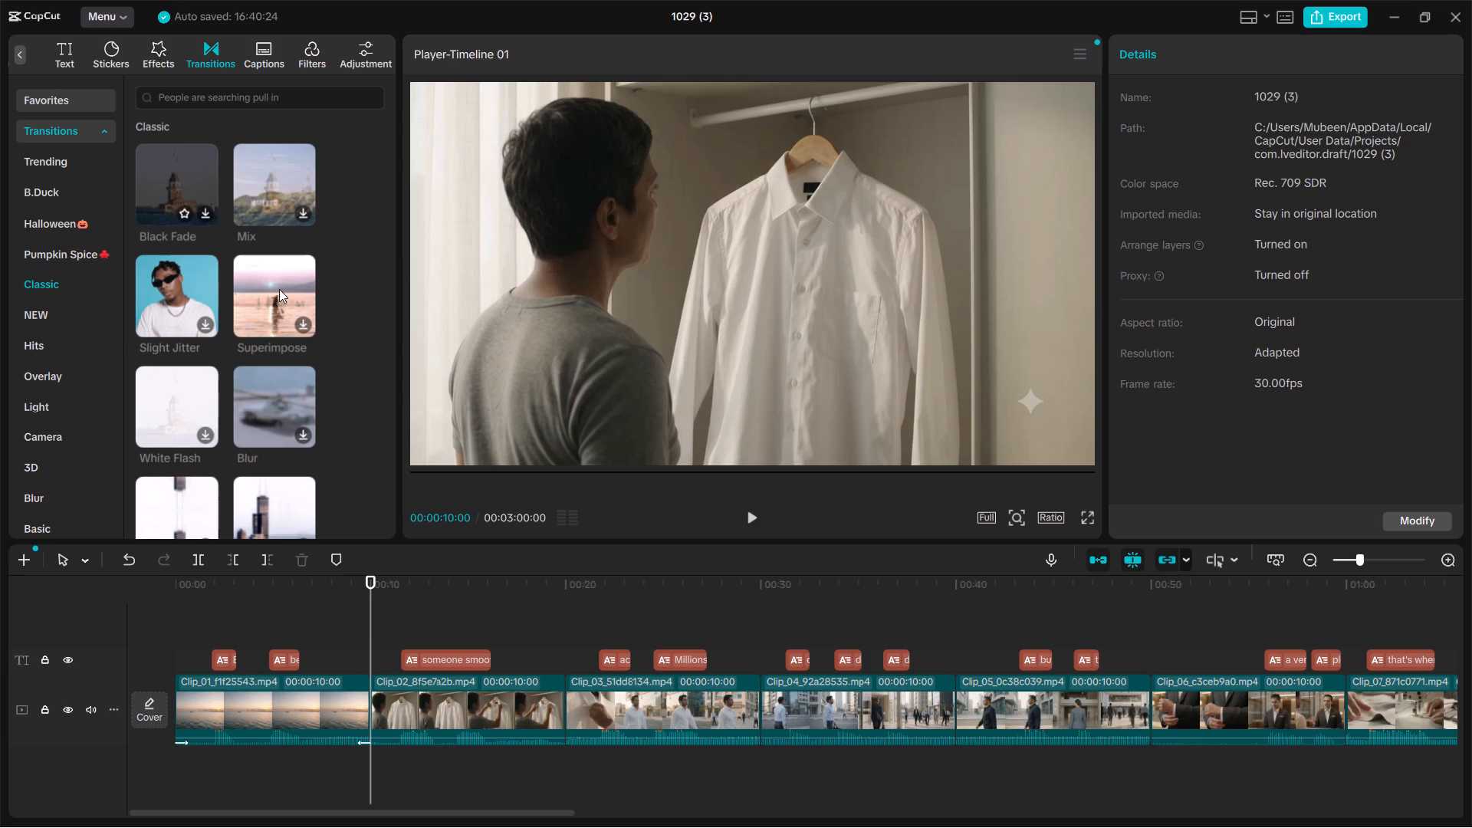
click(270, 179)
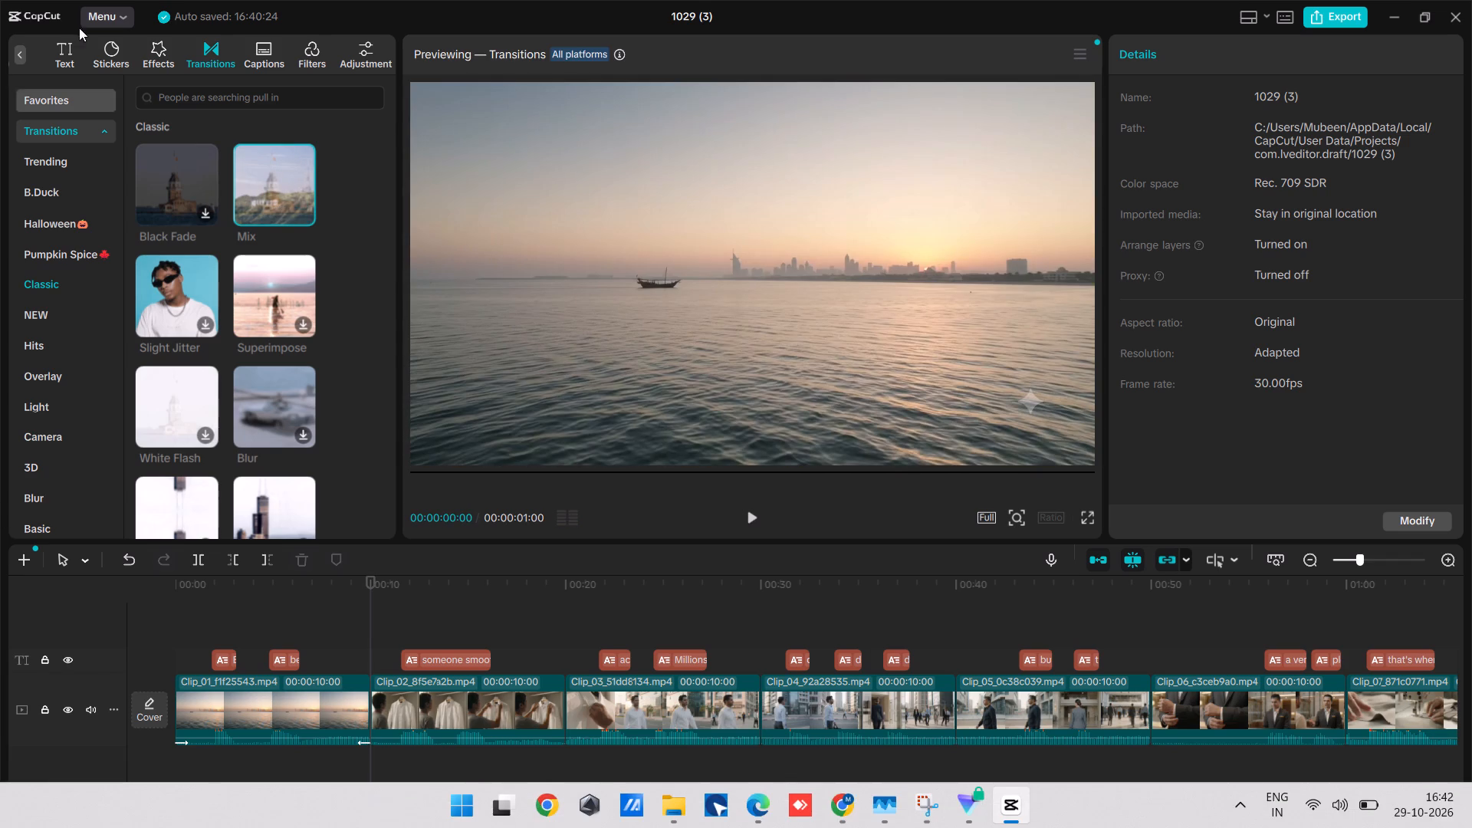
click(304, 212)
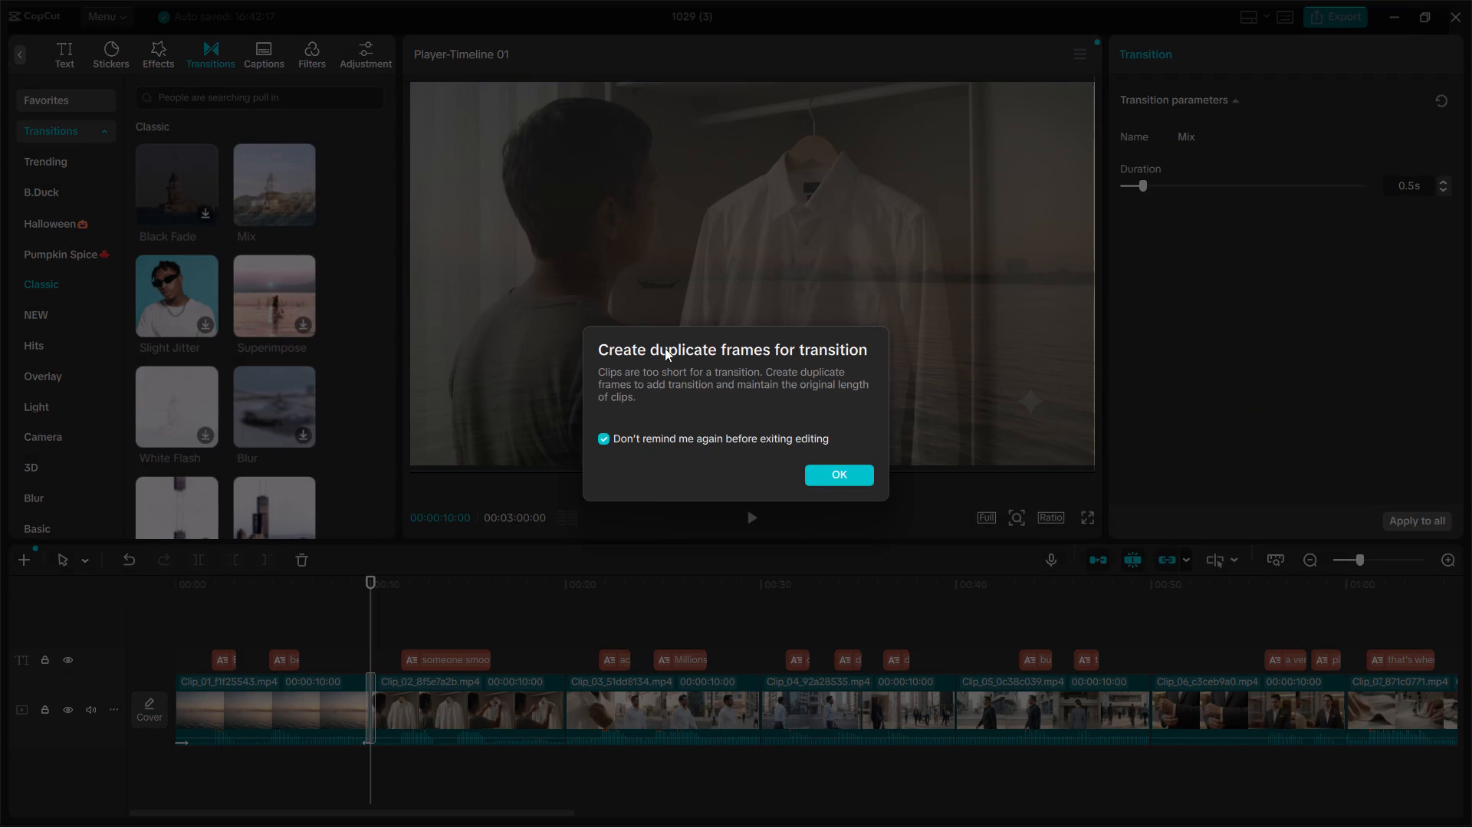
click(828, 472)
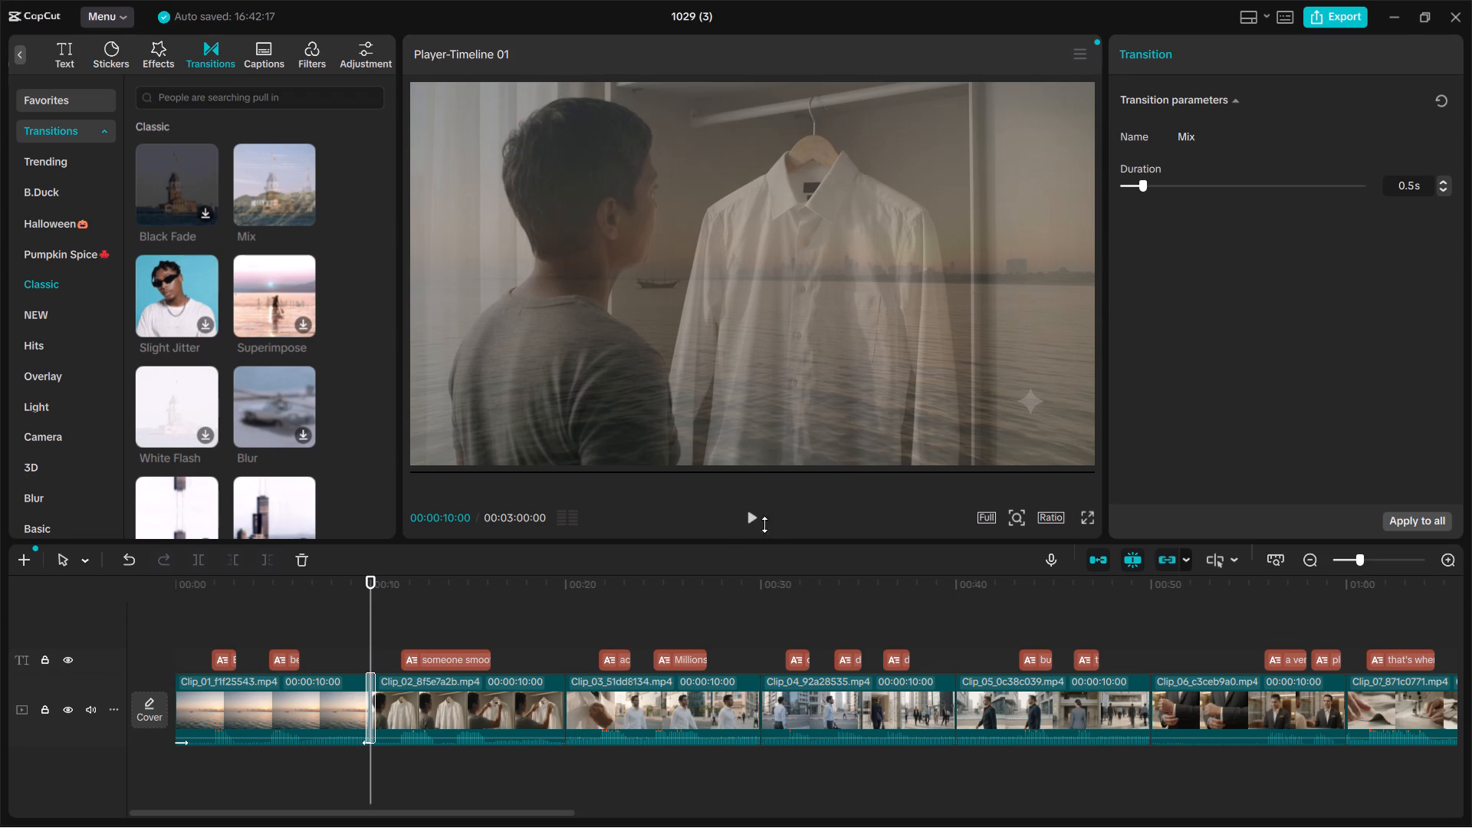
Play the commercial from the very beginning to just past the start of Clip_03 to check the opening clips and transition.
click(690, 595)
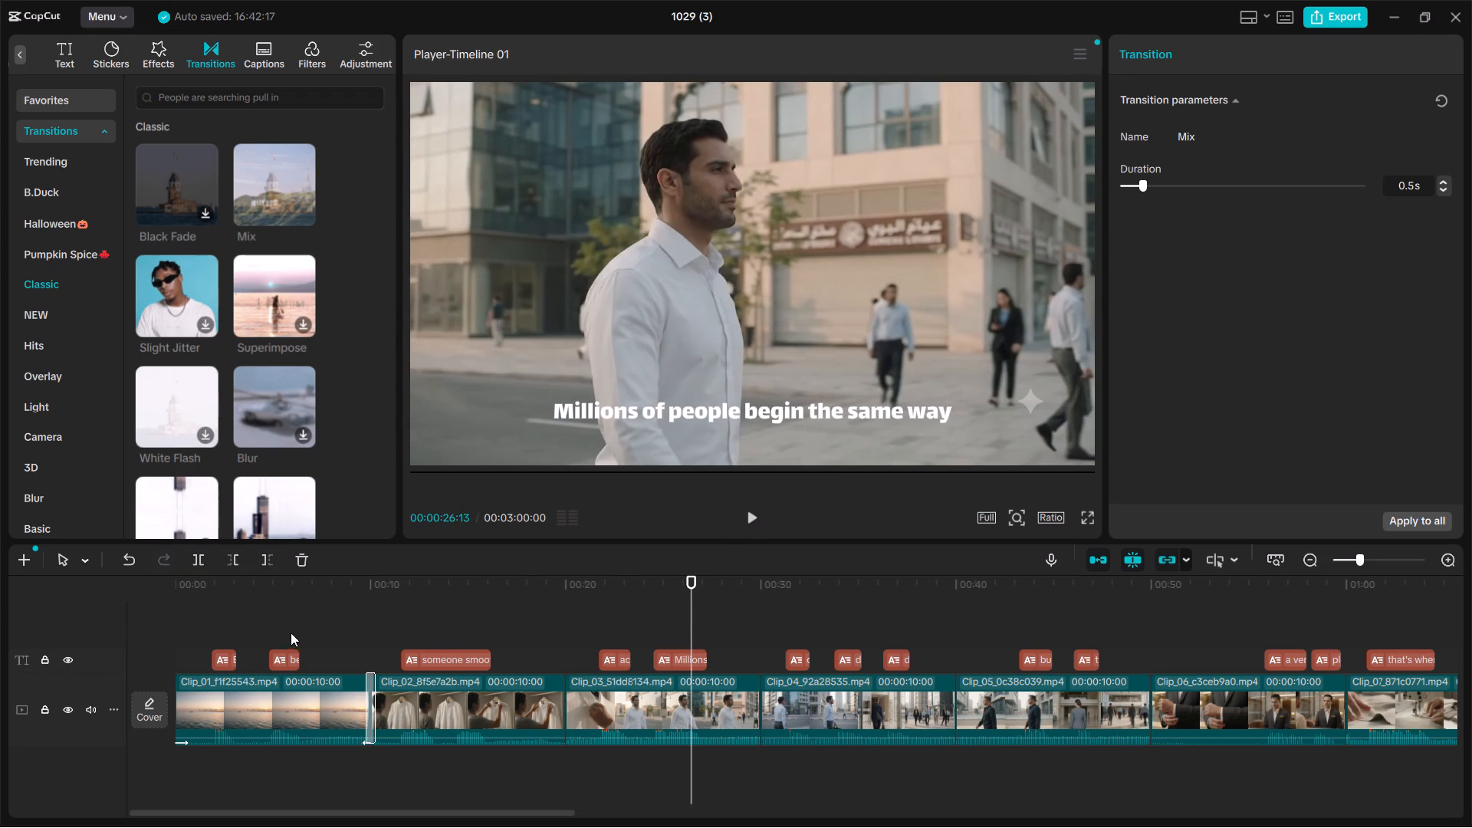
drag(514, 606, 284, 611)
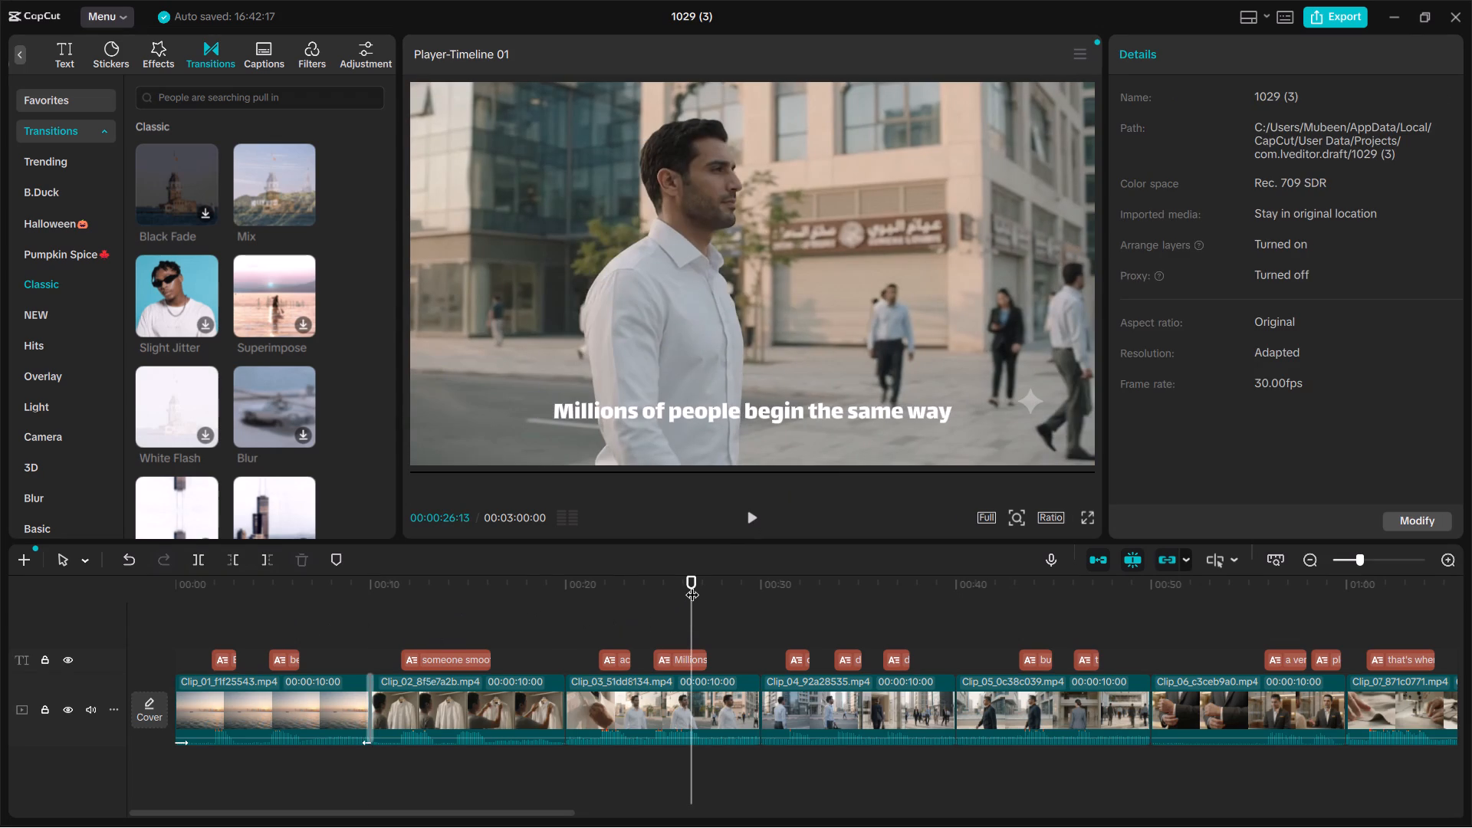
drag(693, 585, 94, 602)
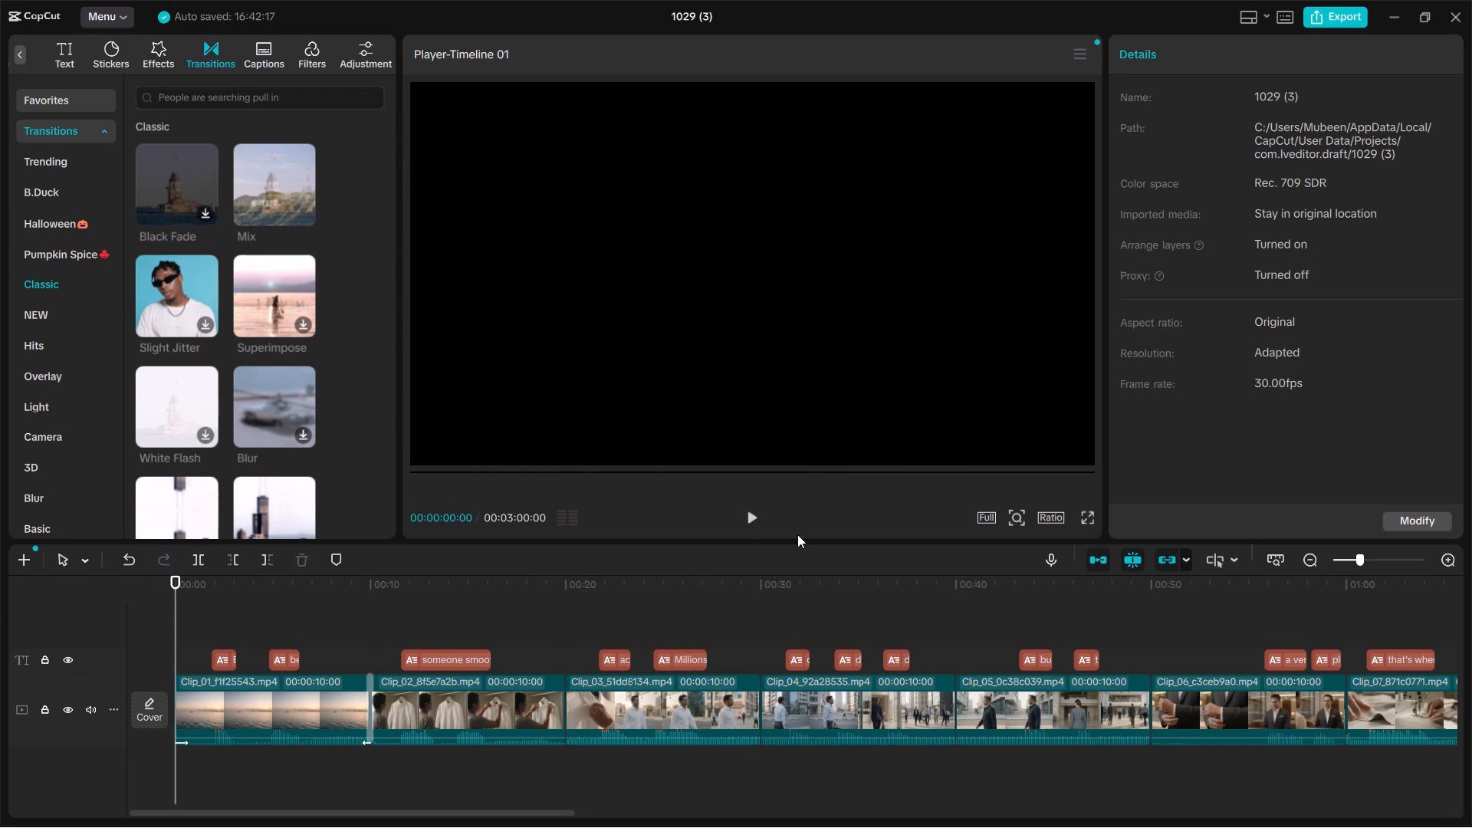
key(space)
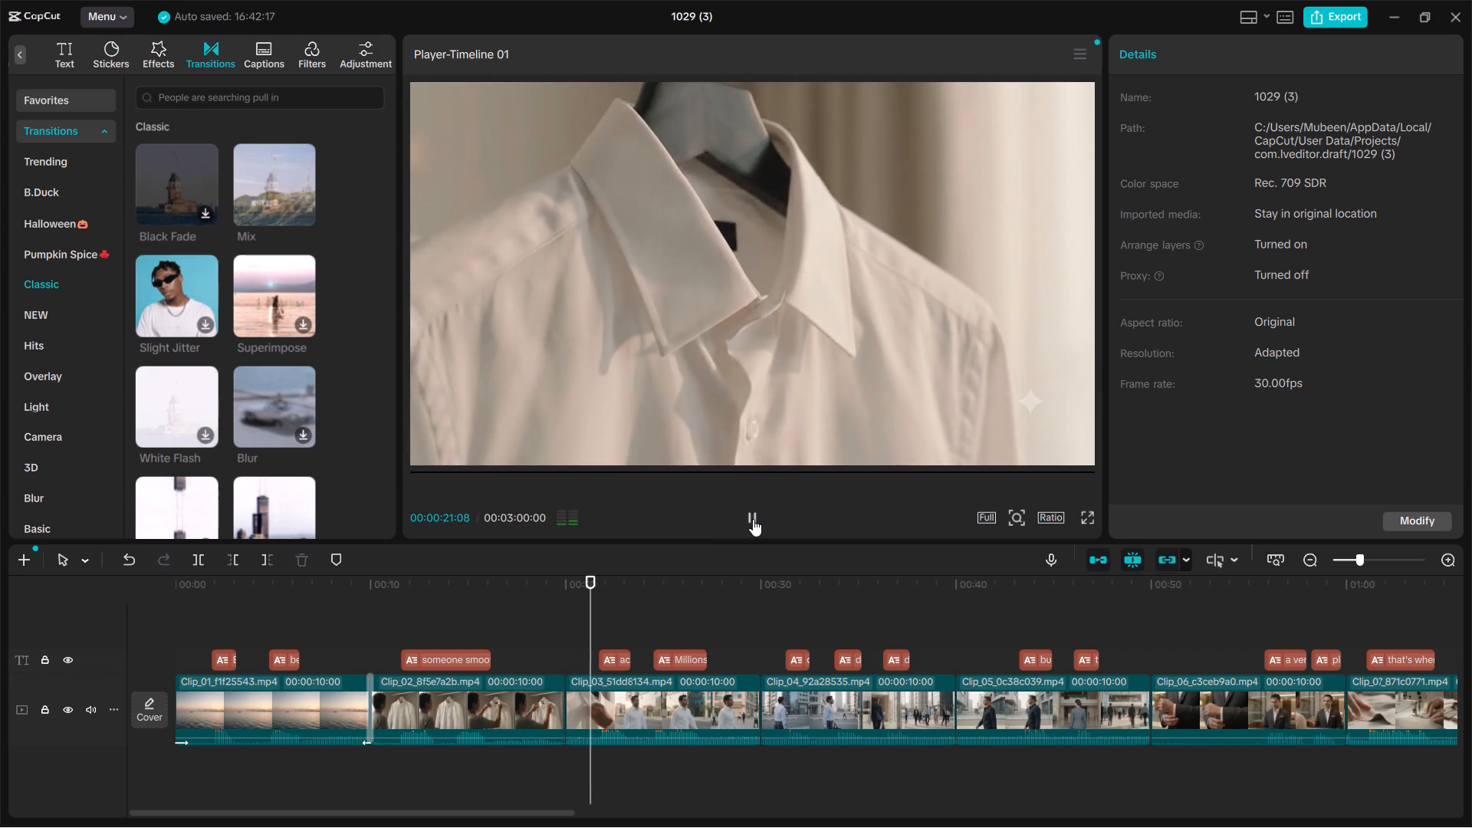
click(753, 519)
Add the Mix transition at the 20-second cut between Clip_02 and Clip_03.
drag(600, 780, 588, 779)
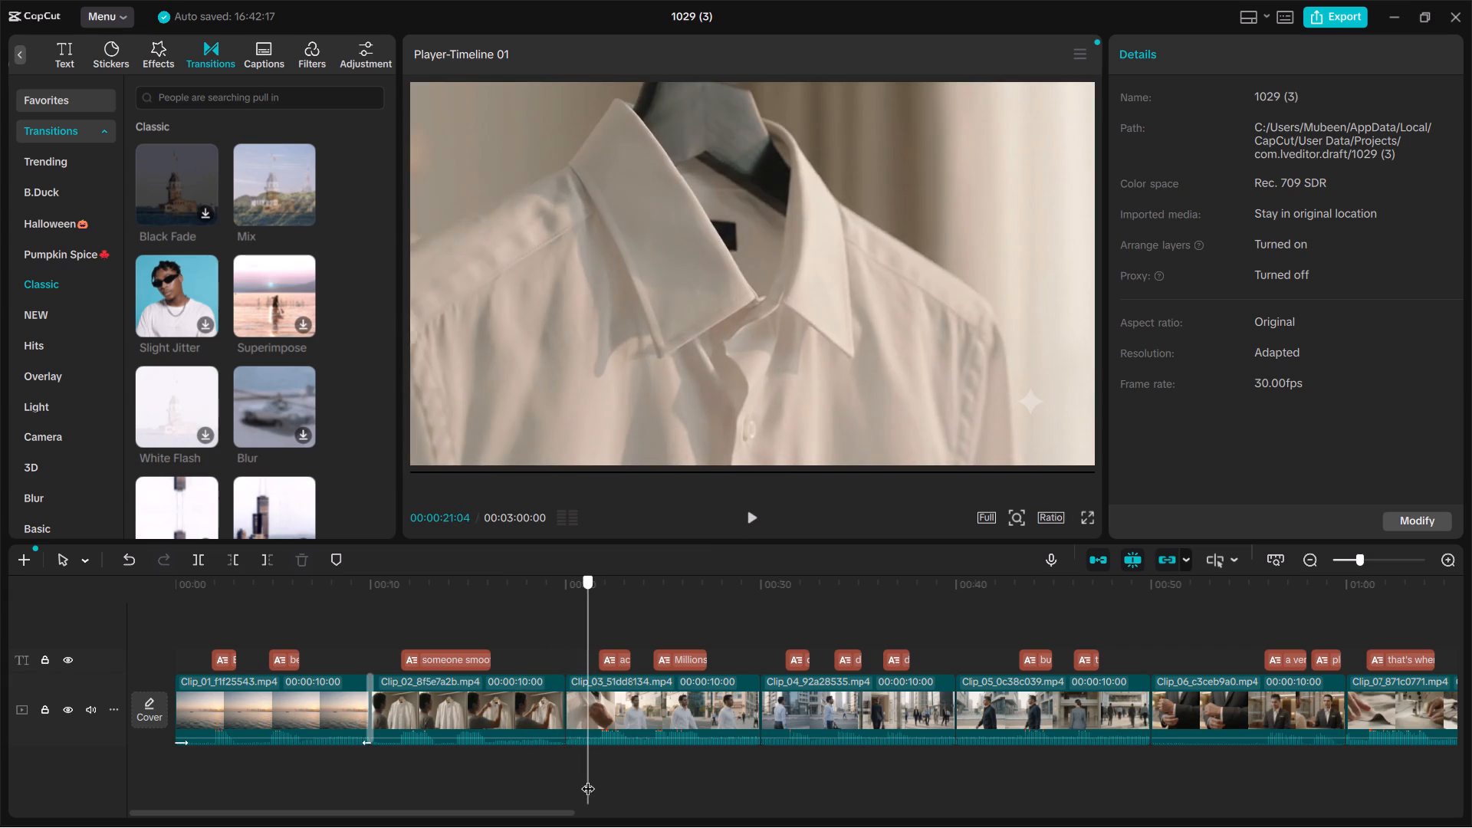
drag(588, 779, 570, 780)
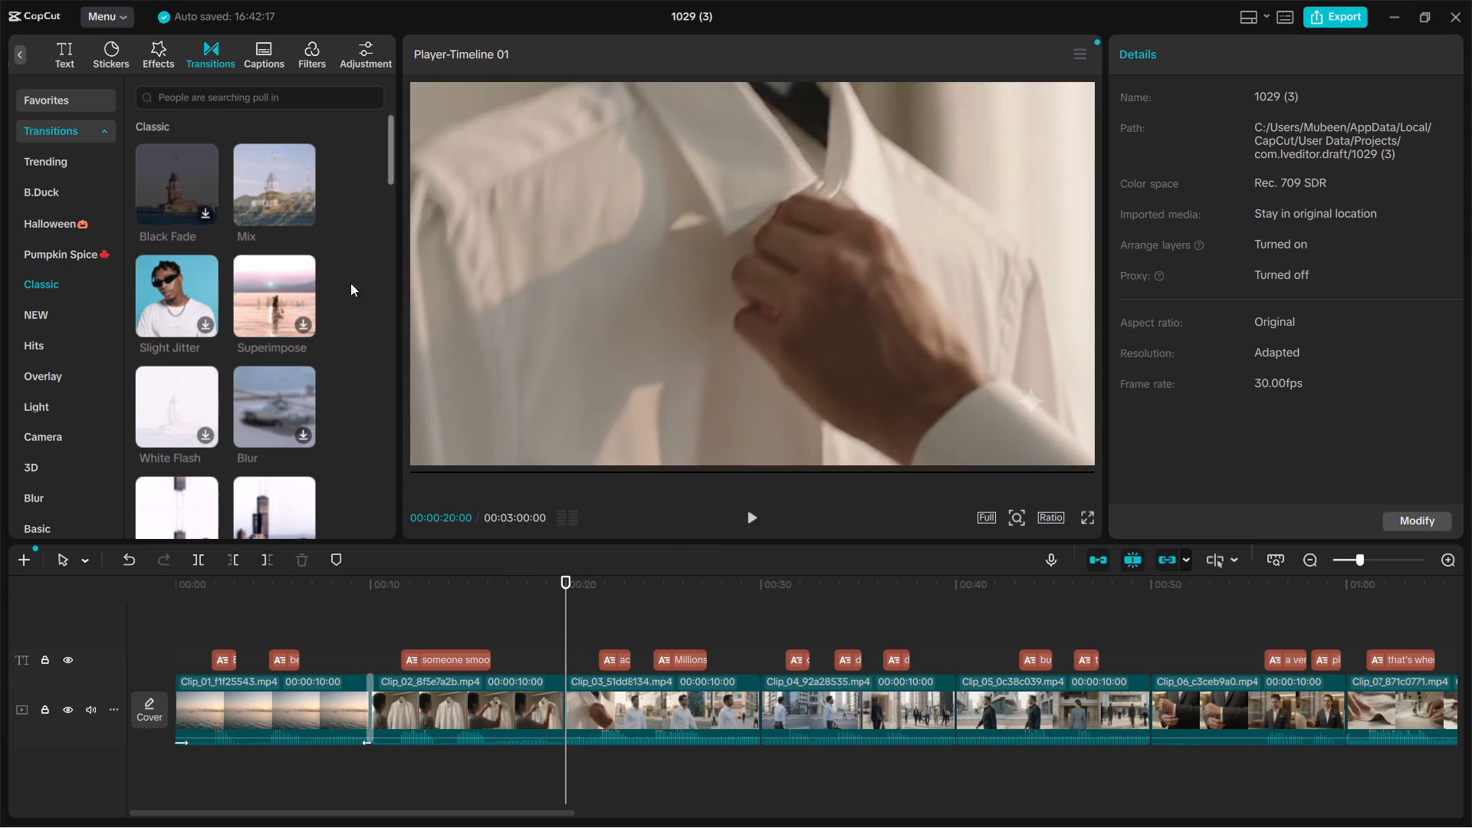
click(255, 179)
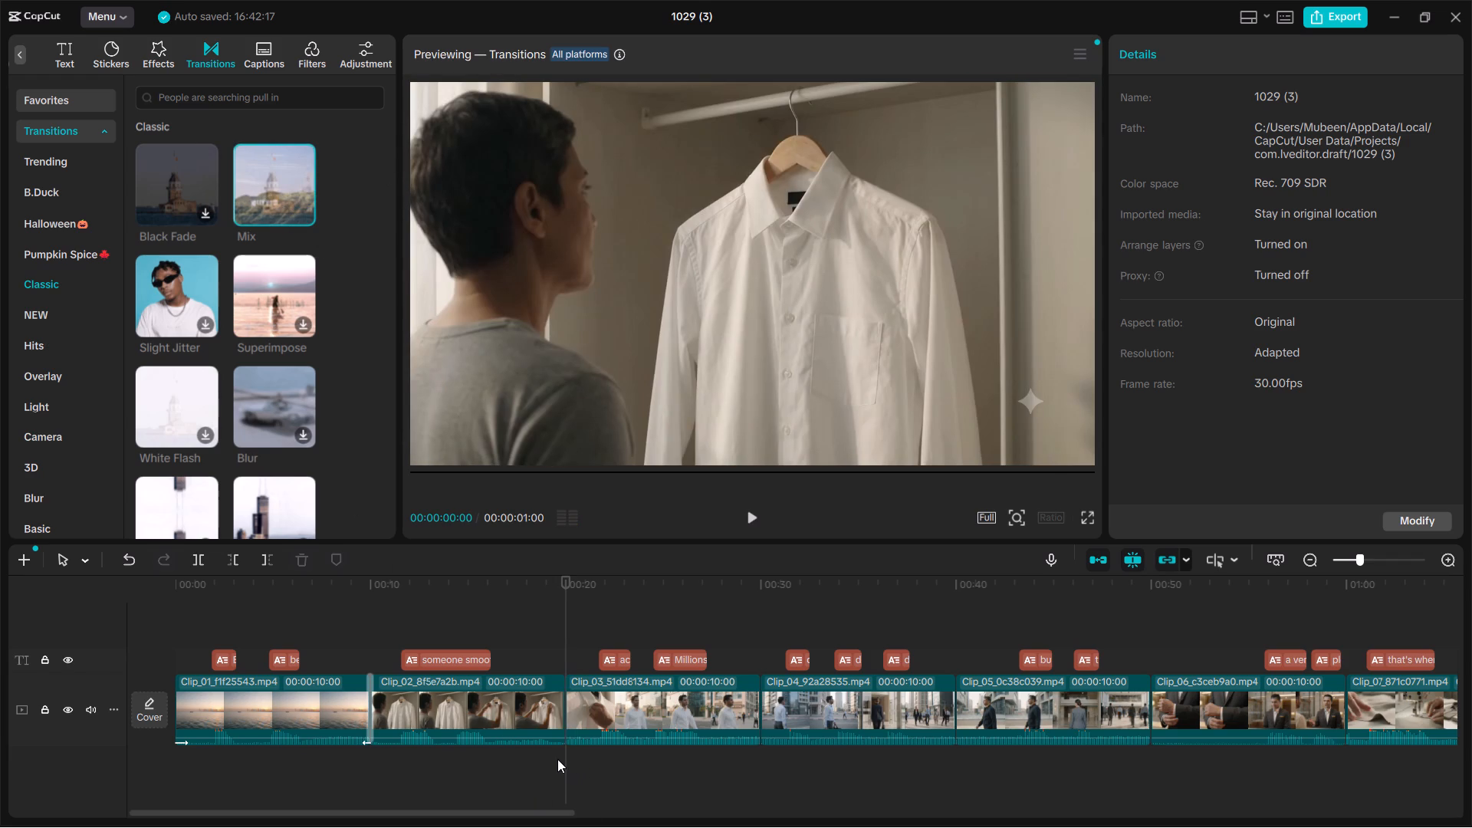
click(556, 759)
drag(555, 759, 563, 758)
click(307, 210)
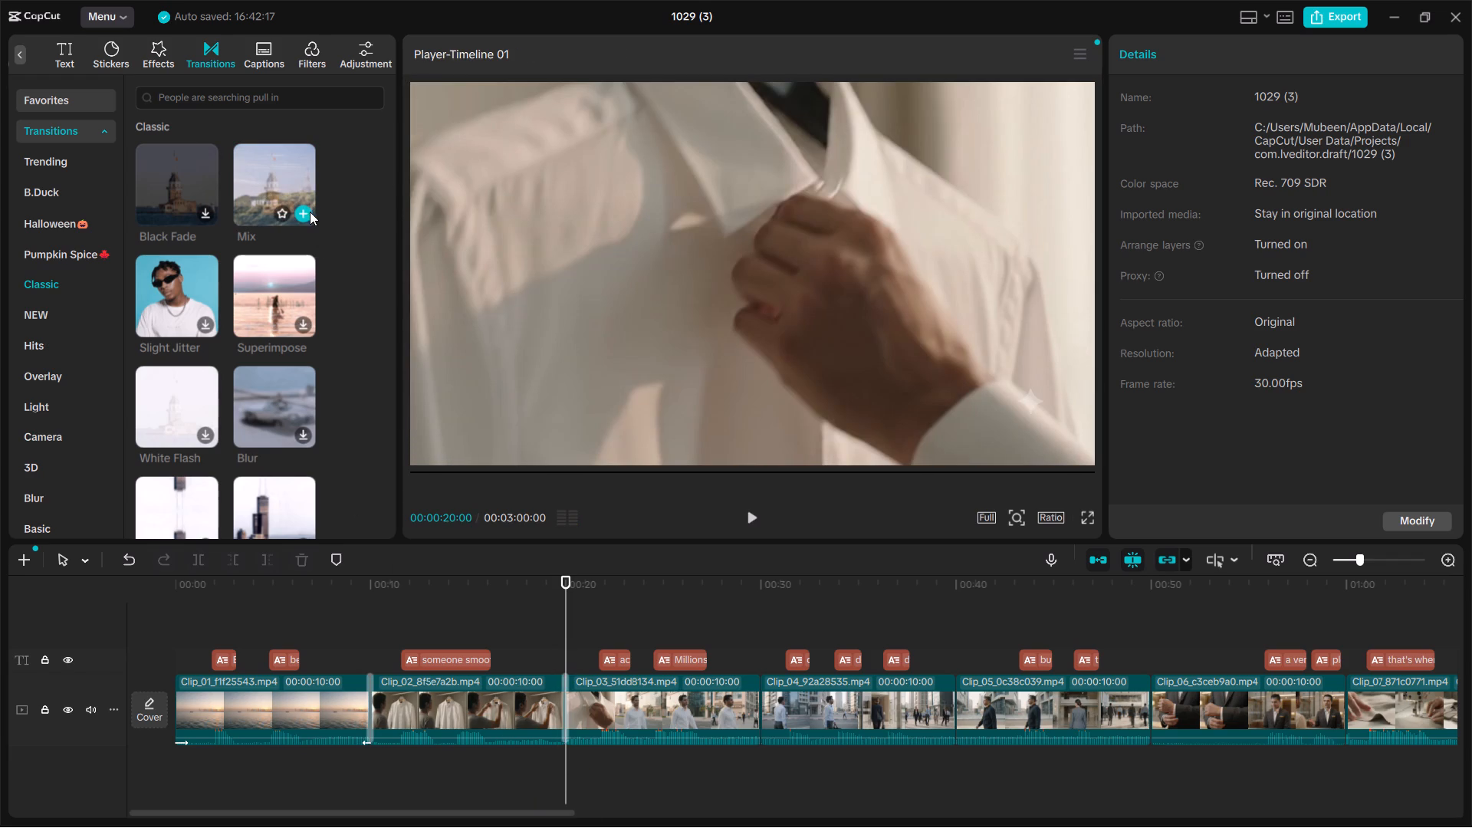
Add the Mix transition at the 30-second cut between Clip_03 and Clip_04 and the 40-second cut between Clip_04 and Clip_05.
drag(572, 761, 574, 761)
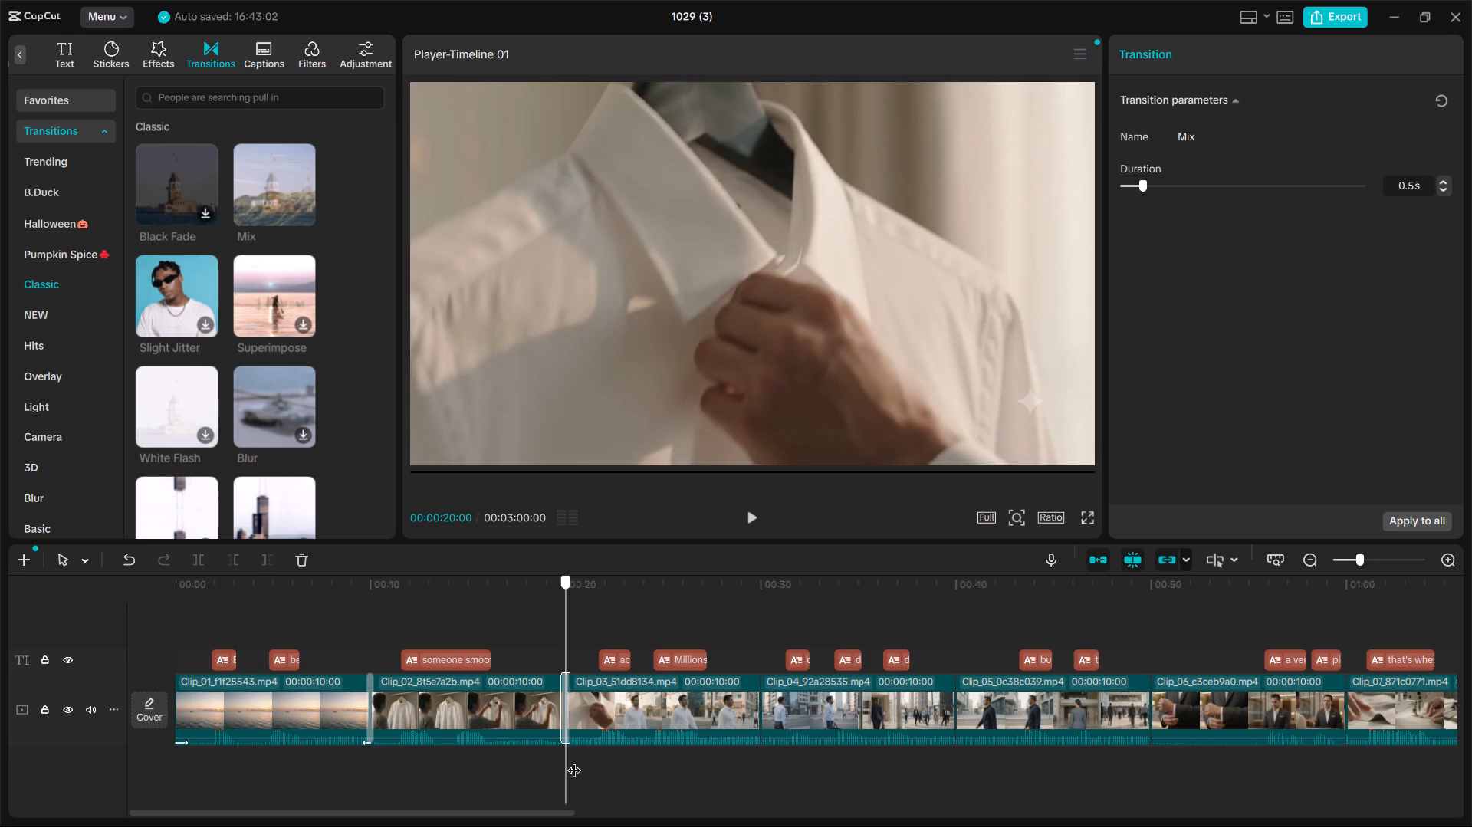
drag(574, 761, 759, 777)
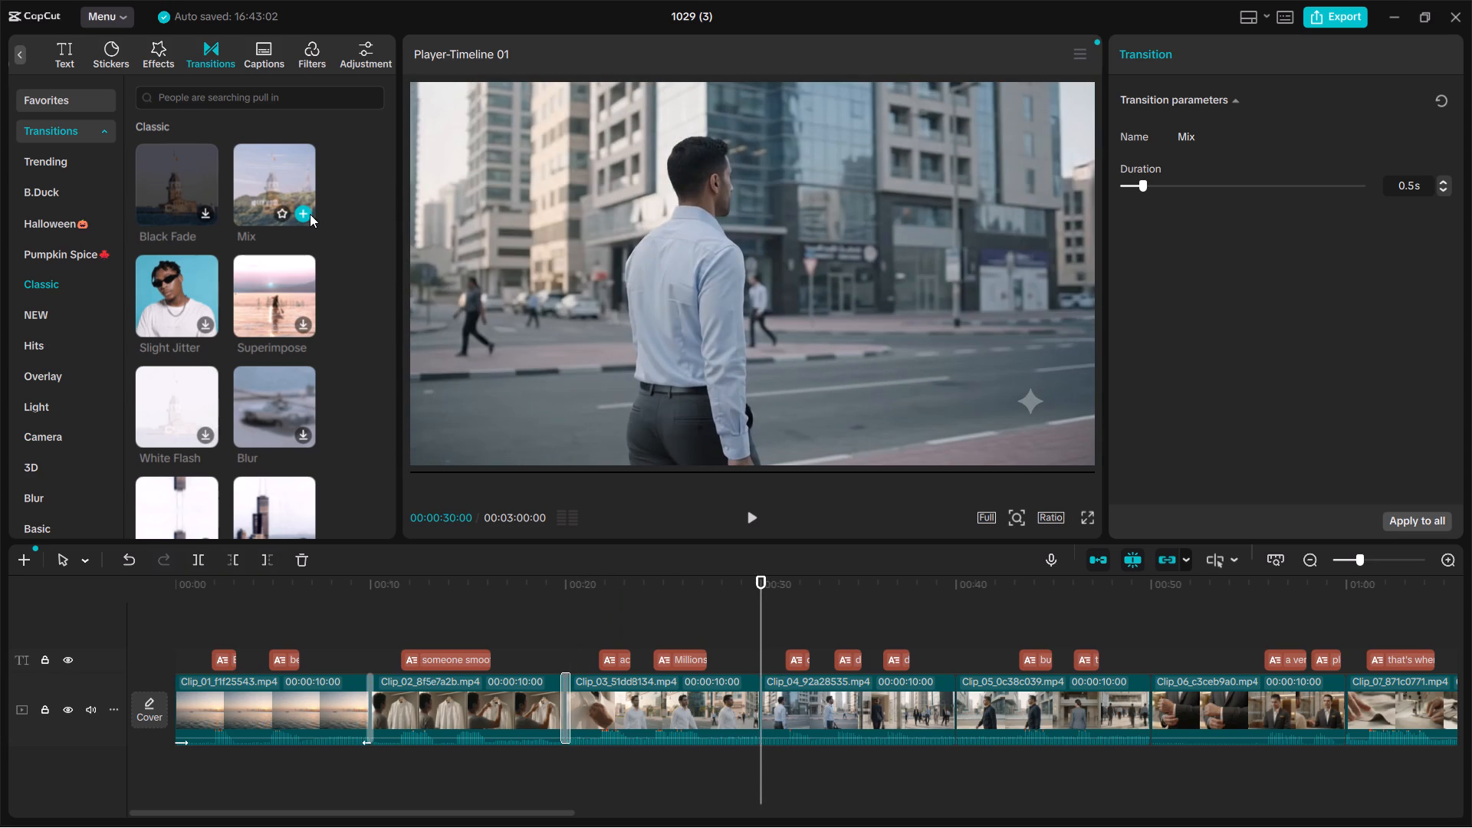
click(297, 205)
click(305, 218)
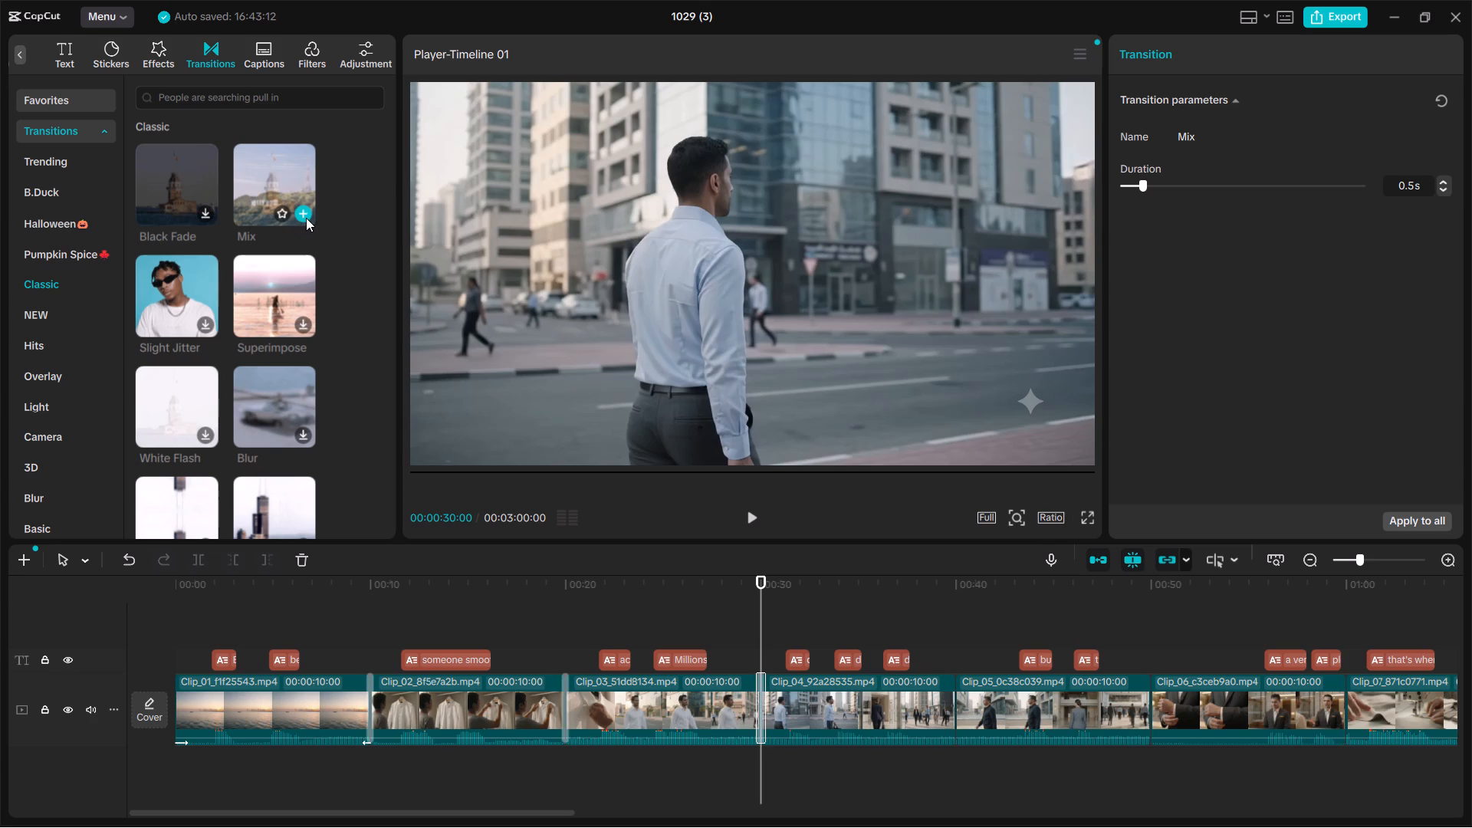
drag(763, 771, 831, 760)
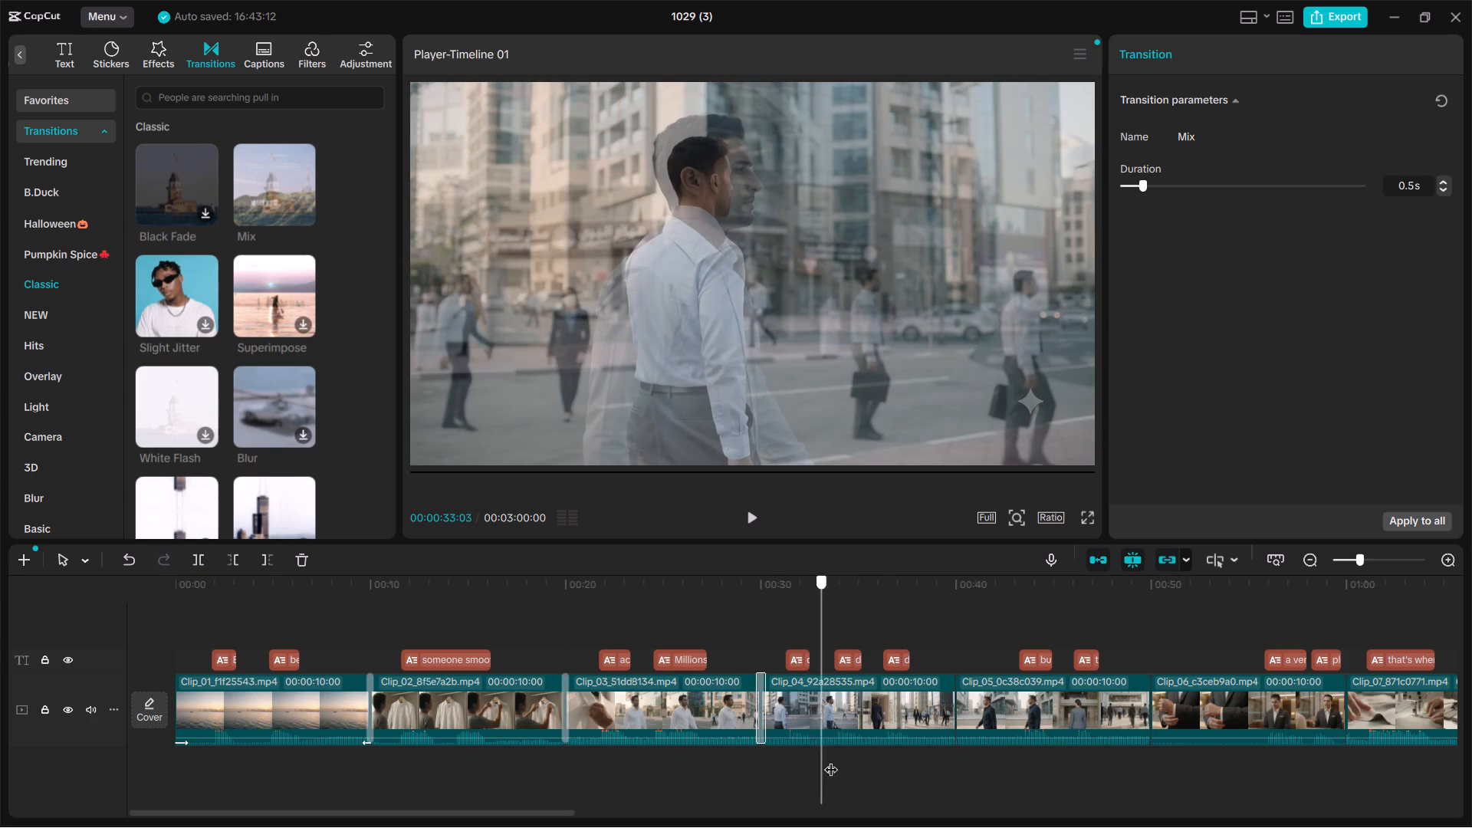
drag(831, 760, 957, 777)
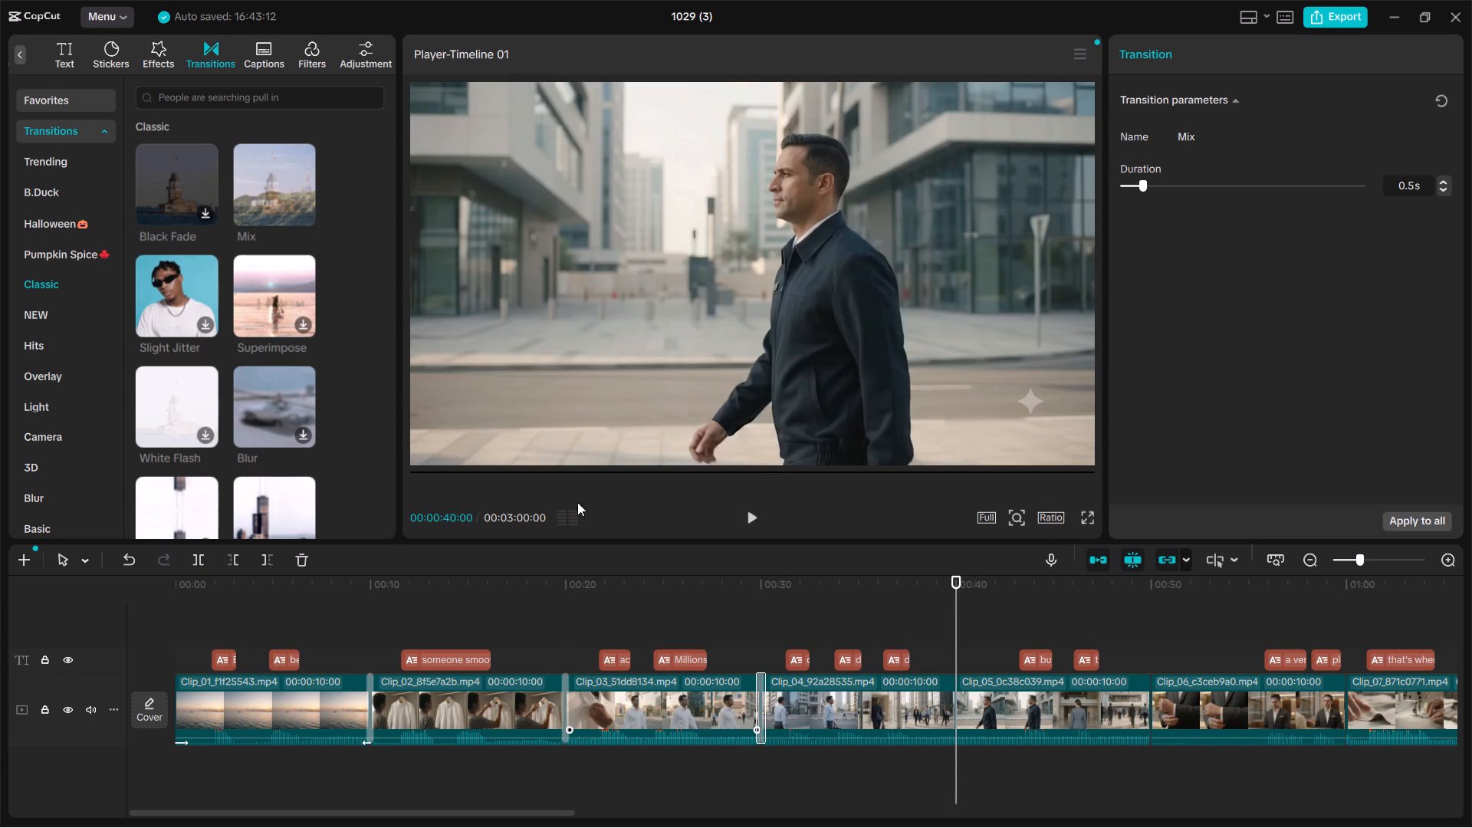
click(298, 215)
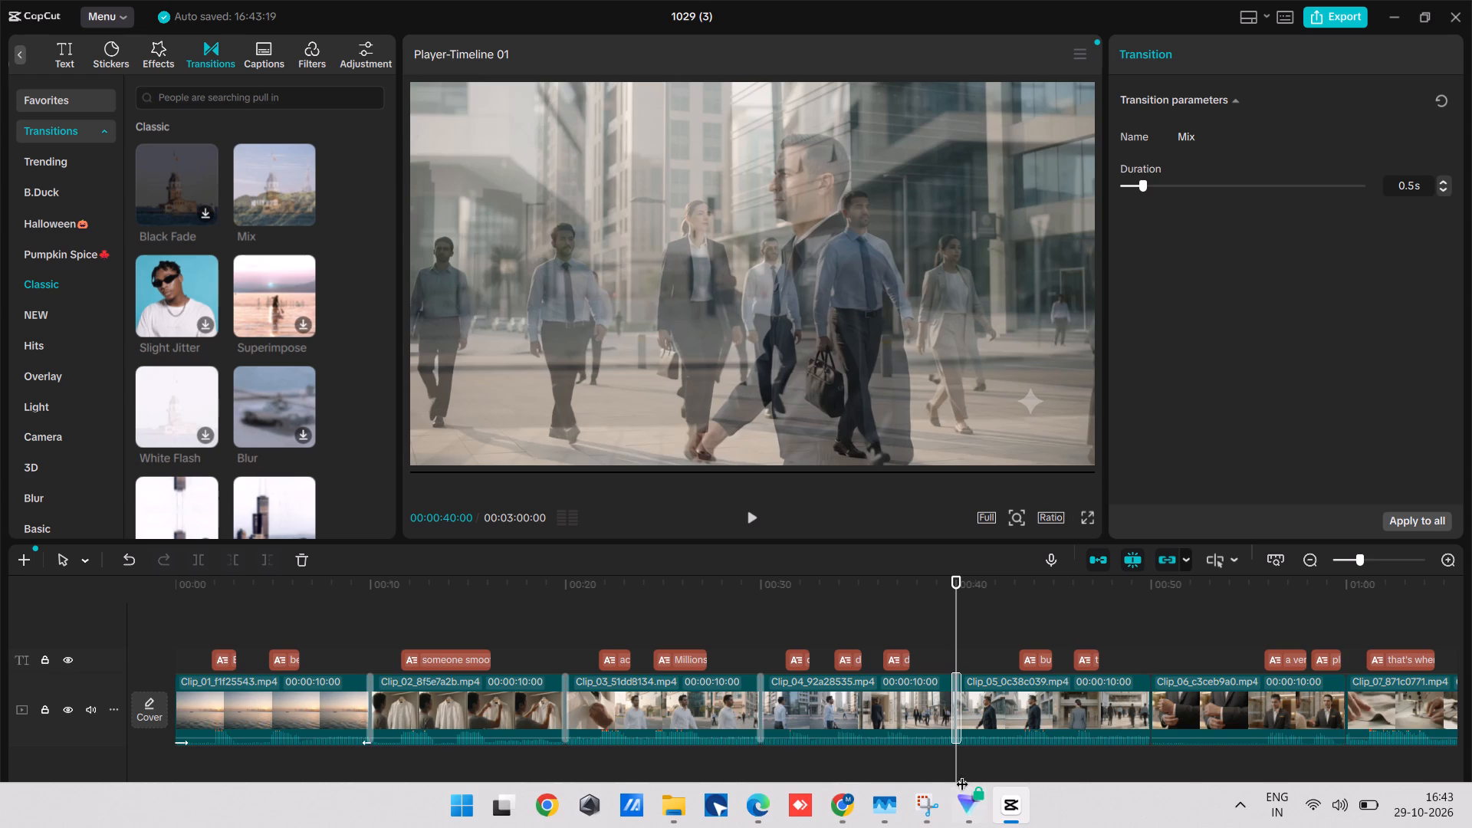
Add the Mix transition at the 50-second cut between Clip_05 and Clip_06 and the 1:00 cut between Clip_06 and Clip_07.
drag(951, 756, 1175, 764)
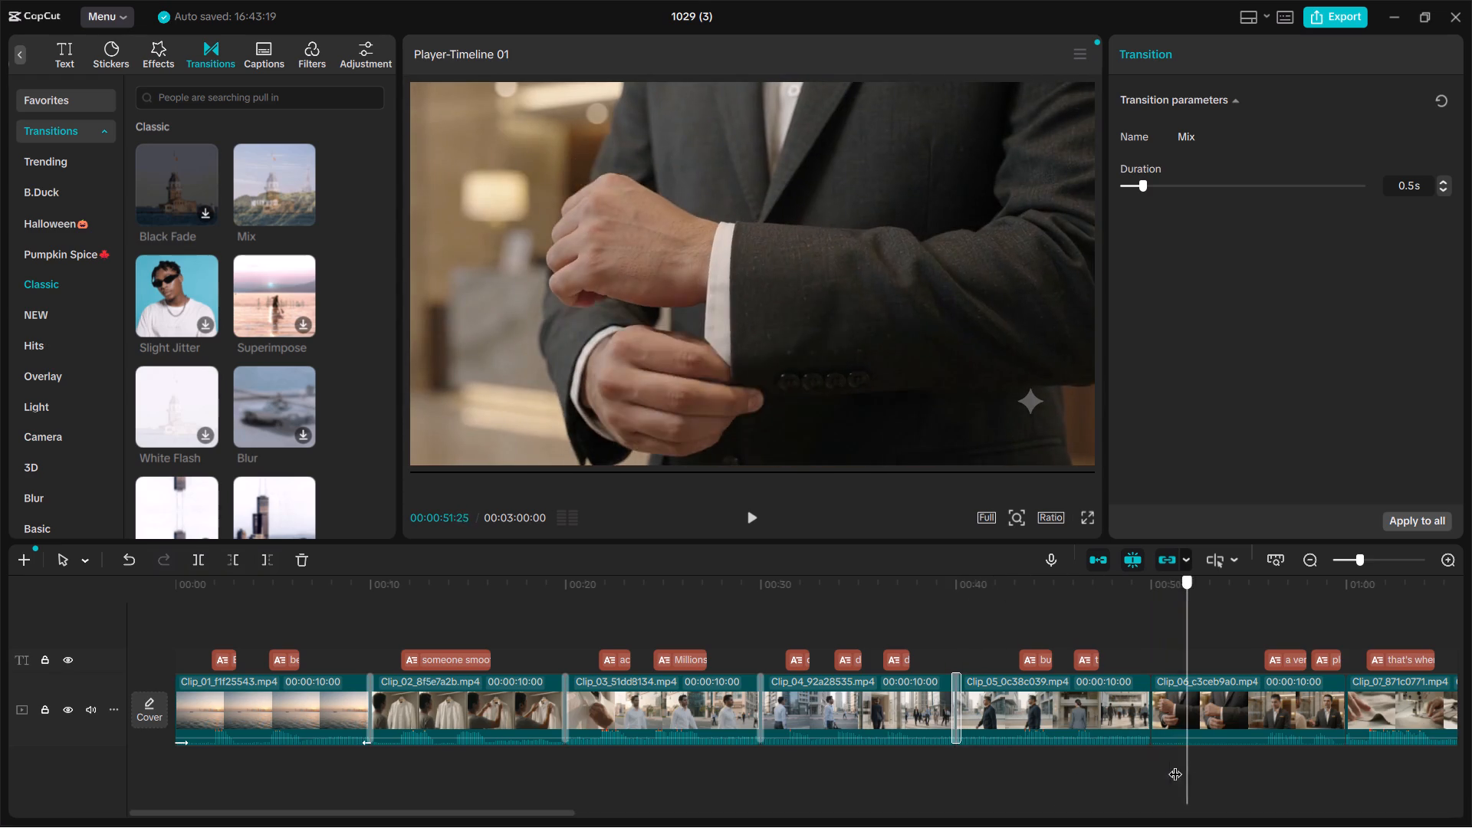
drag(1175, 764, 1150, 766)
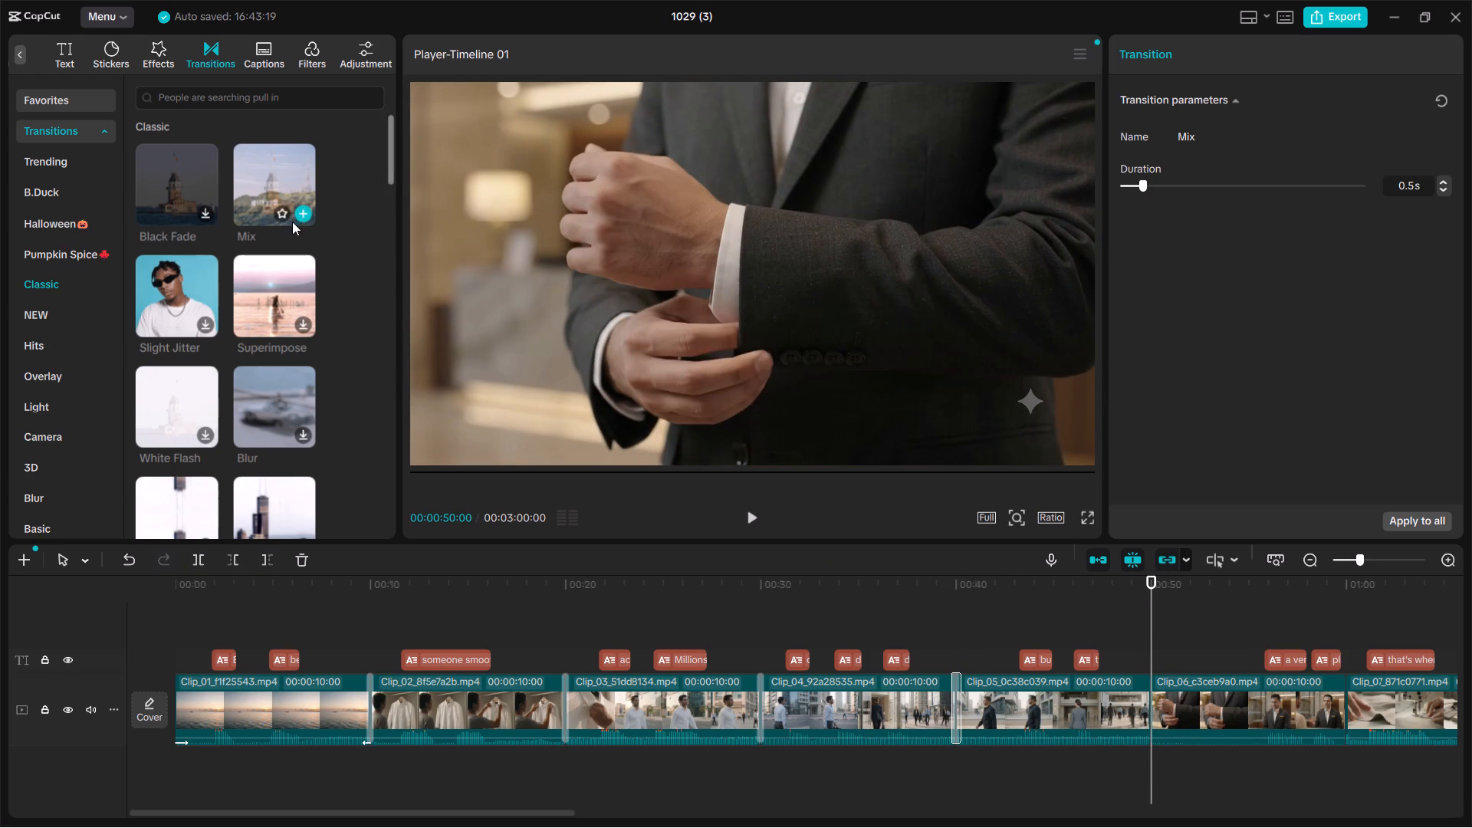
click(298, 216)
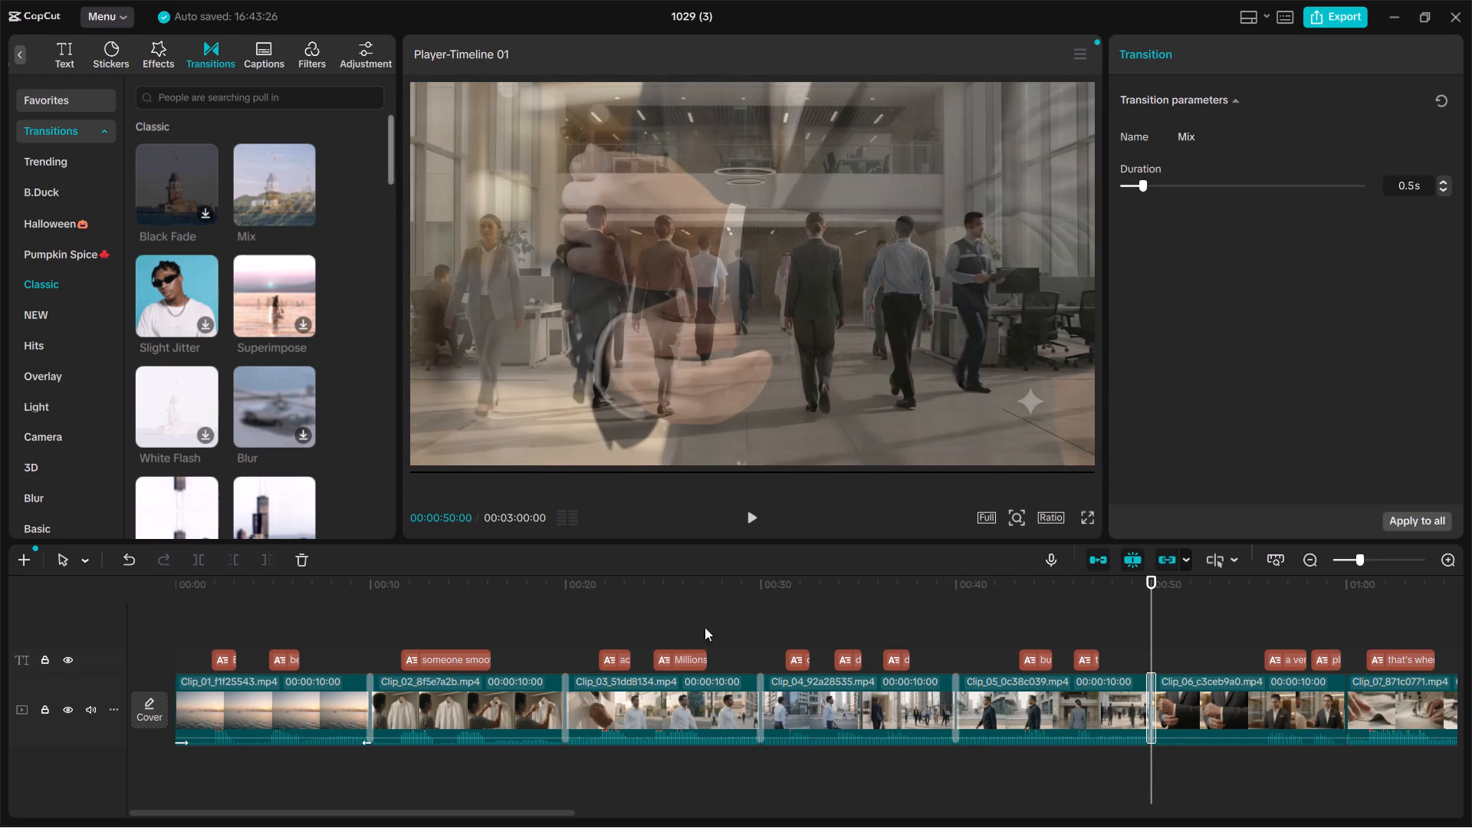
drag(1161, 767, 1199, 767)
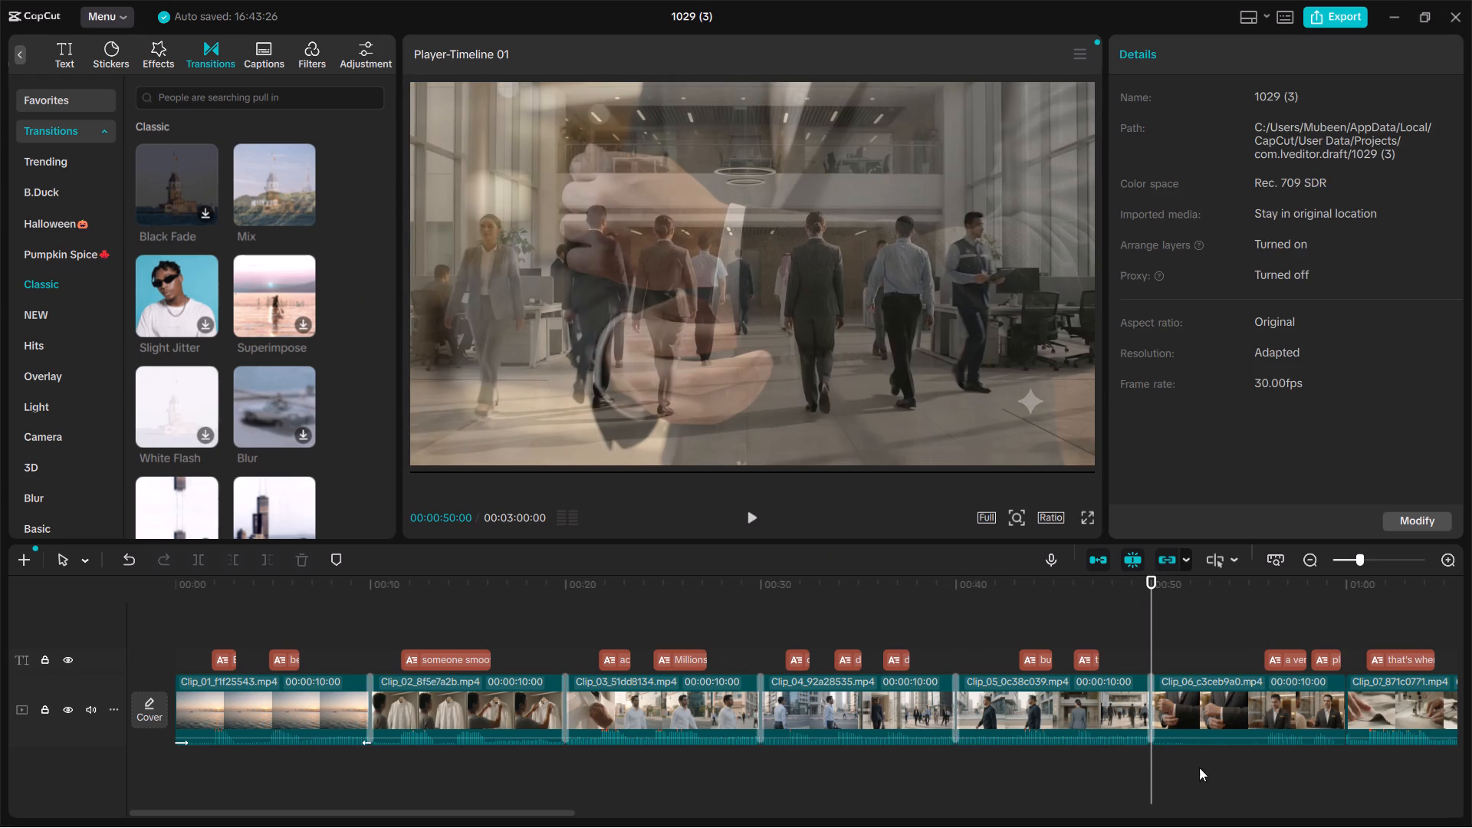
drag(1199, 767, 1272, 772)
drag(1152, 780, 1295, 757)
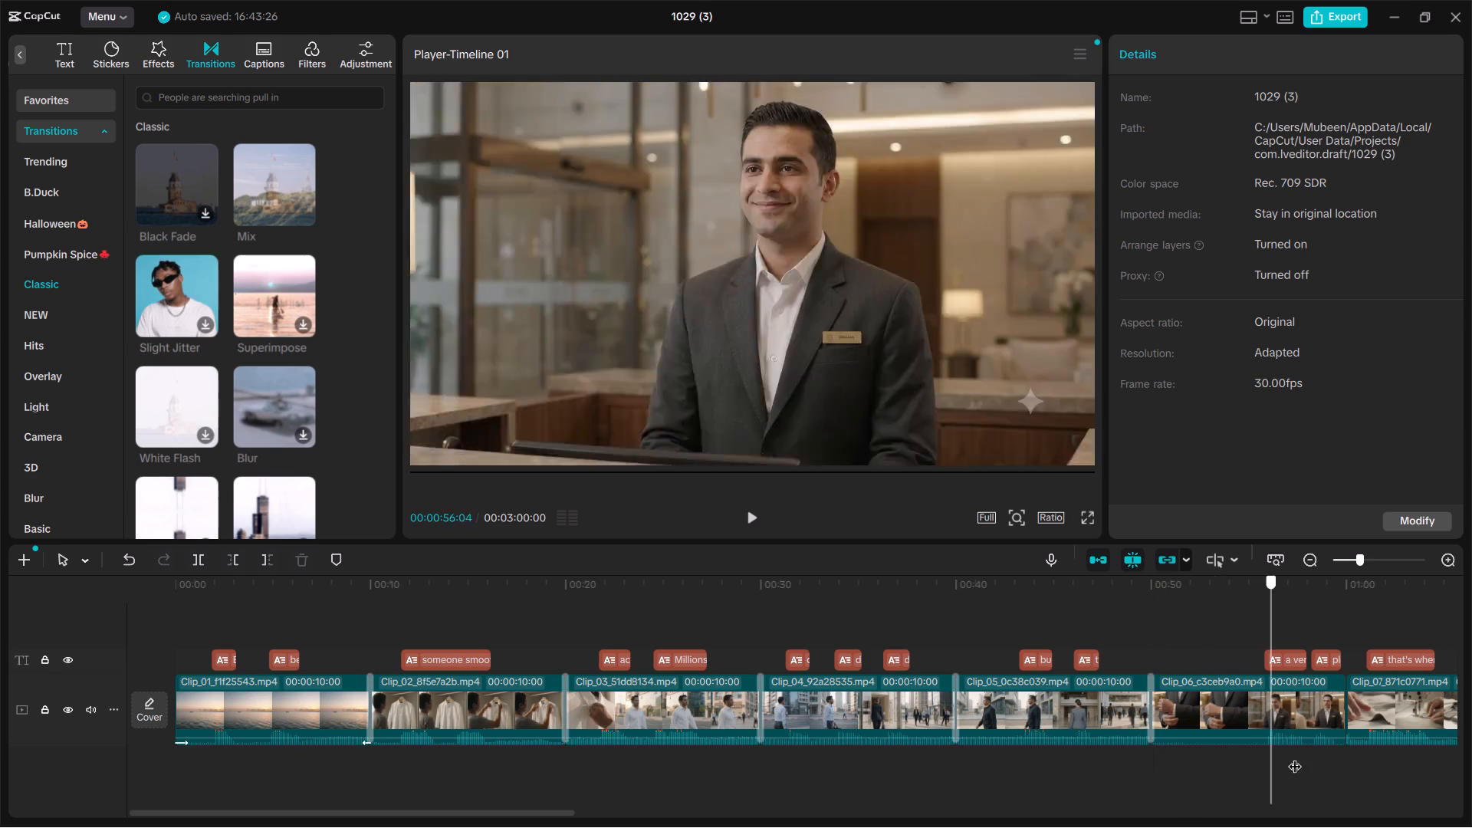
drag(1295, 757, 1345, 757)
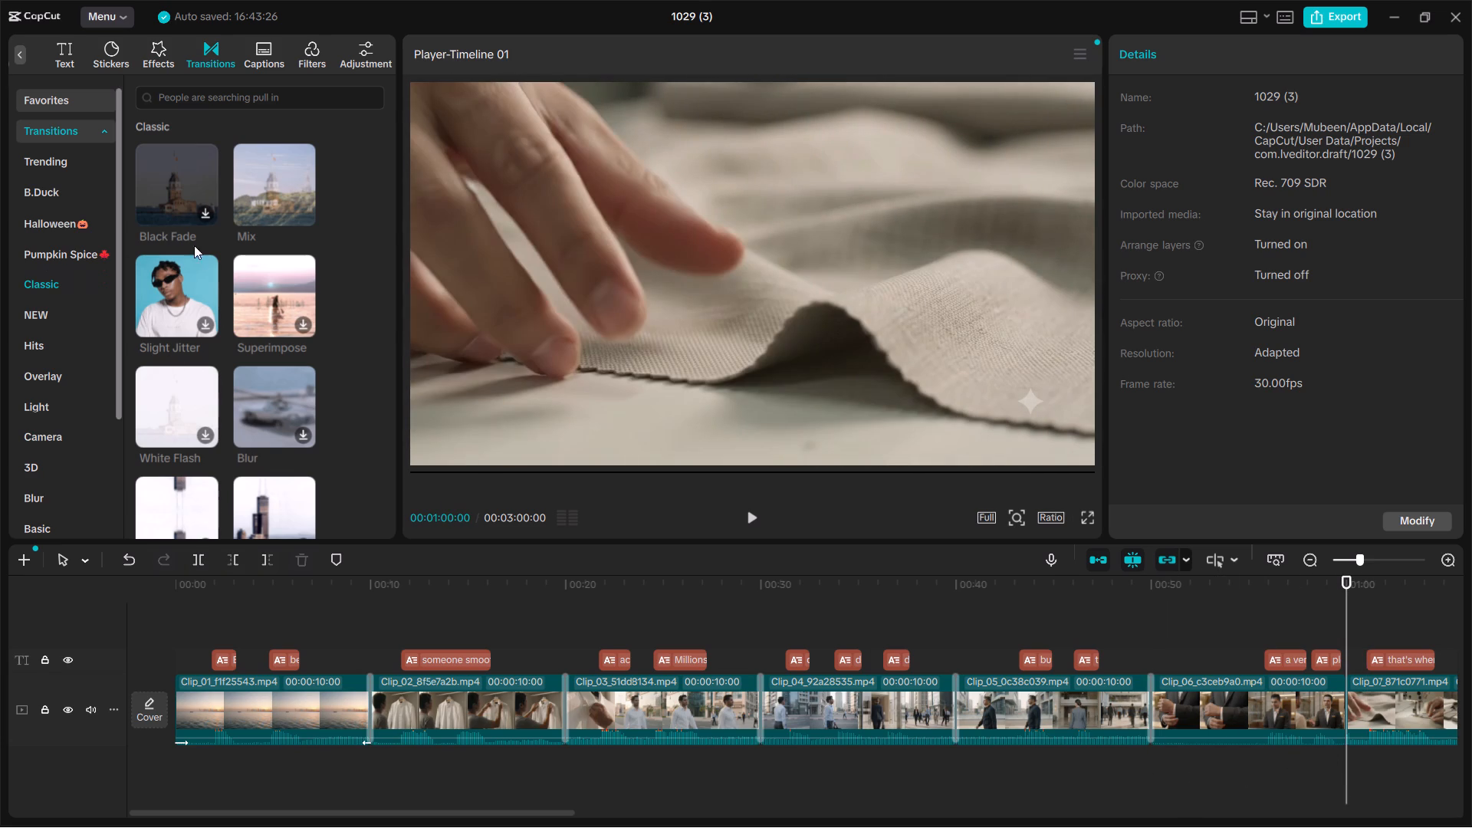
click(303, 209)
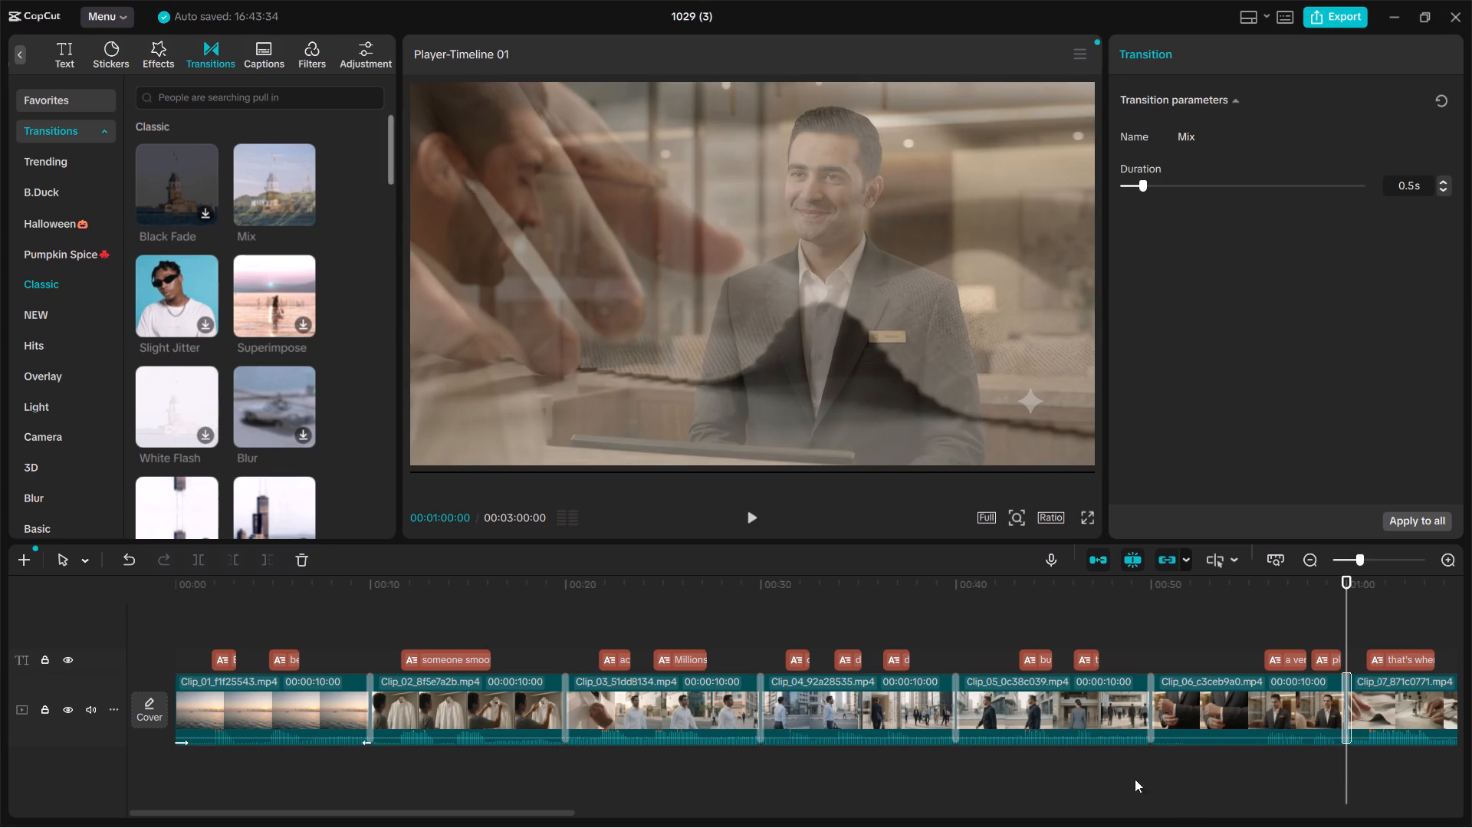
Add the Mix transition at the 1:10 cut between Clip_07 and Clip_08.
drag(1352, 786, 1384, 782)
scroll(1384, 782, left, 2)
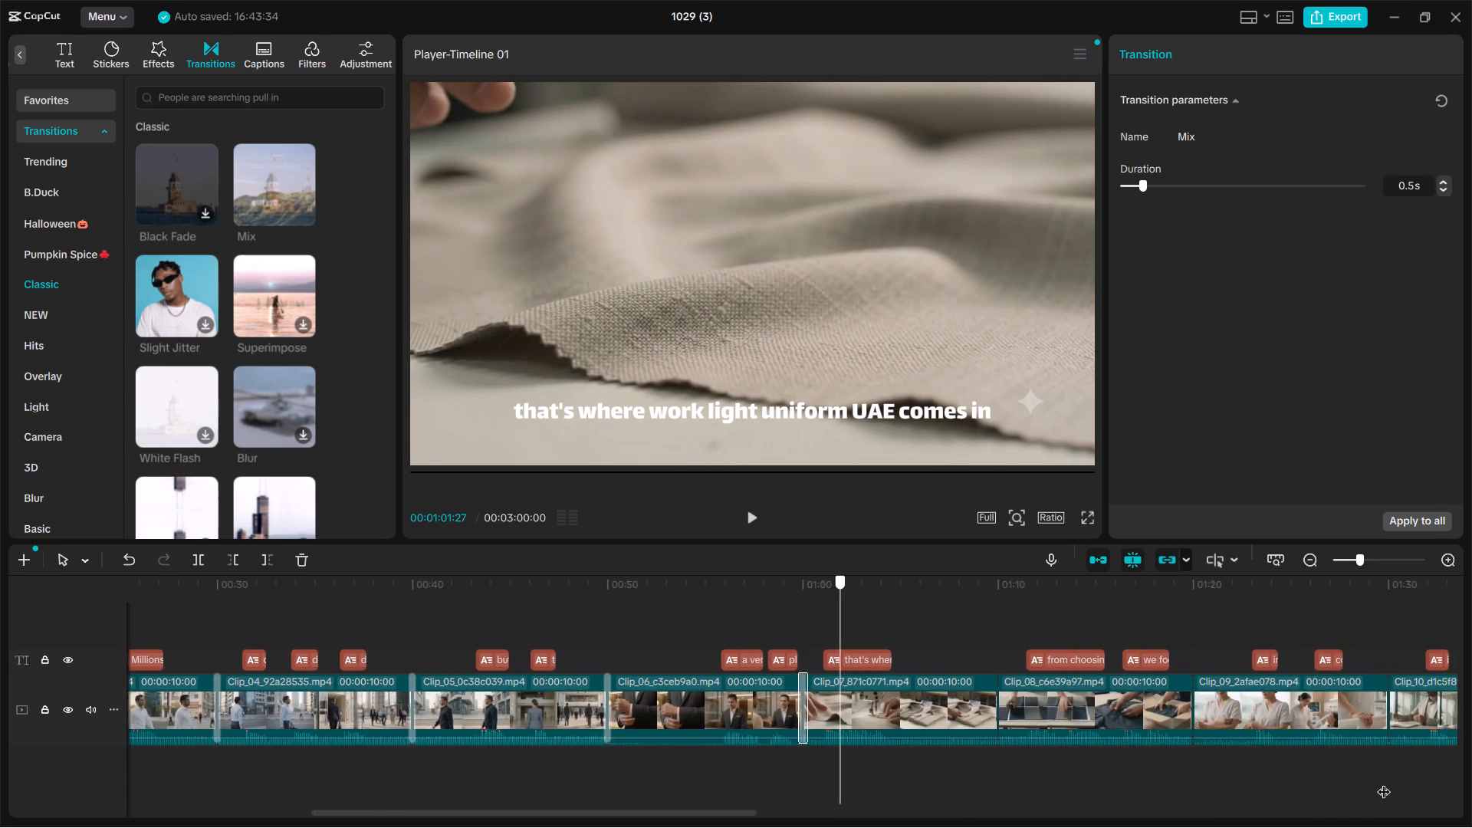
scroll(1384, 782, left, 1)
drag(1384, 782, 1373, 787)
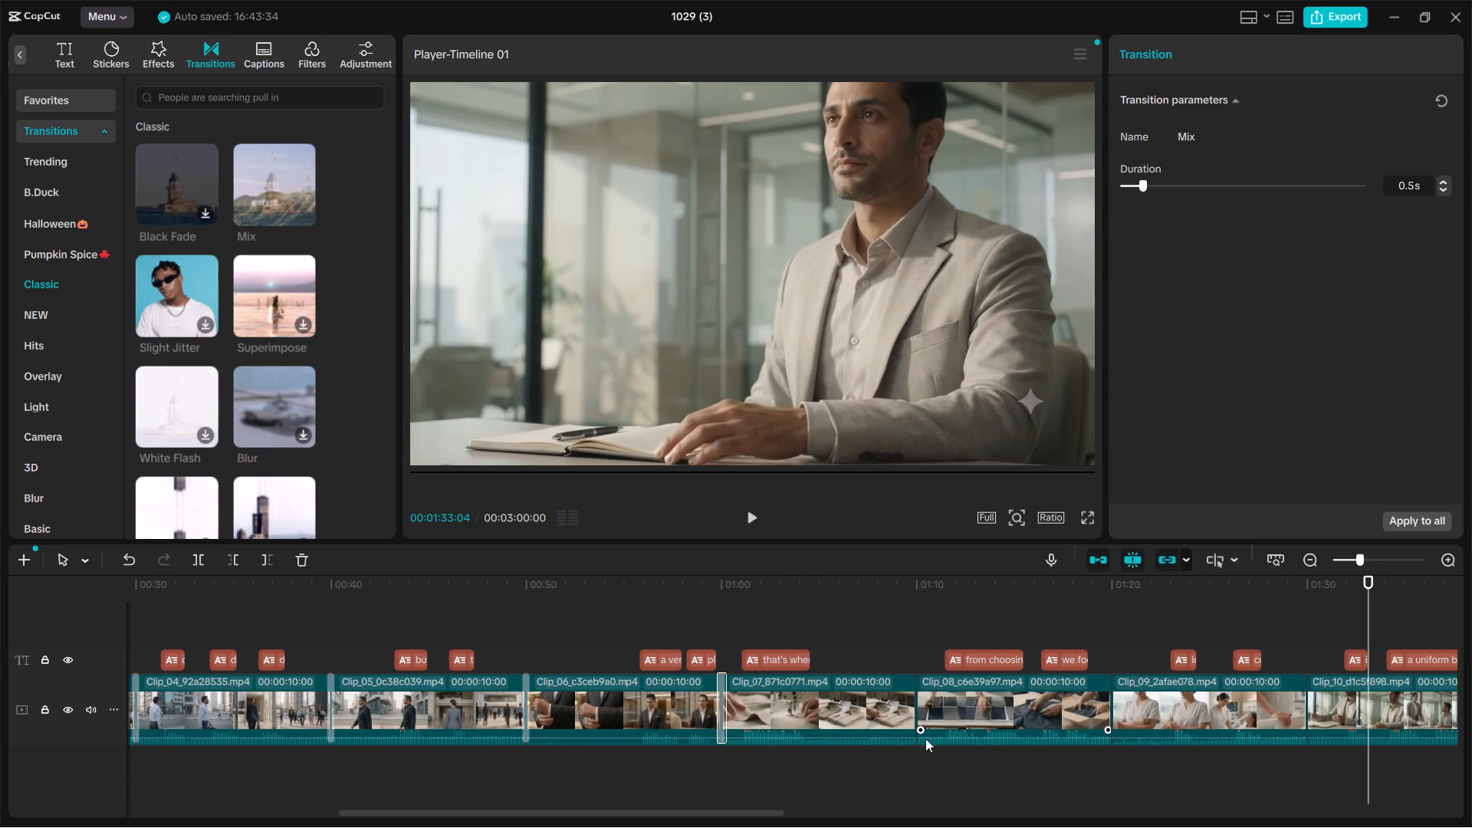
drag(899, 760, 929, 760)
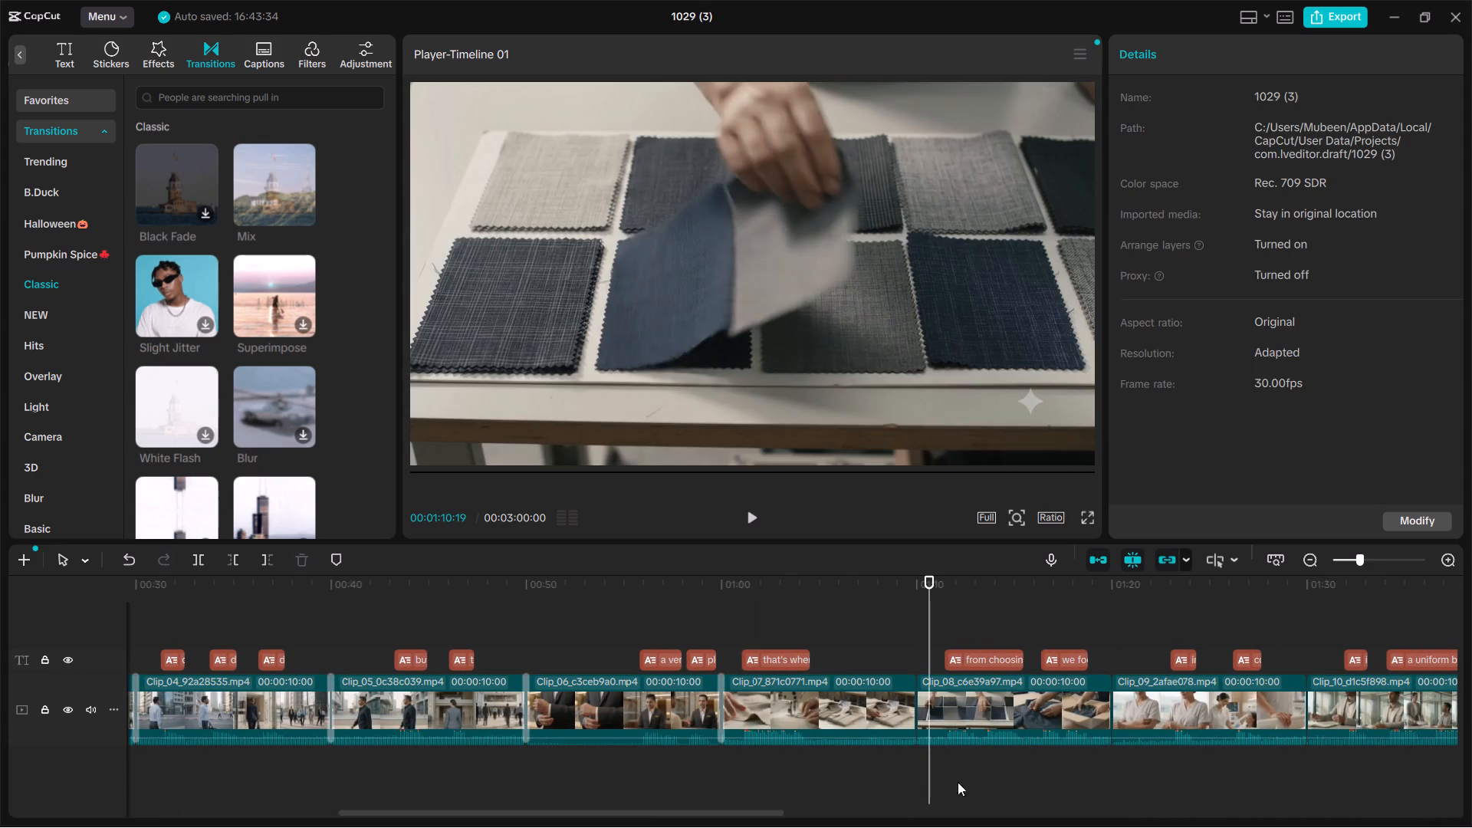
drag(932, 773, 913, 770)
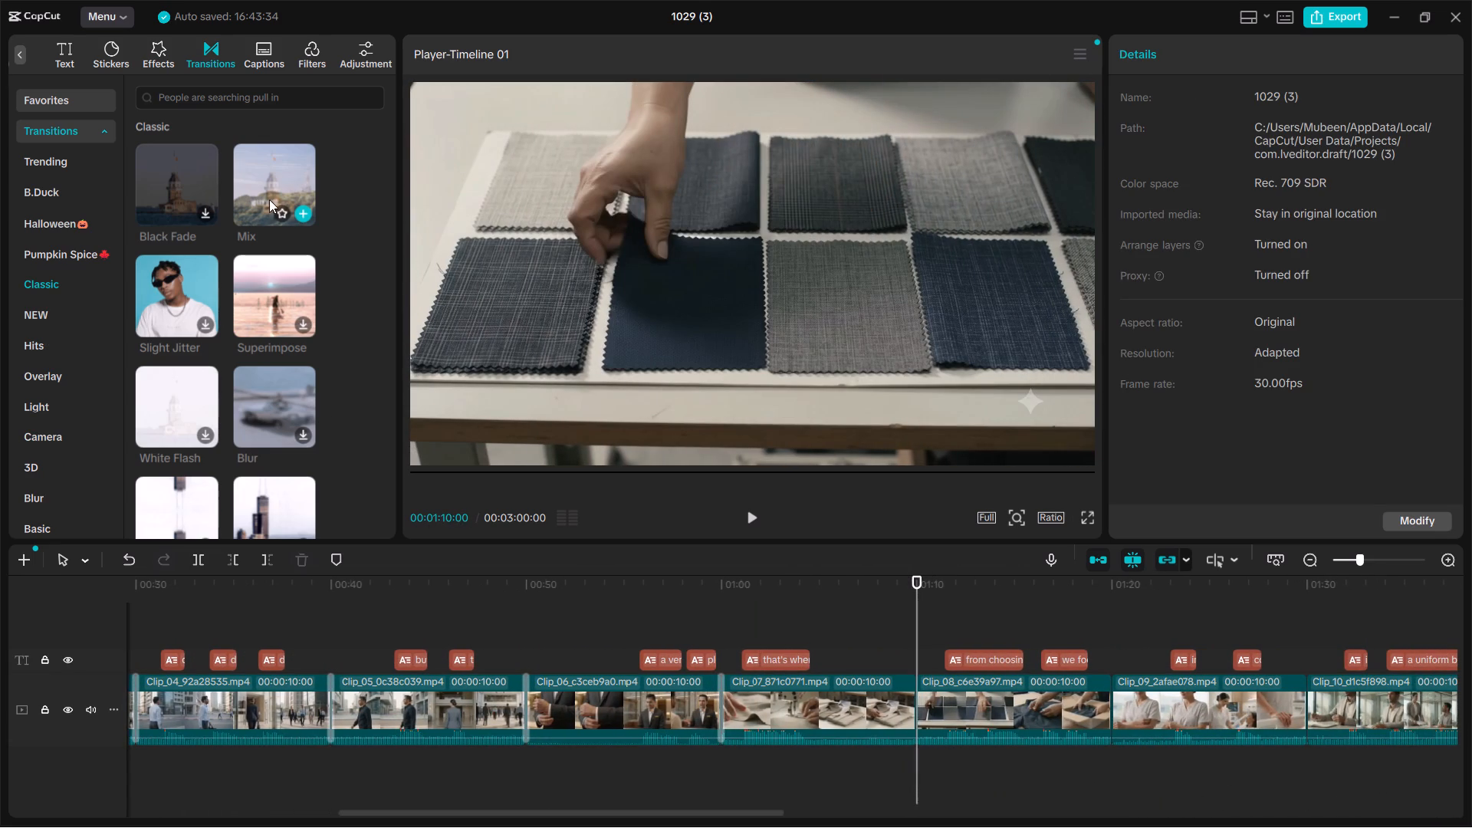
click(304, 215)
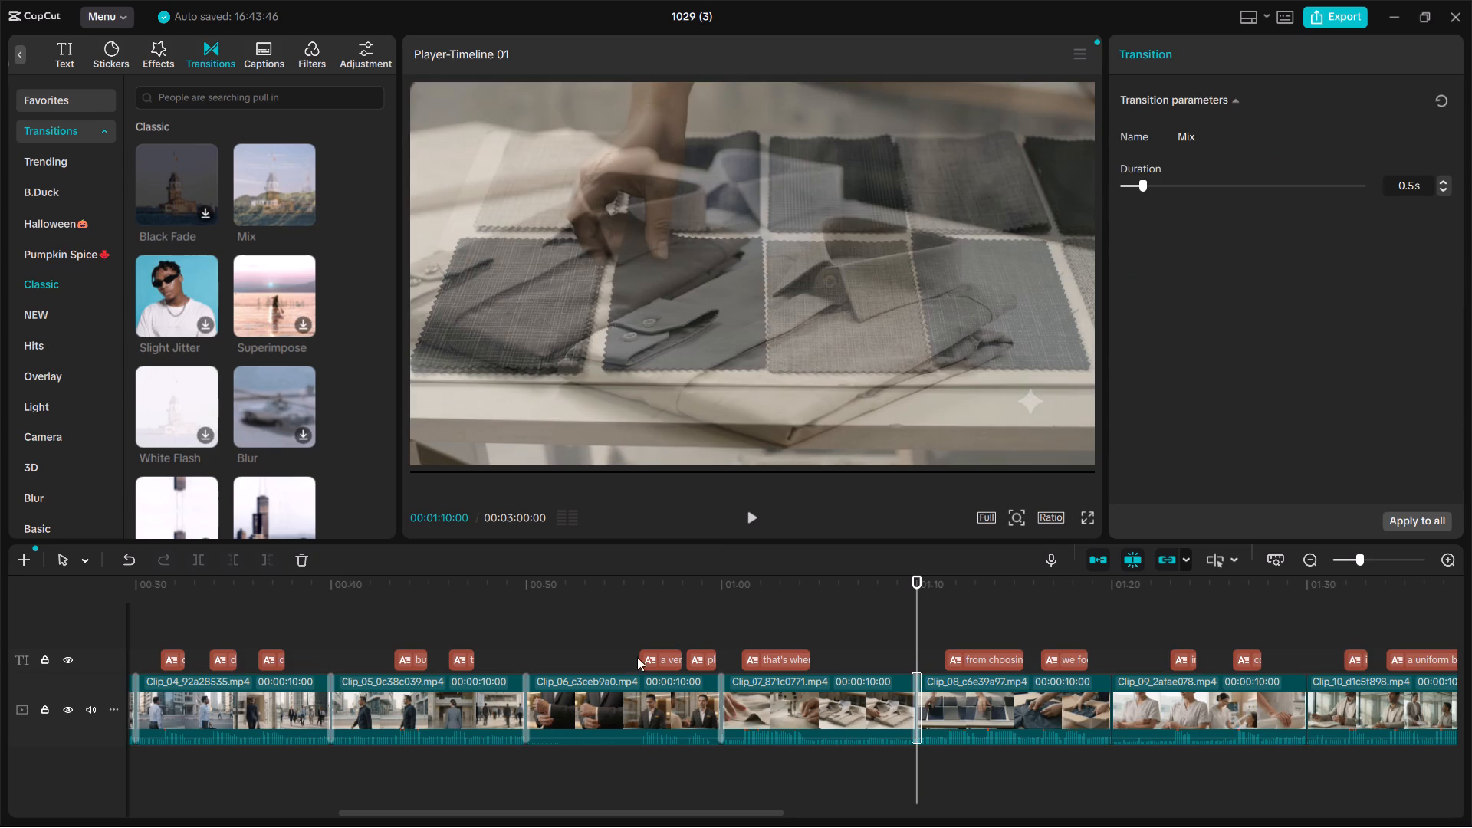
Add the Mix transition at the 1:20 cut between Clip_08 and Clip_09.
scroll(963, 761, left, 1)
drag(974, 749, 974, 748)
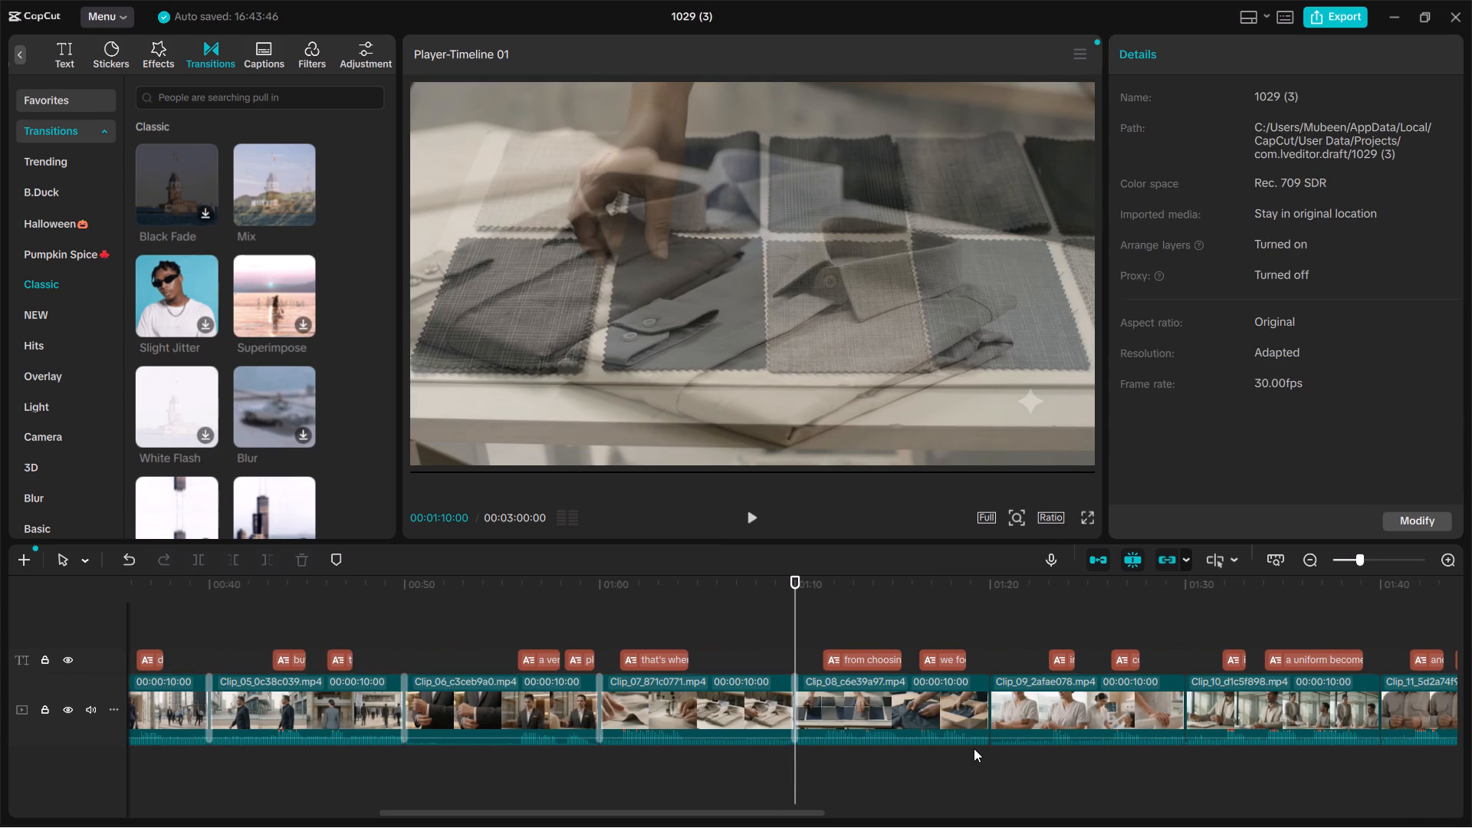
drag(974, 748, 991, 751)
click(981, 757)
drag(981, 757, 989, 757)
click(302, 212)
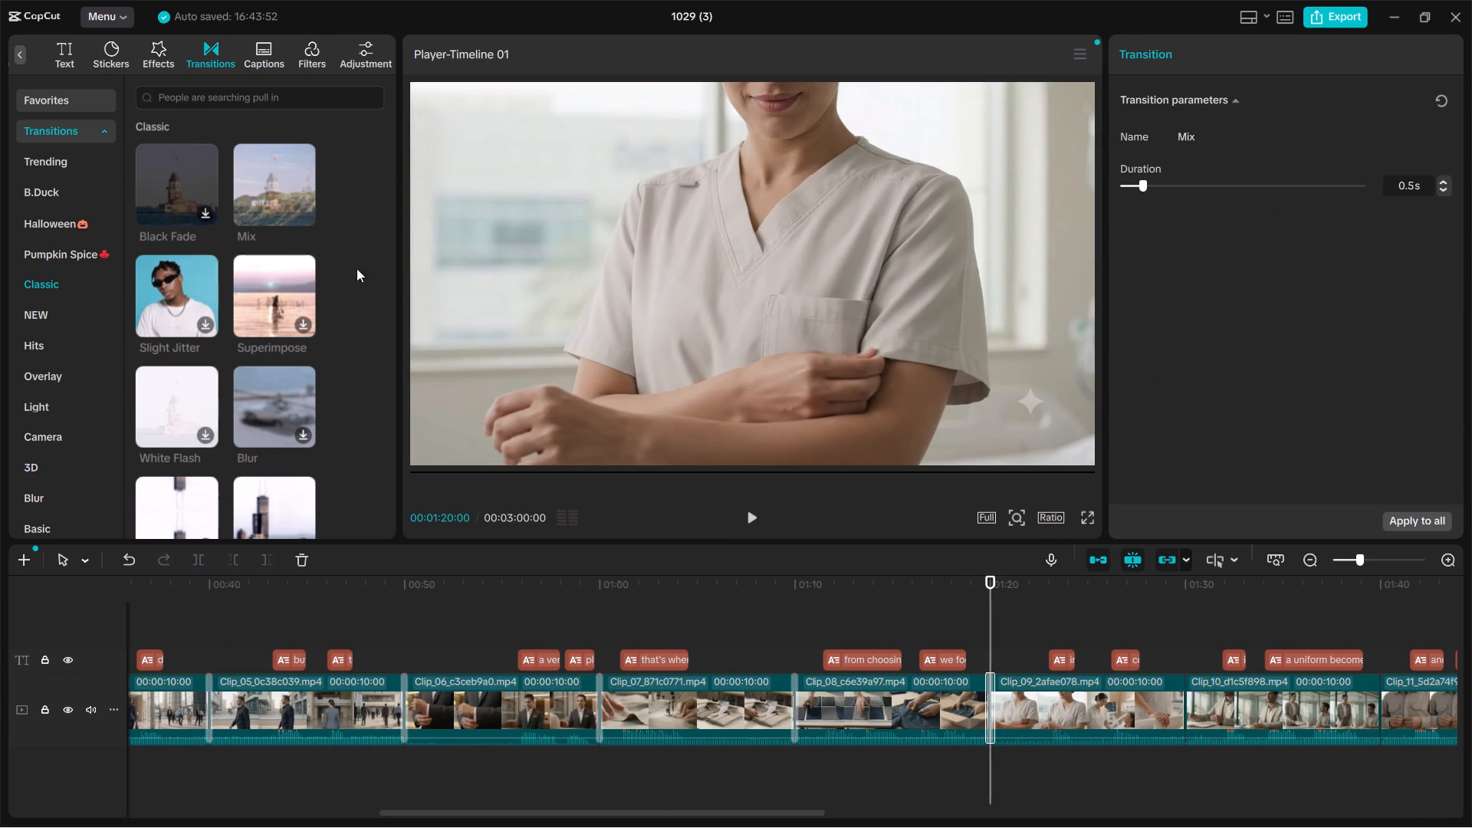
Add the Mix transition at the 1:30 cut between Clip_09 and Clip_10 and the 1:40 cut between Clip_10 and Clip_11.
scroll(1001, 760, left, 1)
click(826, 769)
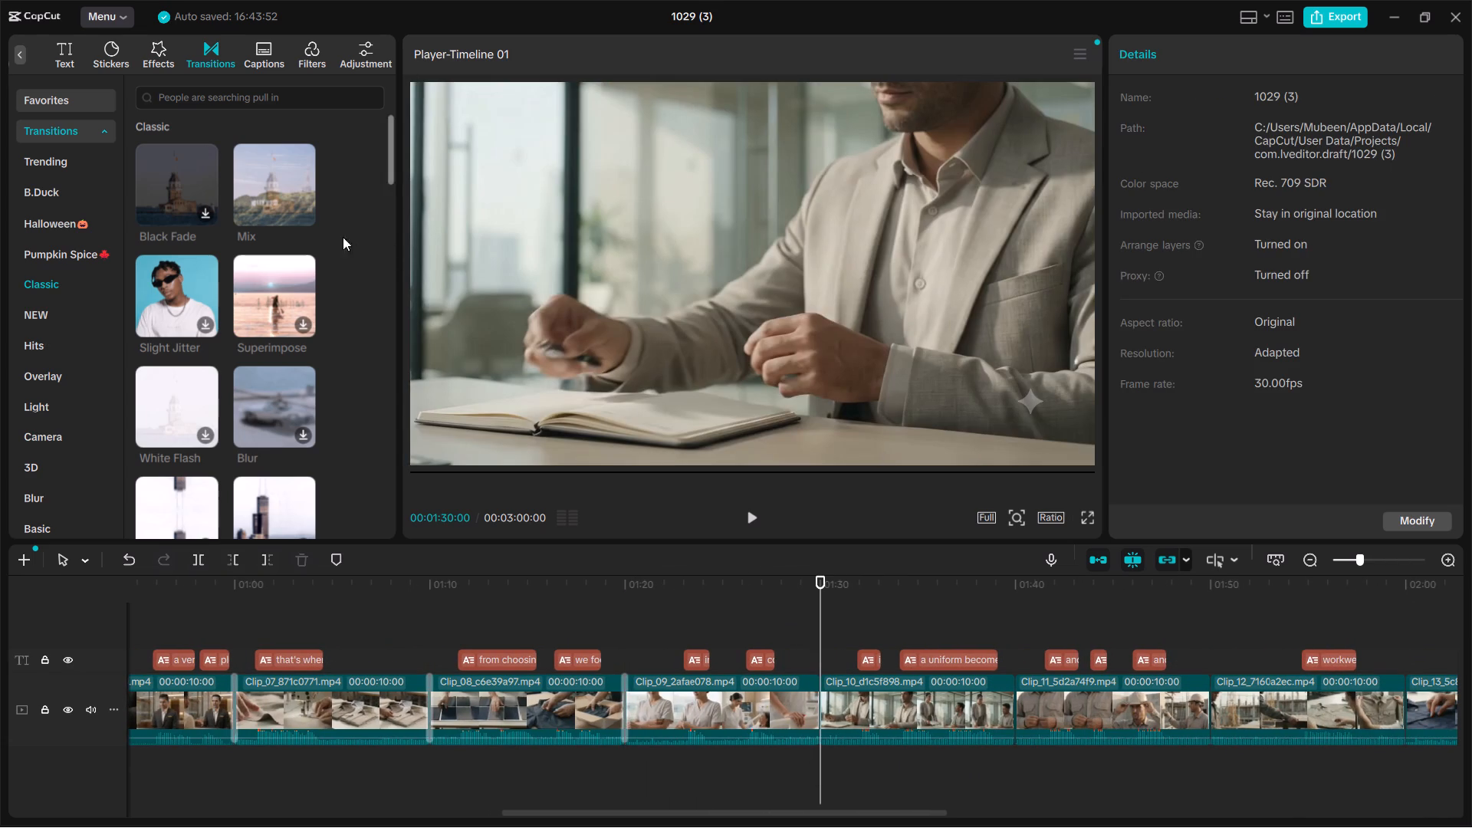
click(299, 214)
scroll(981, 749, left, 1)
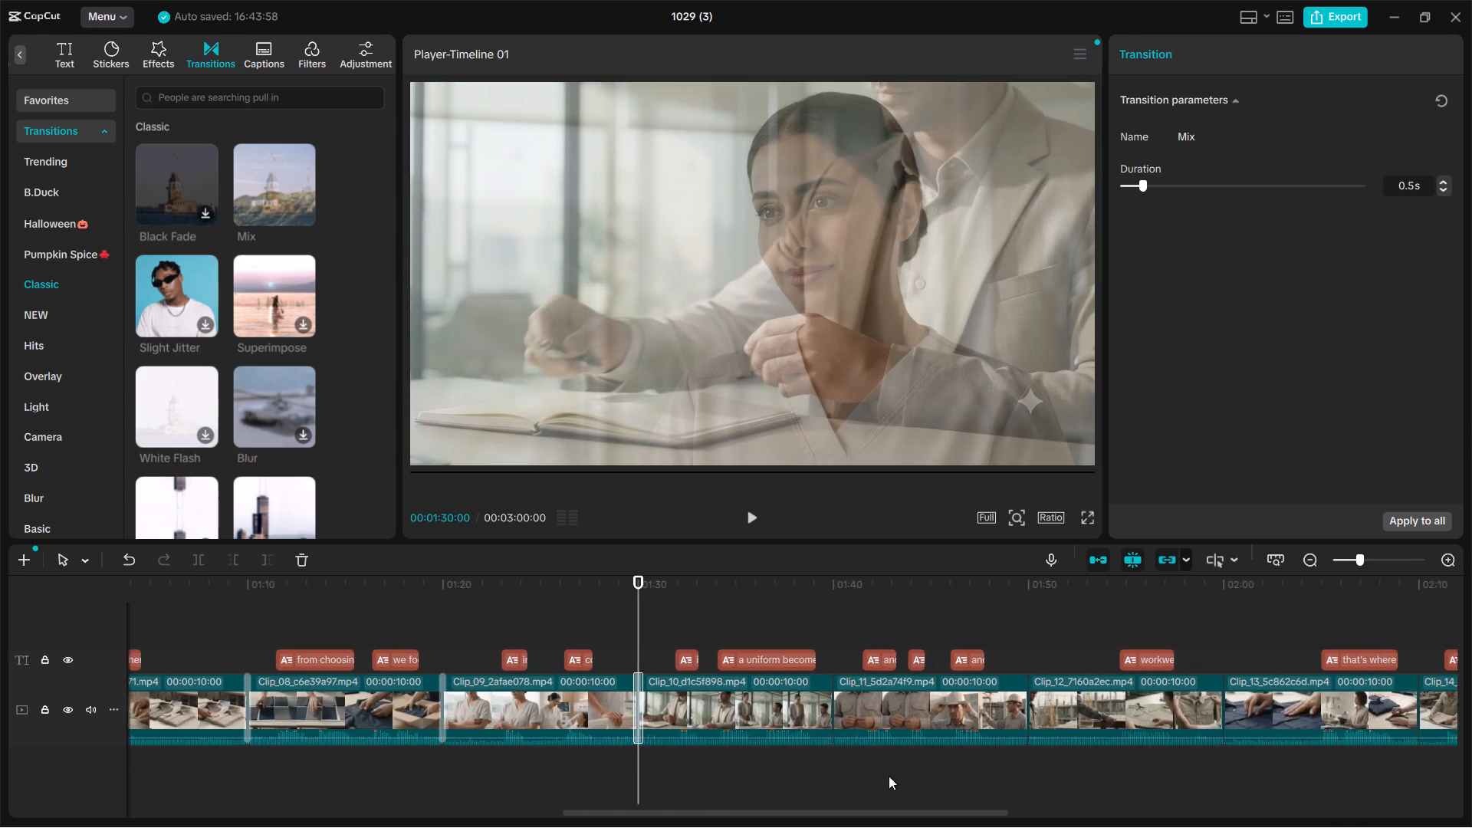
scroll(889, 776, left, 1)
click(708, 762)
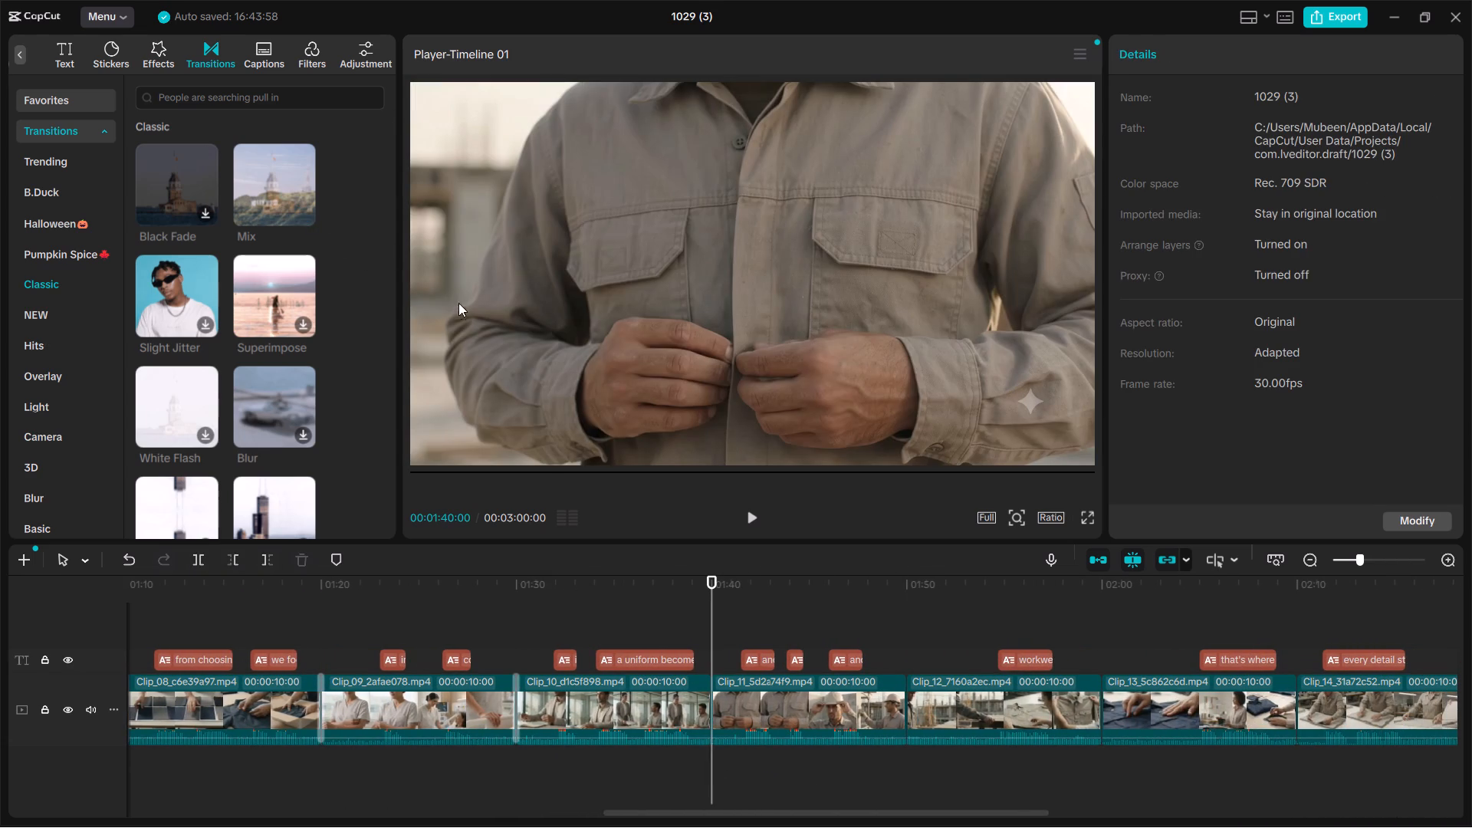
click(303, 208)
Add the Mix transition at the 1:50 cut between Clip_11 and Clip_12 and the 2:00 cut between Clip_12 and Clip_13.
scroll(680, 578, left, 1)
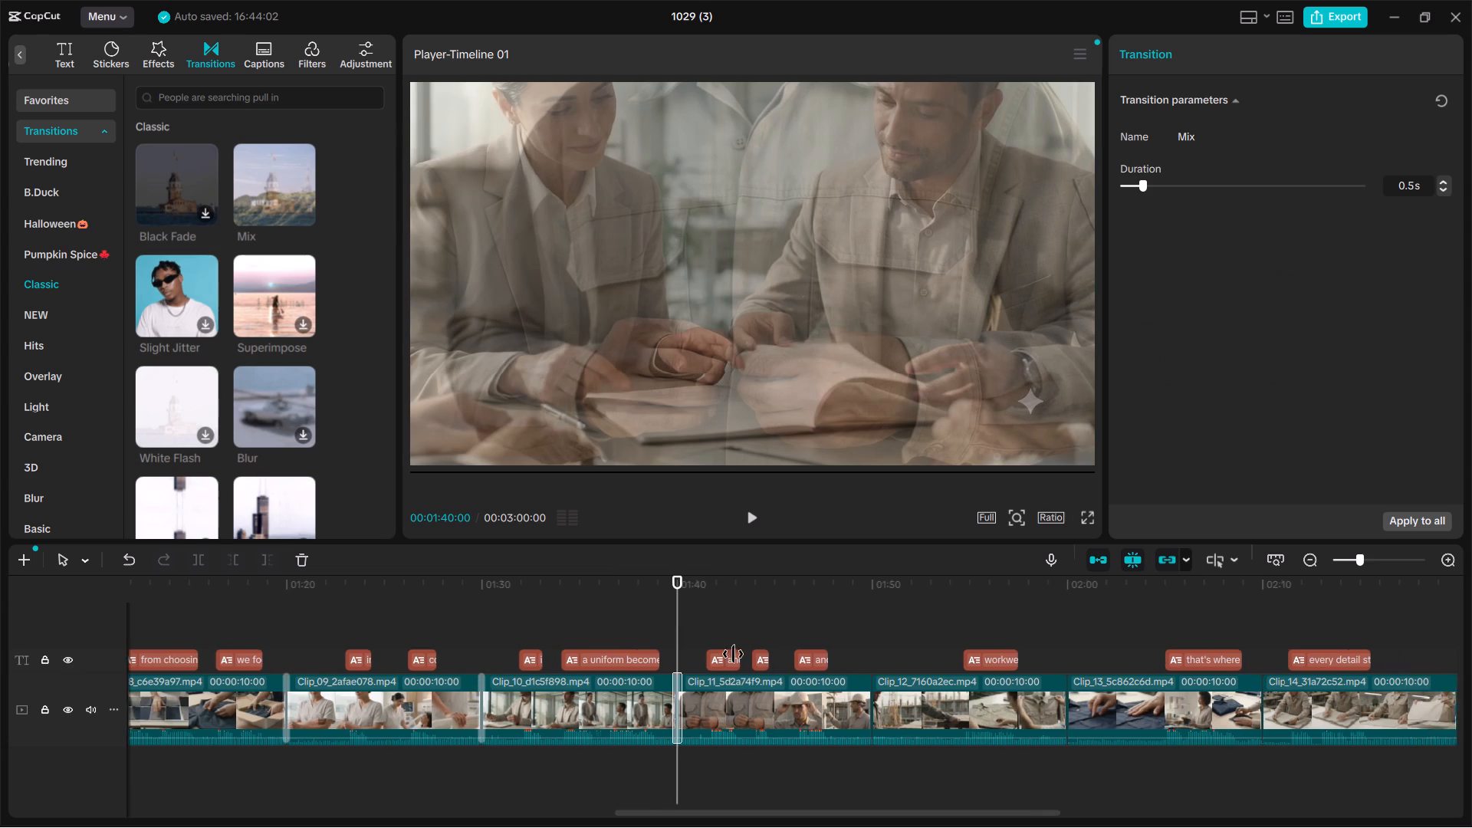
scroll(733, 654, left, 1)
click(682, 759)
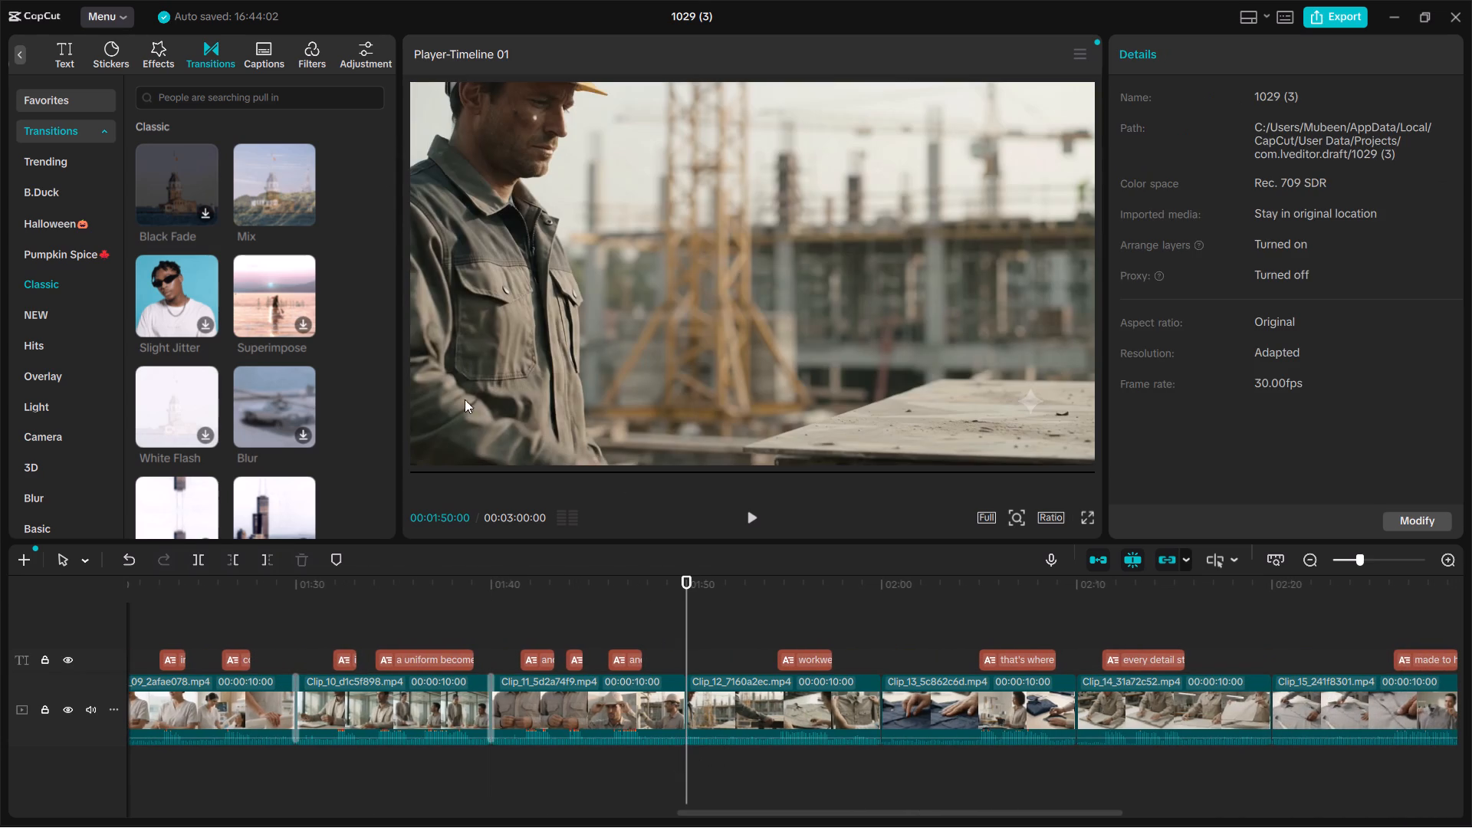
click(299, 213)
scroll(780, 701, left, 1)
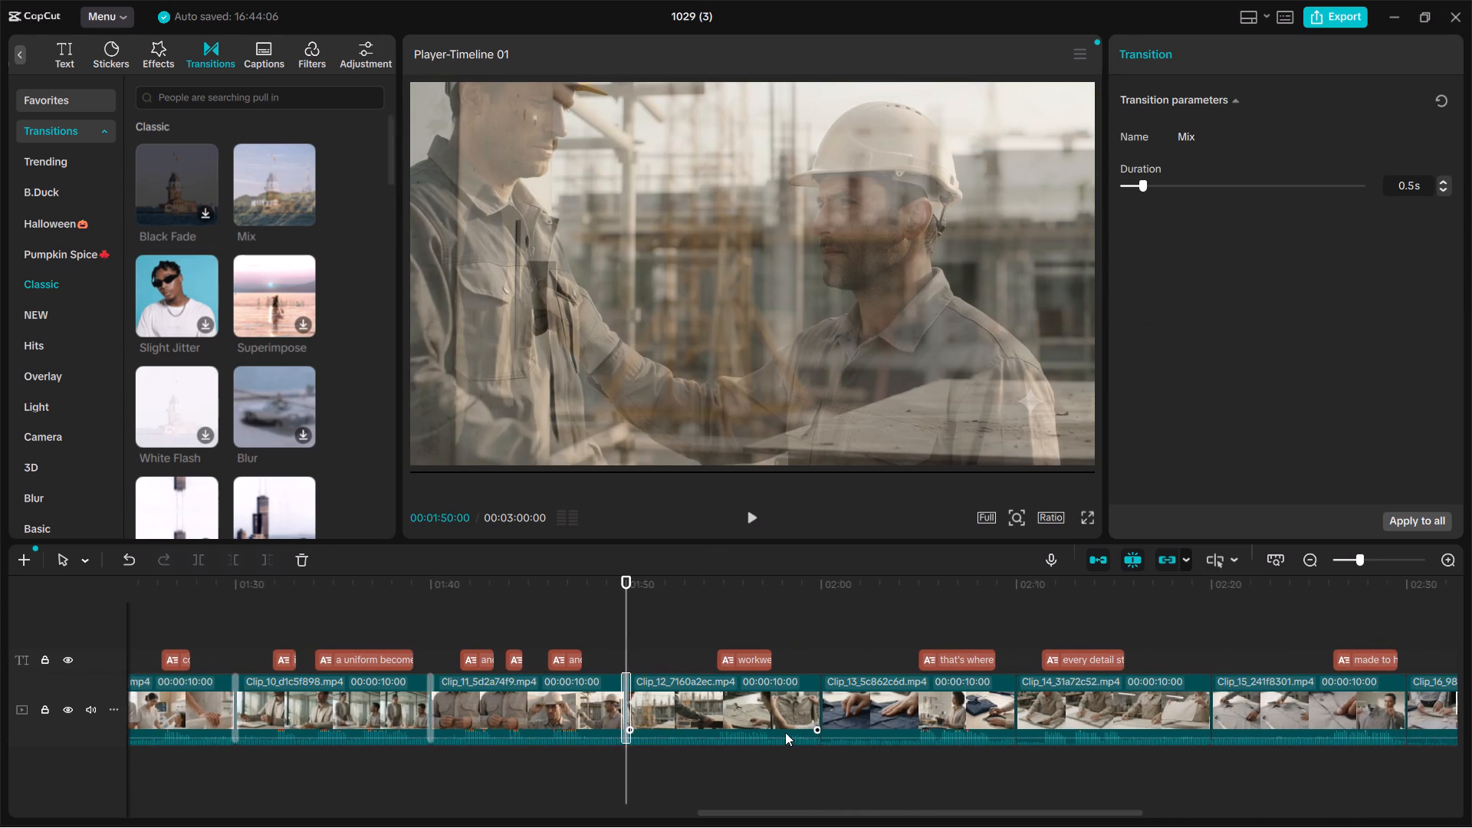
scroll(785, 732, left, 1)
click(718, 757)
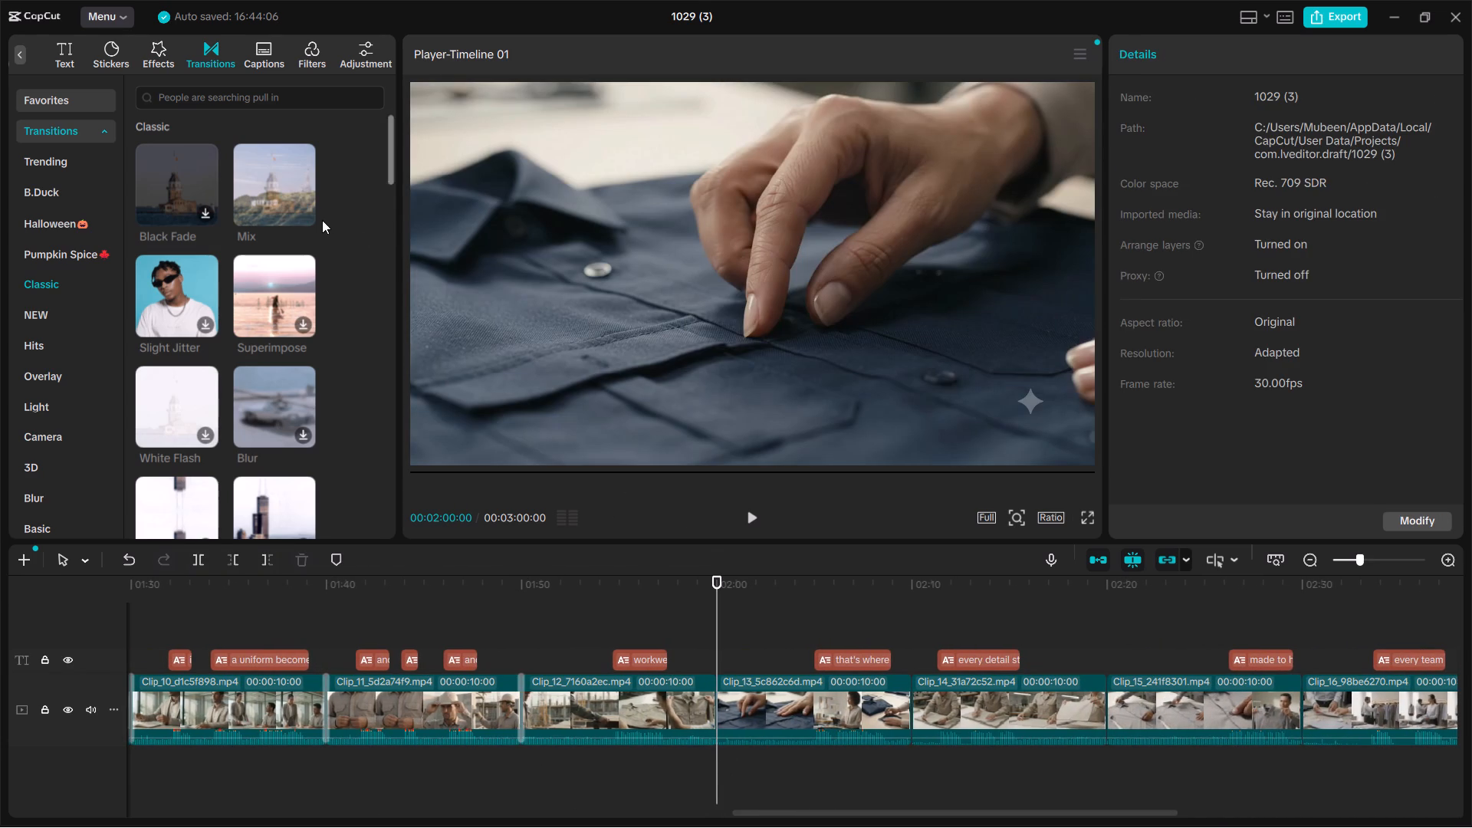
click(301, 213)
Add the Mix transition at the 2:10 cut between Clip_13 and Clip_14 and the 2:20 cut between Clip_14 and Clip_15.
scroll(688, 587, left, 1)
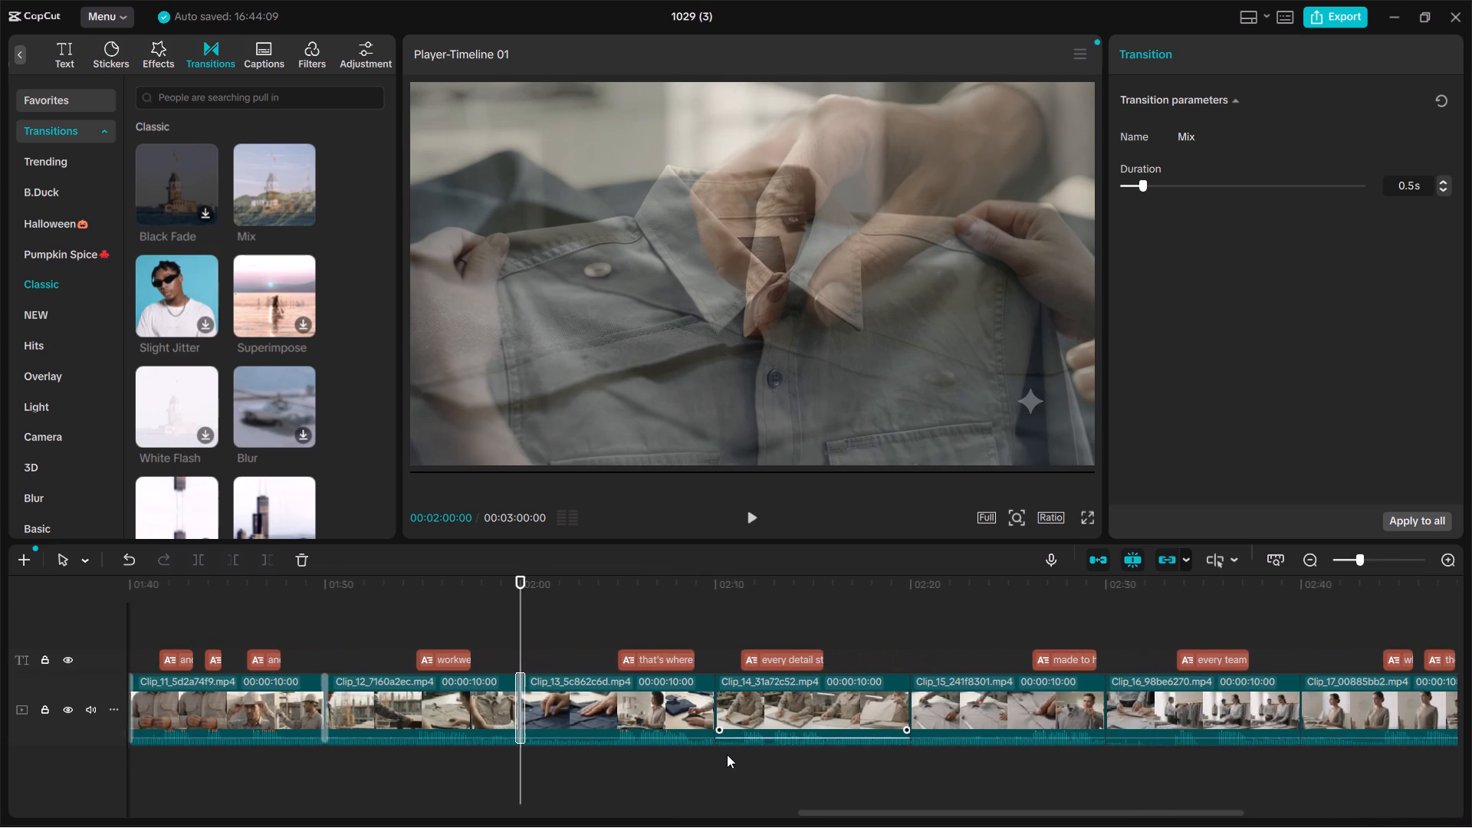
scroll(727, 754, left, 1)
click(703, 774)
click(721, 767)
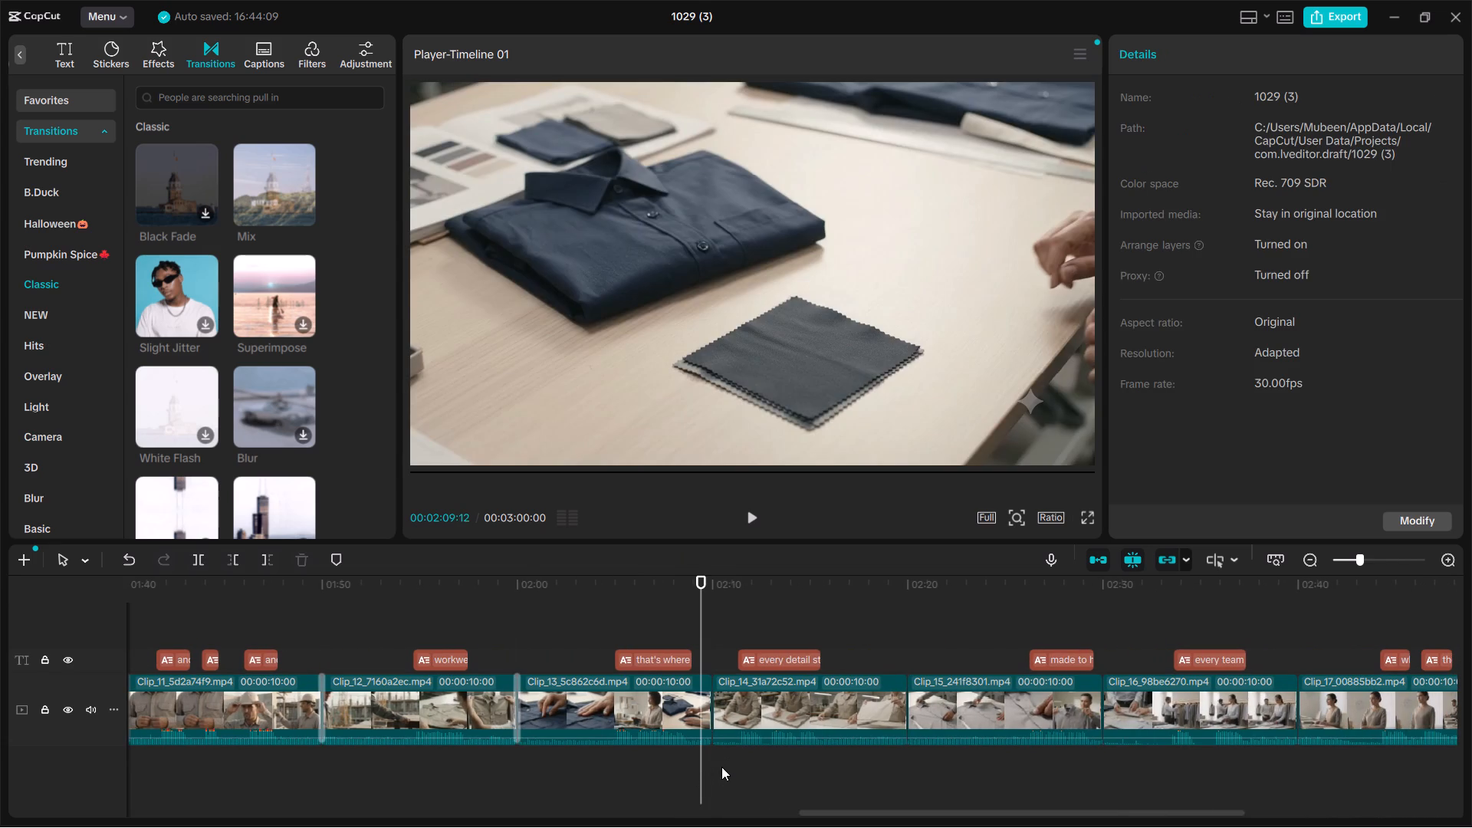
click(709, 764)
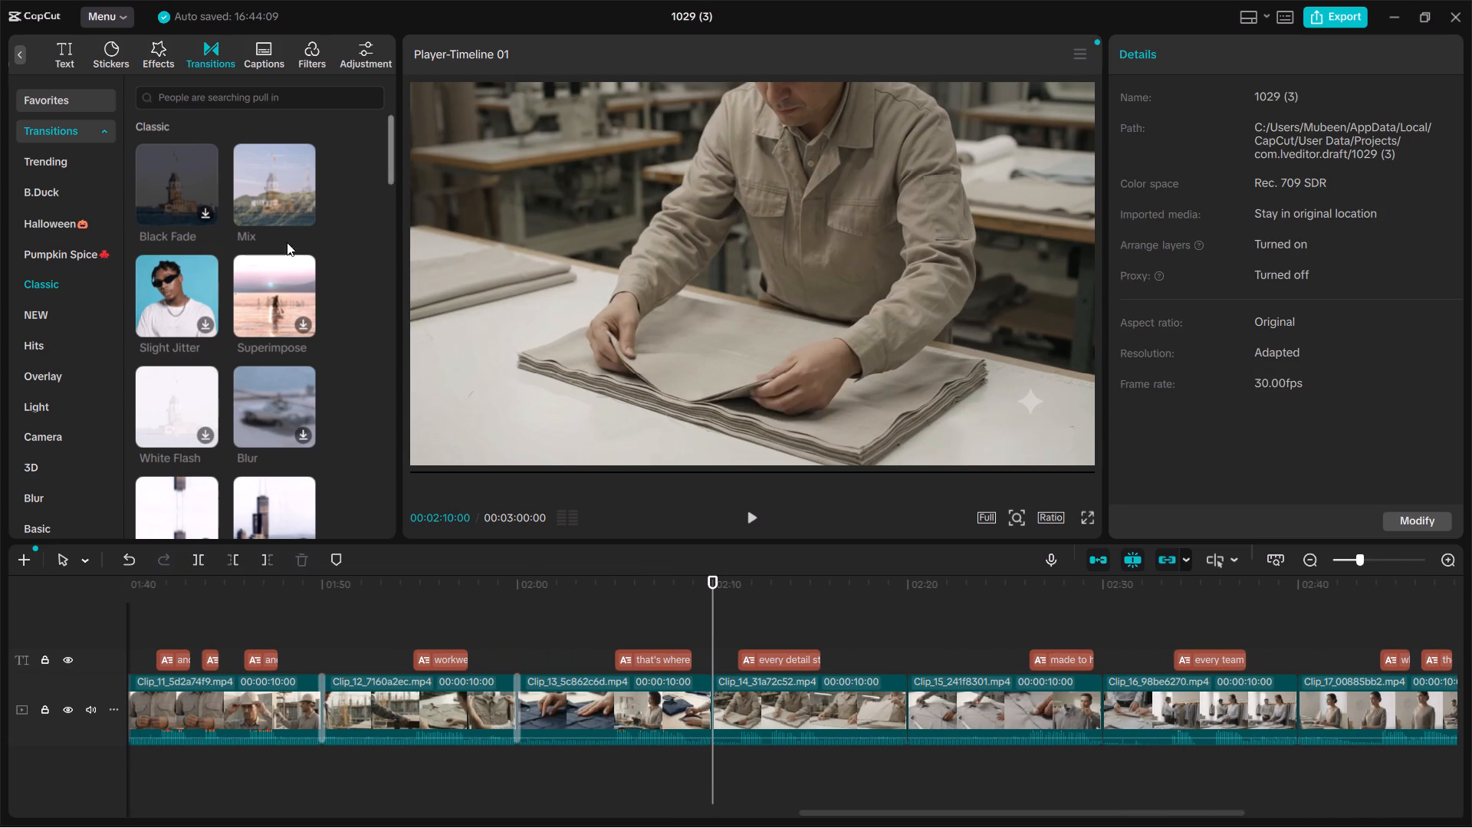
click(300, 208)
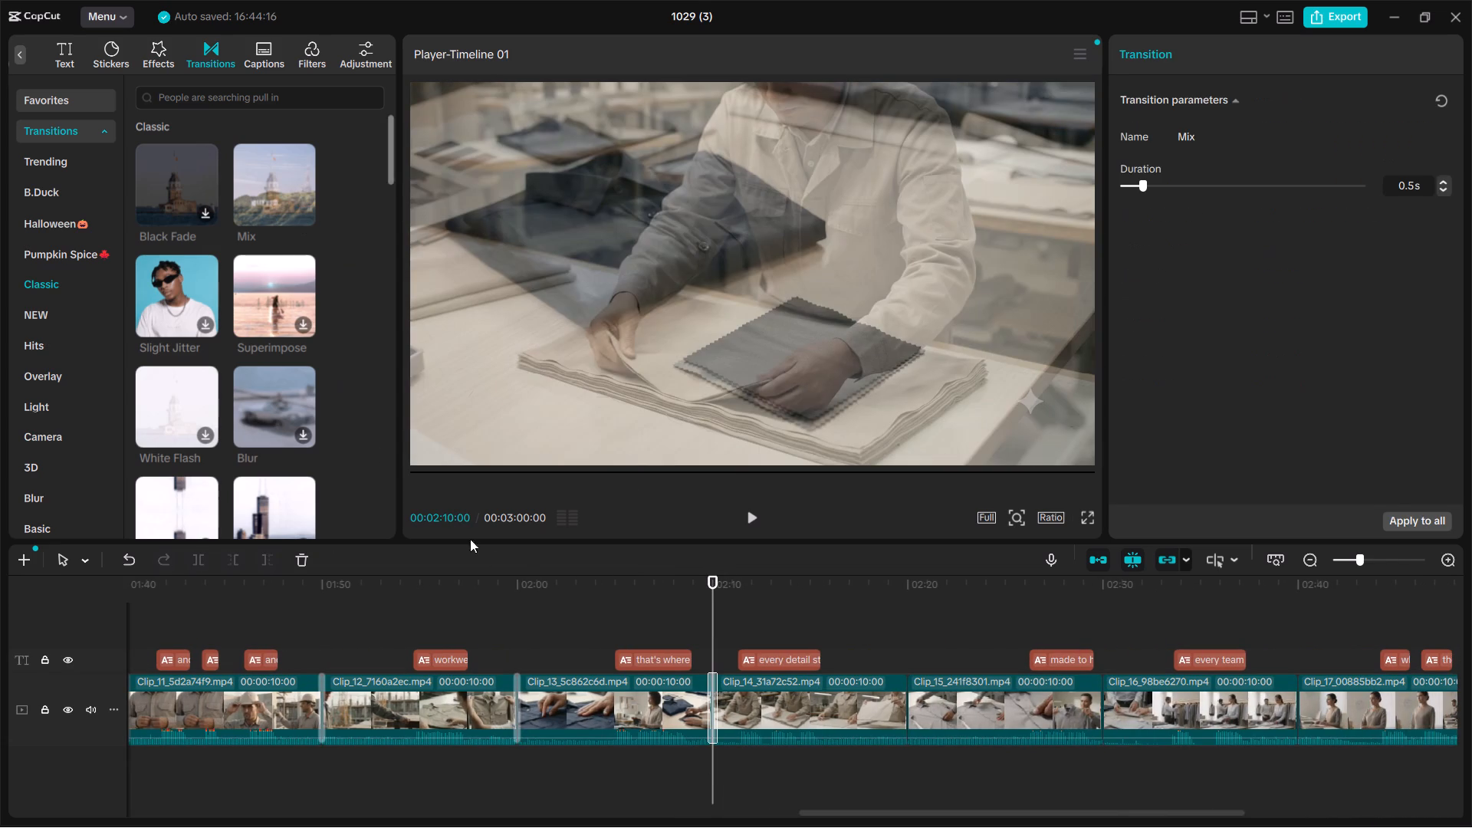
scroll(508, 560, left, 1)
click(700, 771)
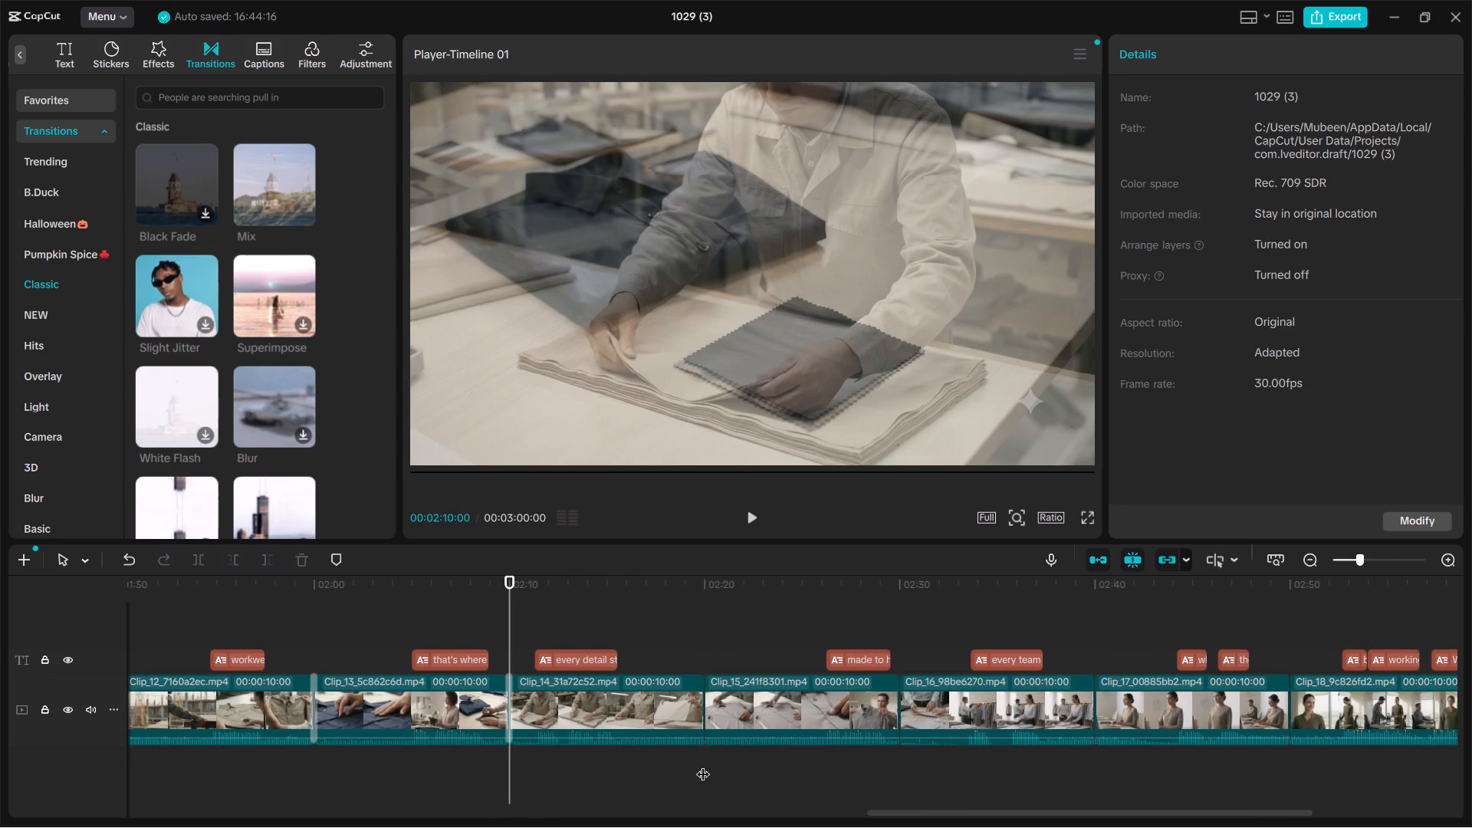
click(300, 217)
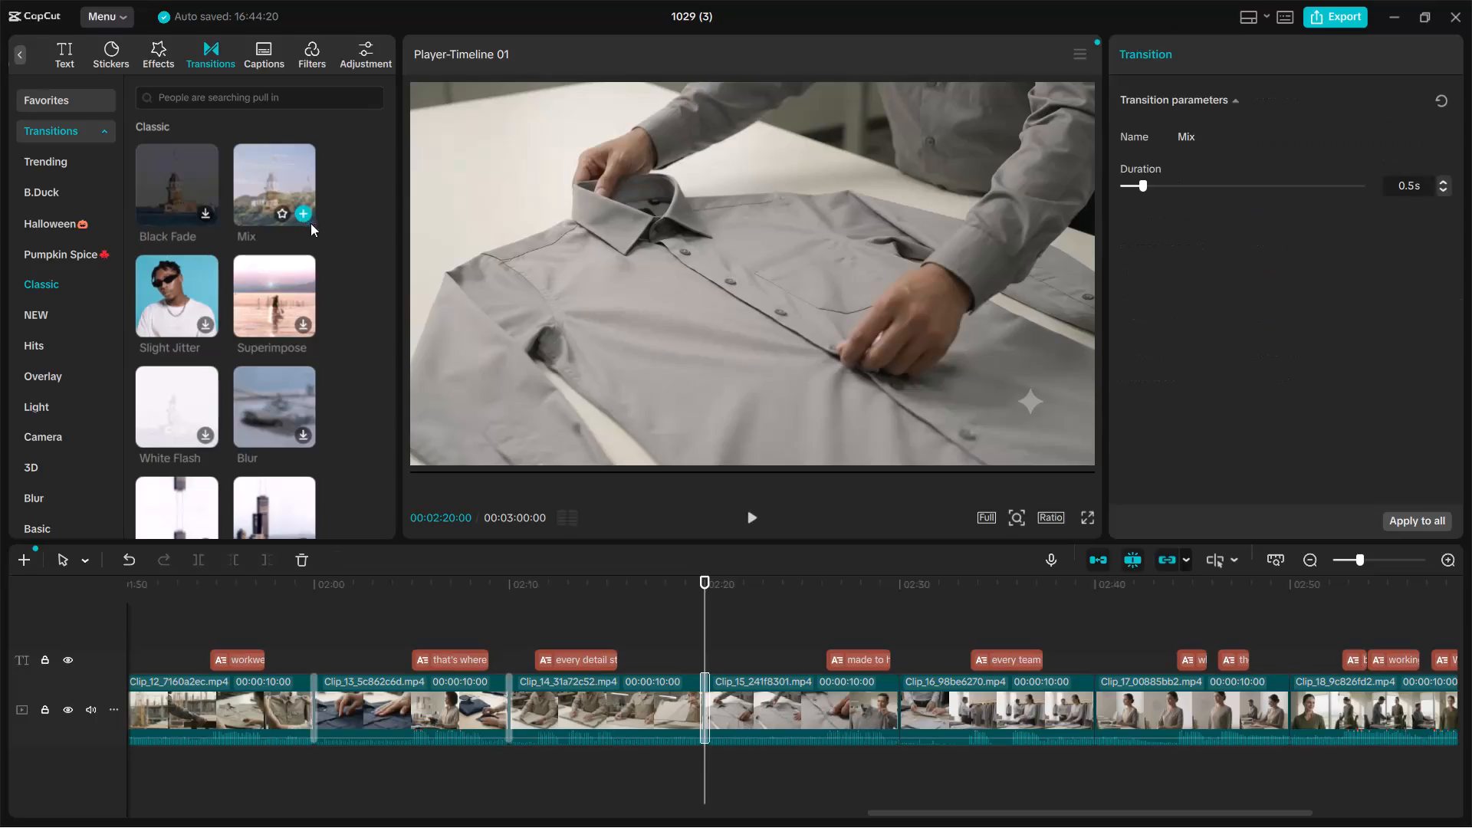
Add the Mix transition at the 2:30 cut between Clip_15 and Clip_16 and play it back.
scroll(542, 473, left, 1)
scroll(787, 757, left, 1)
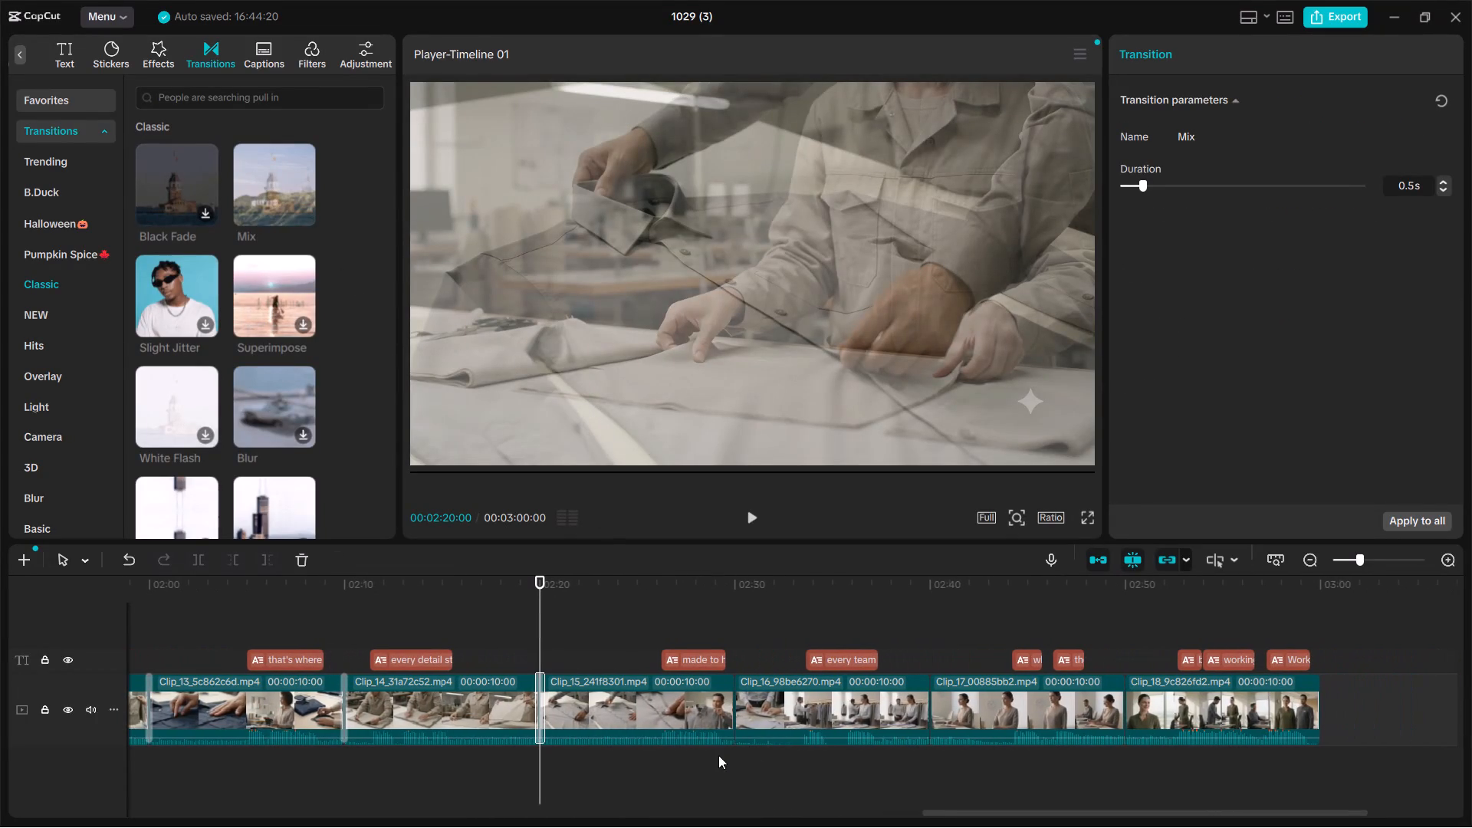
click(741, 749)
click(728, 757)
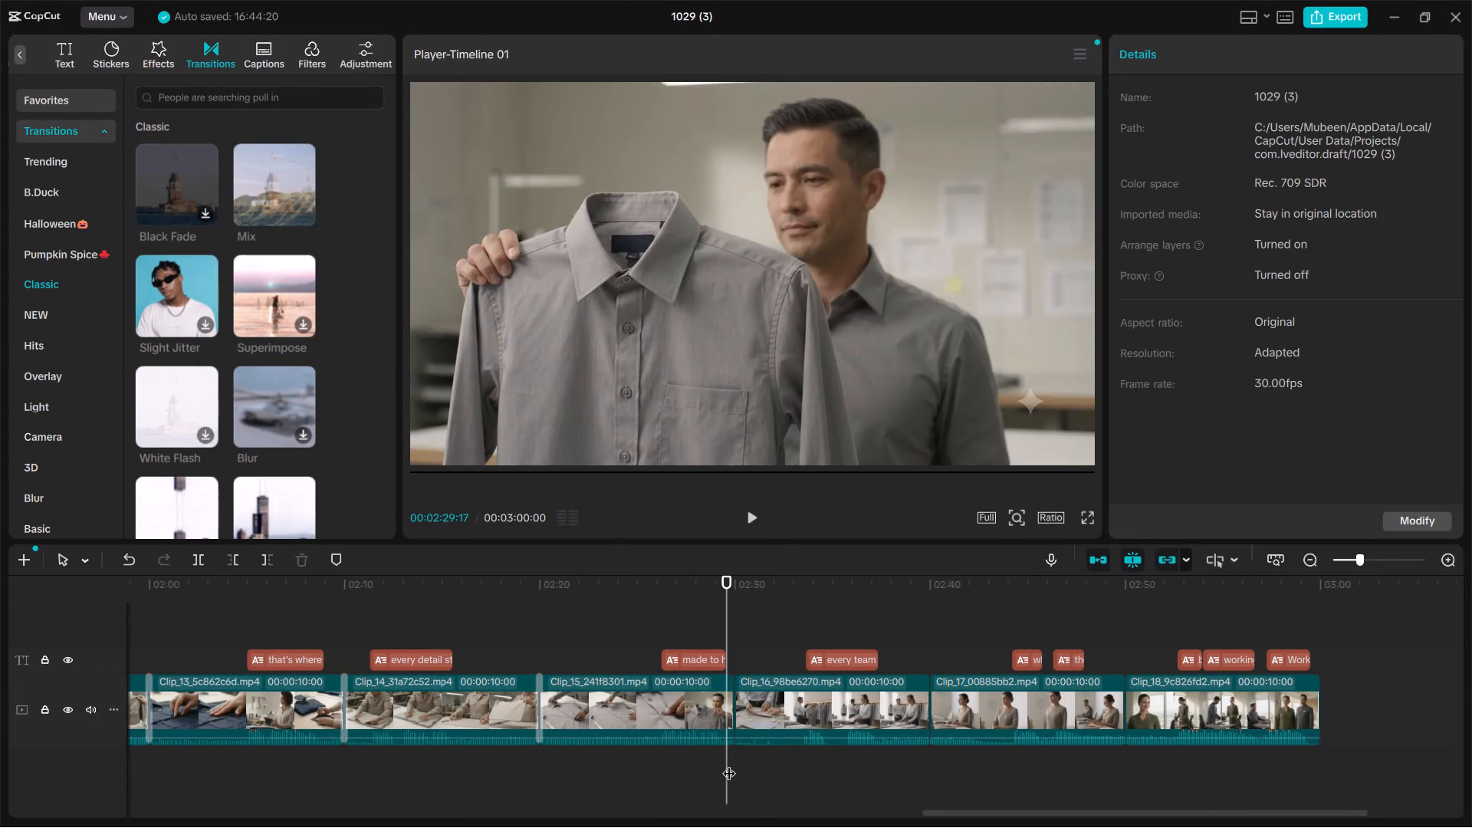
click(733, 764)
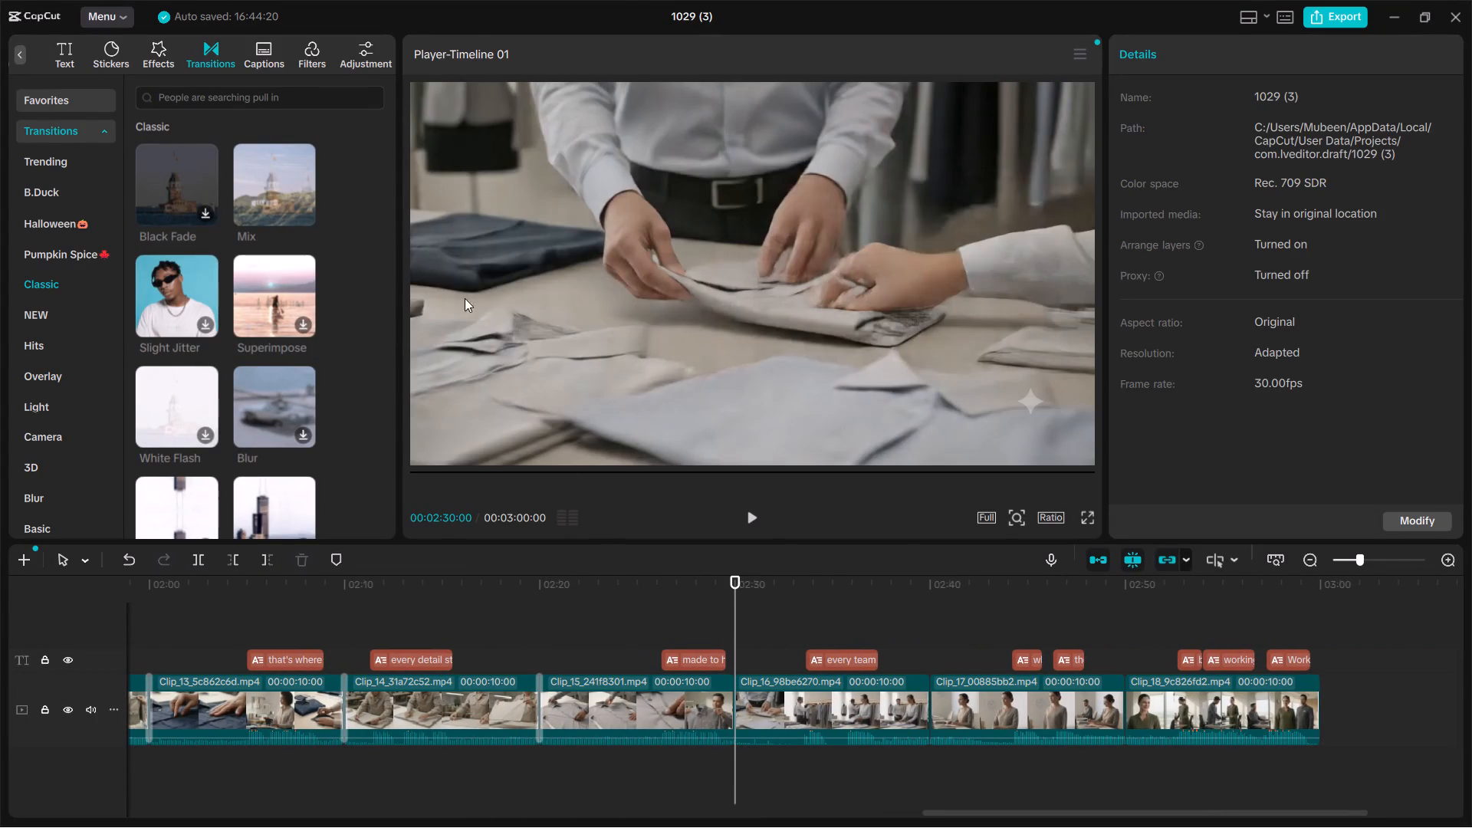
click(305, 215)
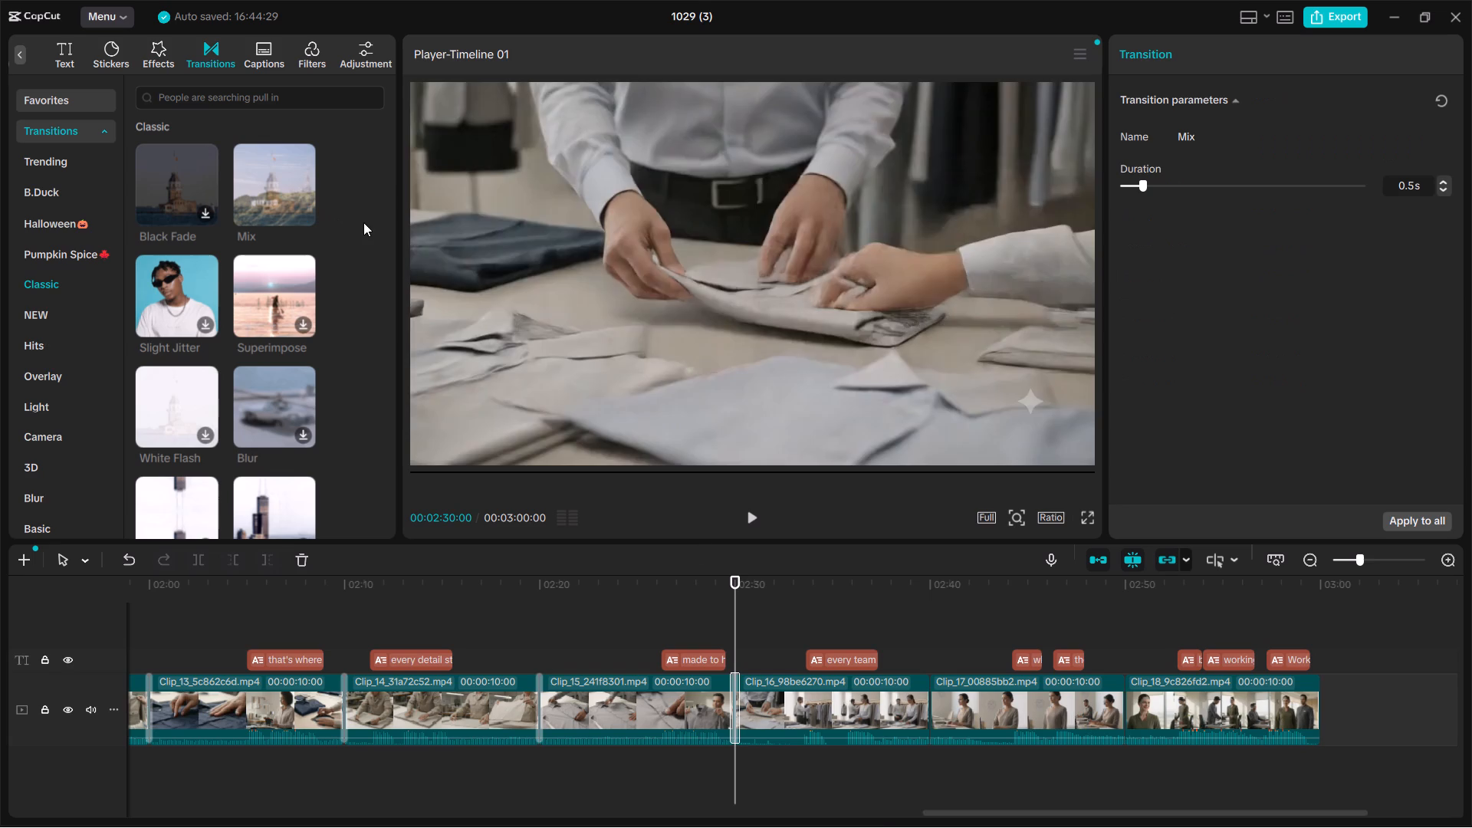
scroll(879, 827, left, 1)
right_drag(816, 604, 795, 589)
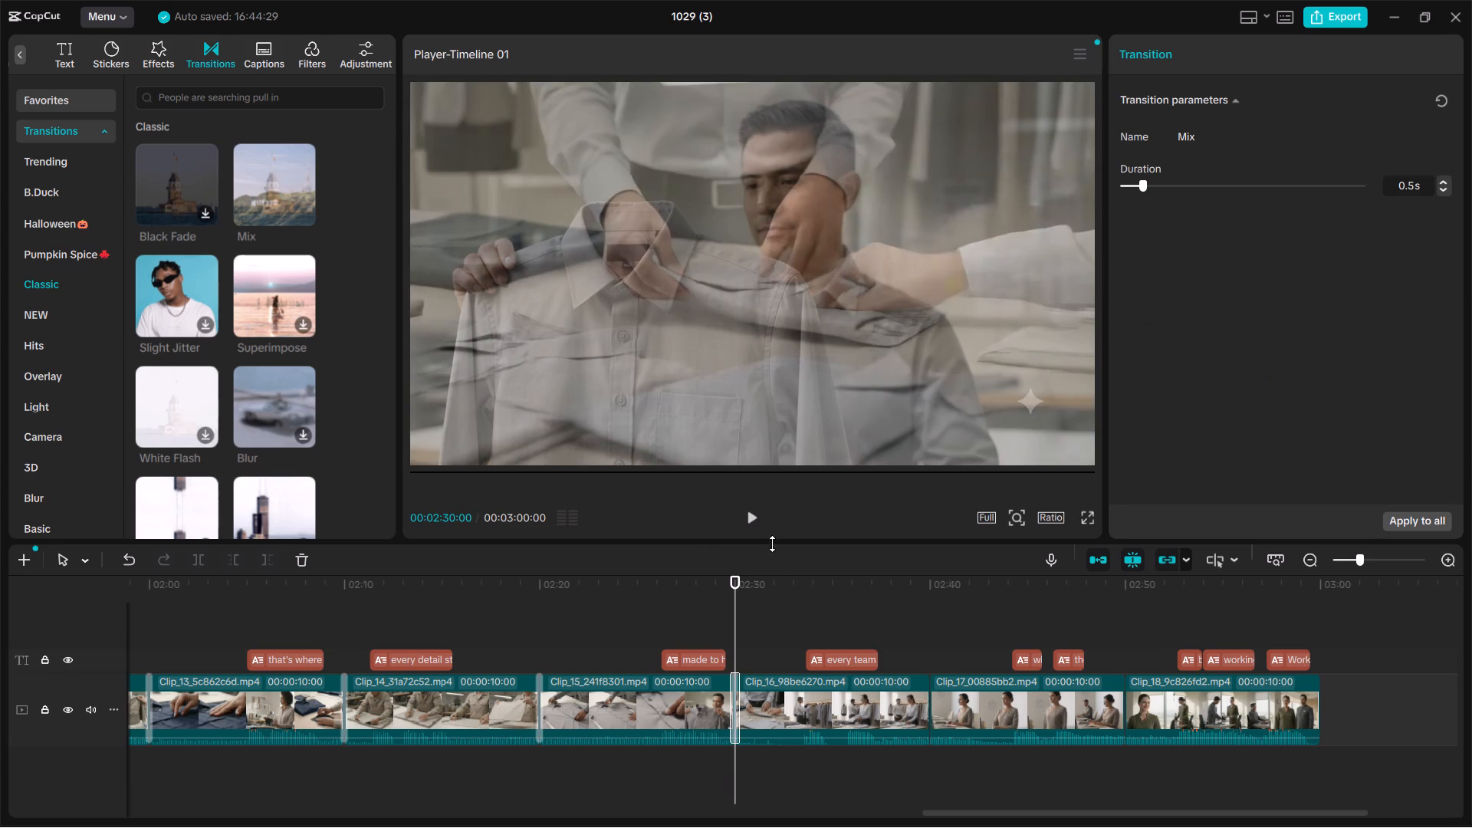
click(747, 507)
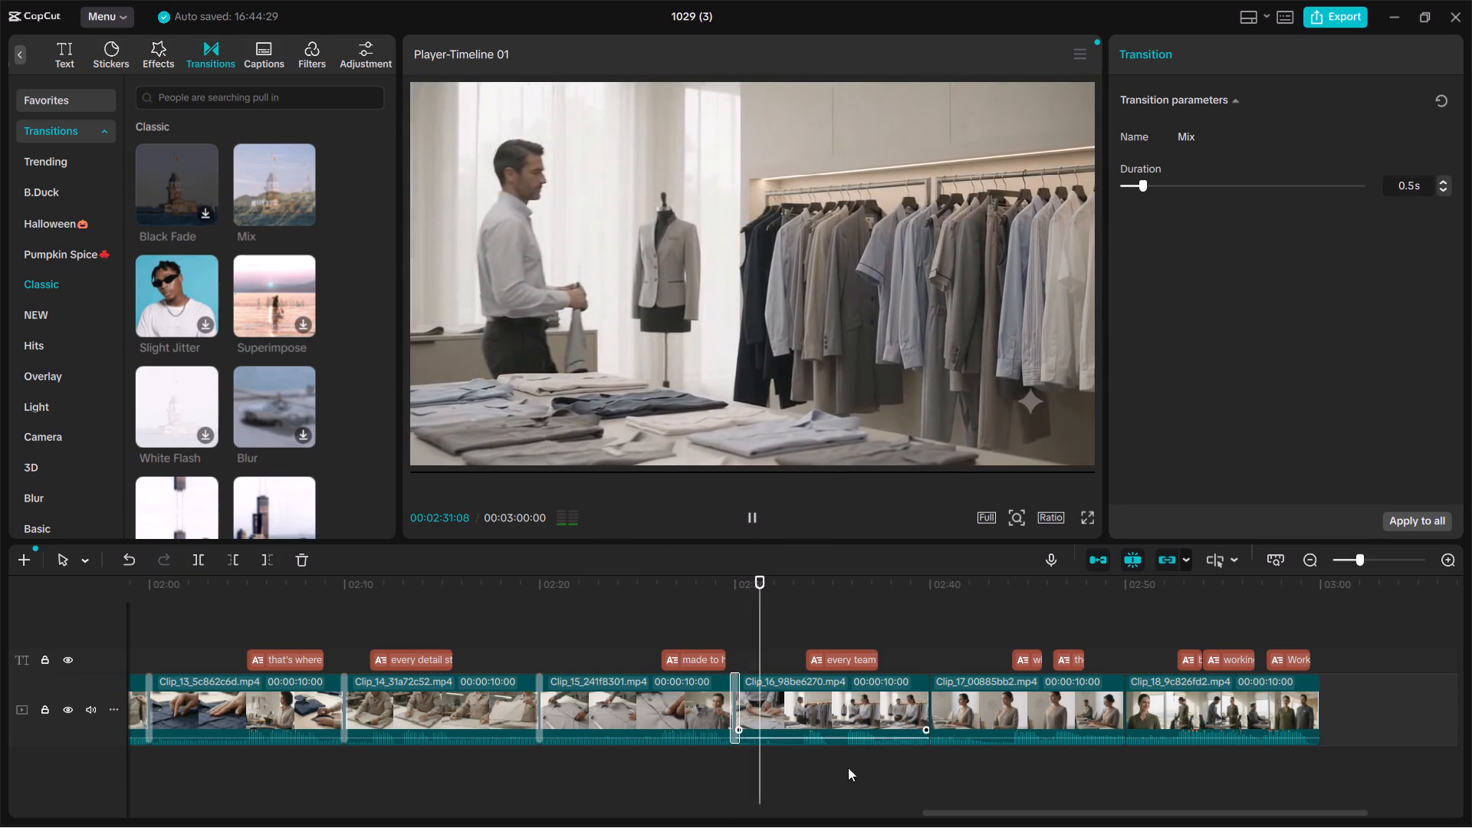
Add the Mix transition at the 2:40 cut between Clip_16 and Clip_17 and the 2:50 cut between Clip_17 and Clip_18.
click(920, 757)
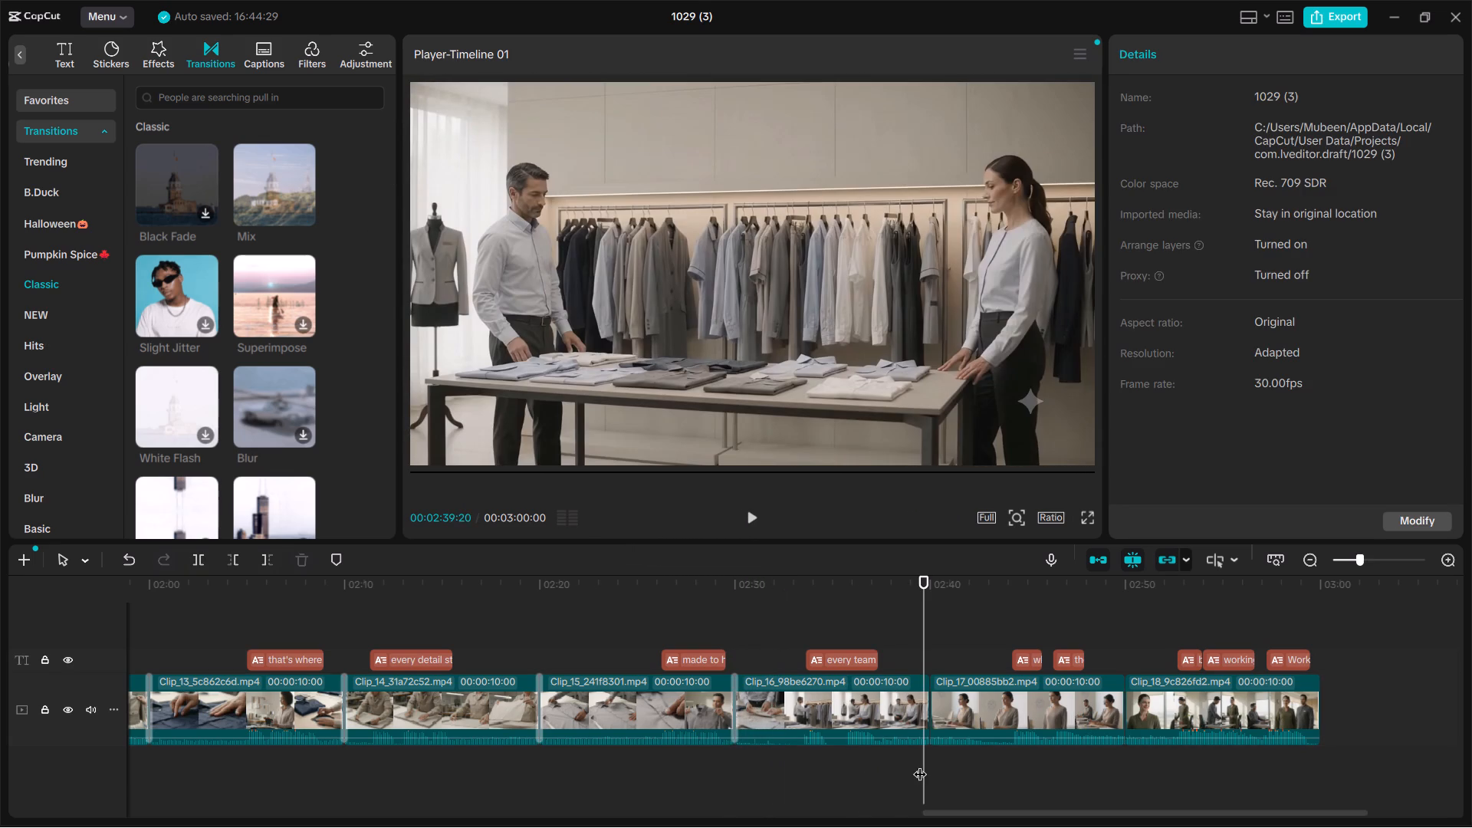
click(933, 761)
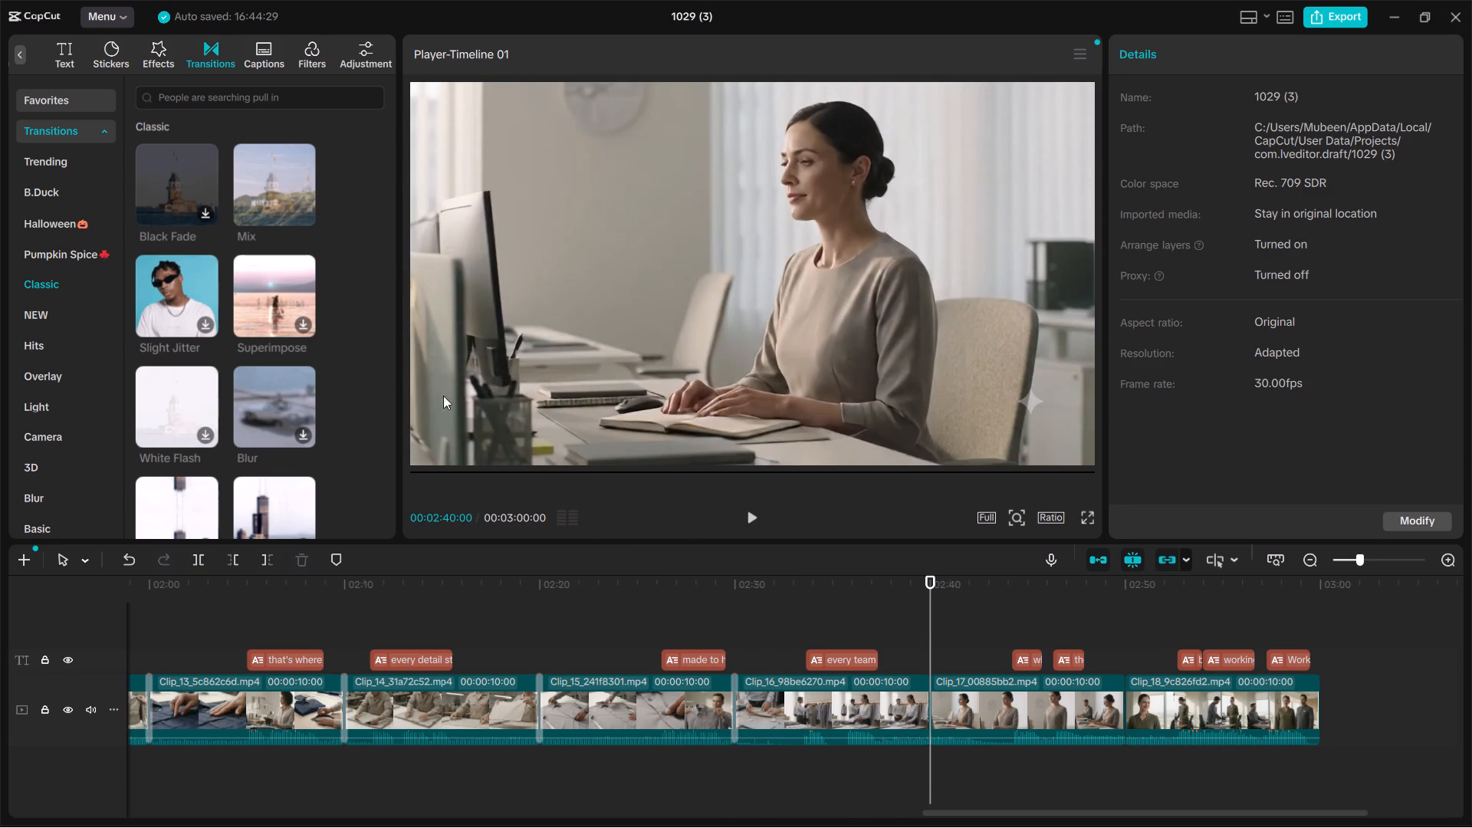
click(307, 209)
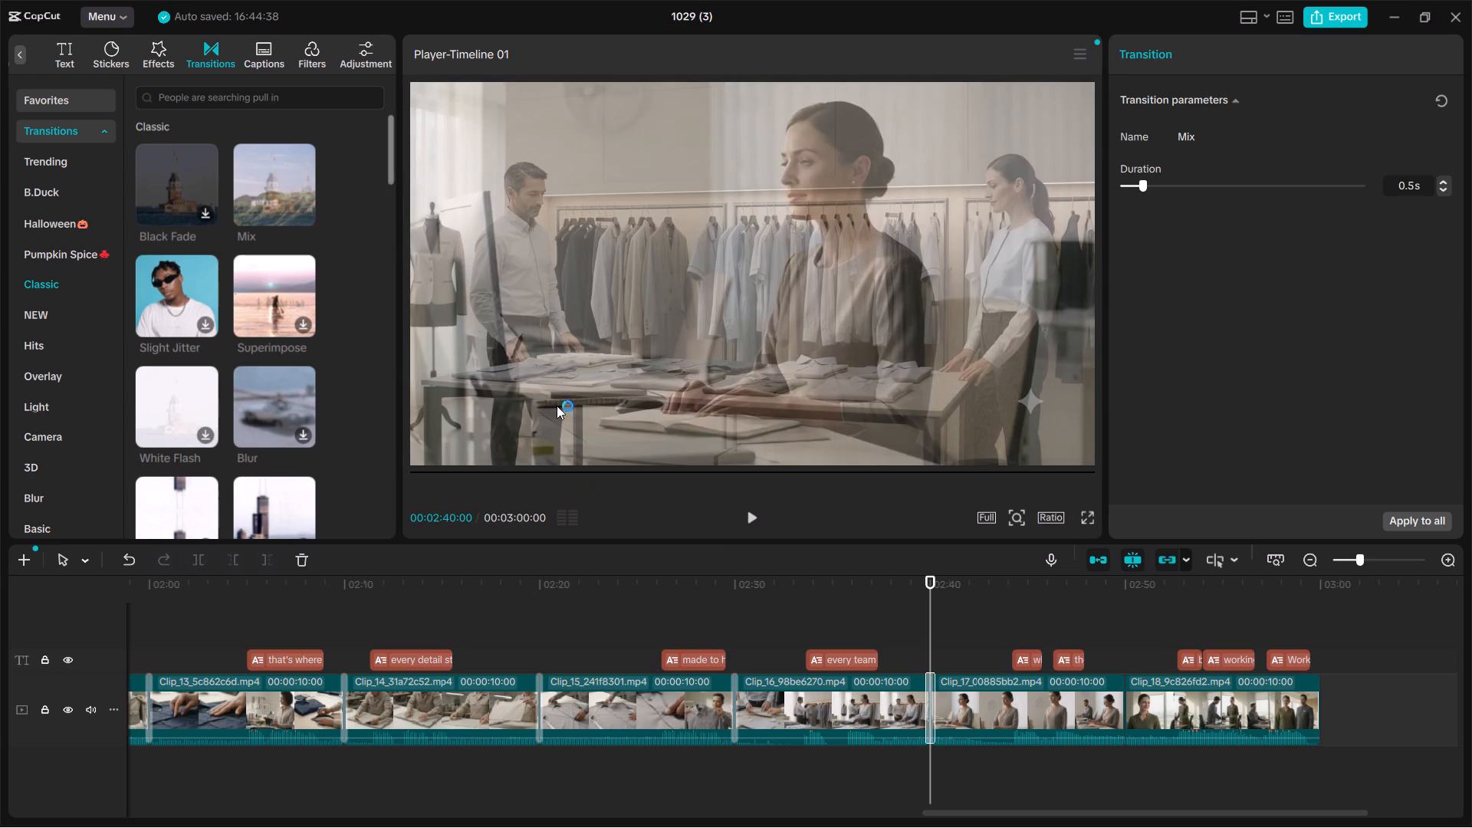
click(1126, 757)
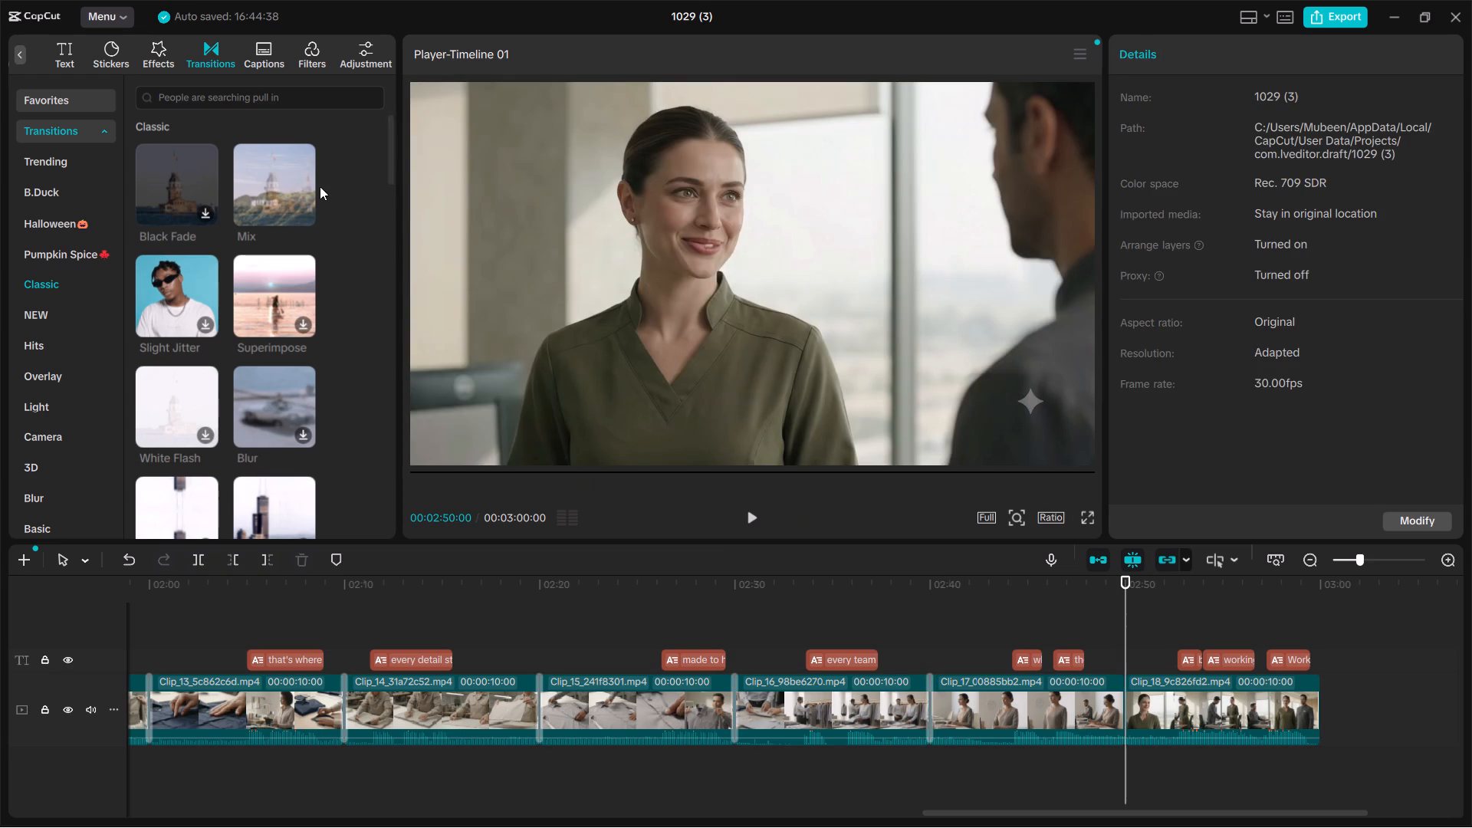
click(301, 215)
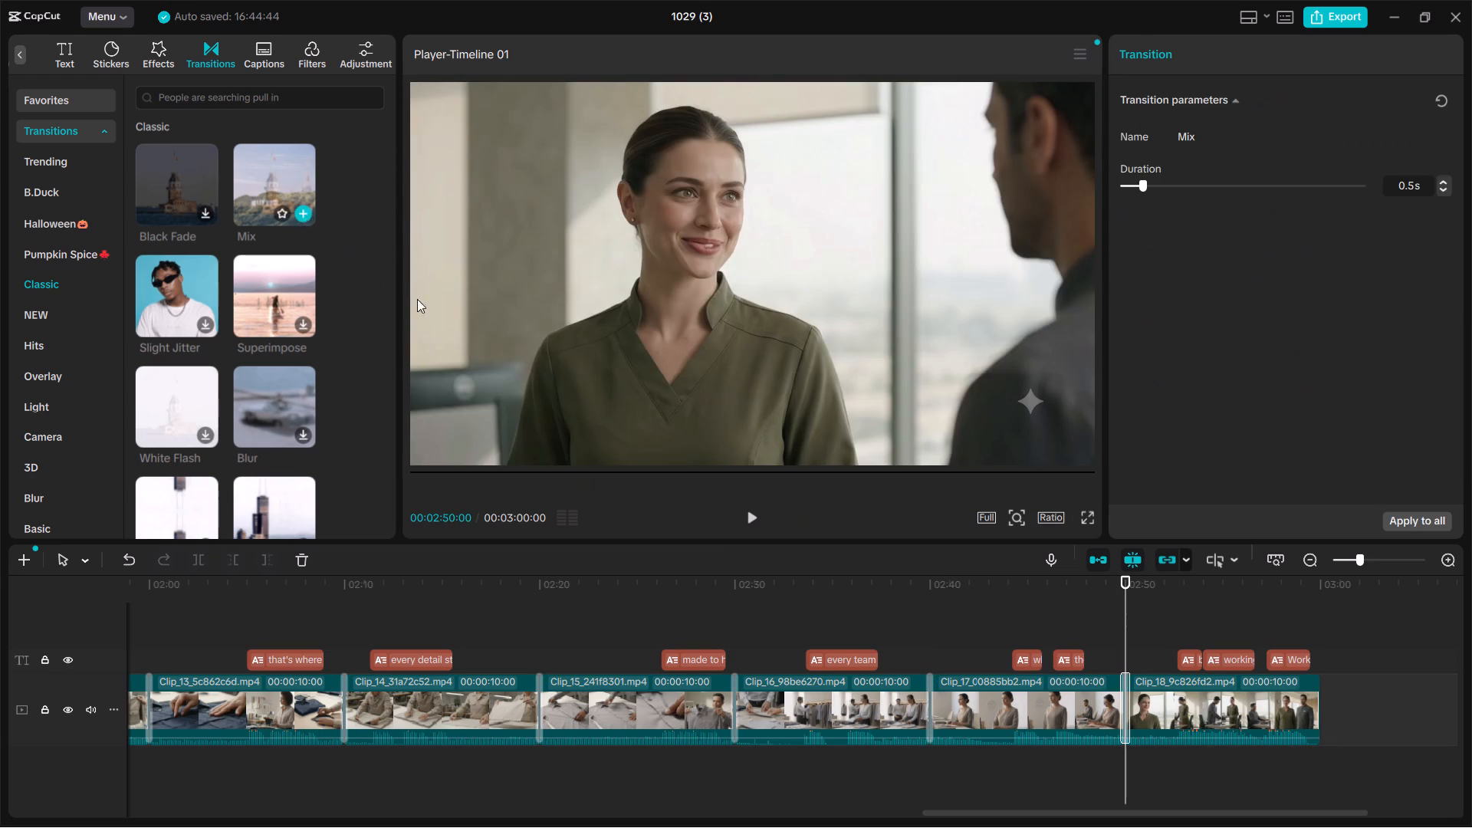
right_click(690, 500)
key(space)
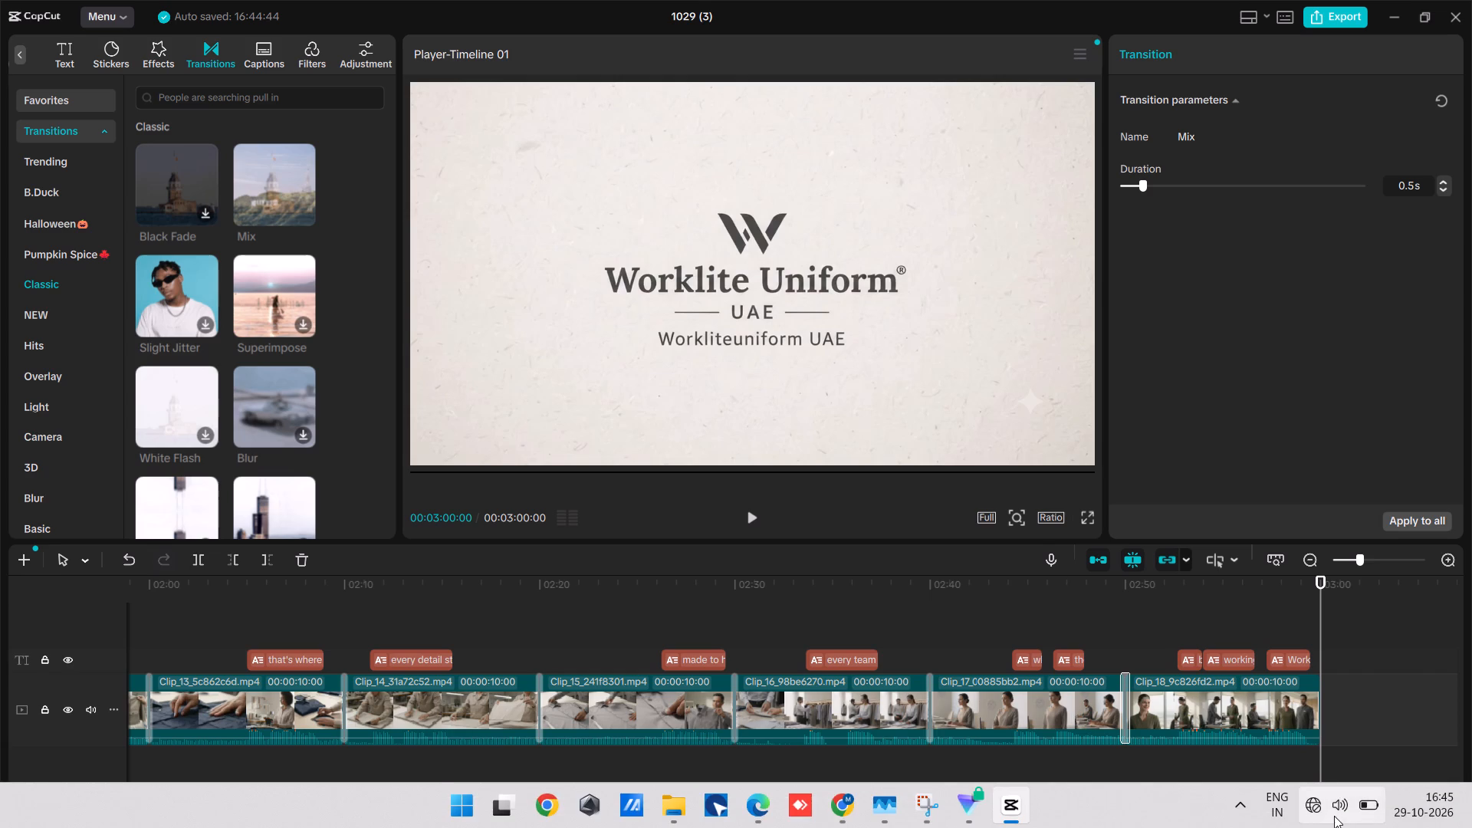
Check the computer's Wi-Fi connection and the available networks, and return to the video timeline.
click(1334, 813)
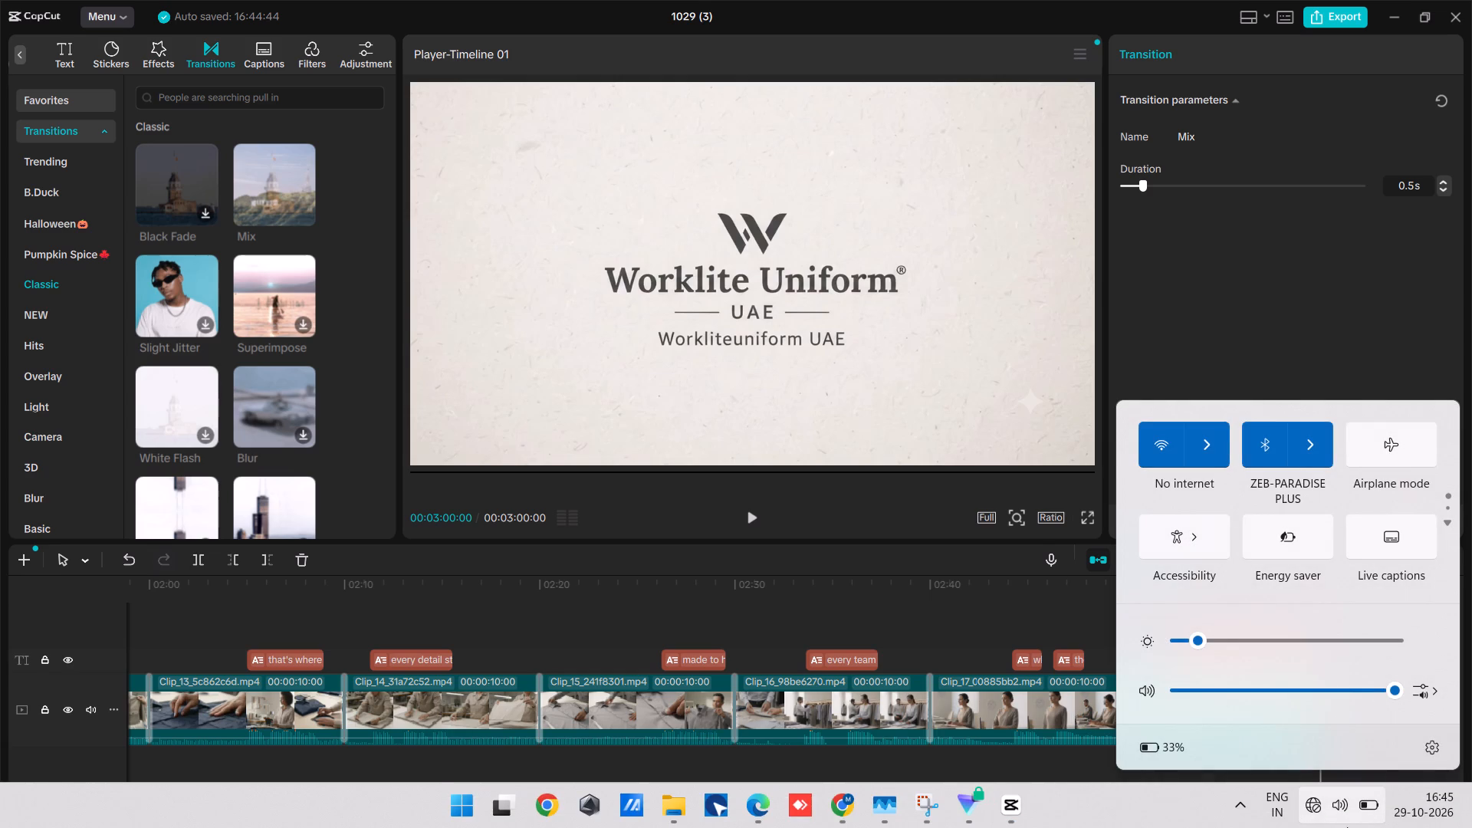
click(1211, 432)
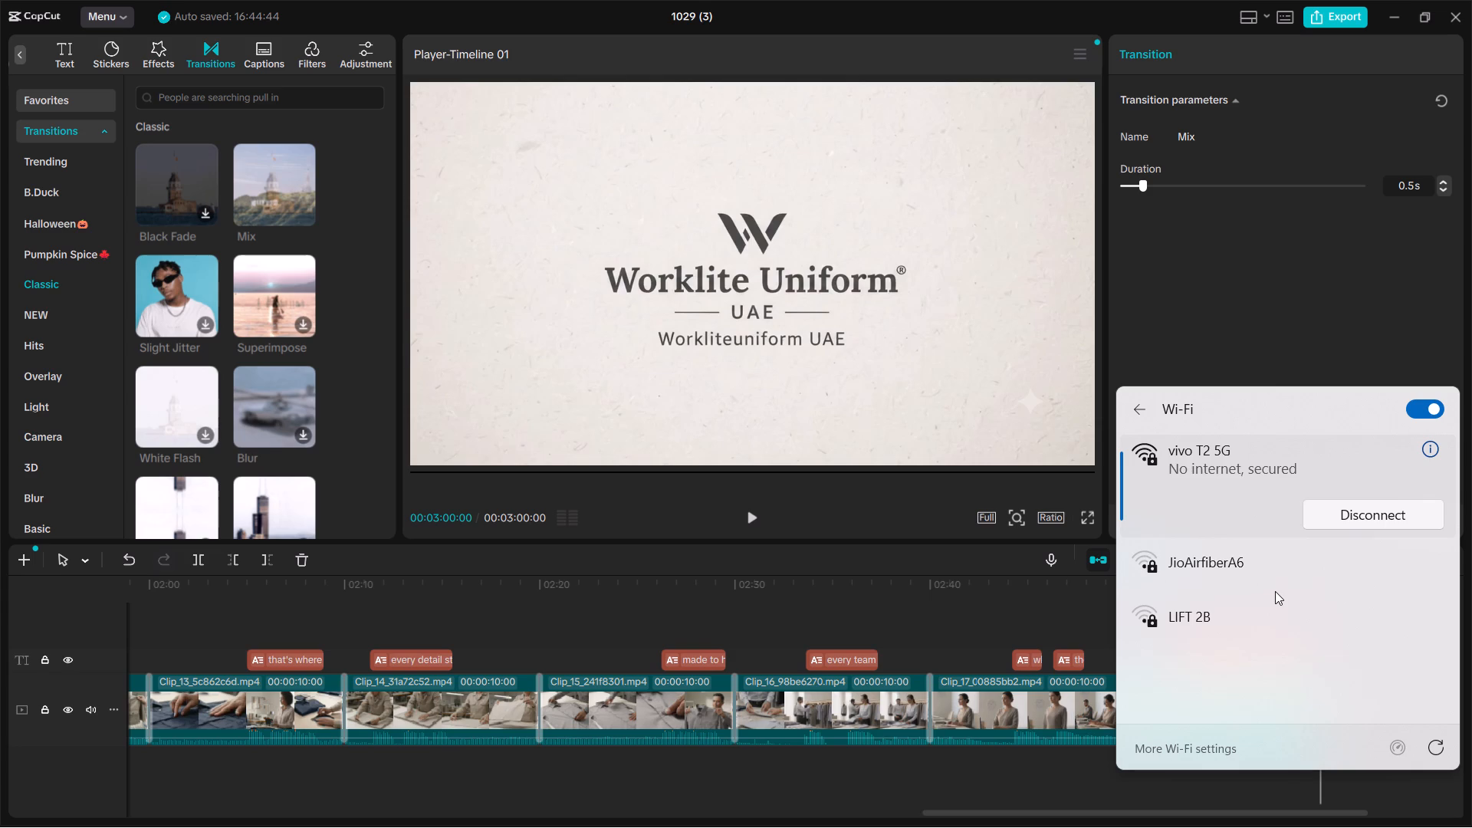
click(415, 624)
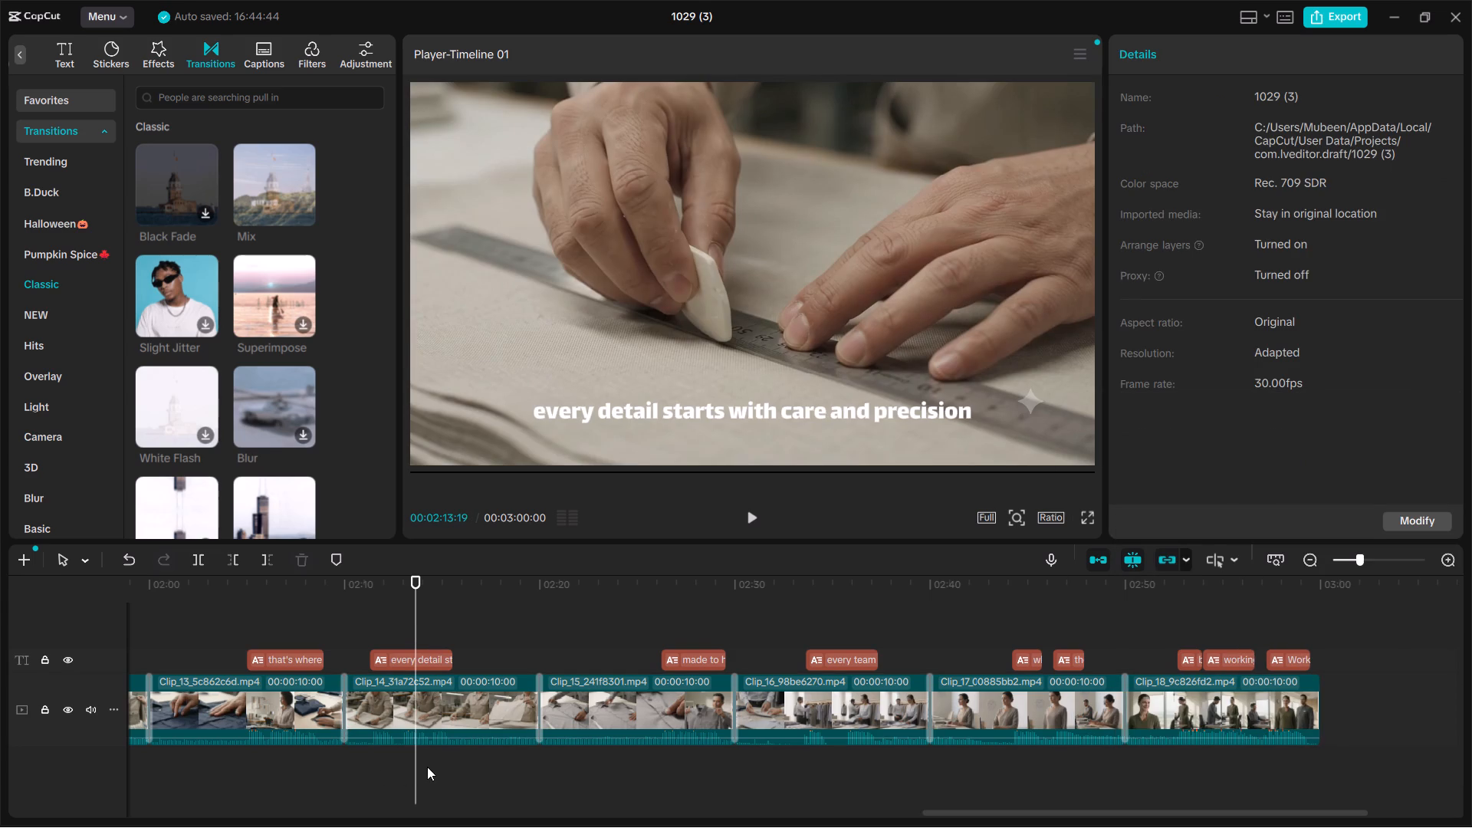
Scrub the playhead back to the opening of Clip_01, at about 00:00:00:18.
drag(413, 770, 286, 767)
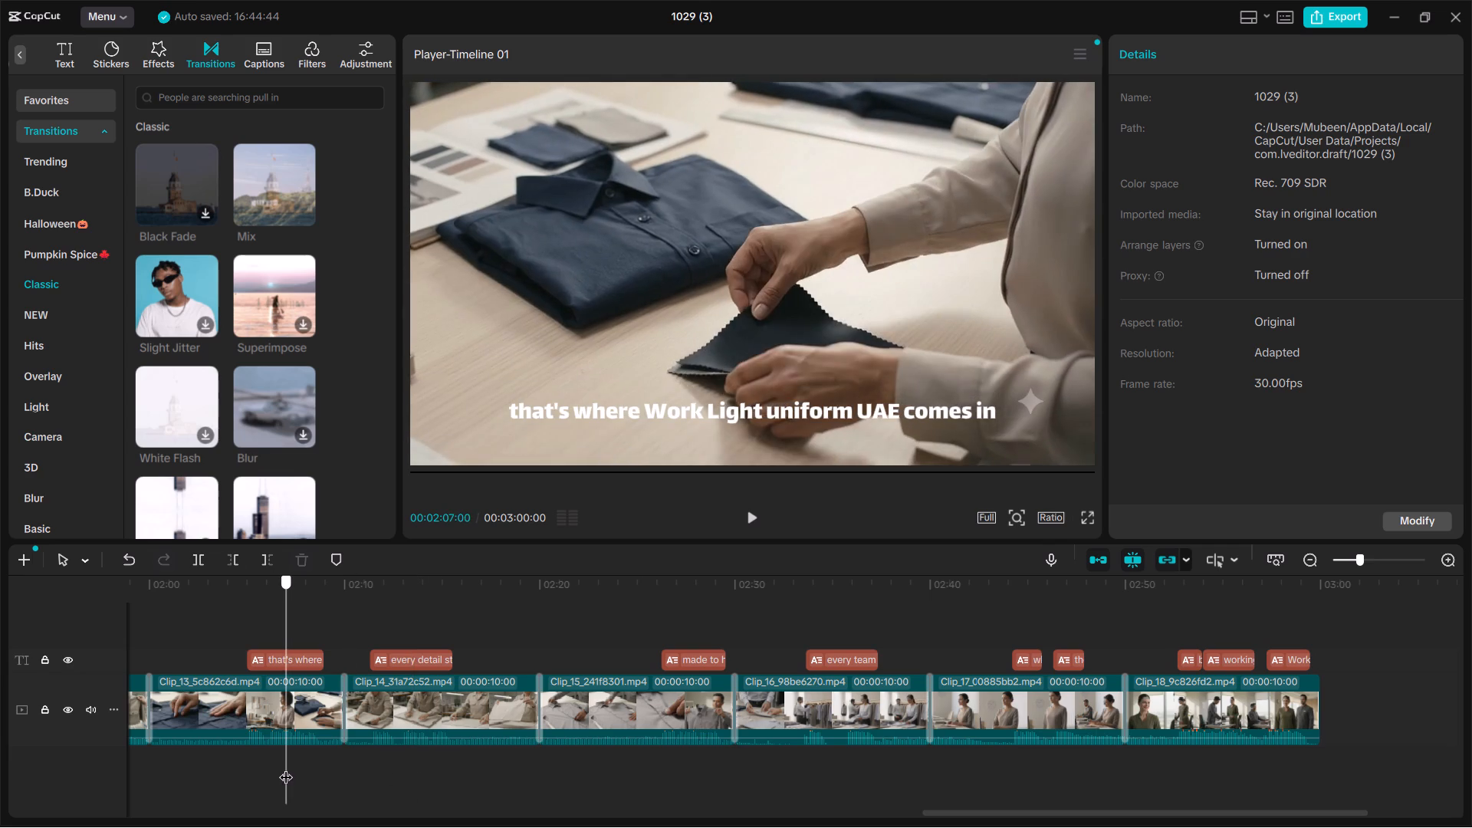
drag(286, 767, 0, 774)
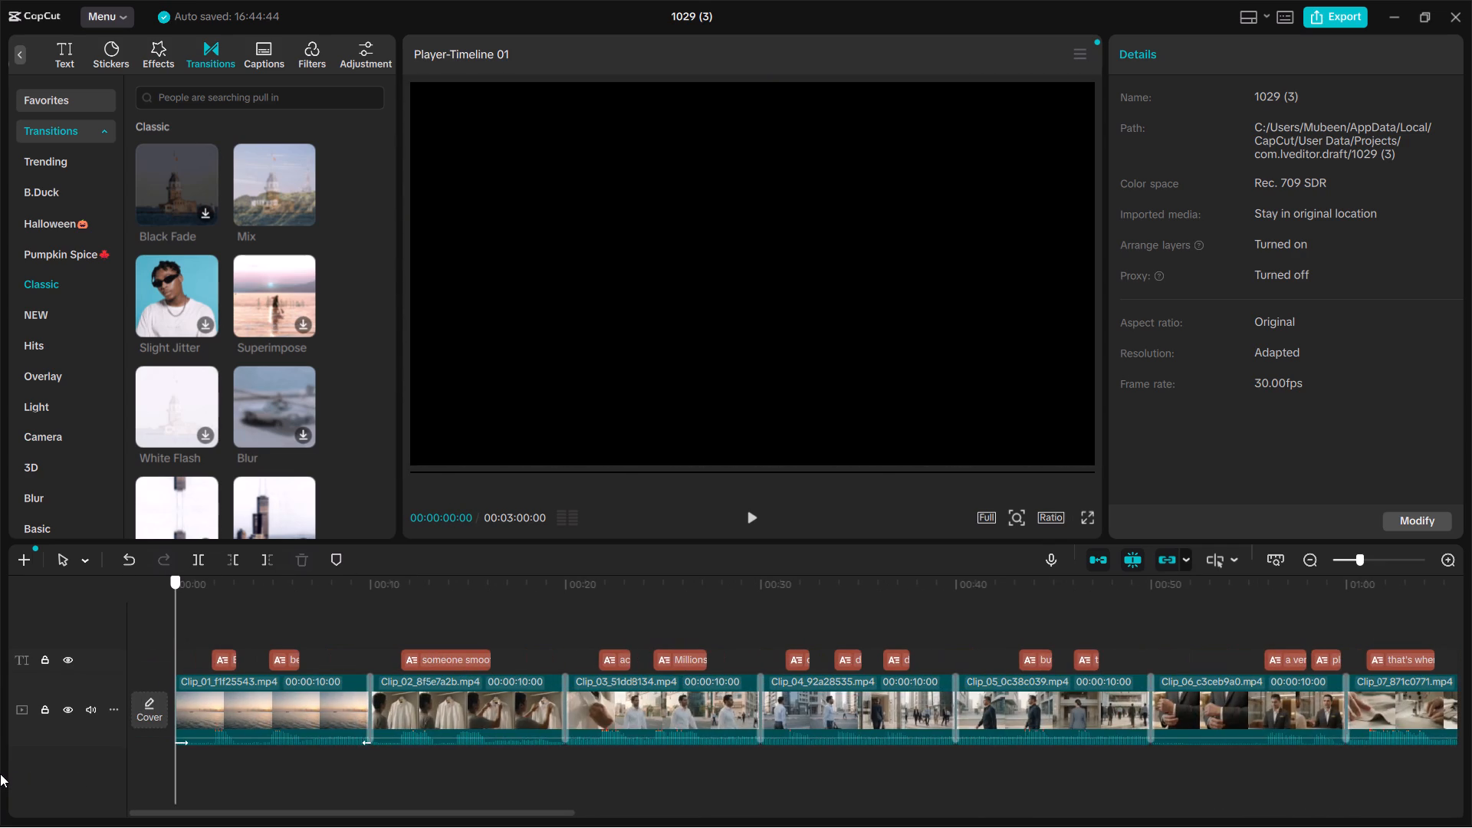
drag(0, 774, 169, 767)
drag(169, 767, 187, 766)
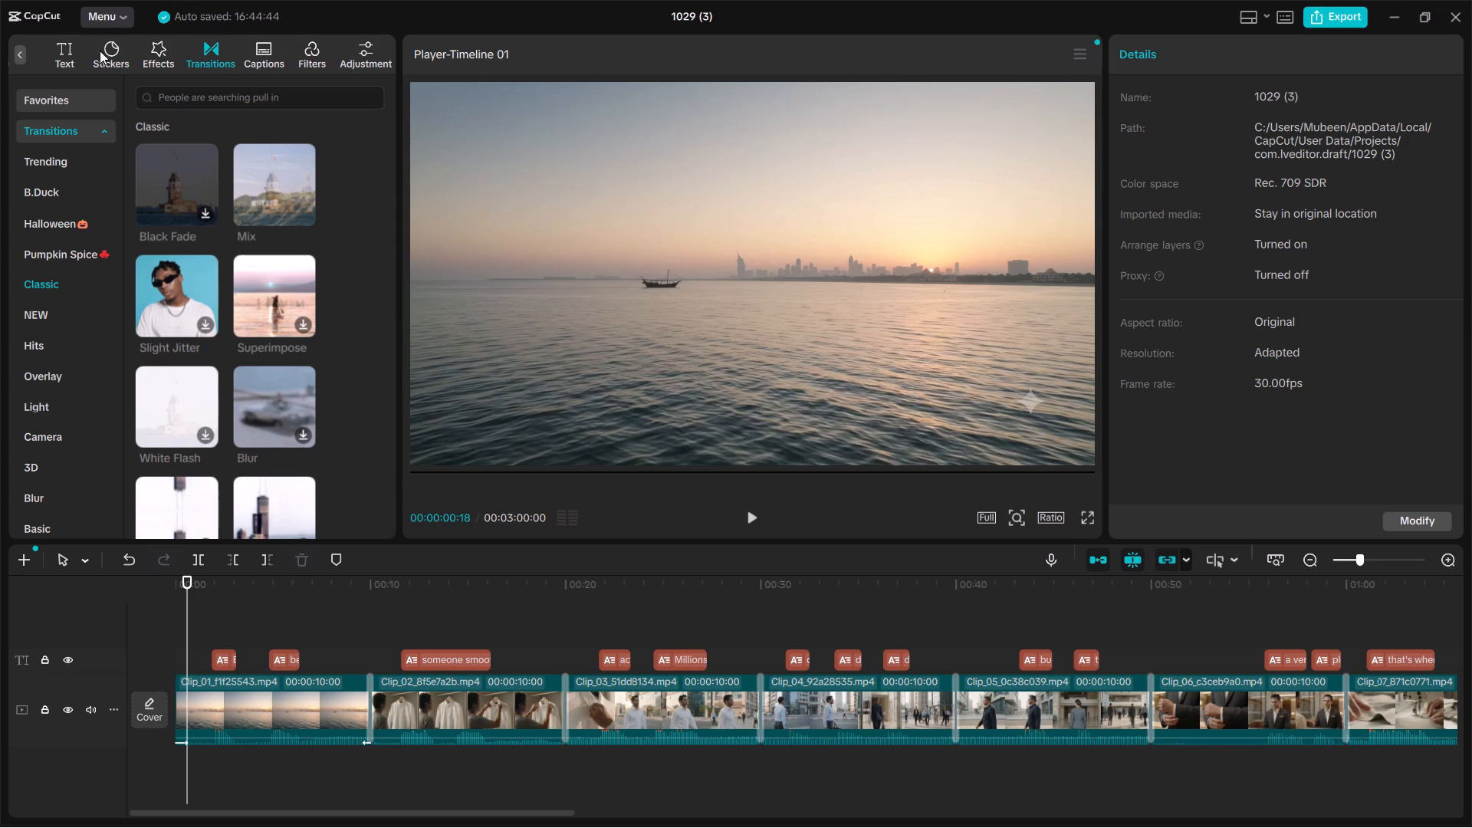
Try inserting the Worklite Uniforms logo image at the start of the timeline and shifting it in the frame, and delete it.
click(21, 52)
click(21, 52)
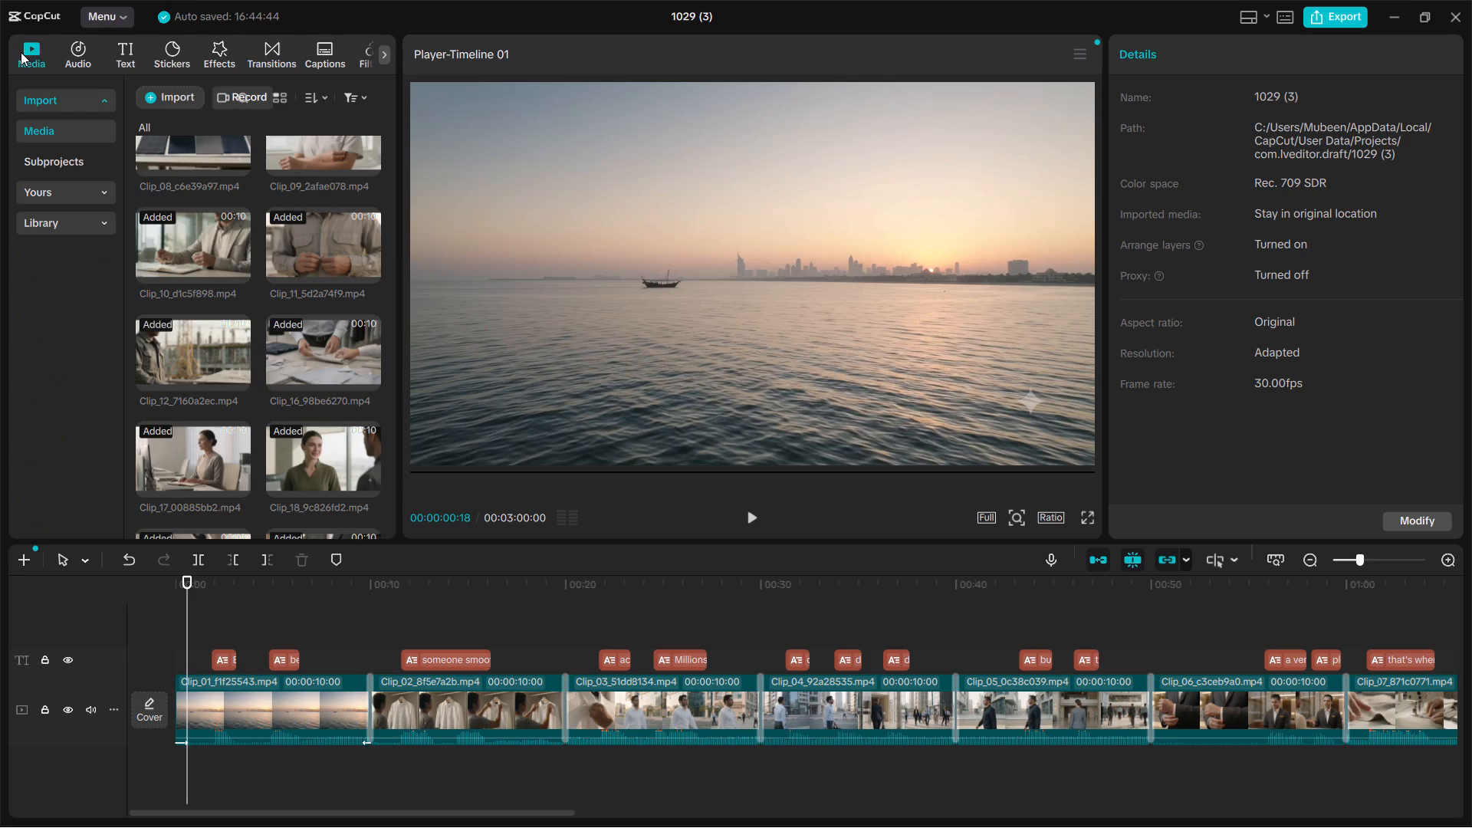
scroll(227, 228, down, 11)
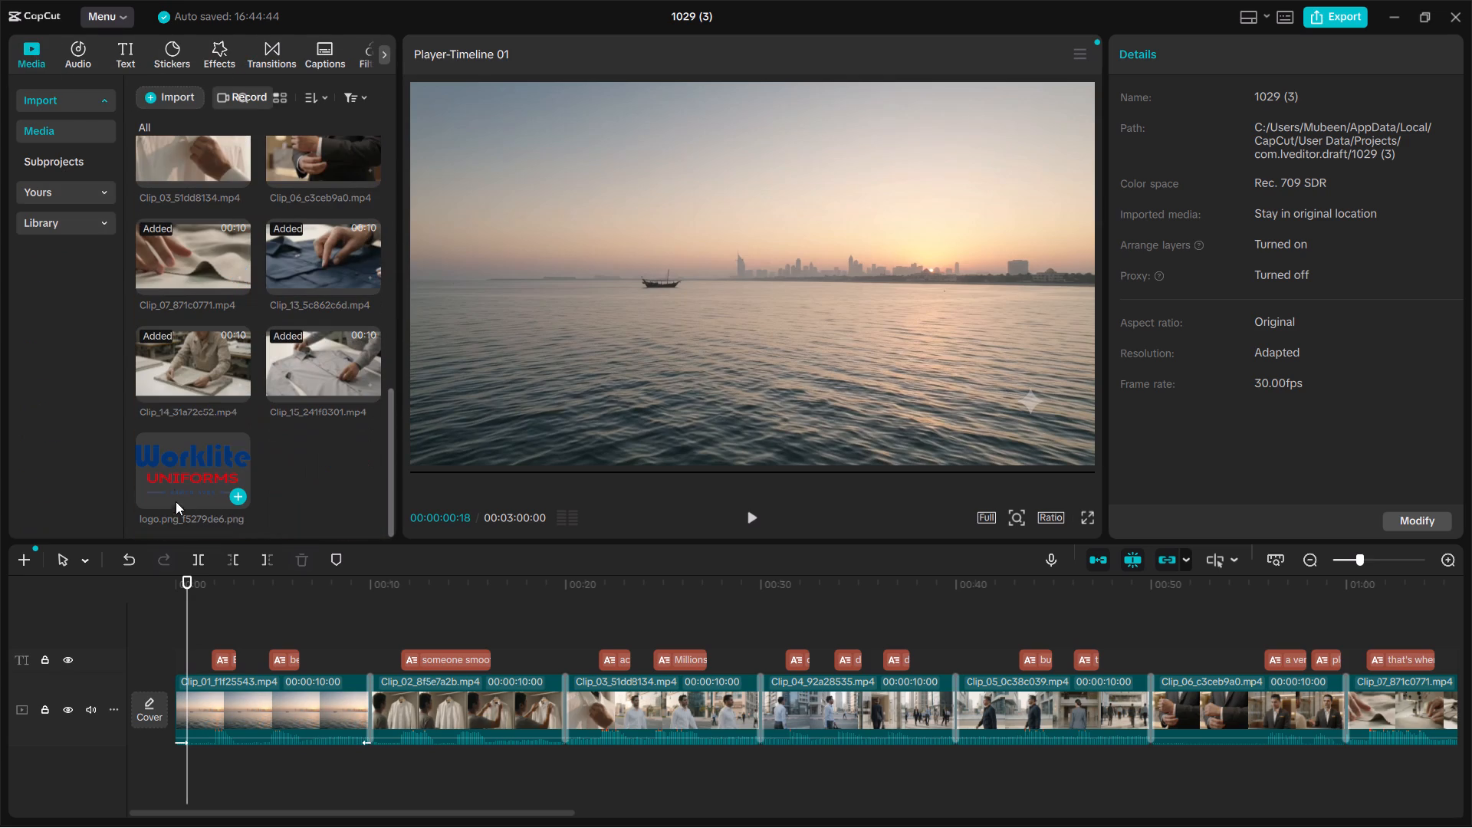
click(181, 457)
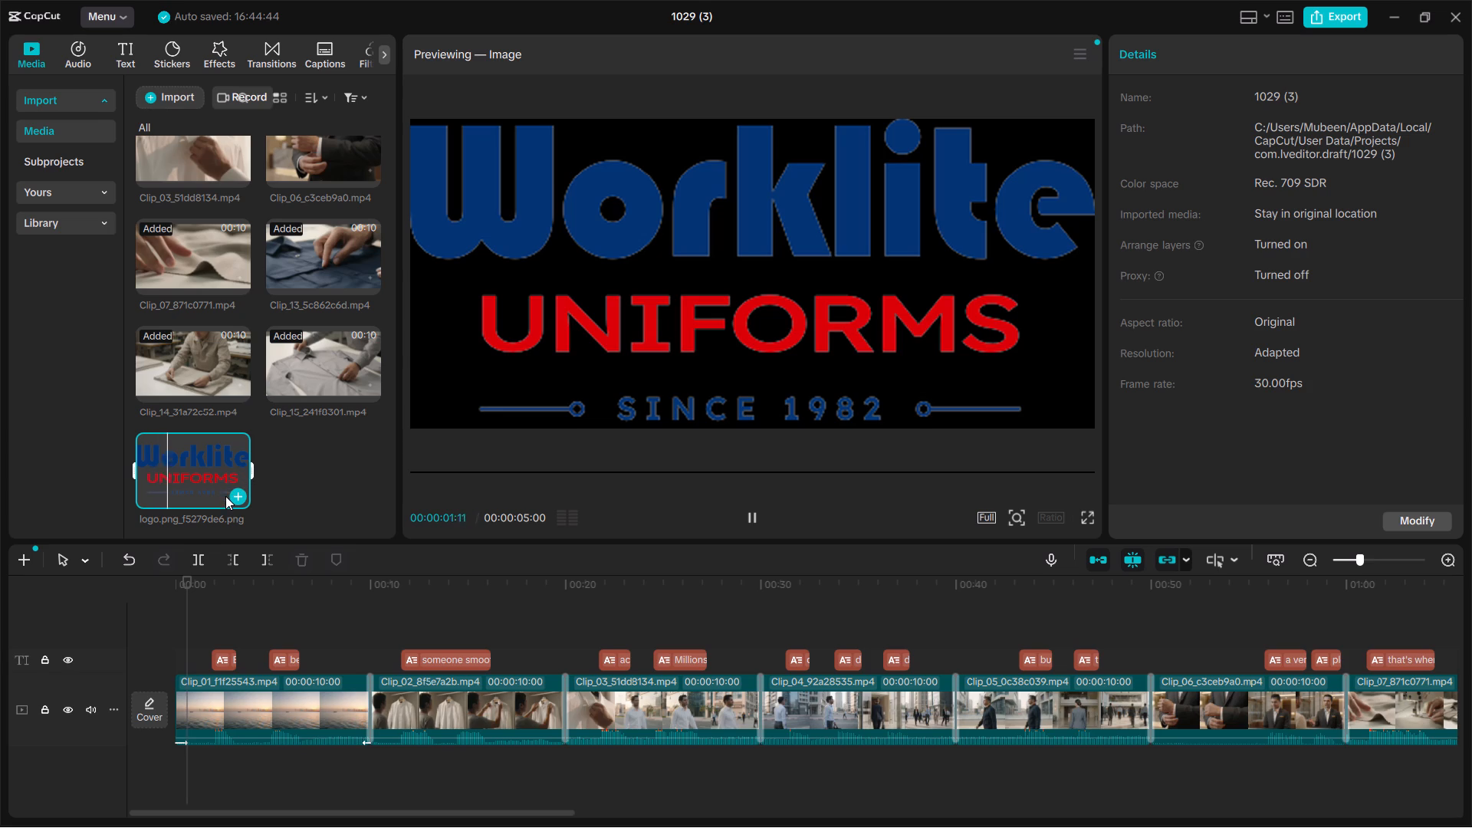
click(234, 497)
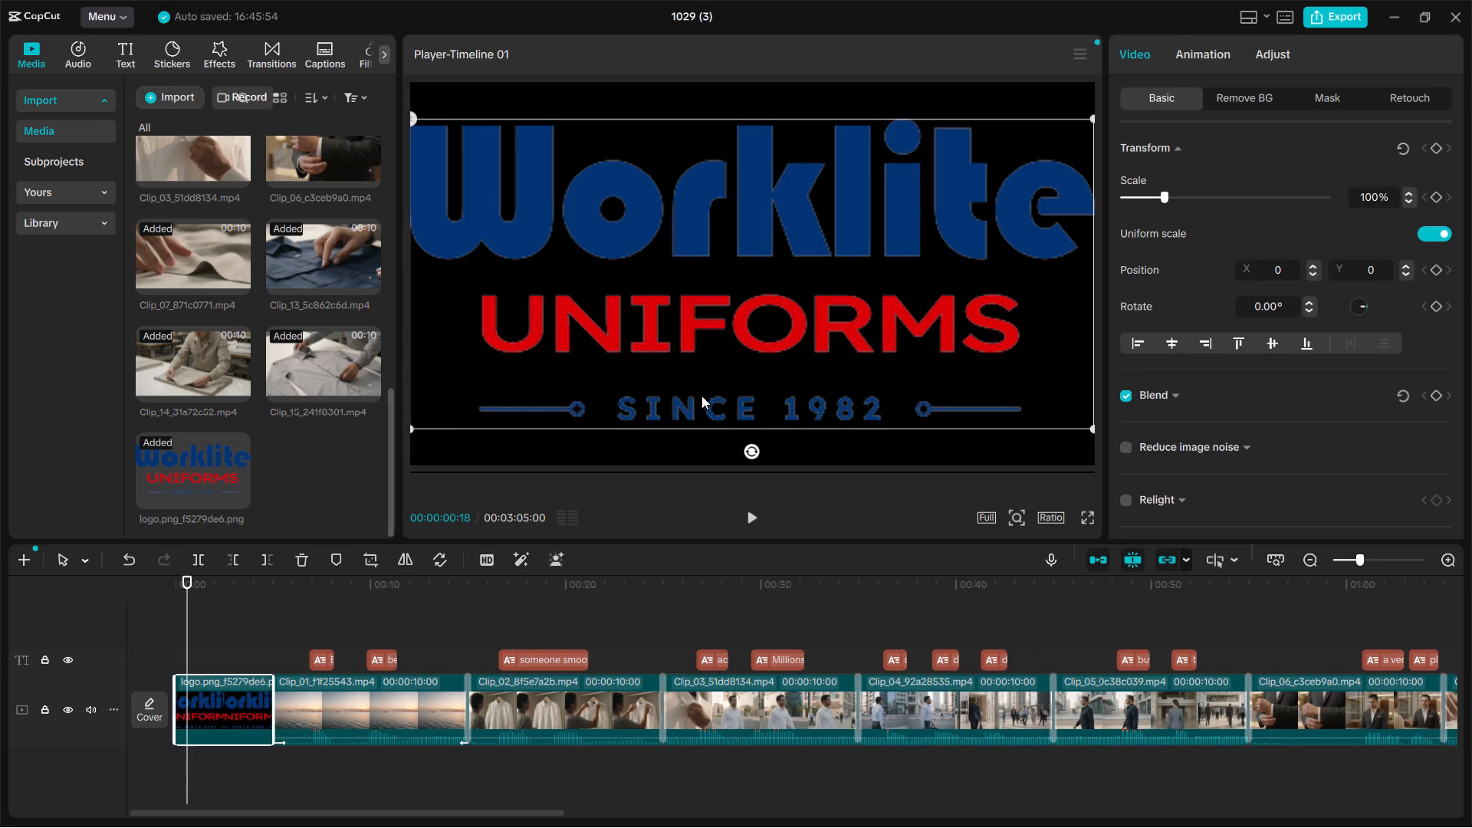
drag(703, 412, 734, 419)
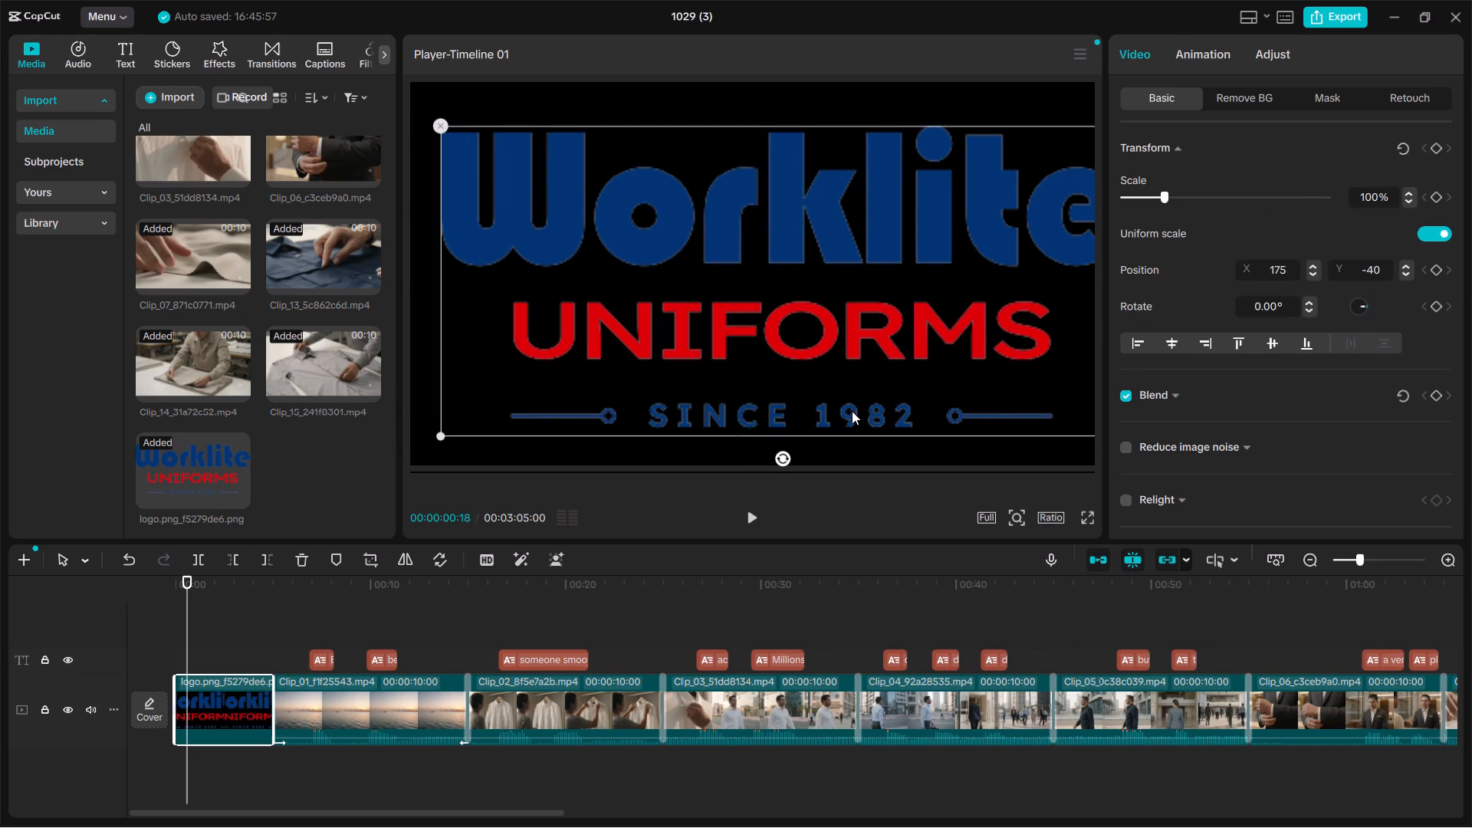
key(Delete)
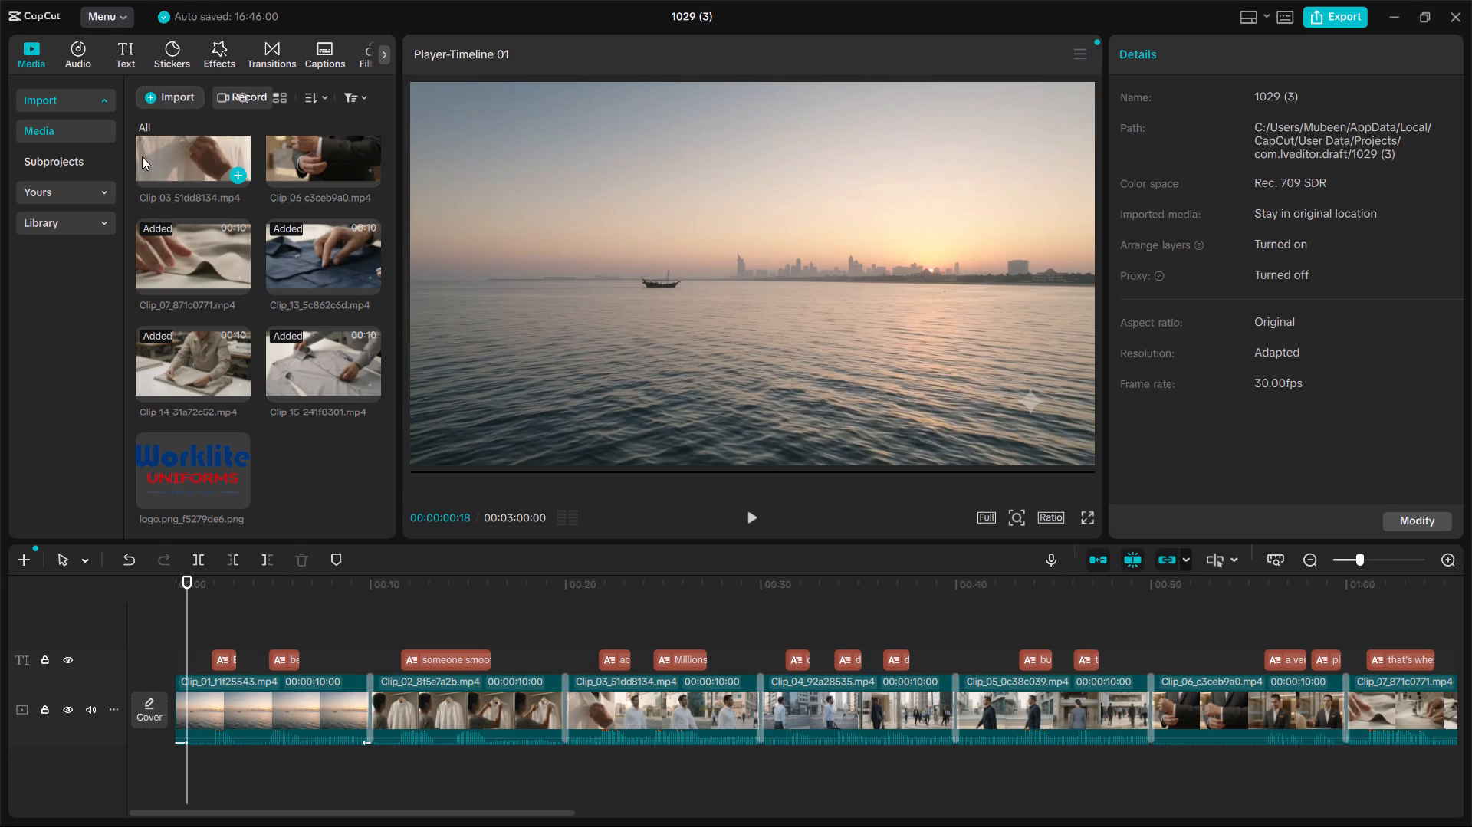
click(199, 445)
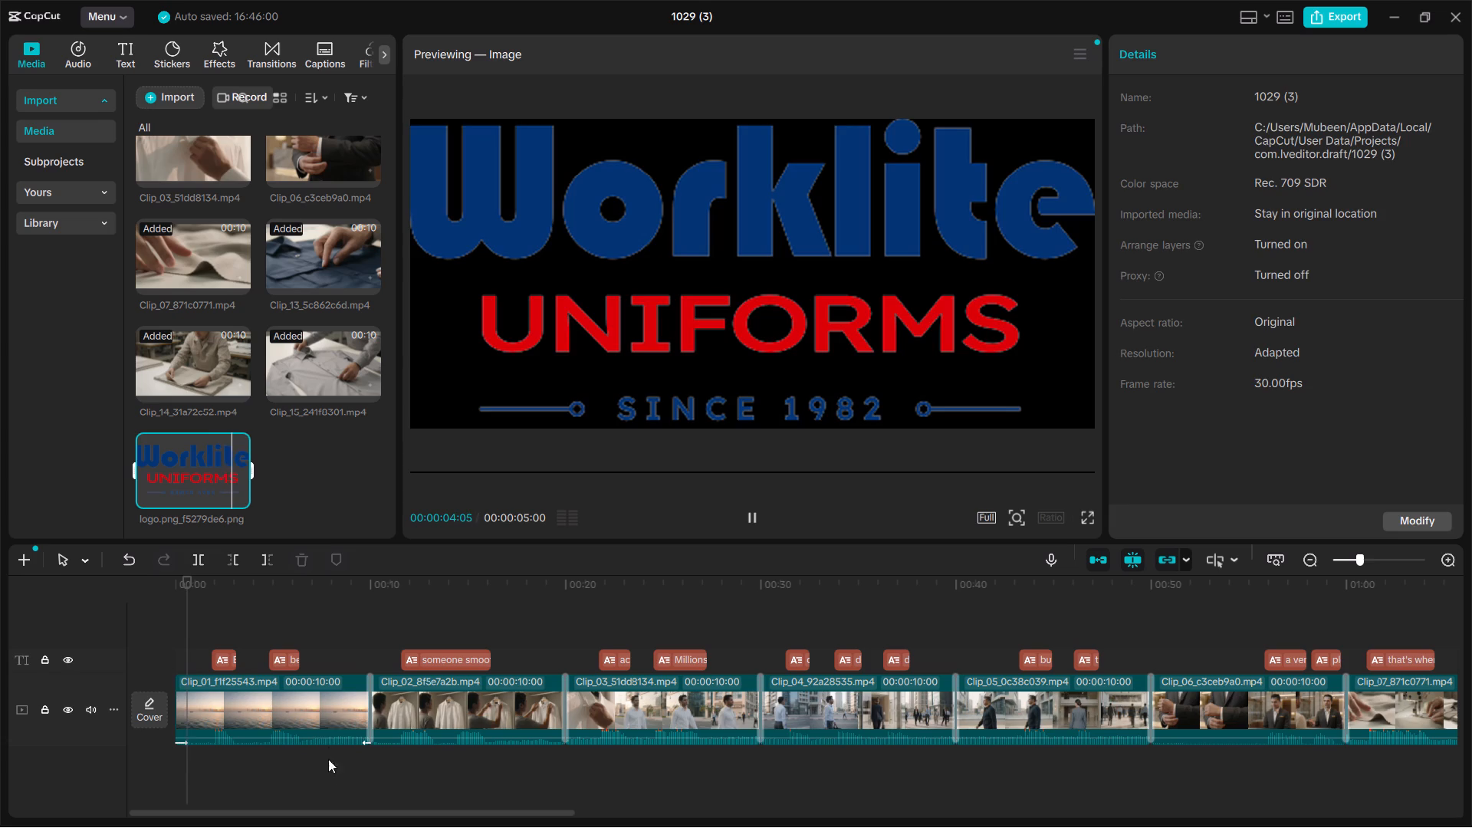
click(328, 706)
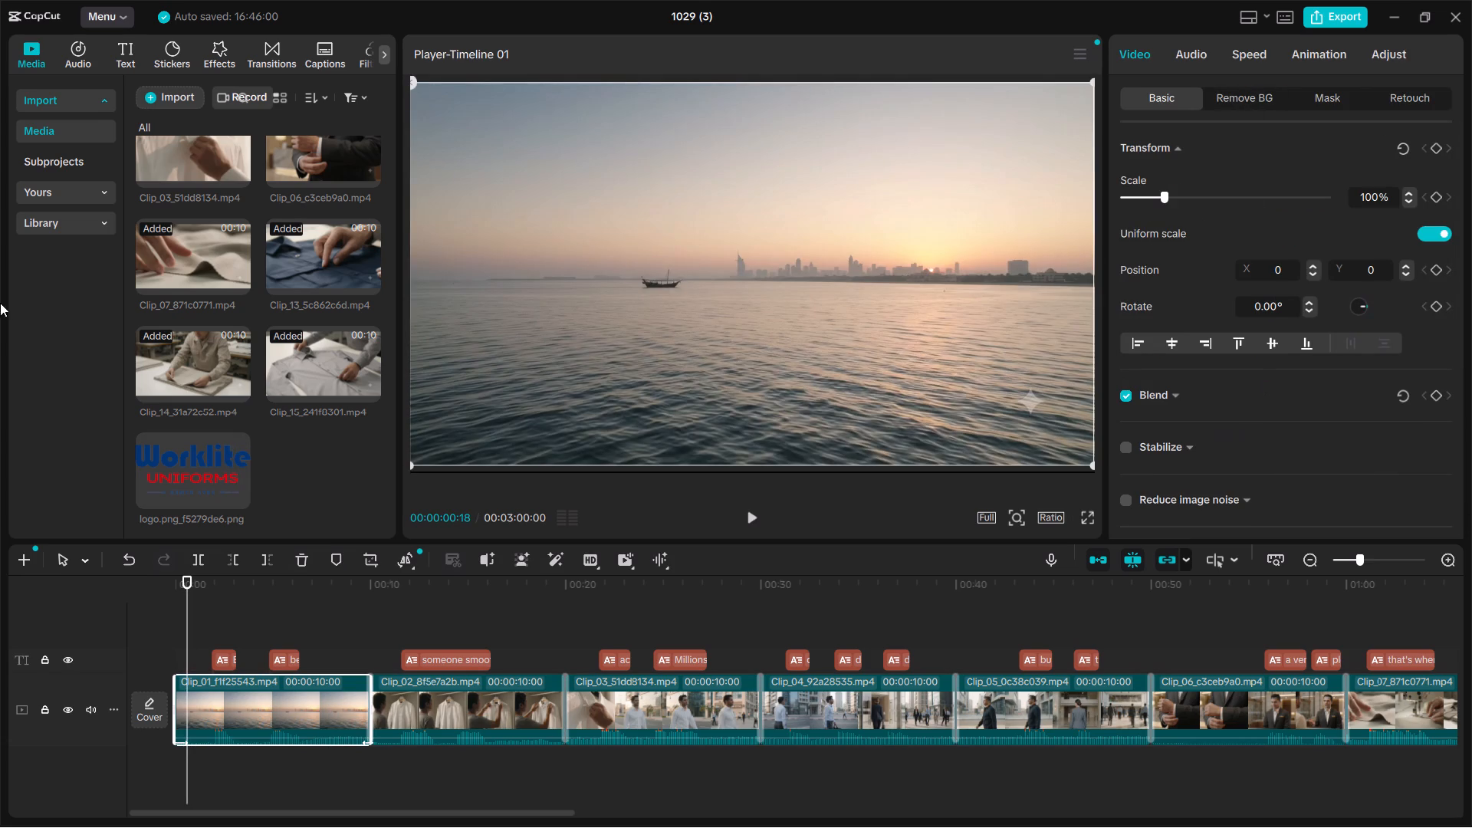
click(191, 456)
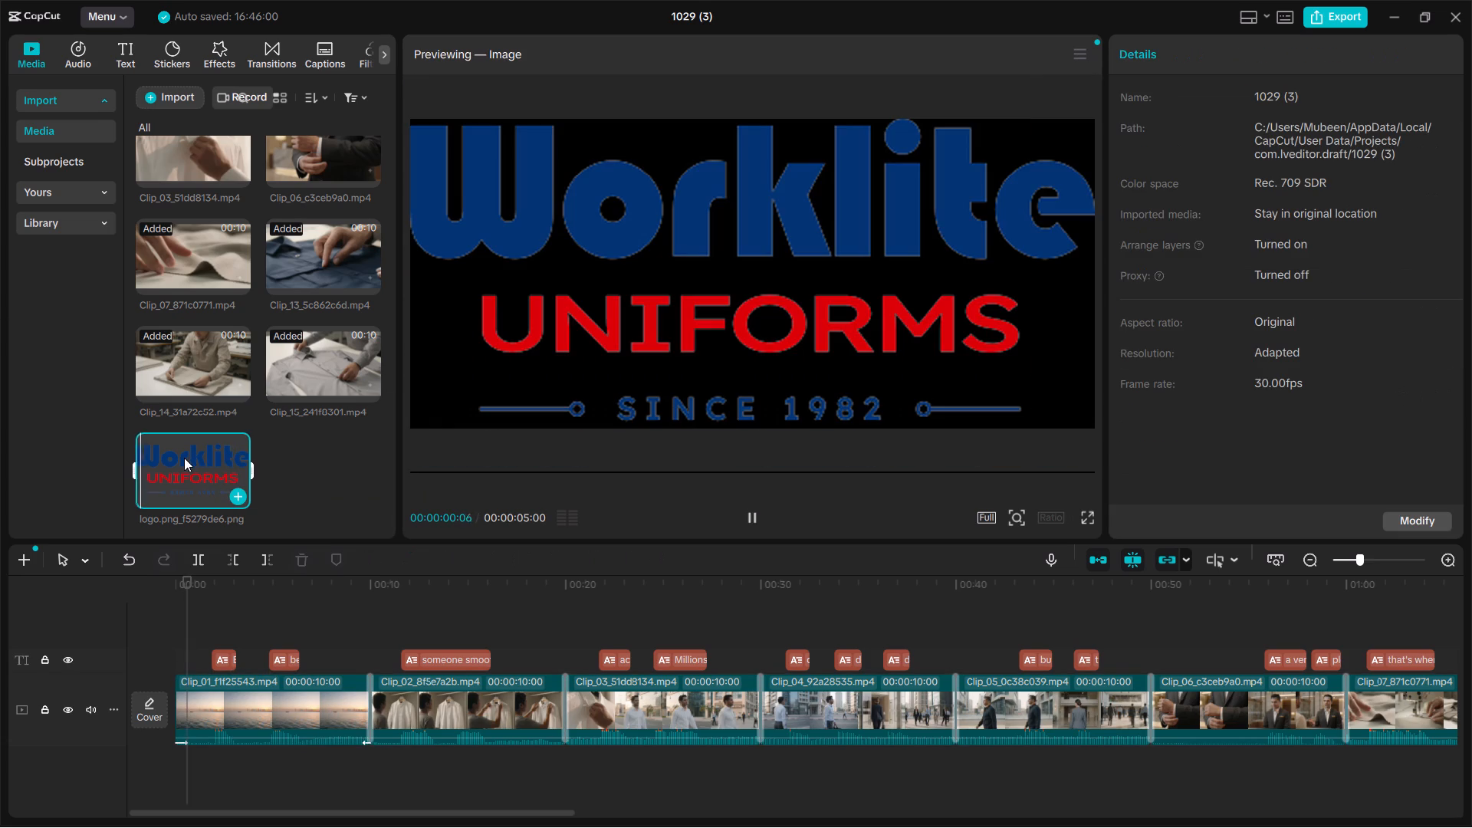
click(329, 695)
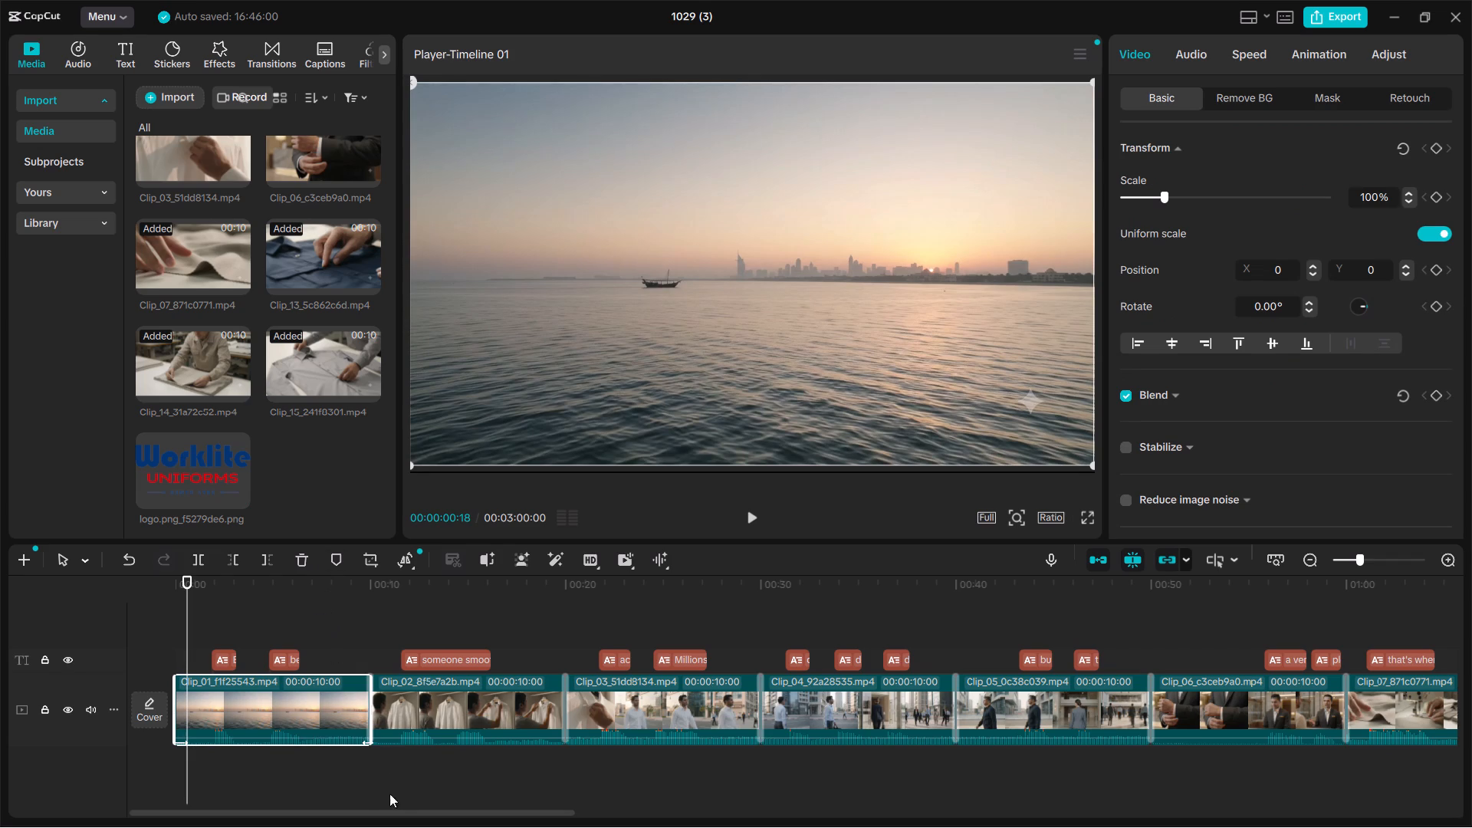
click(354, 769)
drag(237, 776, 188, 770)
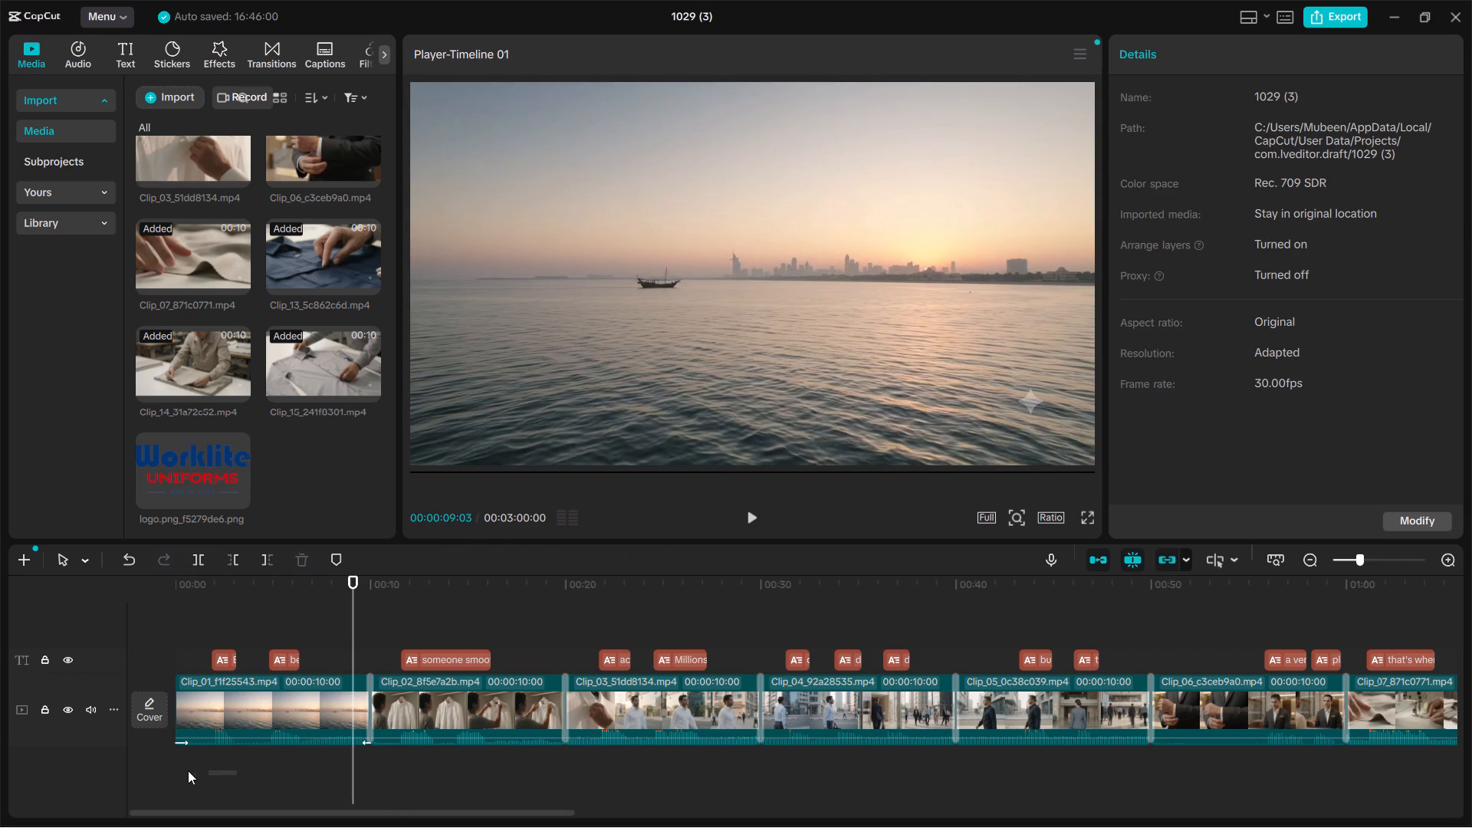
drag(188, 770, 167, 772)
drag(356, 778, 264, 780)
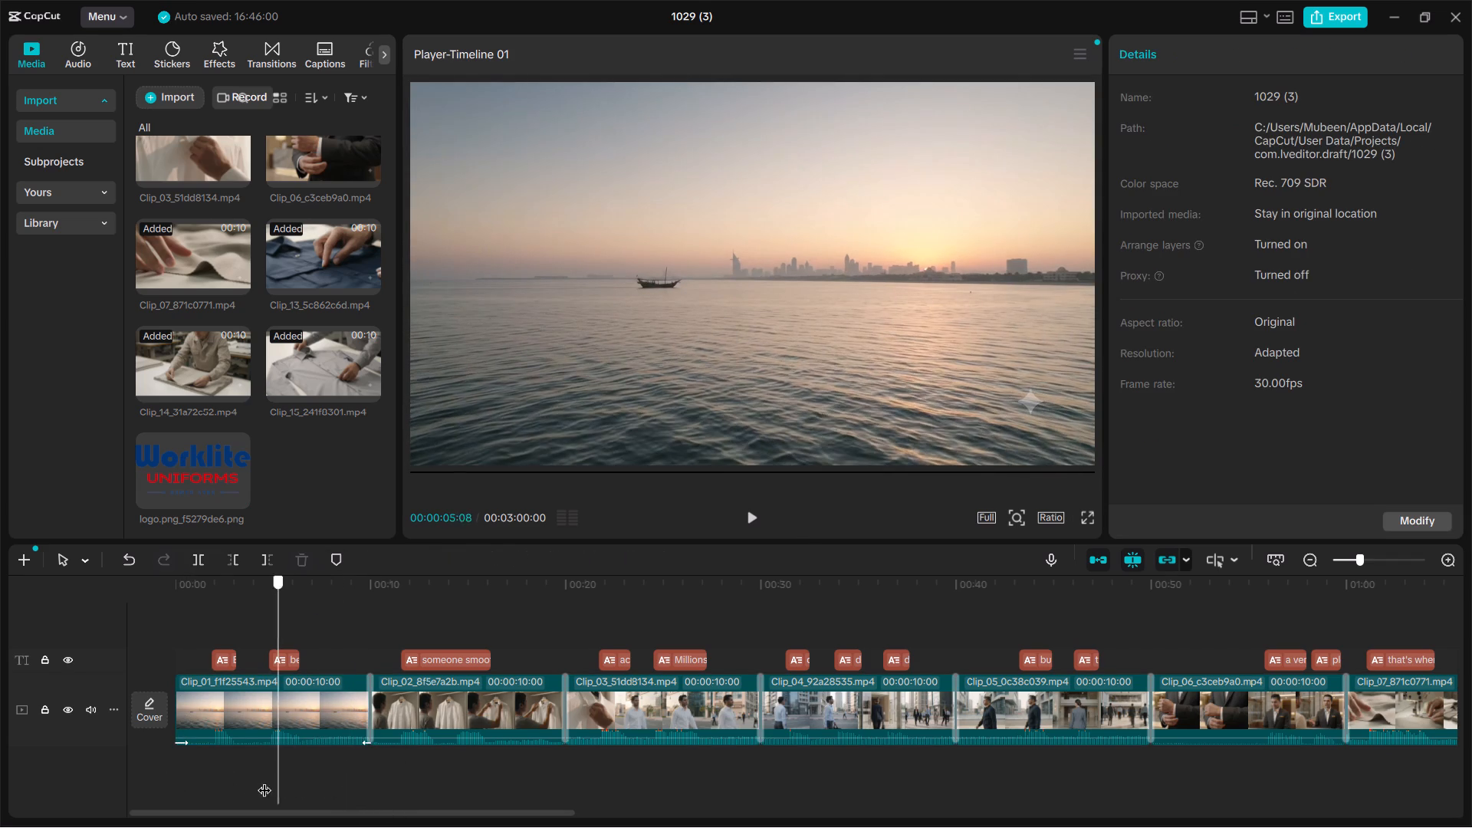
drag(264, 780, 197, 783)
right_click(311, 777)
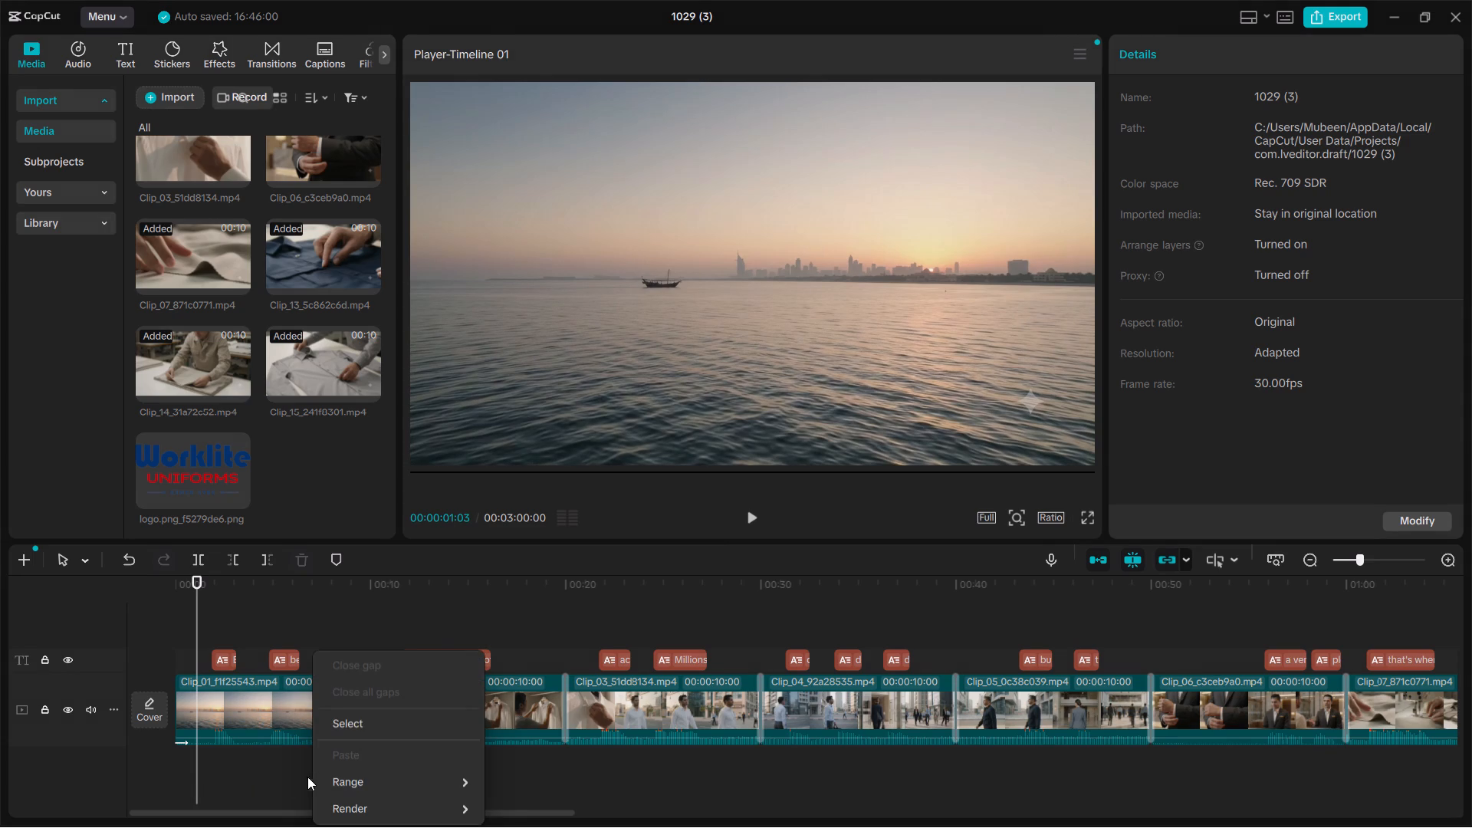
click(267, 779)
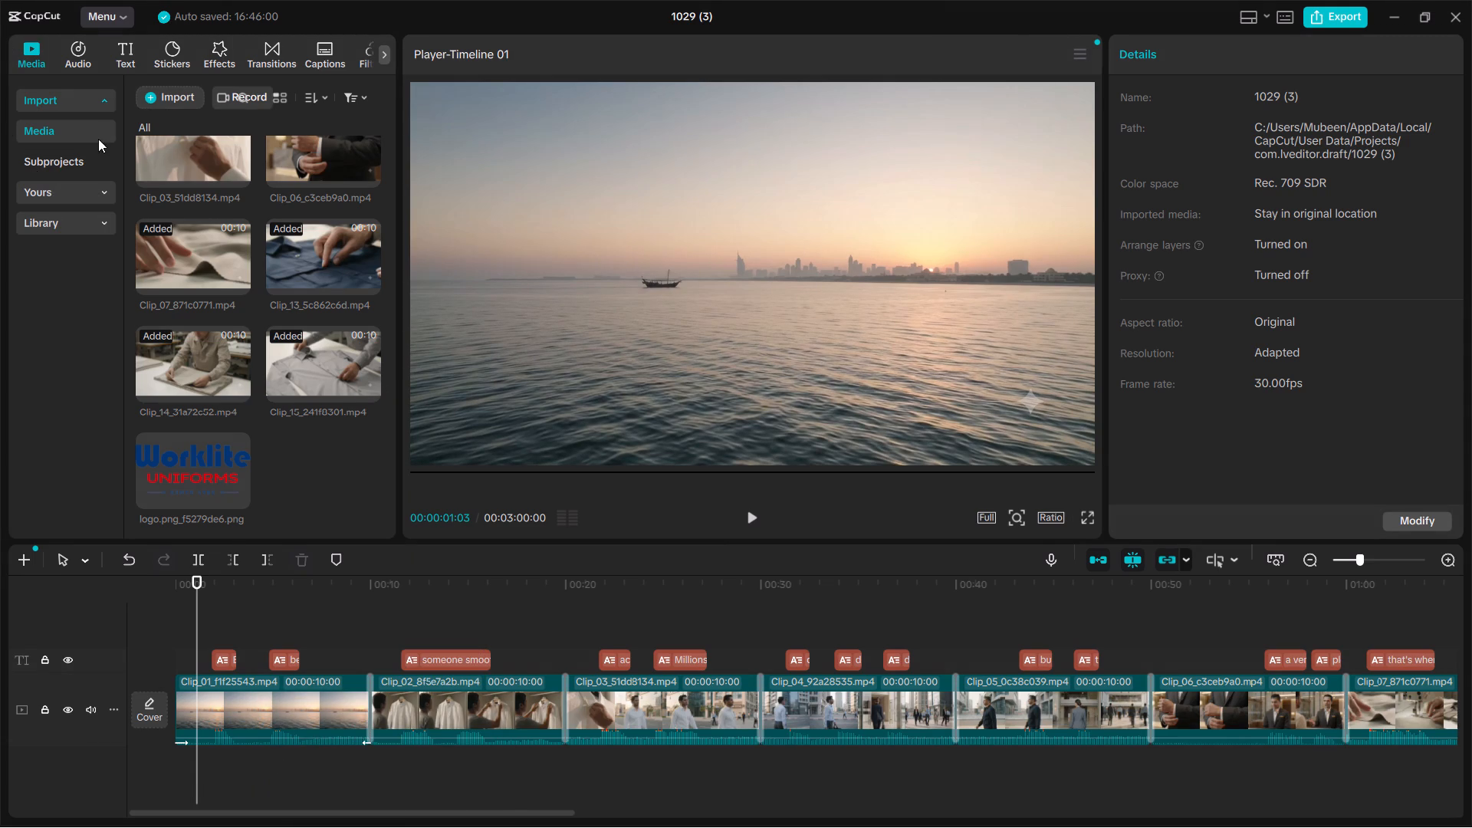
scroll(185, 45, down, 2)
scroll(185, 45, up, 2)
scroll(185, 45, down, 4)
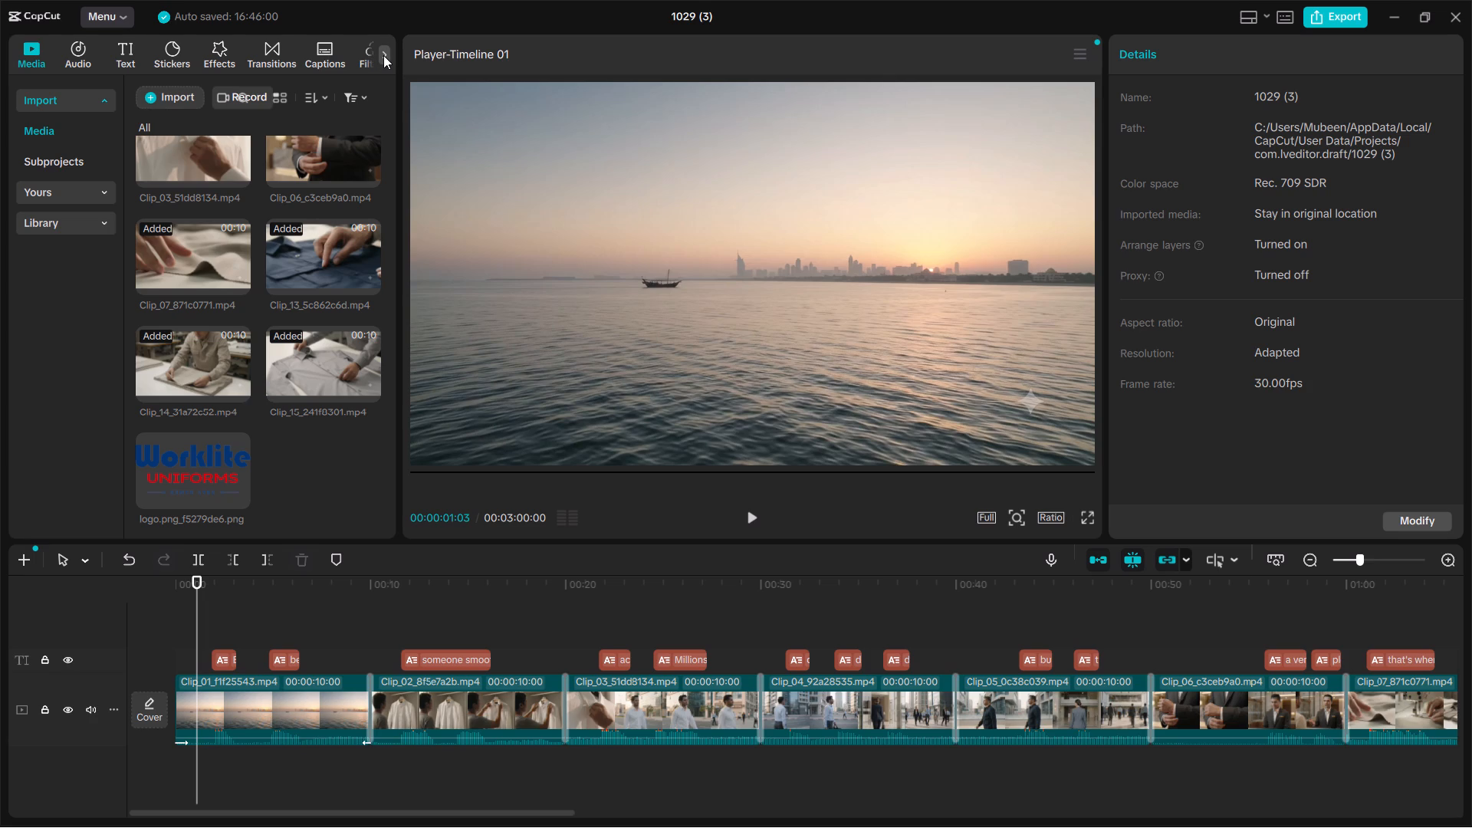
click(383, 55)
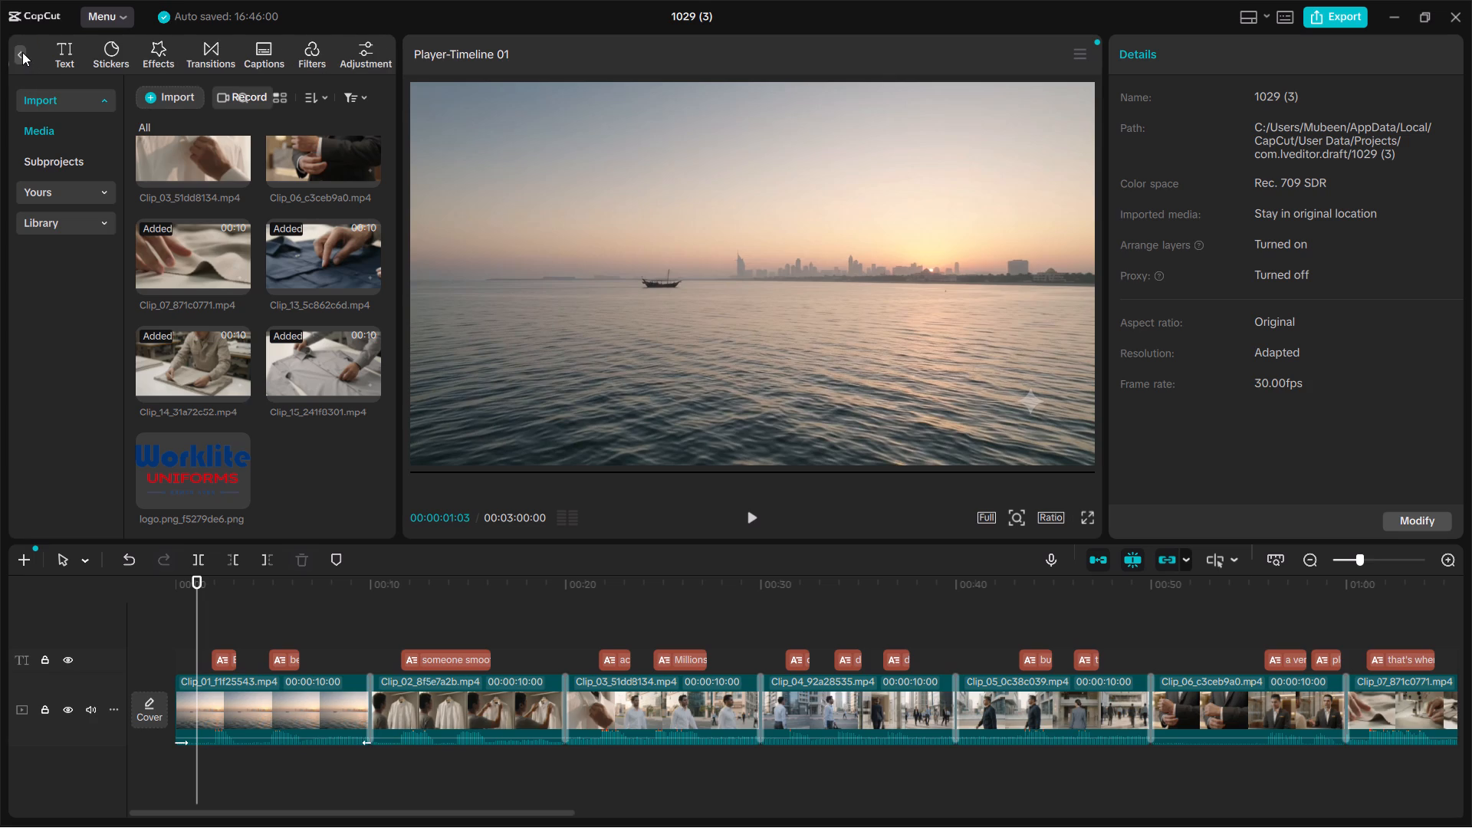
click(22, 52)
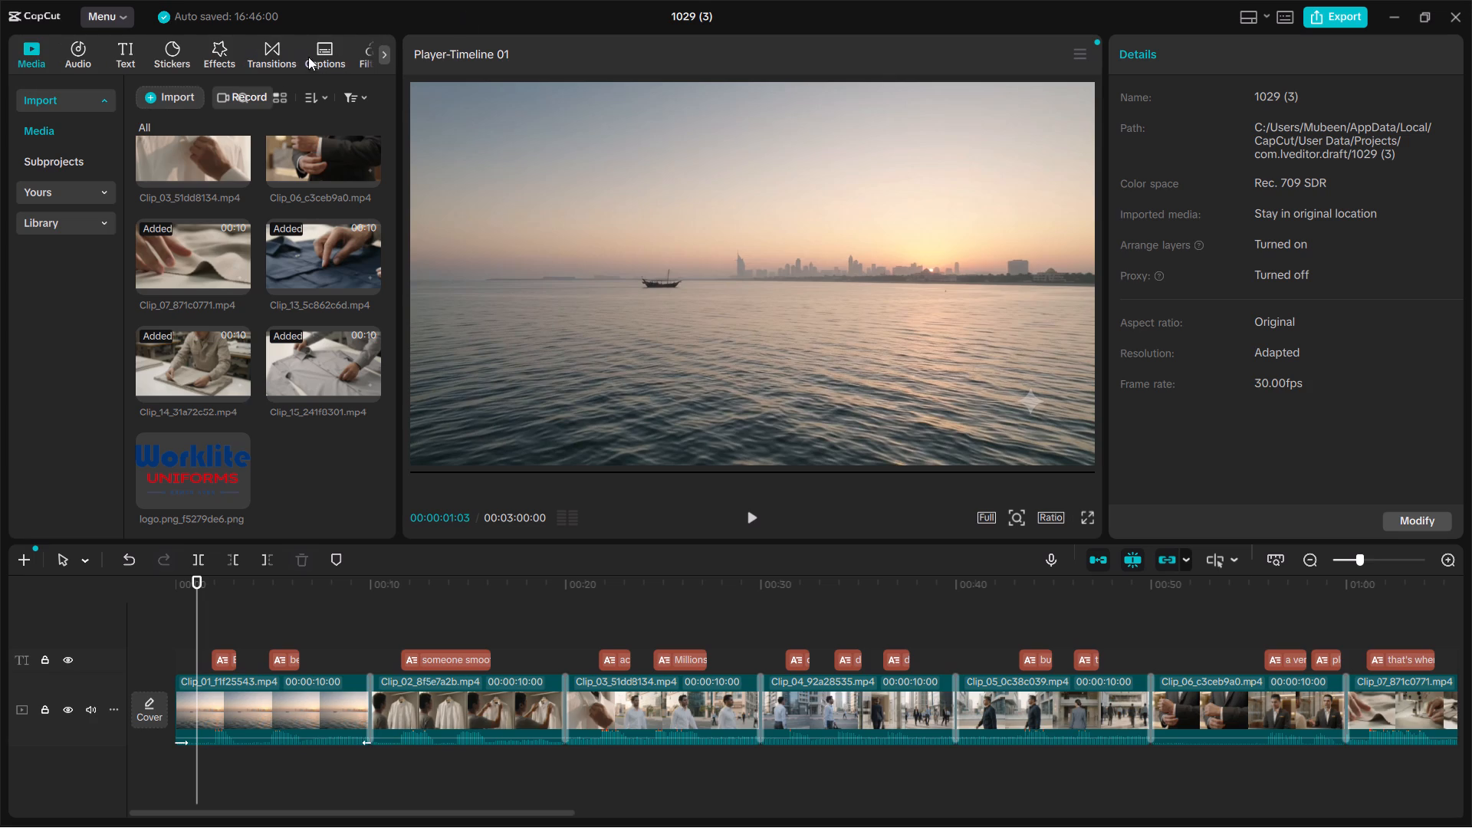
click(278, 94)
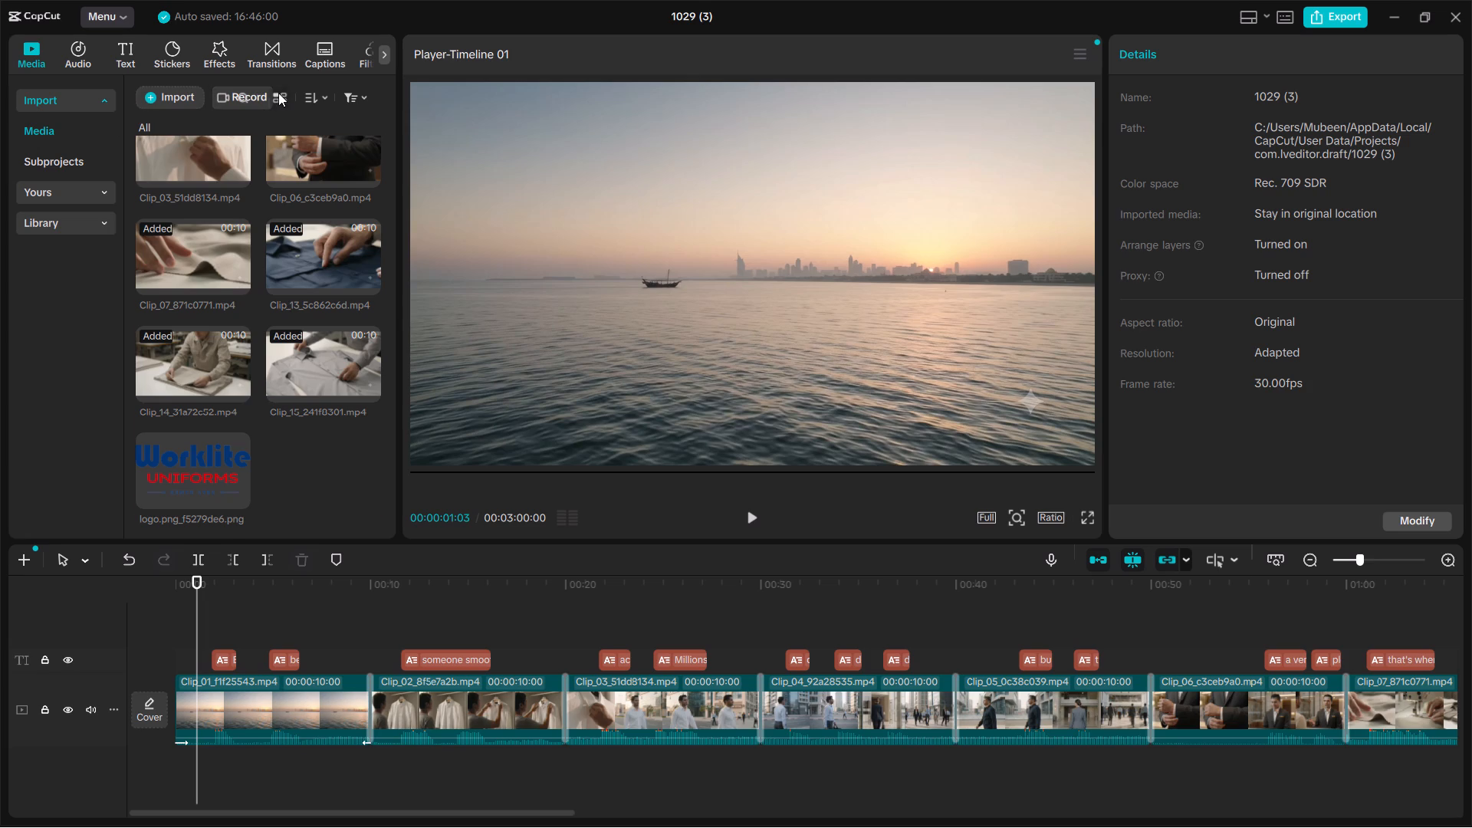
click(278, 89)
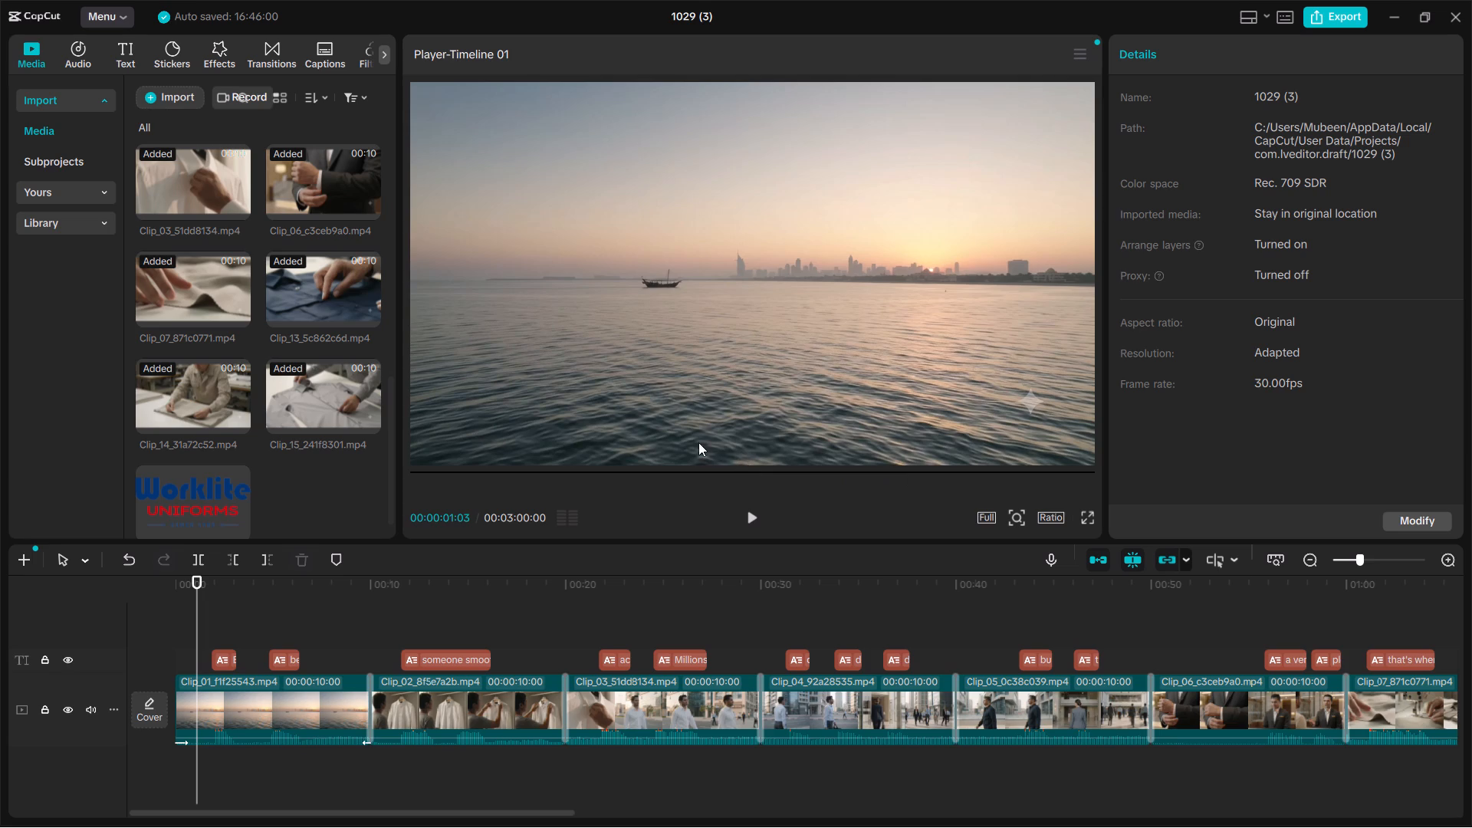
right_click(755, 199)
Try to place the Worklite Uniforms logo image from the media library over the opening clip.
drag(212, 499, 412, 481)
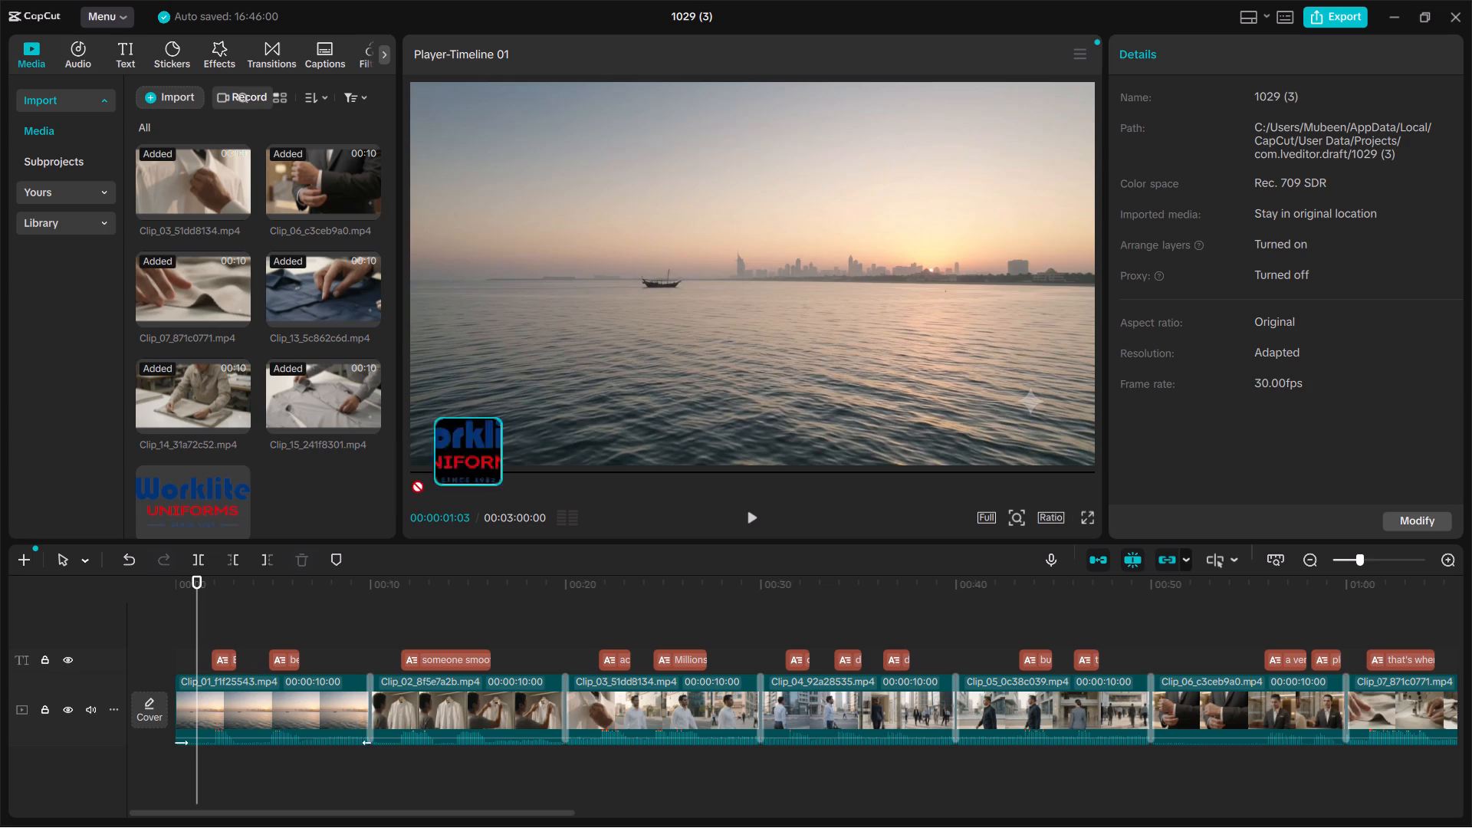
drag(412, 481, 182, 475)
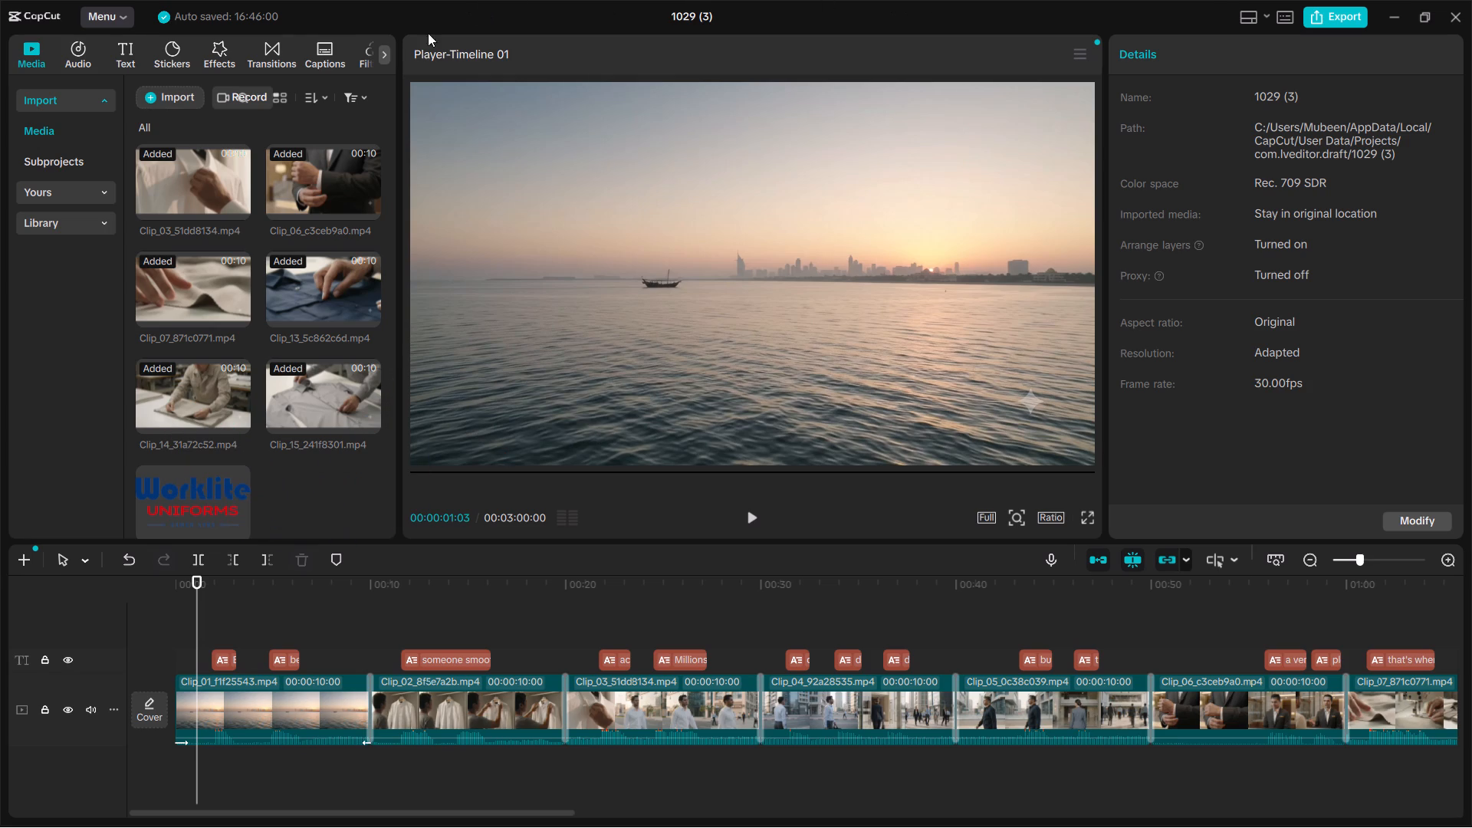
Examine the basic video settings of the opening clip, Clip_01, for a way to overlay the logo.
scroll(136, 39, down, 3)
scroll(142, 34, up, 5)
click(294, 722)
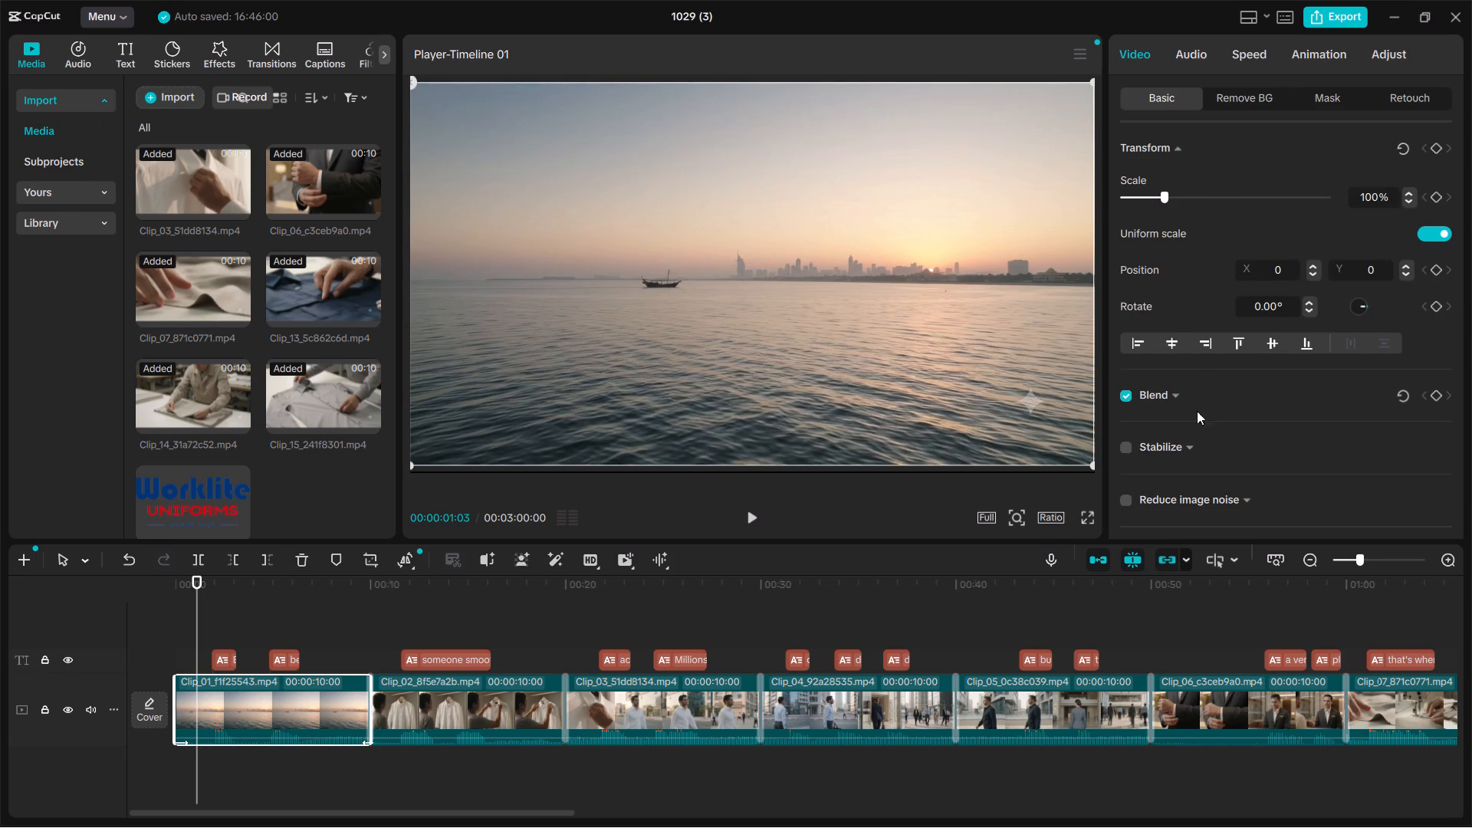
scroll(1224, 412, down, 4)
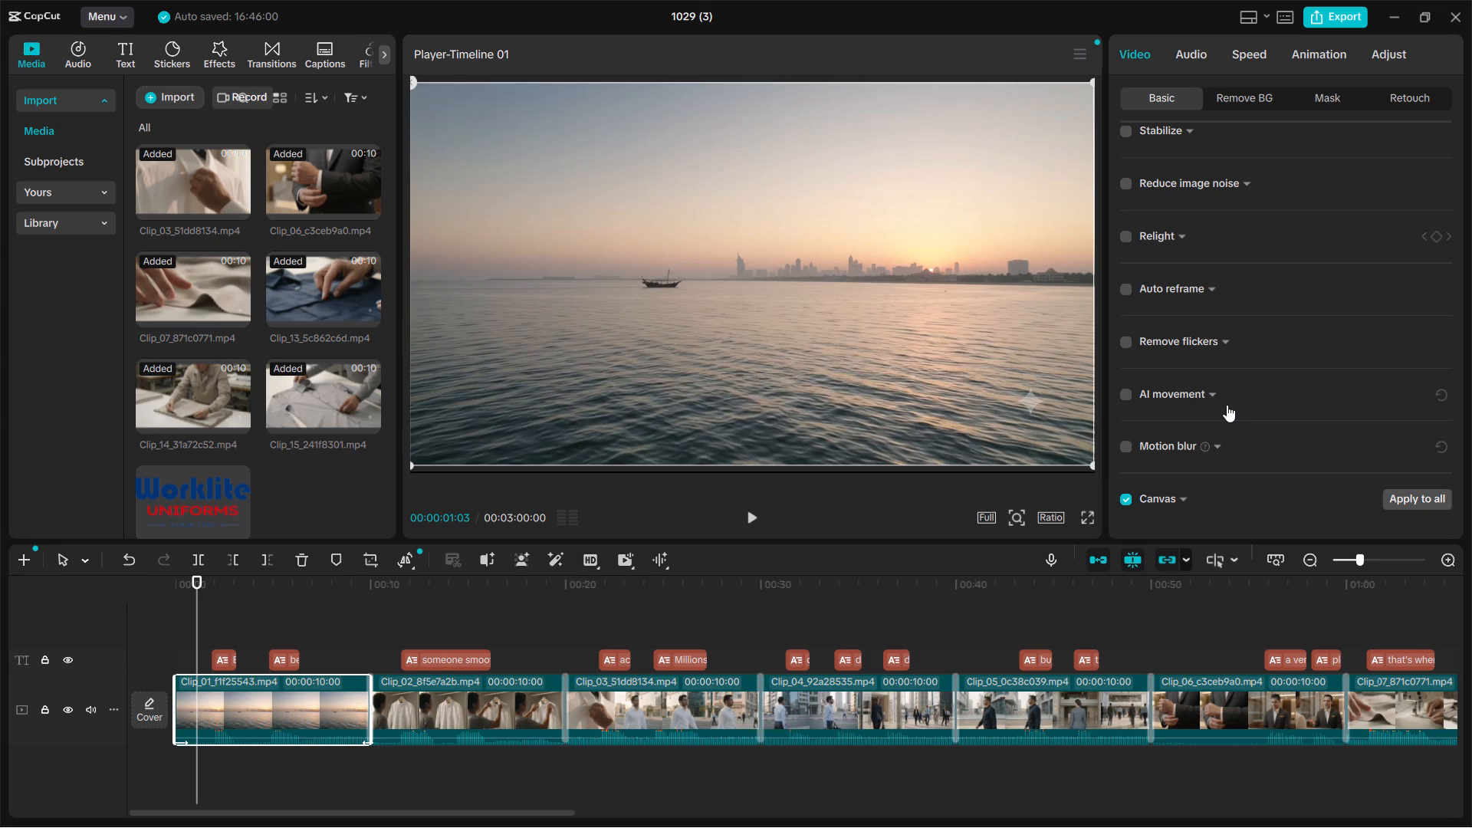
scroll(1228, 314, up, 2)
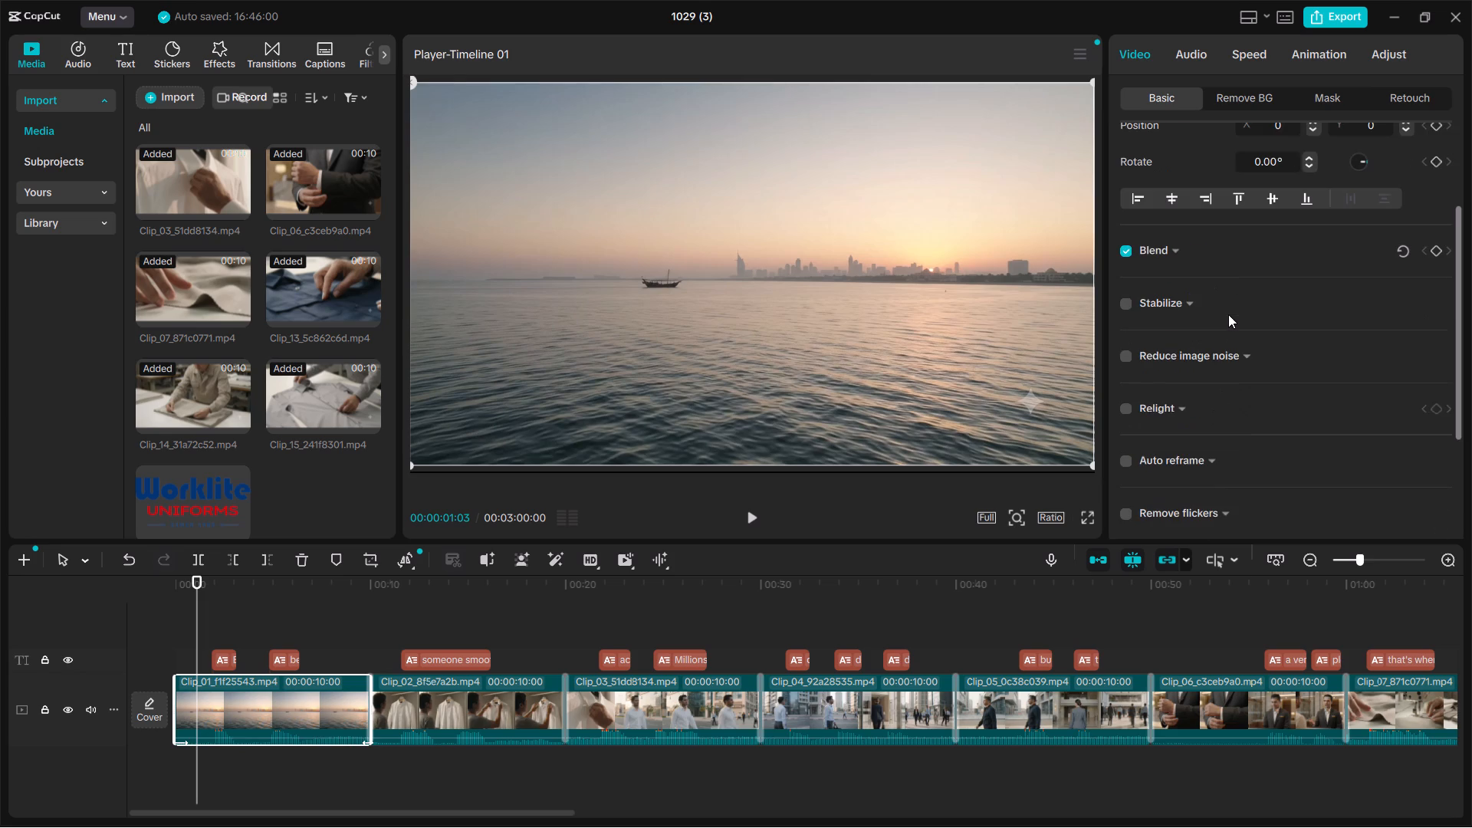
scroll(1228, 314, up, 5)
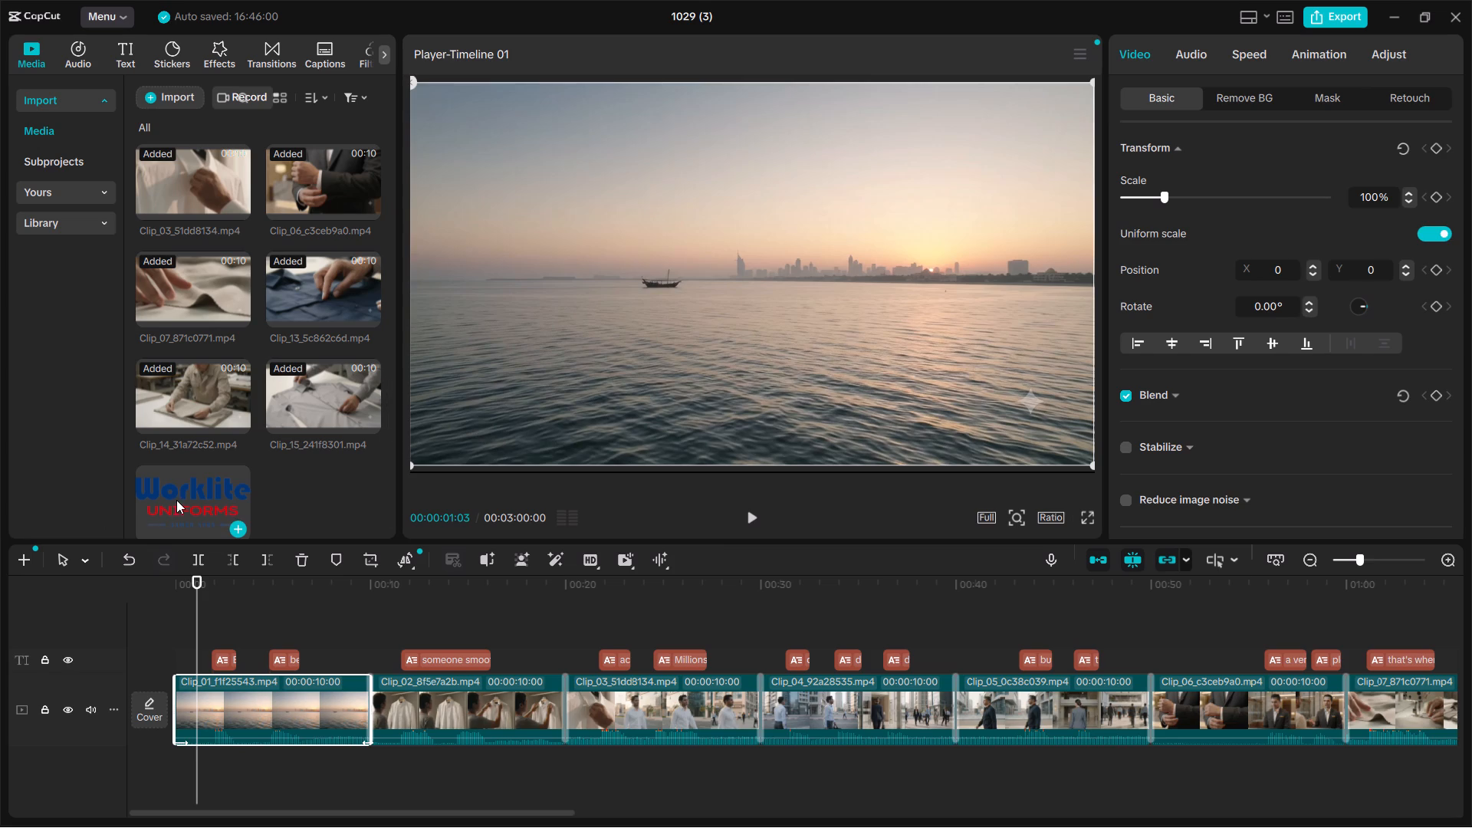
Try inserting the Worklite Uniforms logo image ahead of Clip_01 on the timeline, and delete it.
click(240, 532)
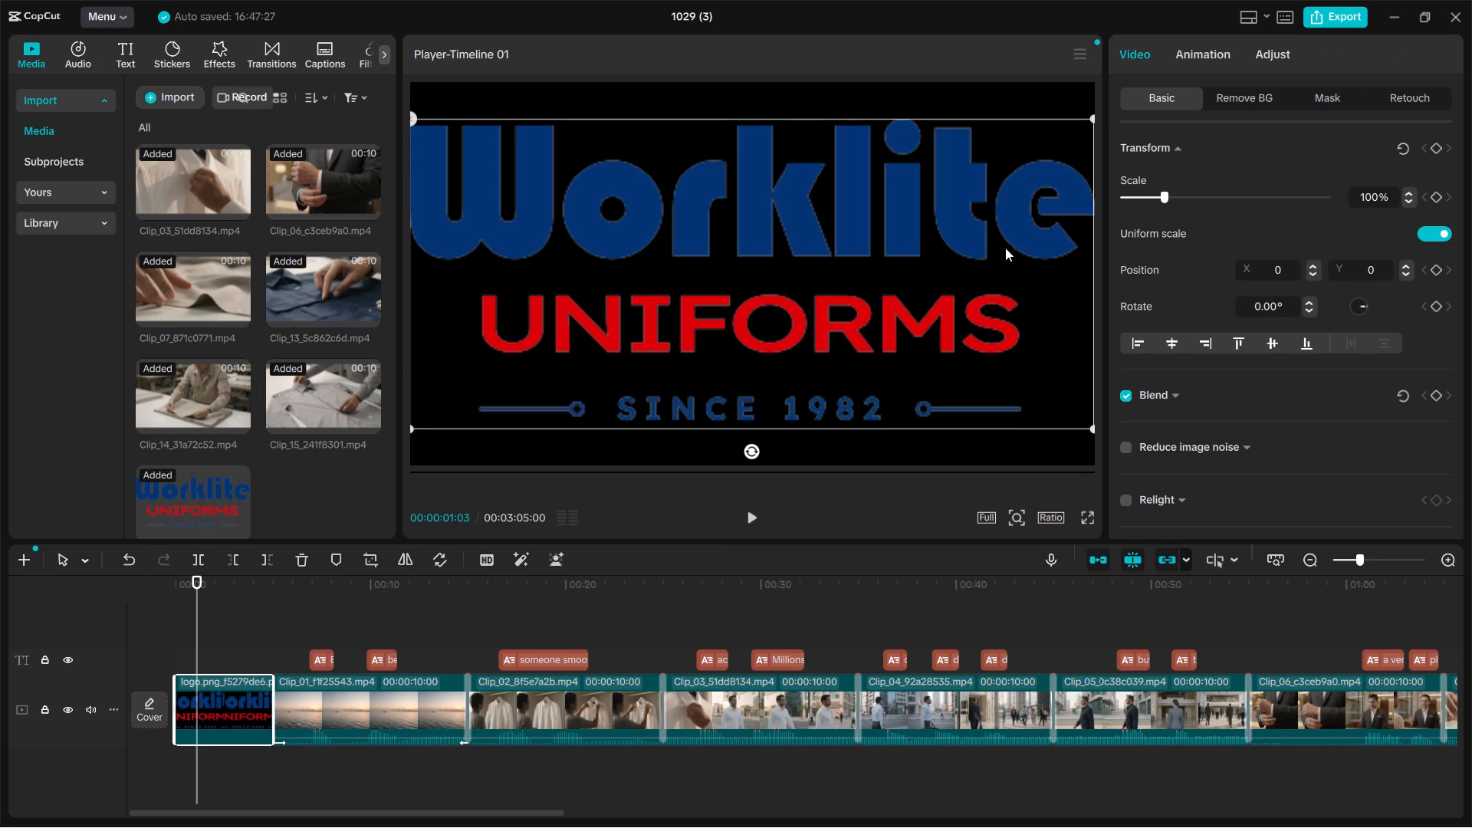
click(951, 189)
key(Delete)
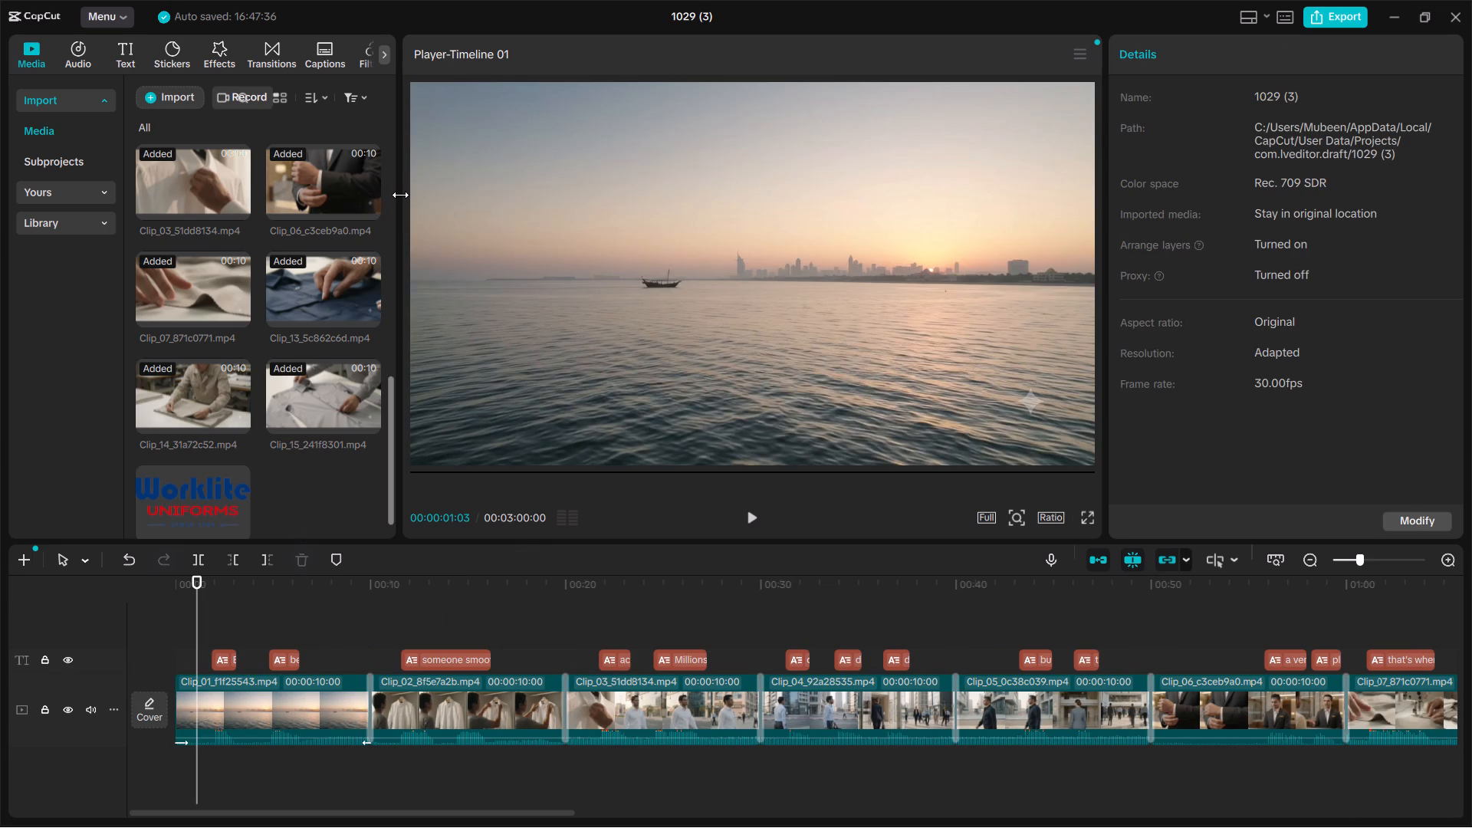
Widen the media library area so that the thumbnails sit three across beside a smaller preview.
drag(400, 195, 614, 189)
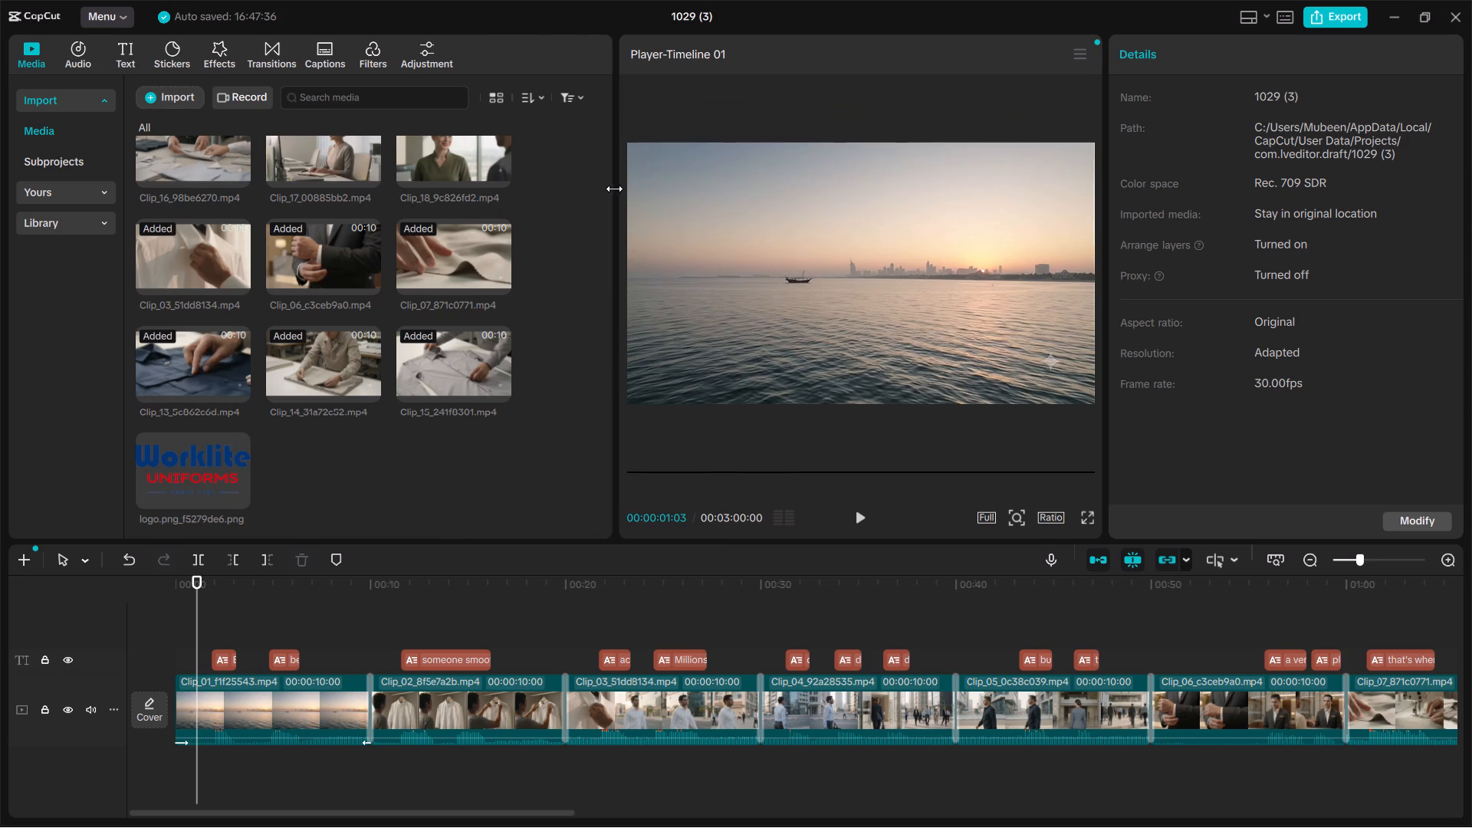
drag(614, 189, 645, 175)
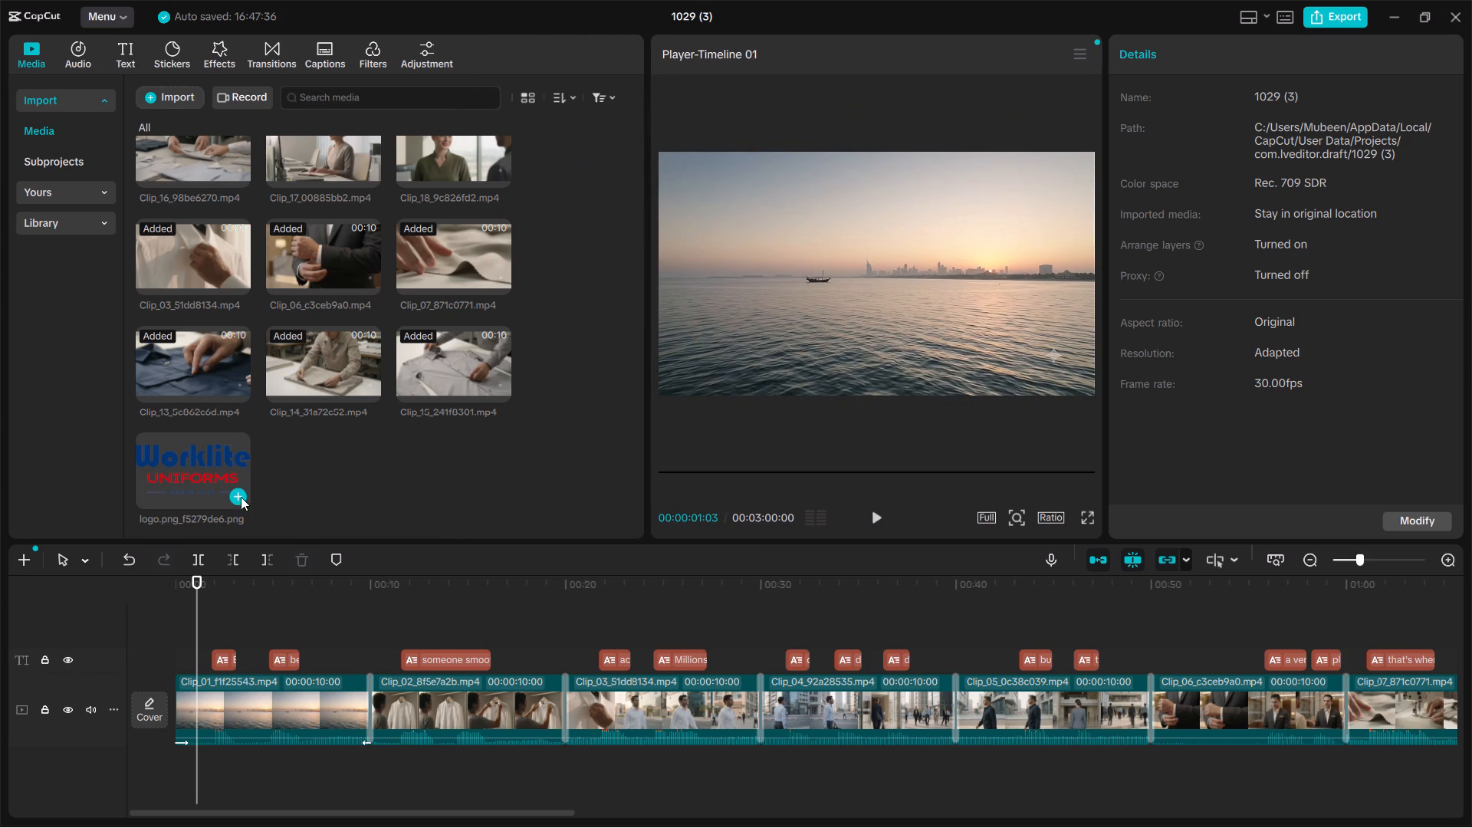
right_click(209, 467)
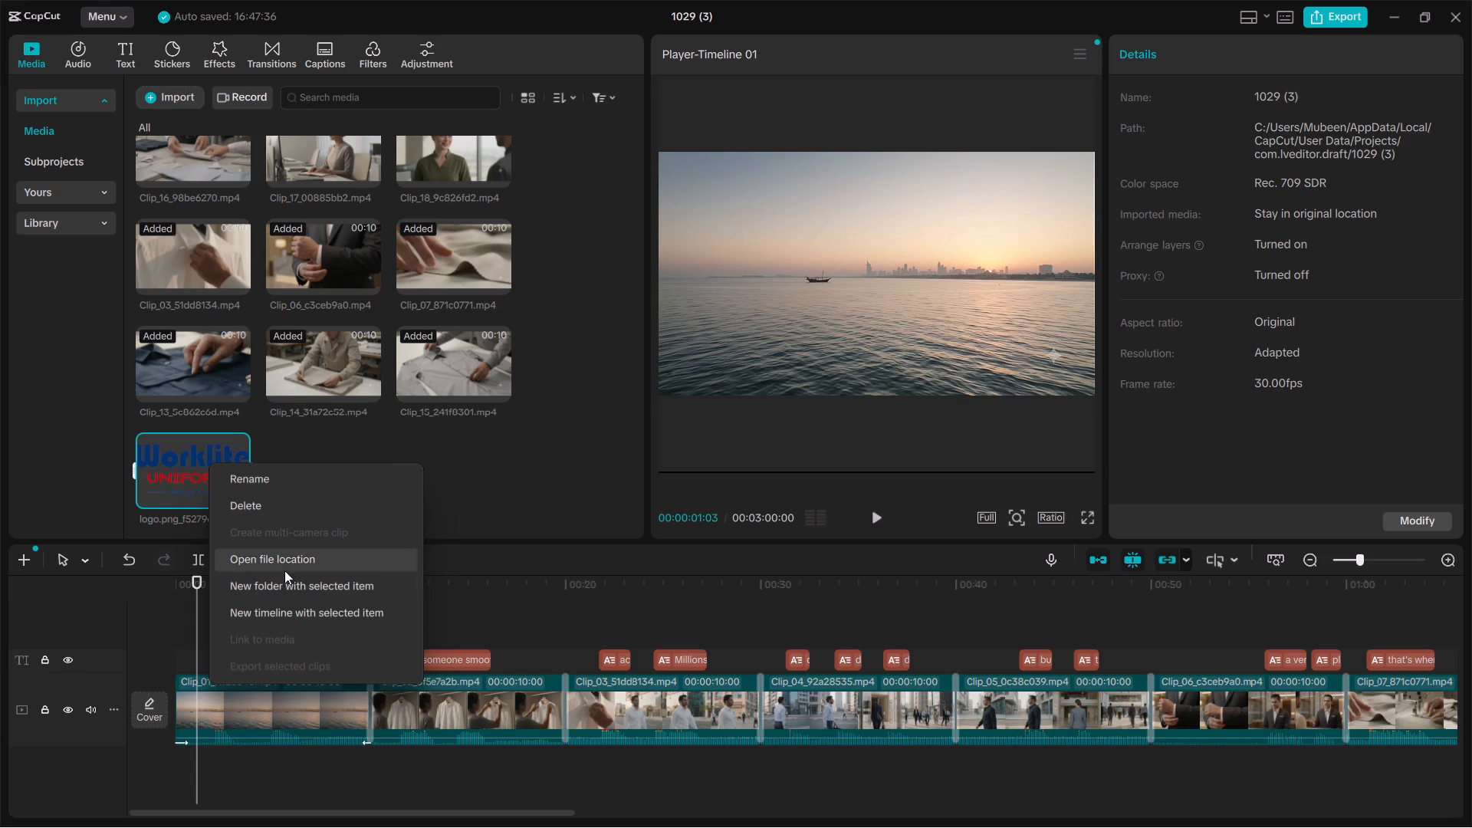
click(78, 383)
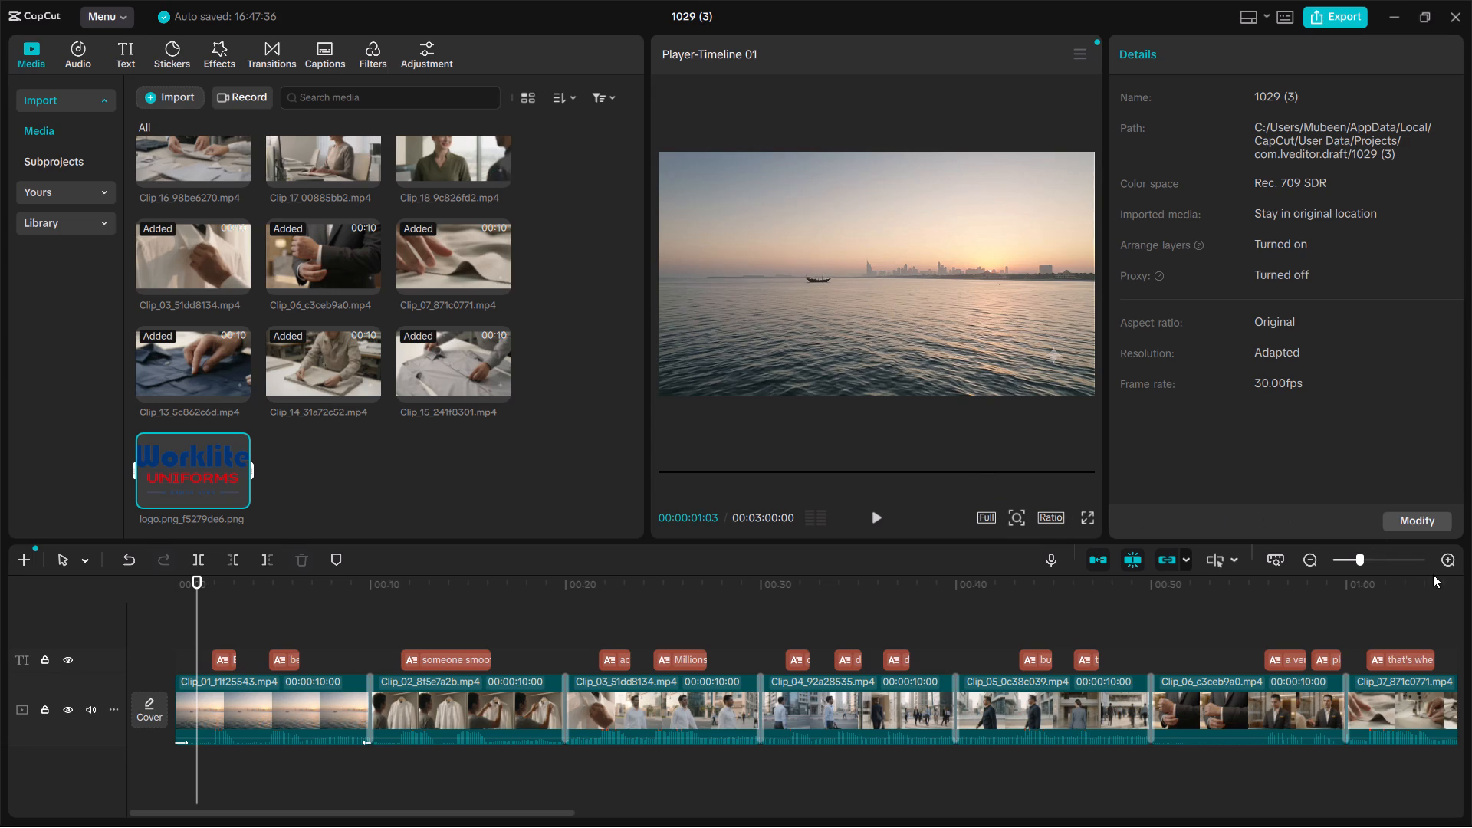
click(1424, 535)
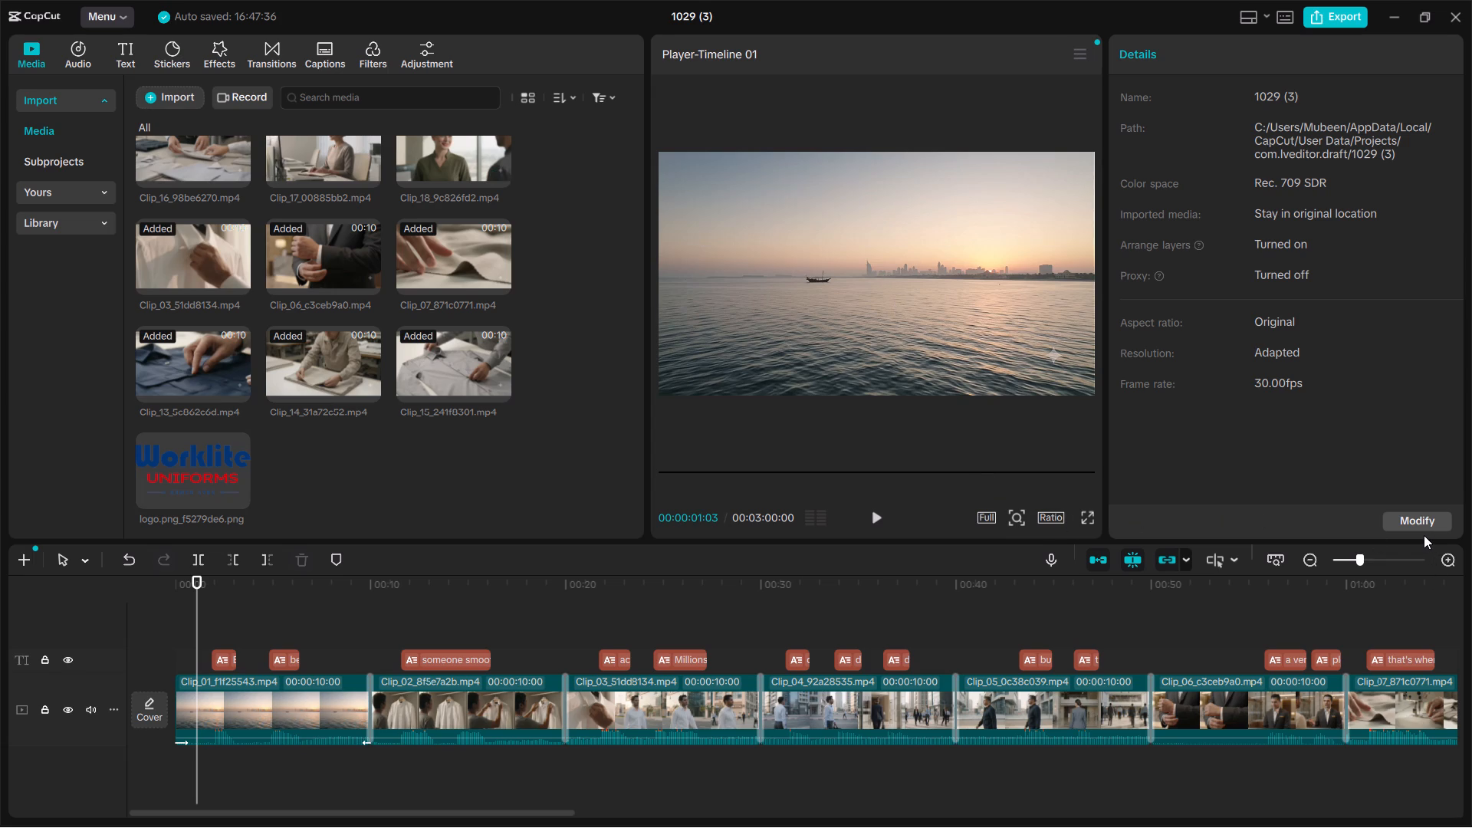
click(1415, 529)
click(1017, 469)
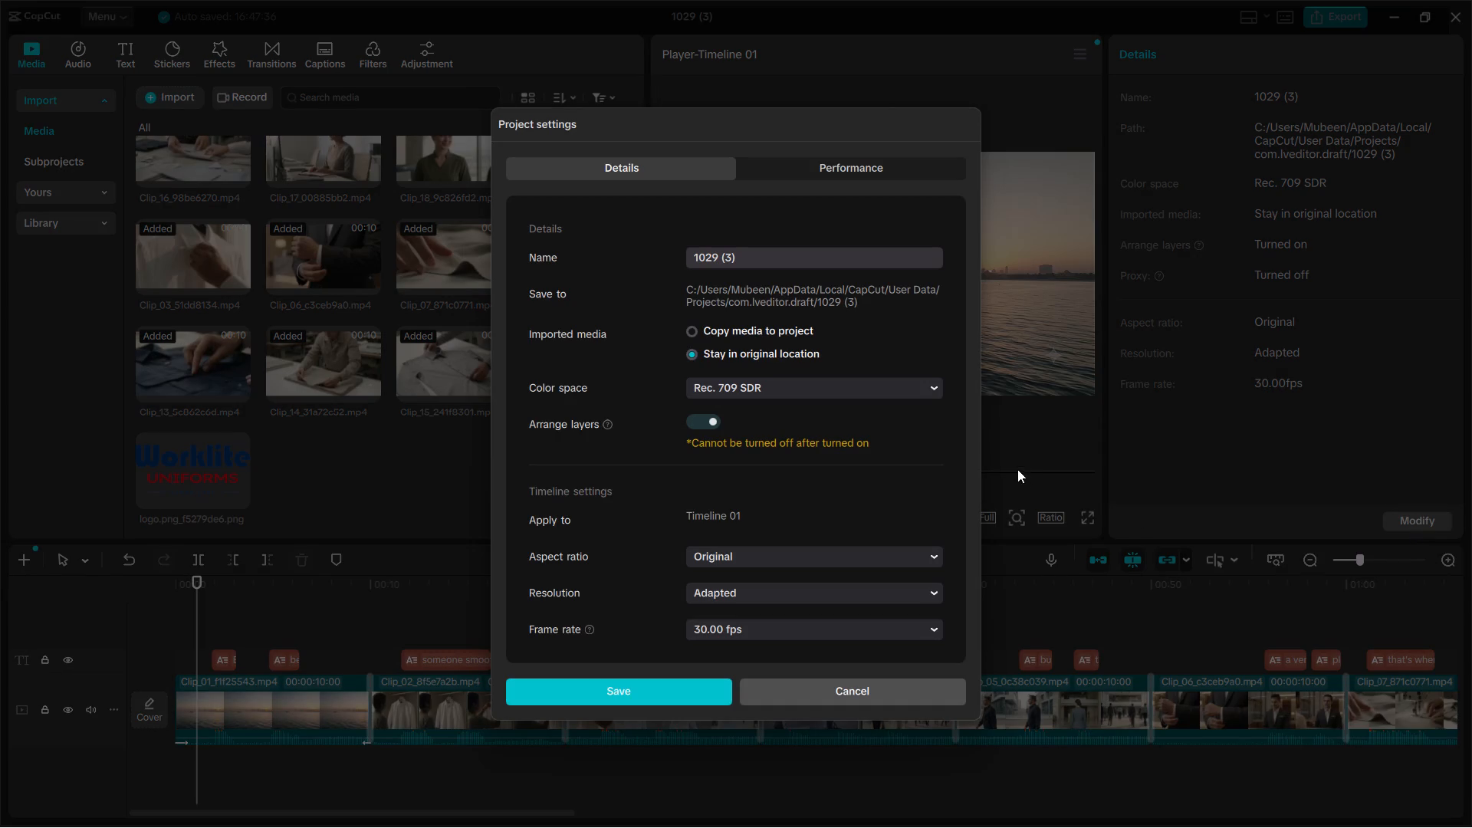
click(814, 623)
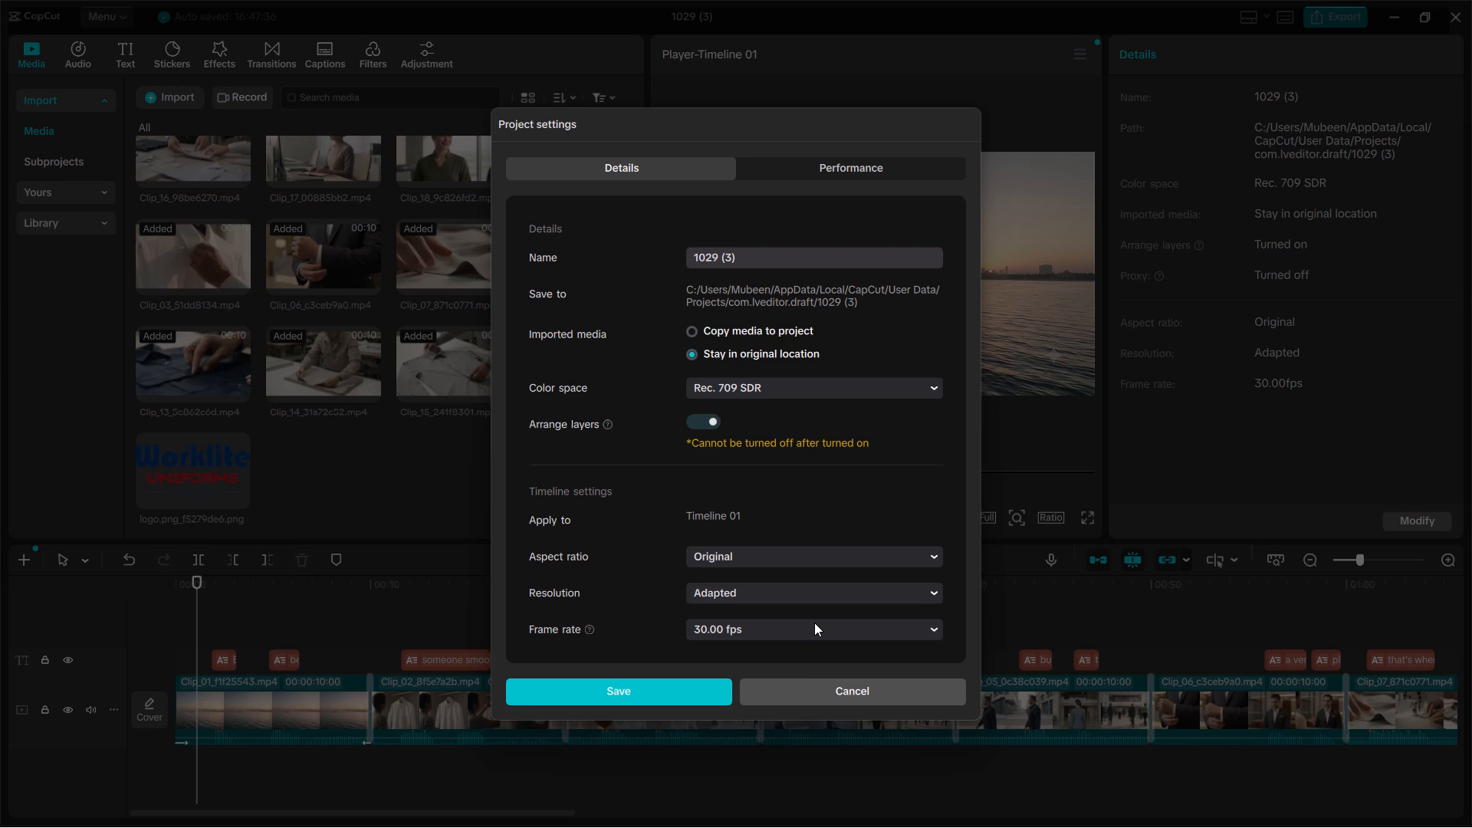
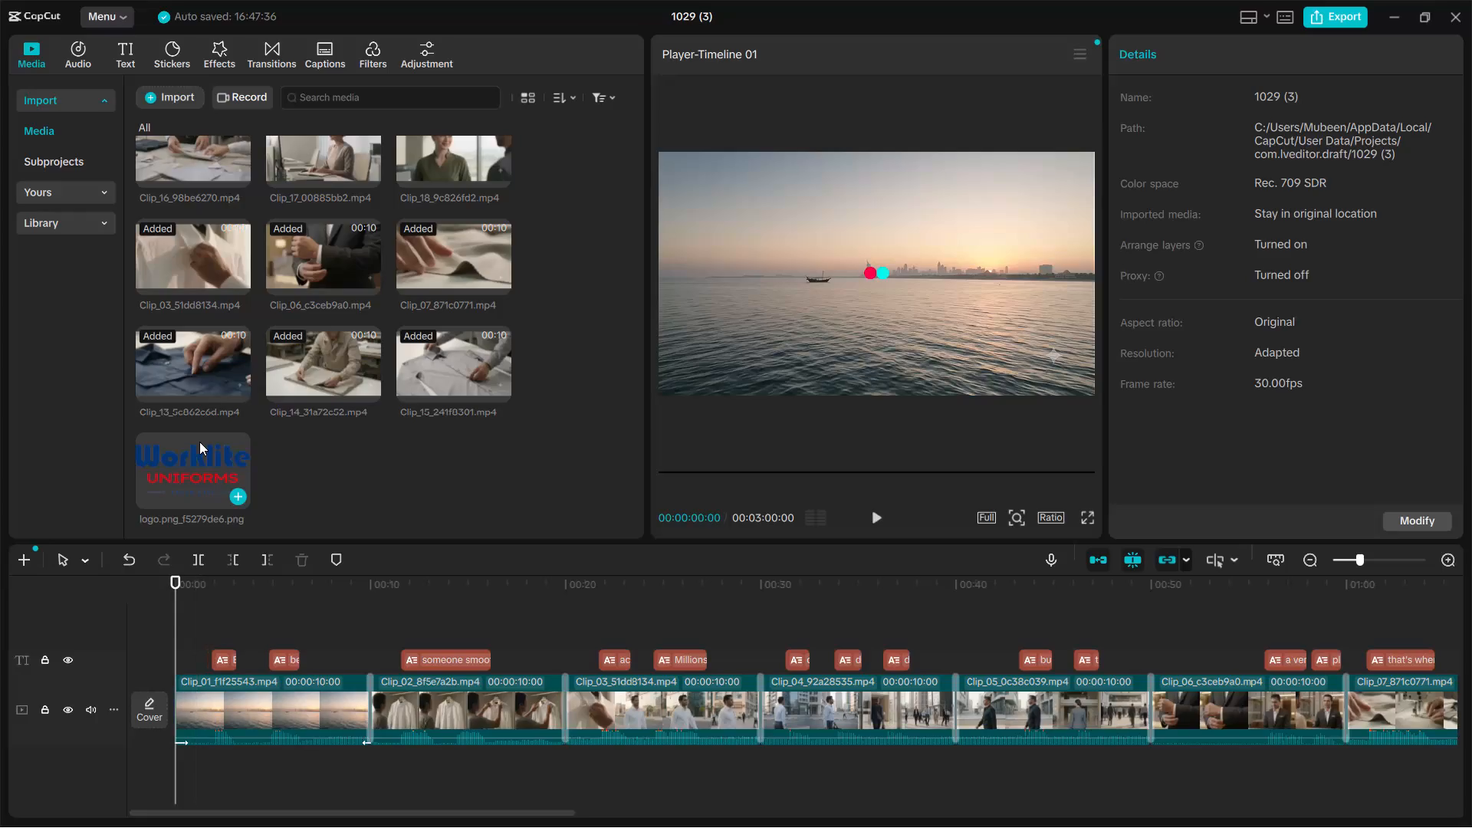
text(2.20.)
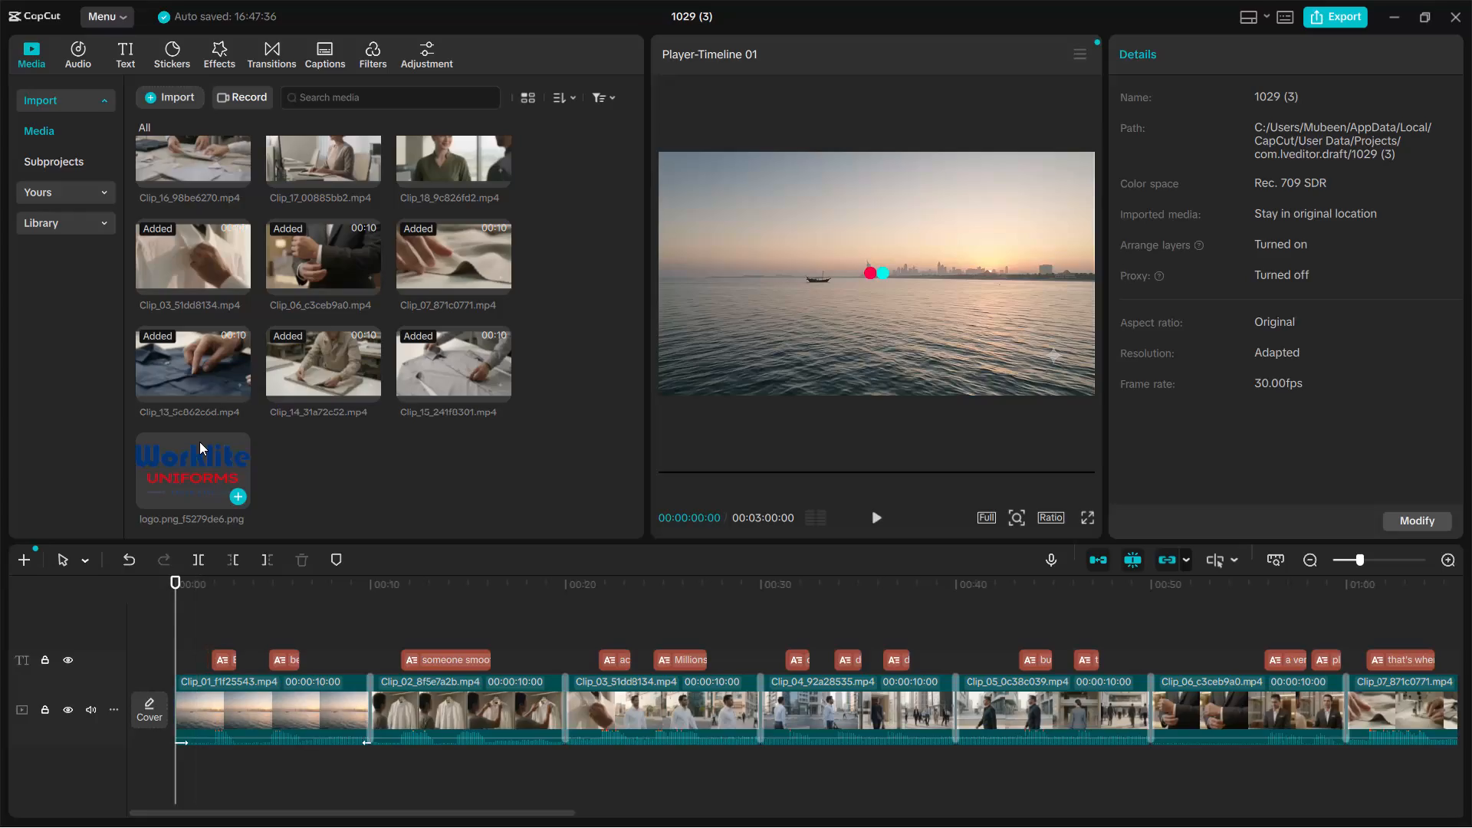
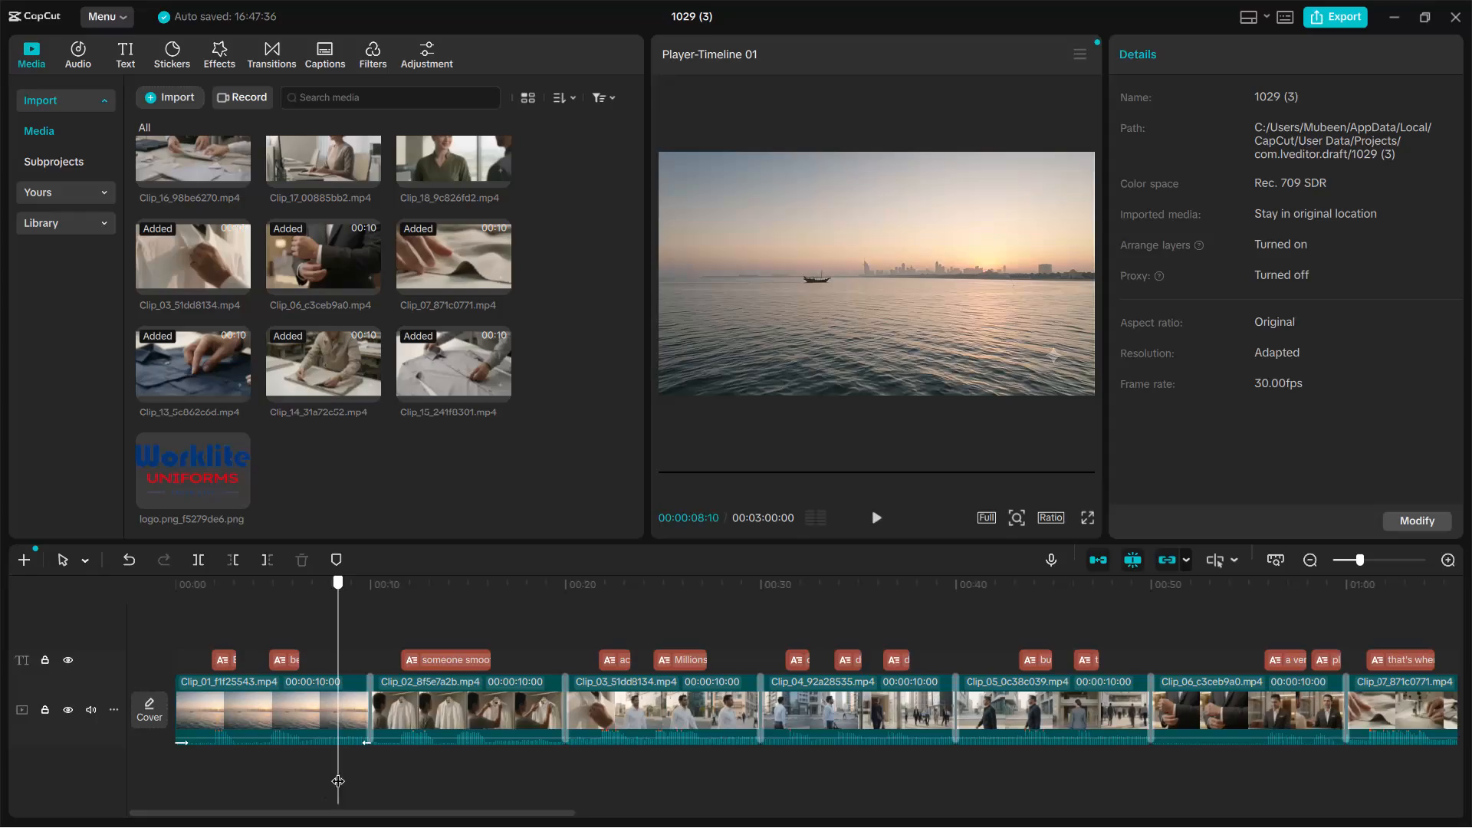
Add the Worklite Uniforms logo image as an overlay above the captions at the very start of the timeline.
drag(338, 771, 58, 772)
drag(165, 464, 189, 560)
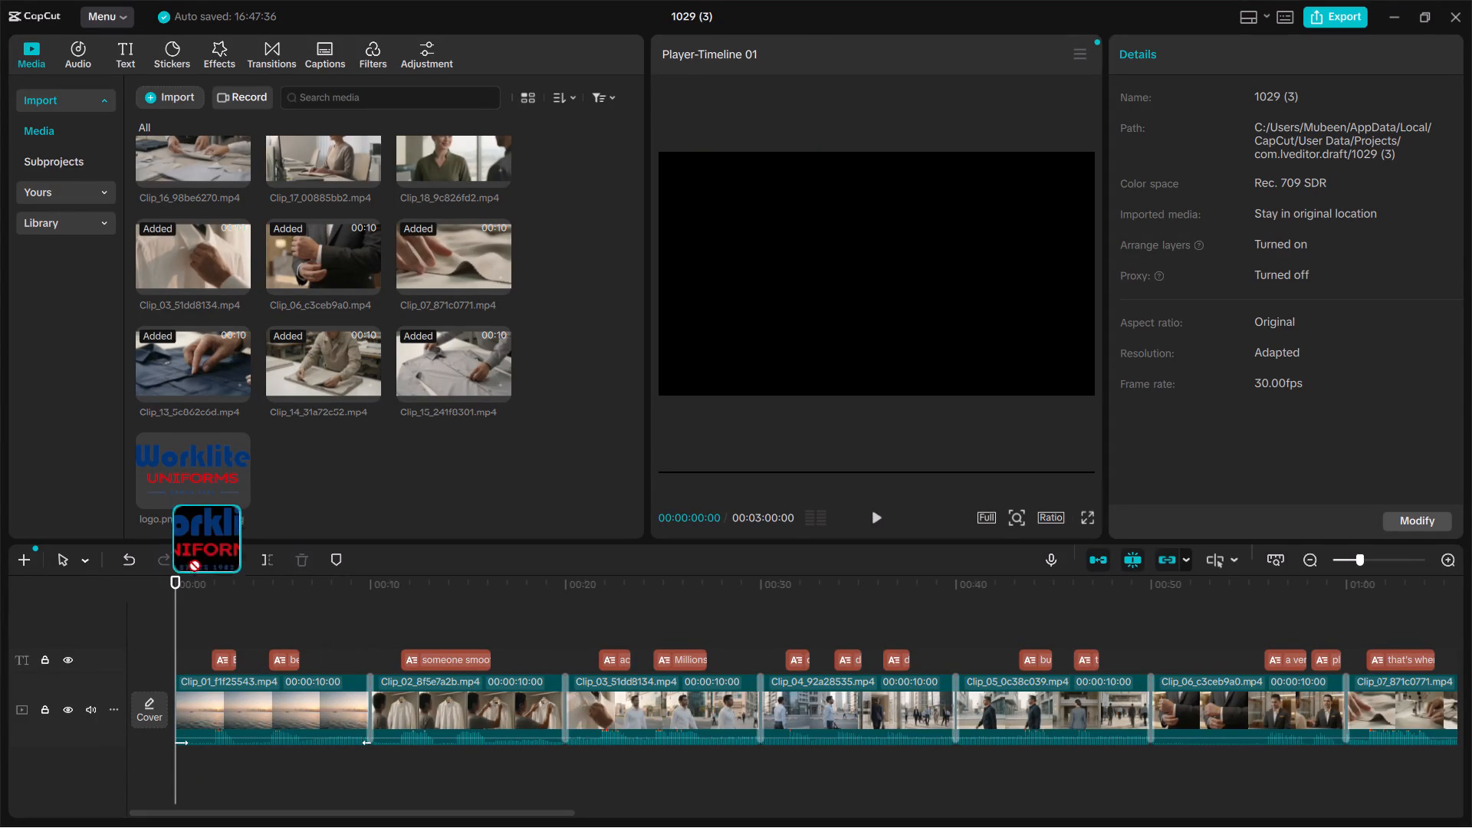
drag(189, 560, 179, 617)
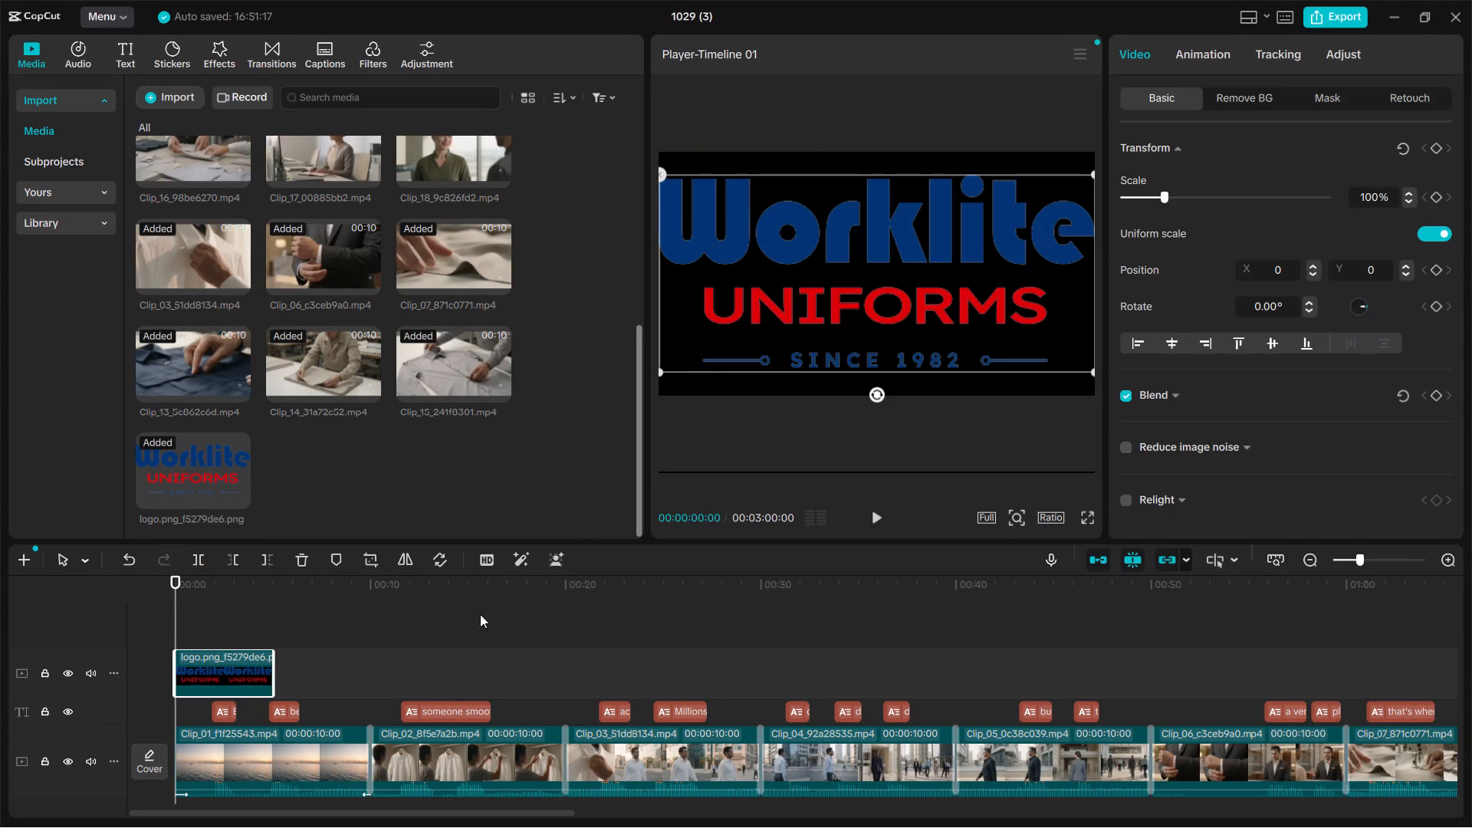
click(422, 657)
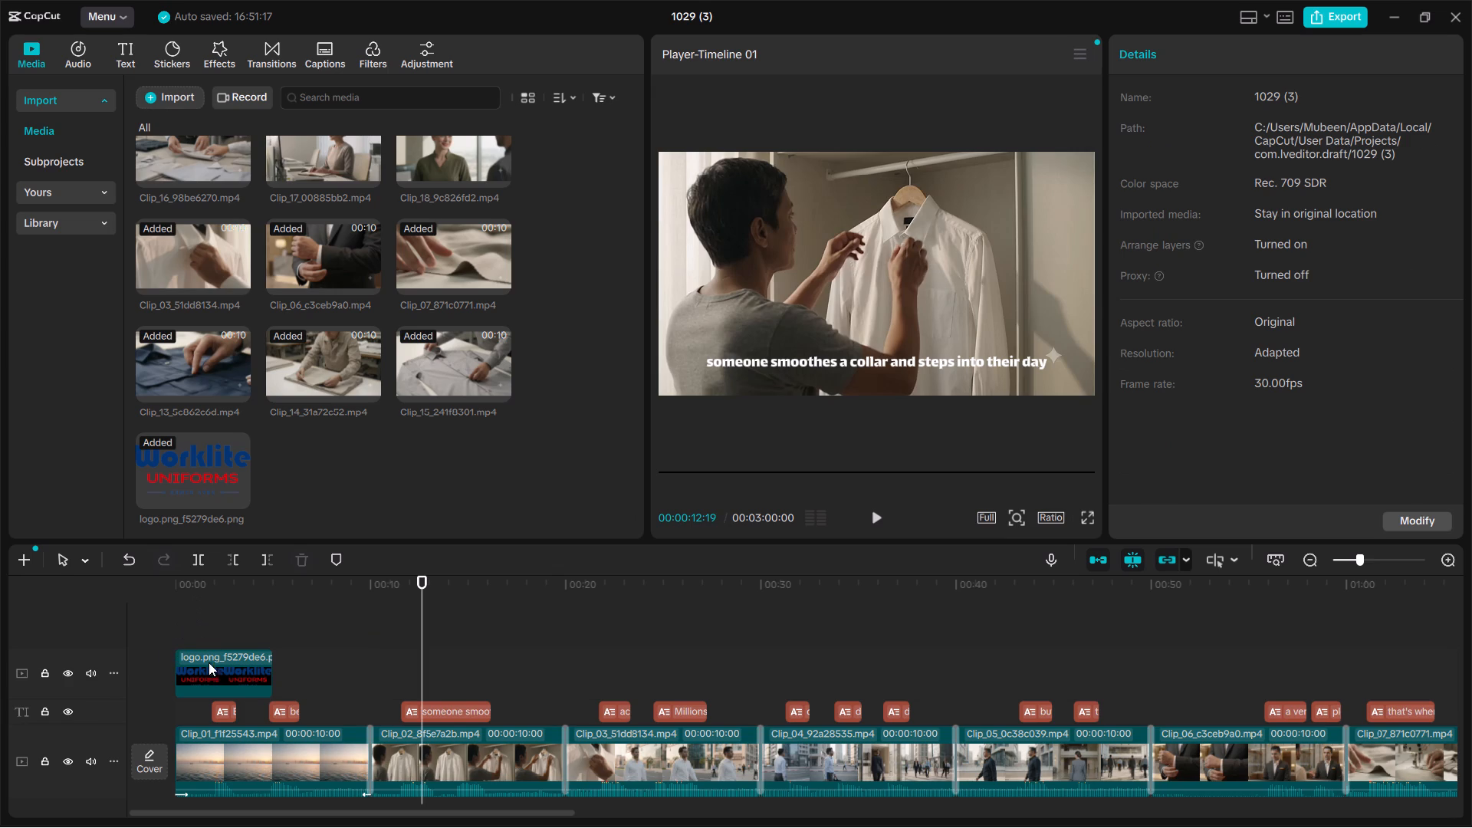
drag(419, 618, 101, 606)
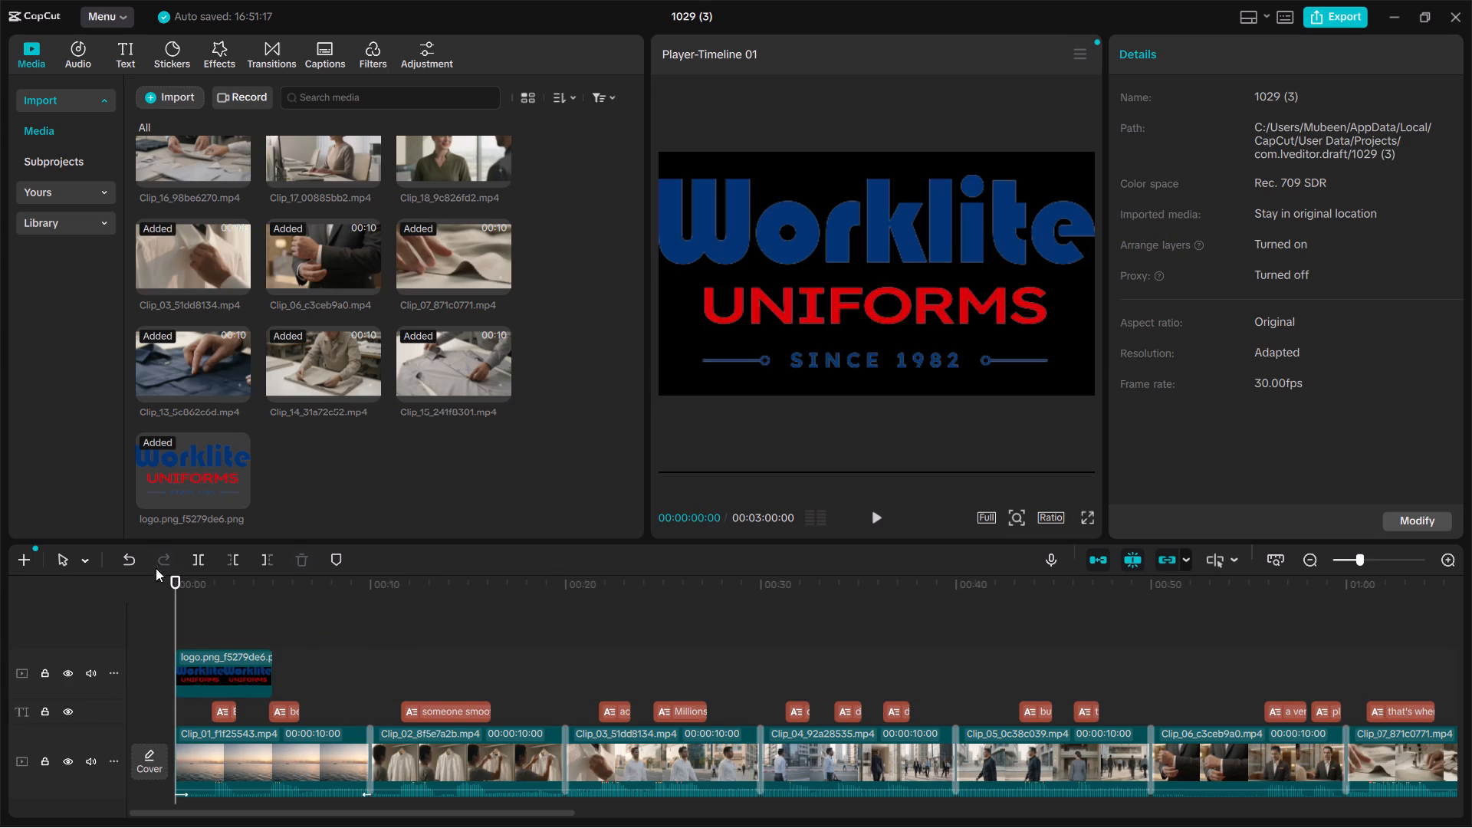
key(space)
key(space)
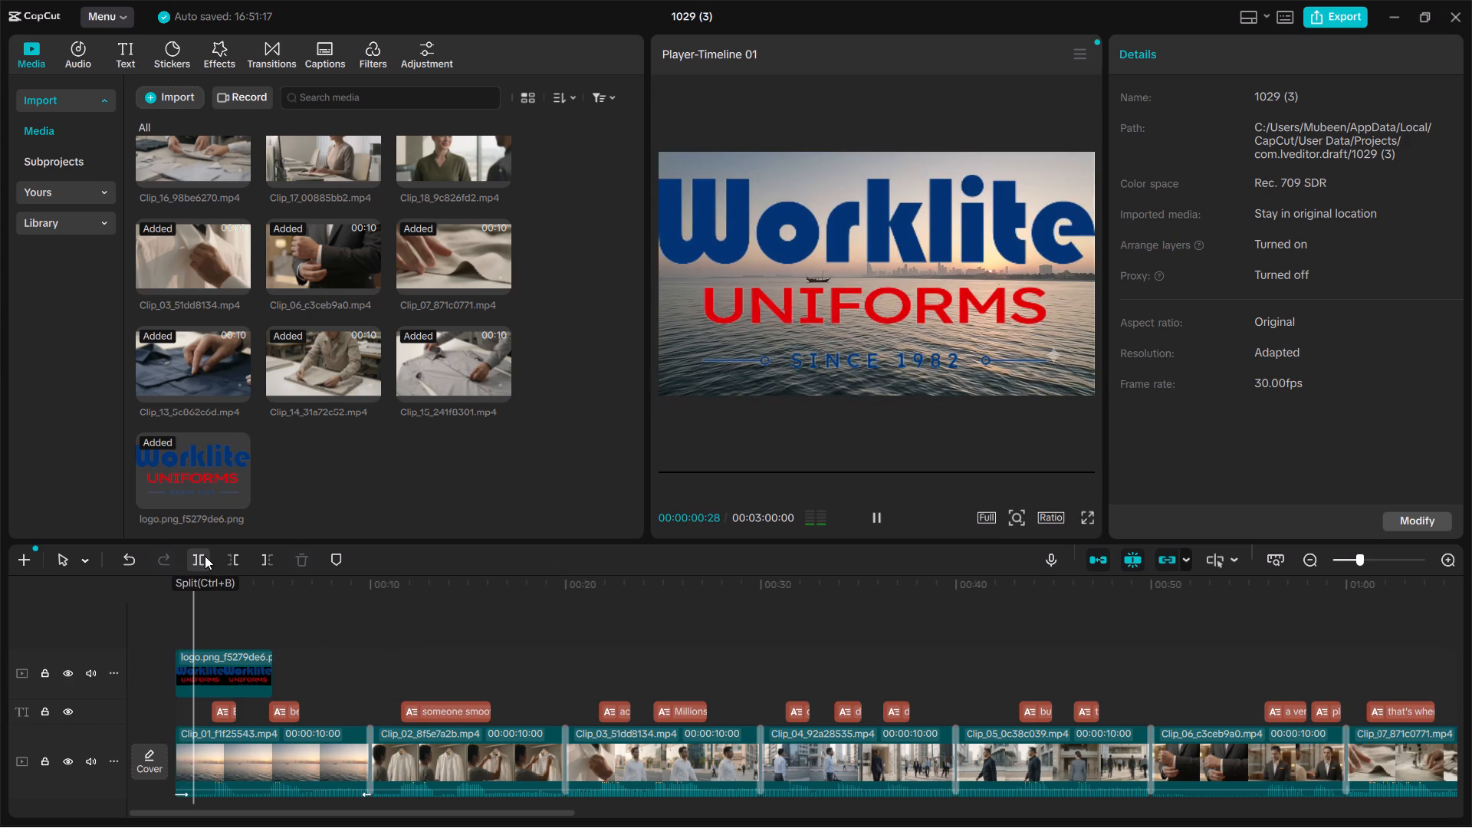
Shift the logo overlay on the timeline so it starts about one second into the first clip.
click(205, 666)
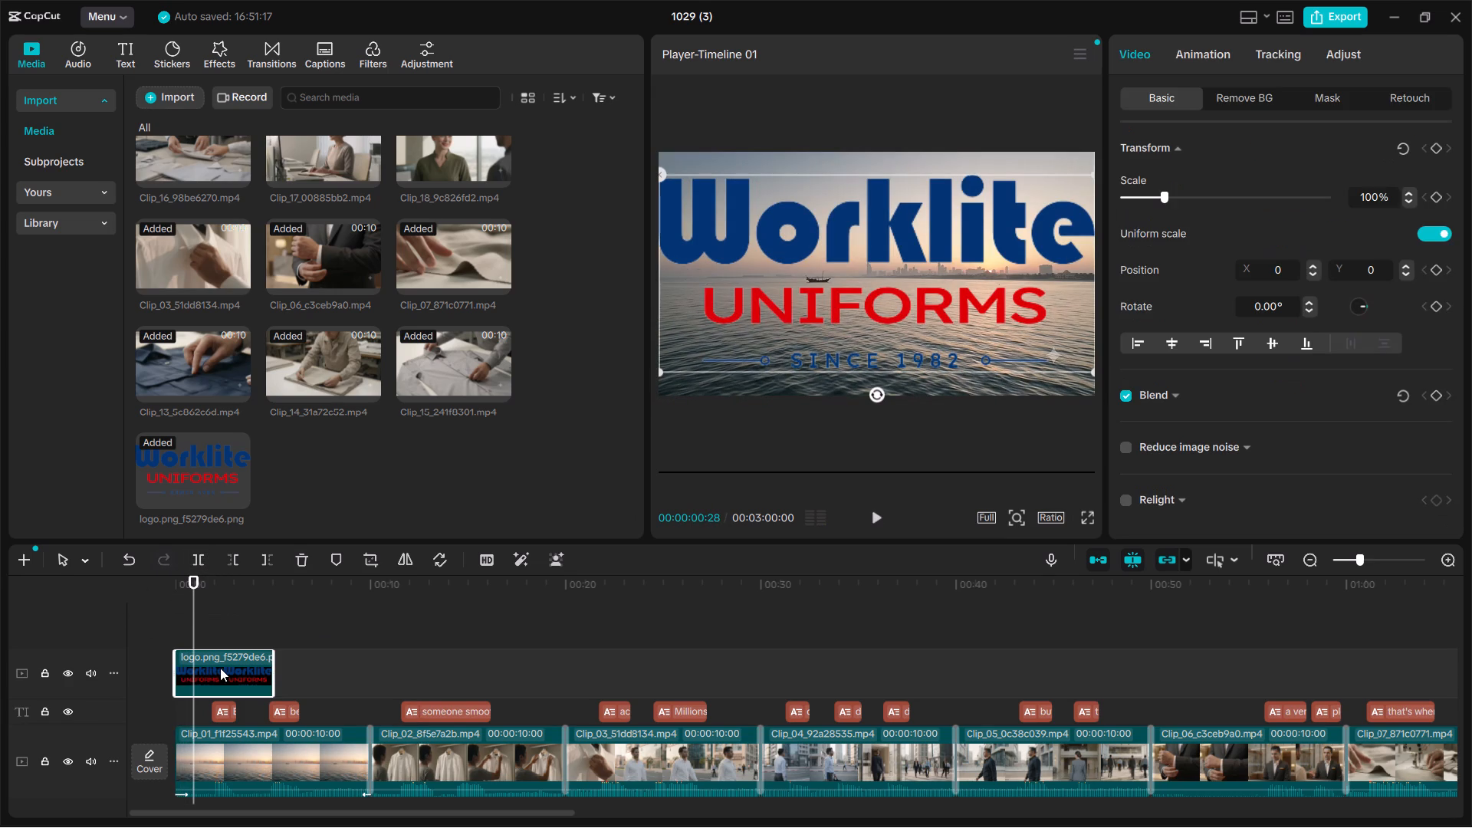
drag(222, 668, 228, 665)
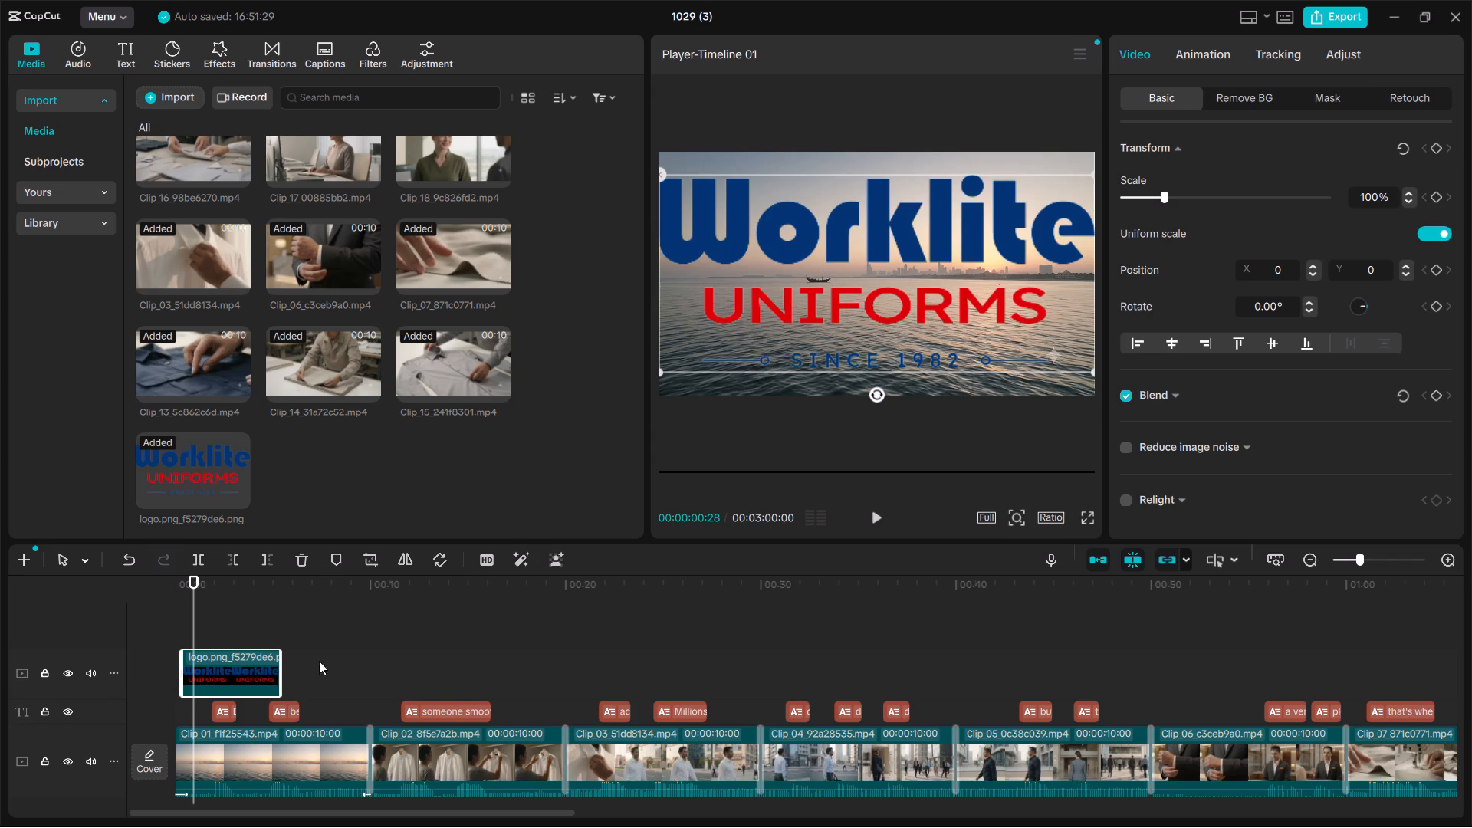
click(364, 659)
drag(368, 663, 203, 682)
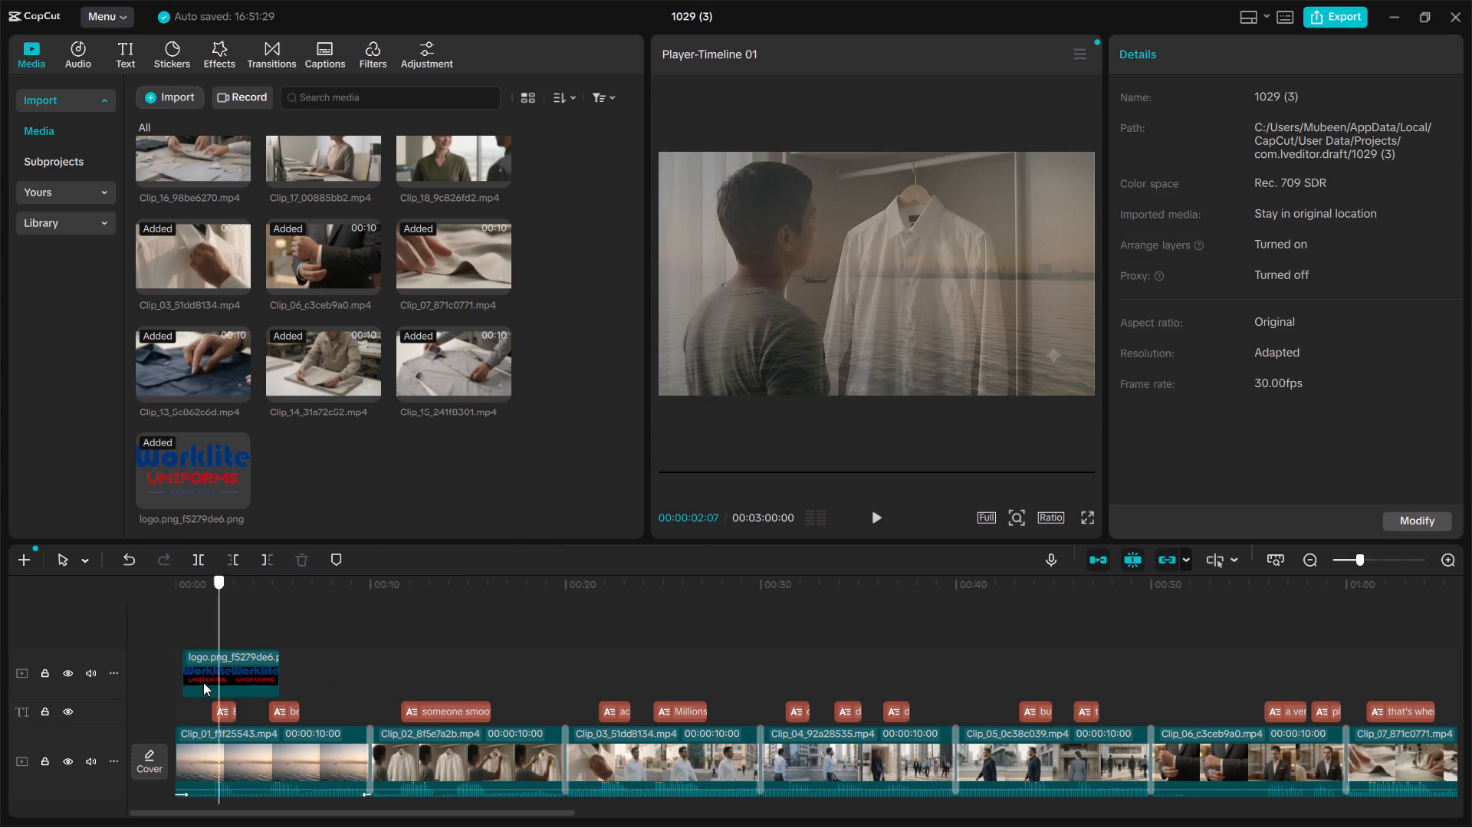
drag(203, 682, 129, 685)
click(217, 670)
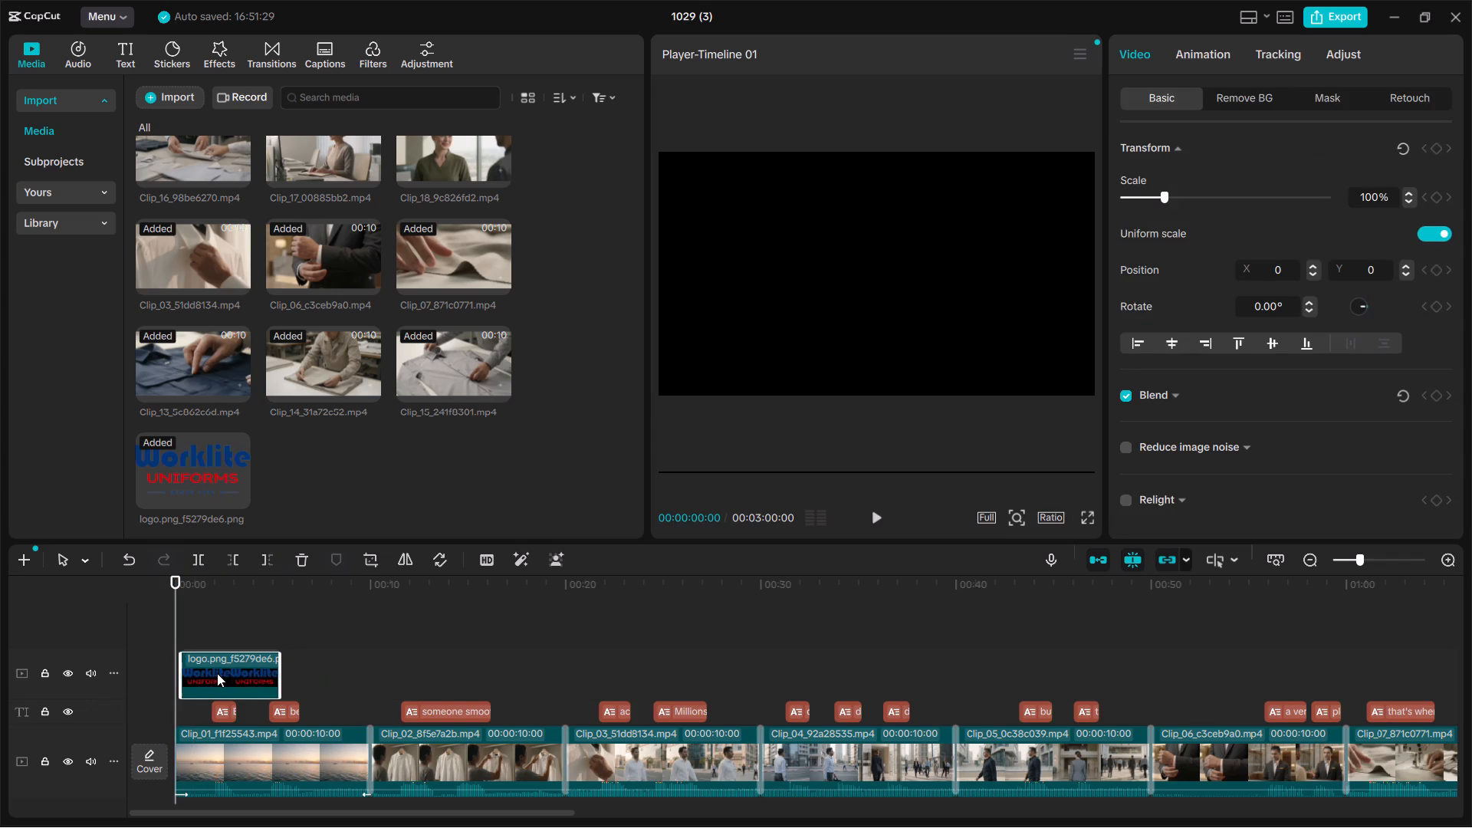
click(222, 673)
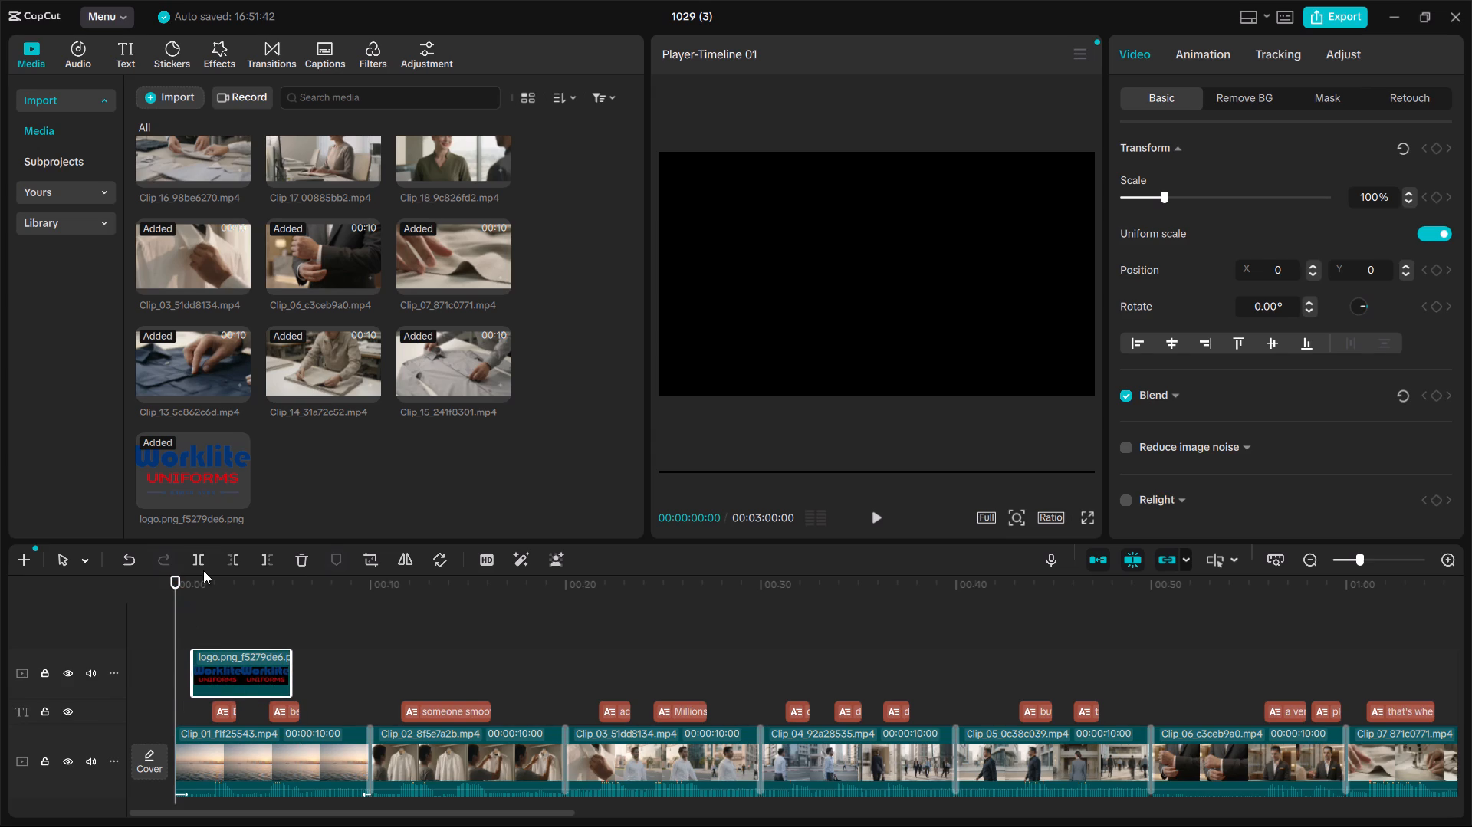
Scale the logo down to about 18% and place it in the upper-right corner of the video frame.
key(space)
key(space)
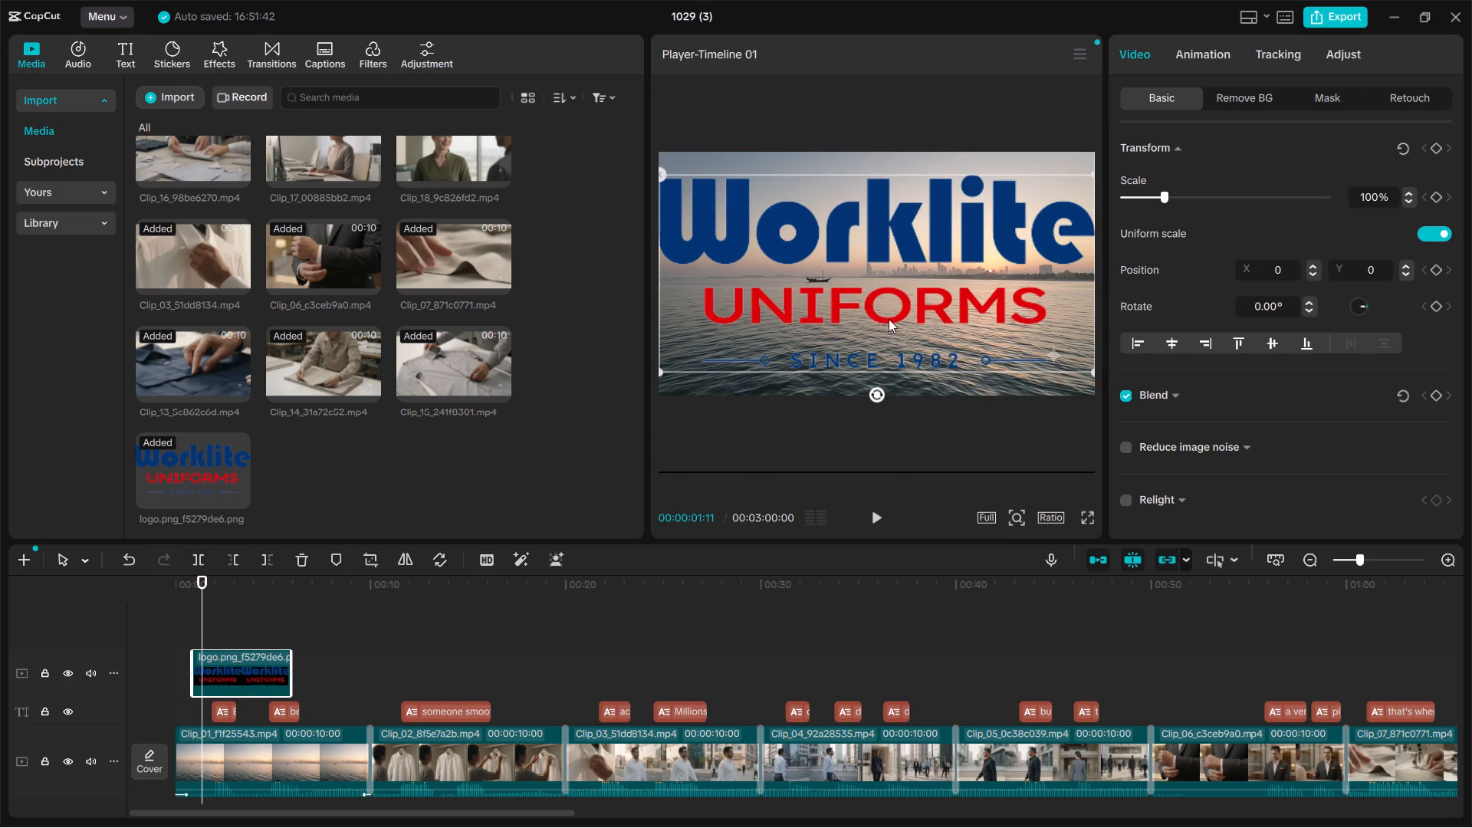
click(836, 256)
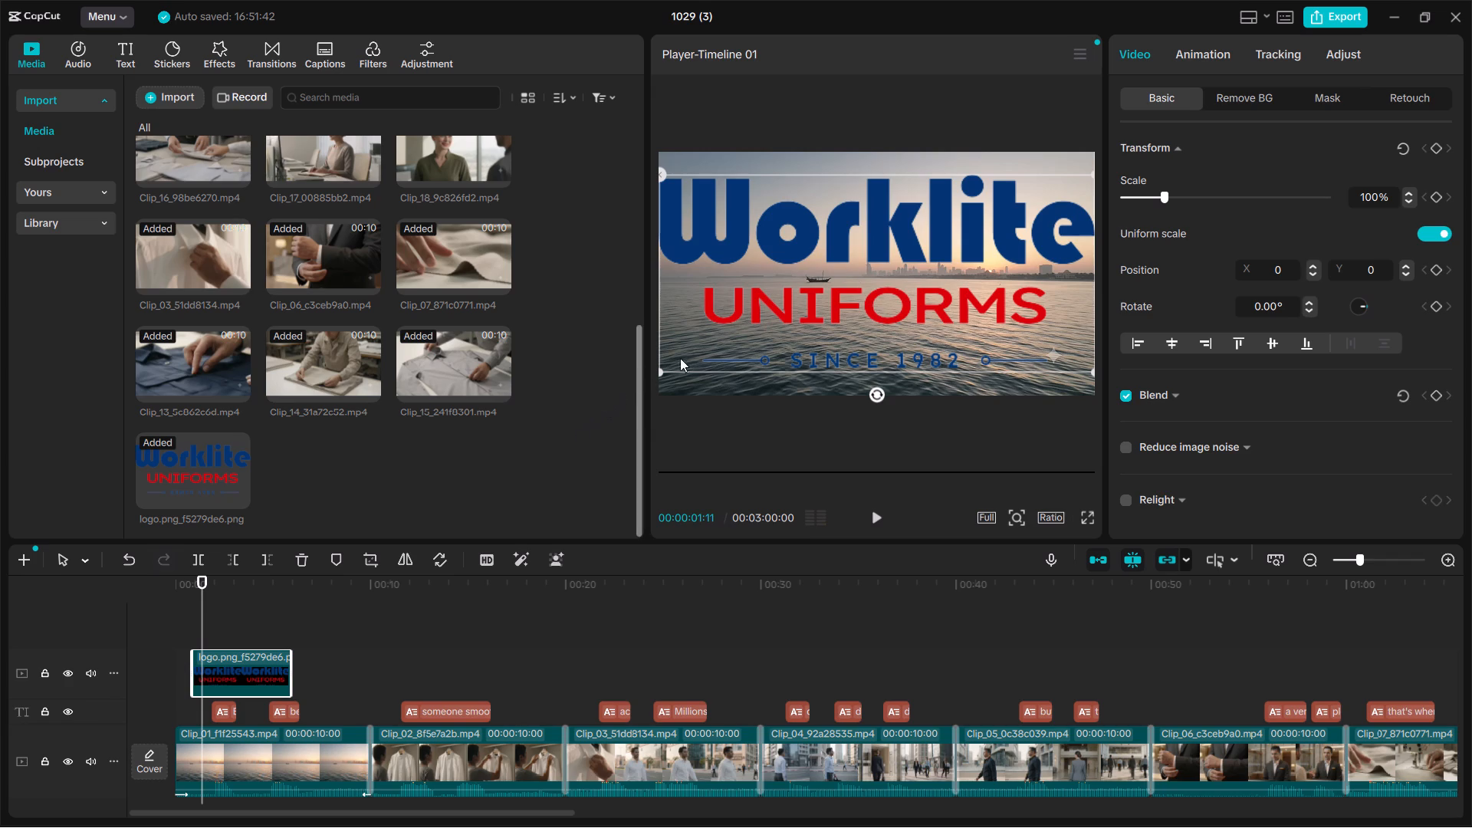
drag(659, 366, 938, 256)
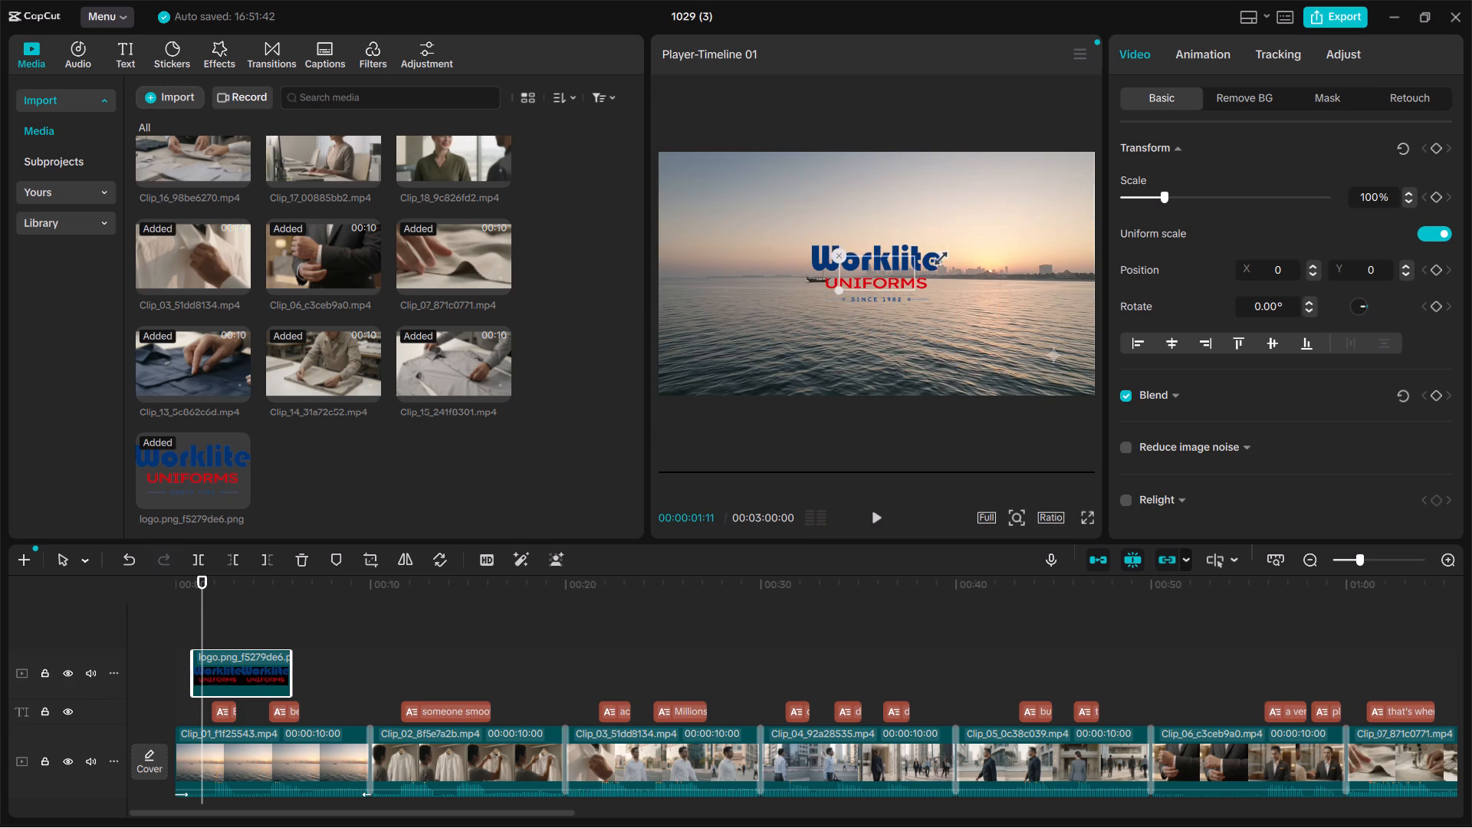
drag(938, 256, 918, 281)
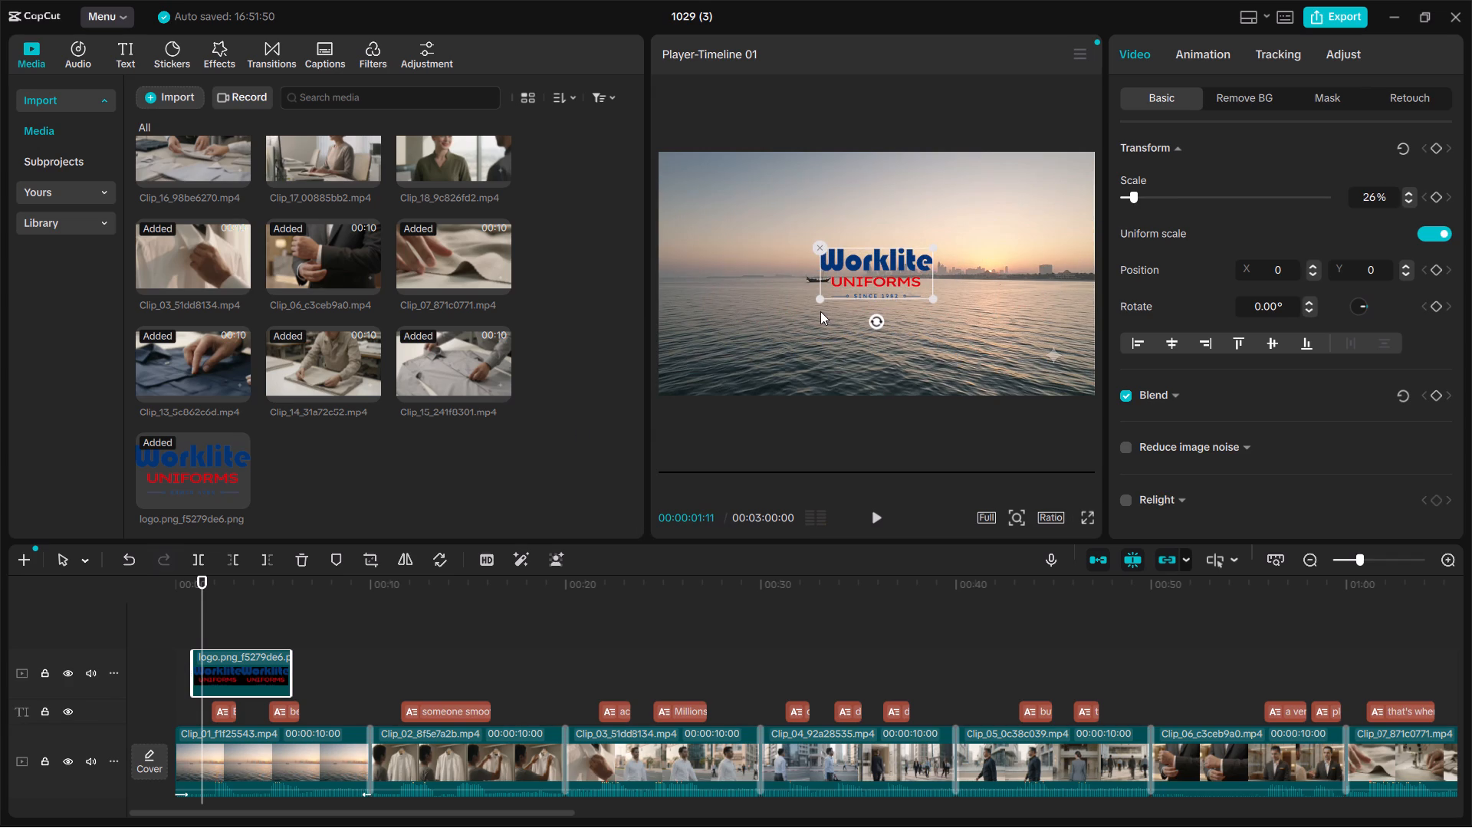
drag(817, 295, 844, 284)
drag(855, 282, 989, 228)
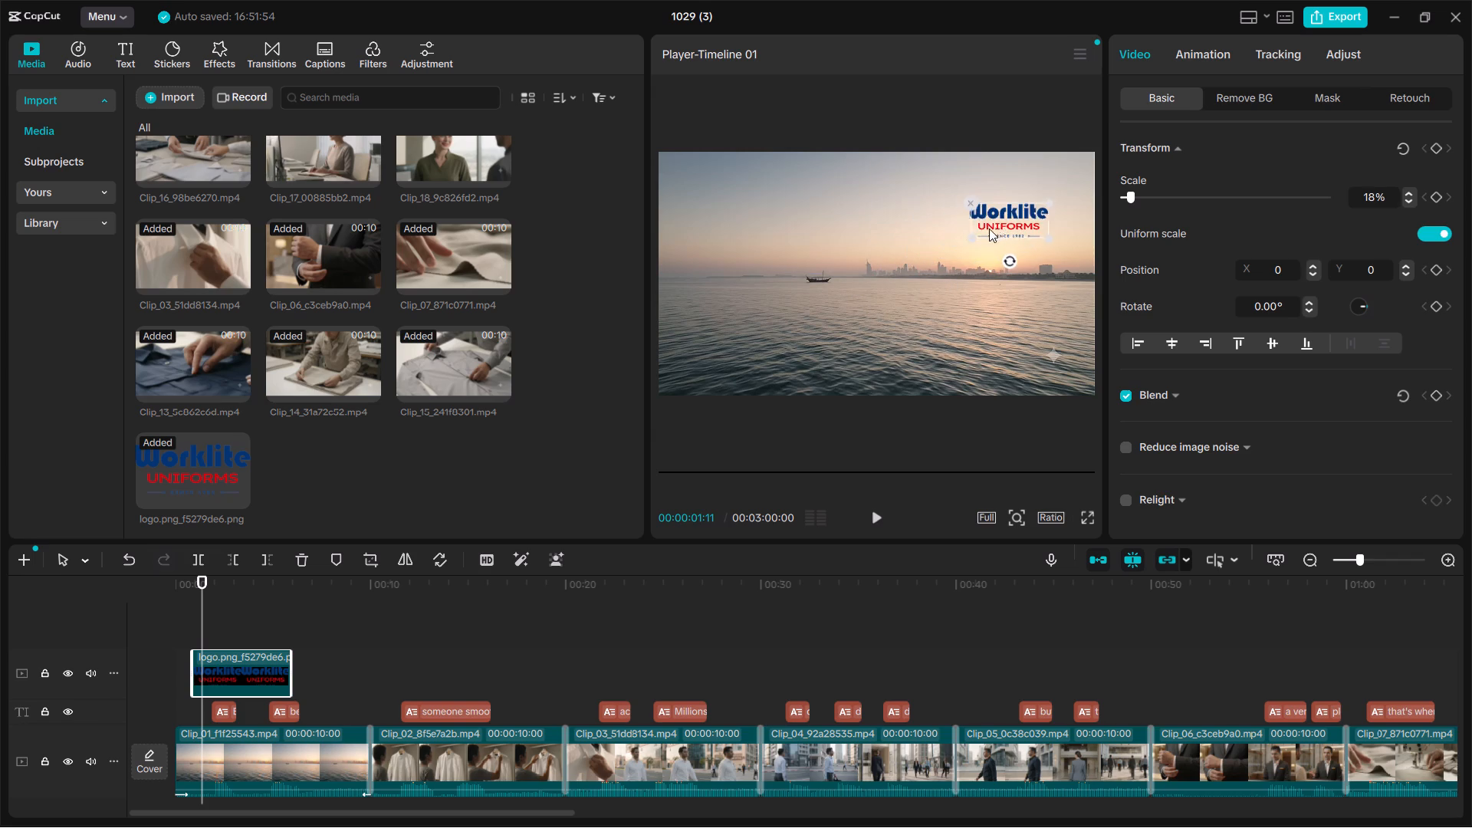
drag(989, 228, 1008, 214)
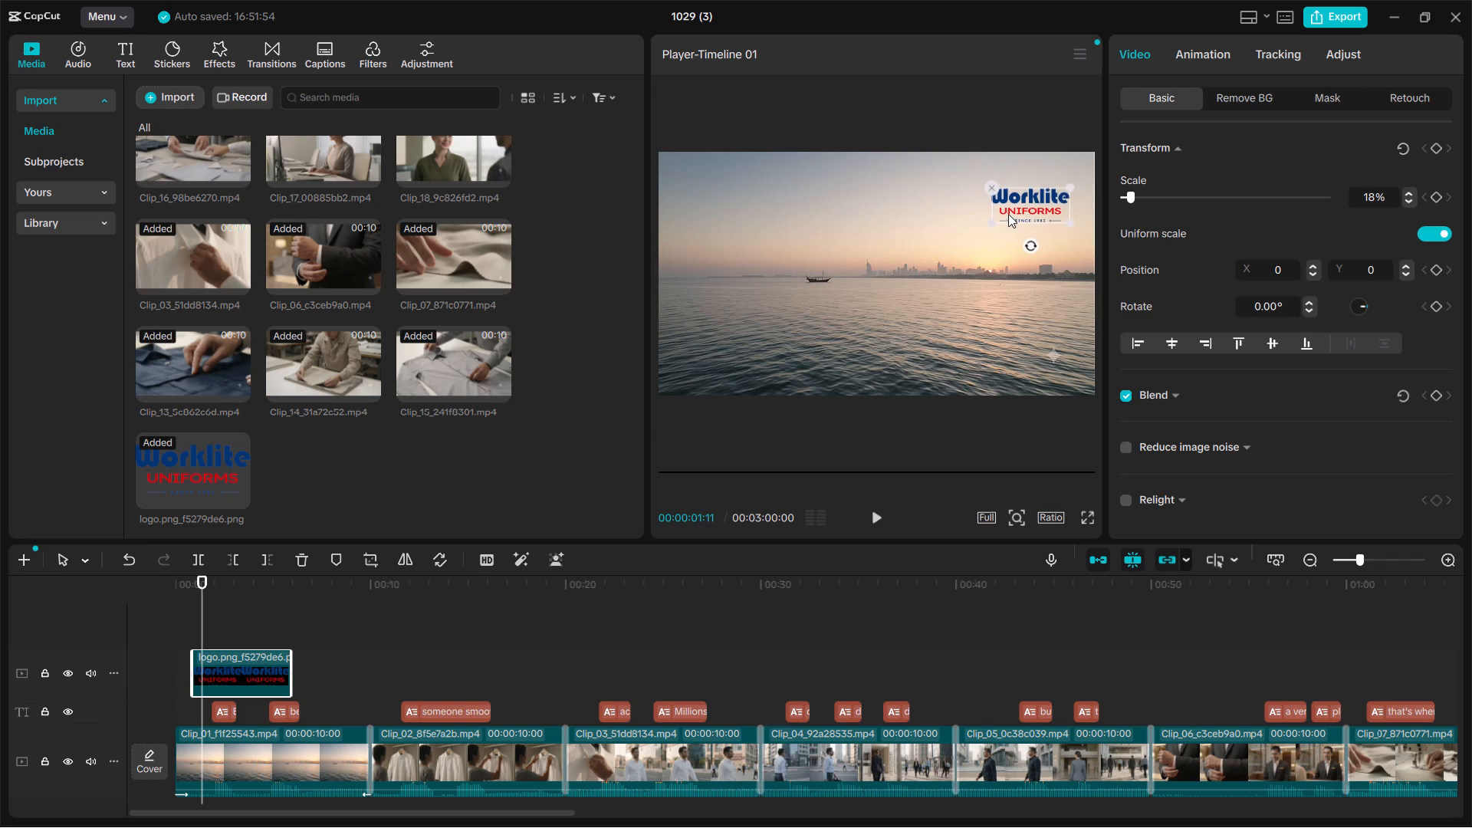
drag(1008, 214, 1005, 207)
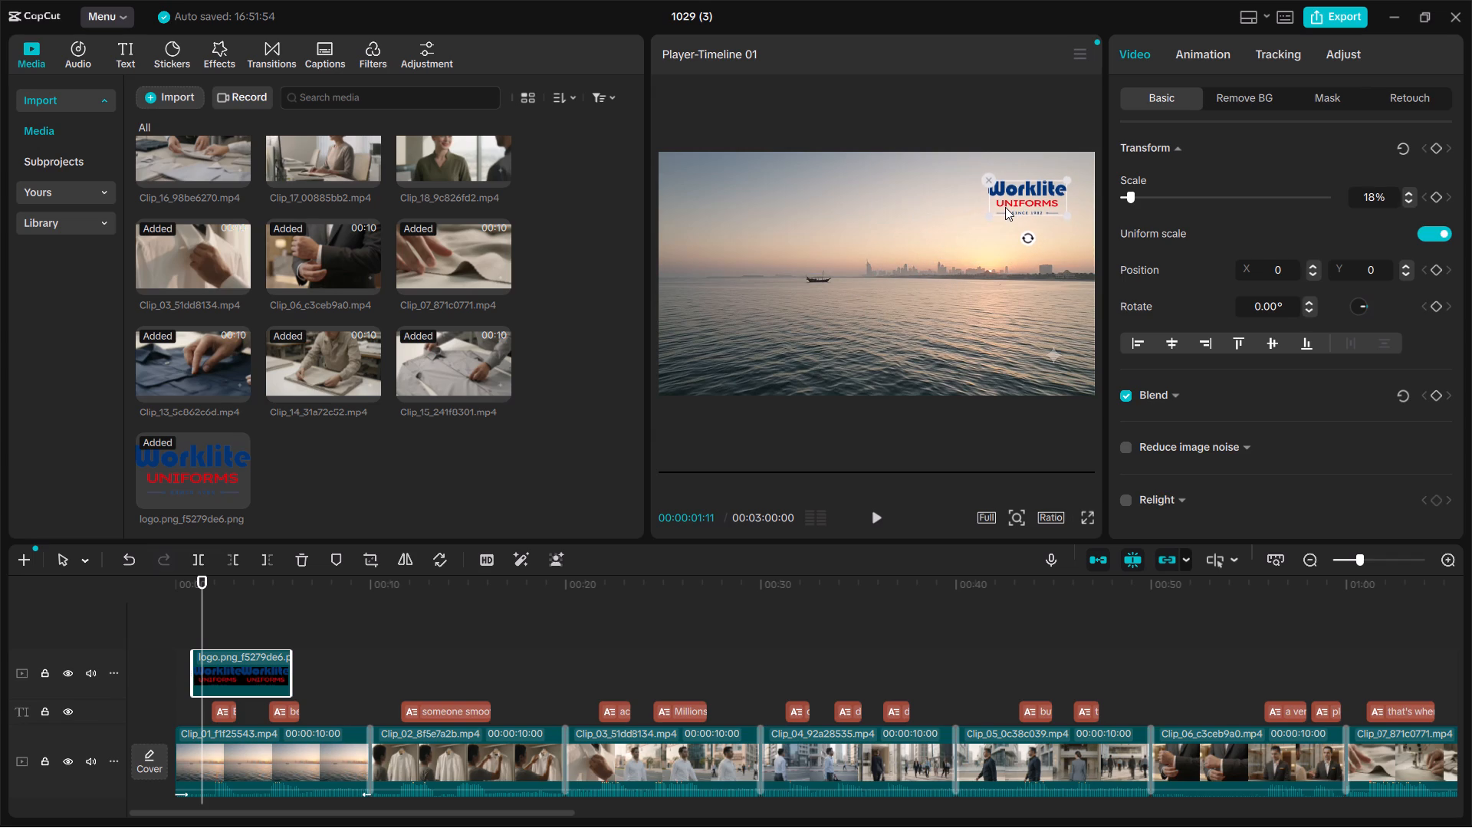
drag(1005, 207, 1007, 201)
Reduce the logo to about 16% scale and nudge it closer to the frame corner, at about X 1396, Y 751.
click(980, 251)
click(1014, 202)
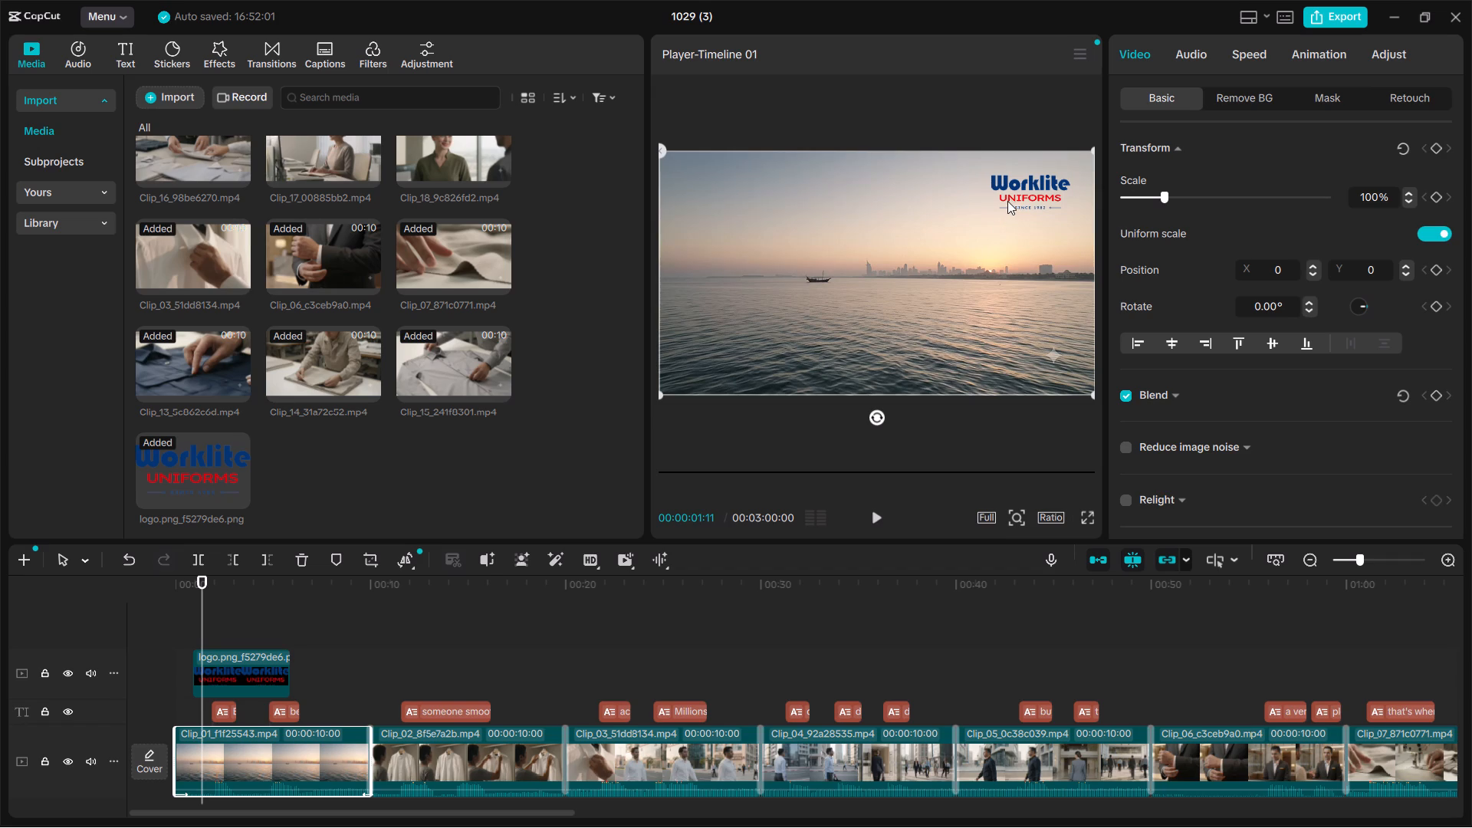
click(988, 205)
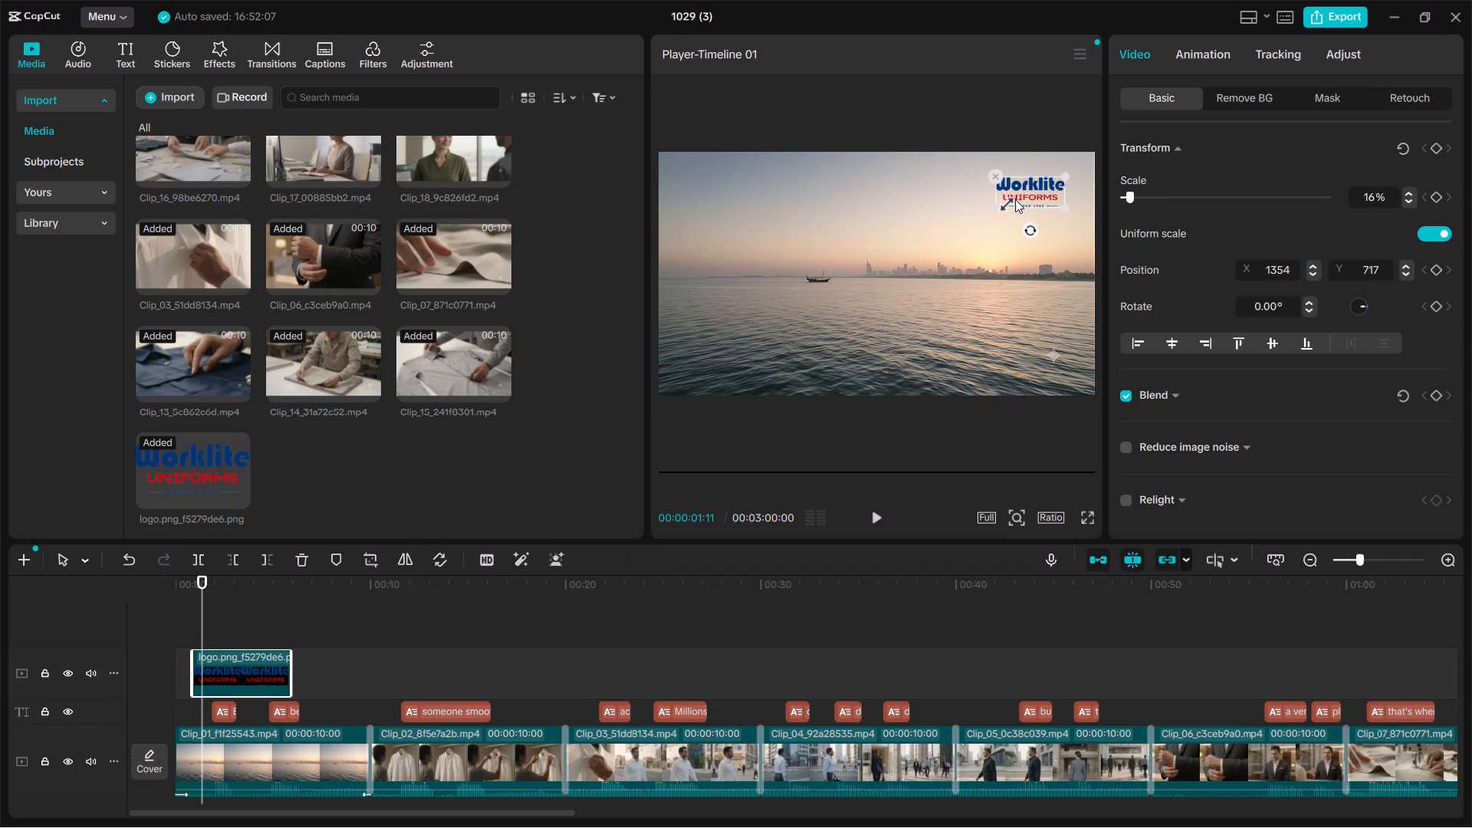
click(1016, 199)
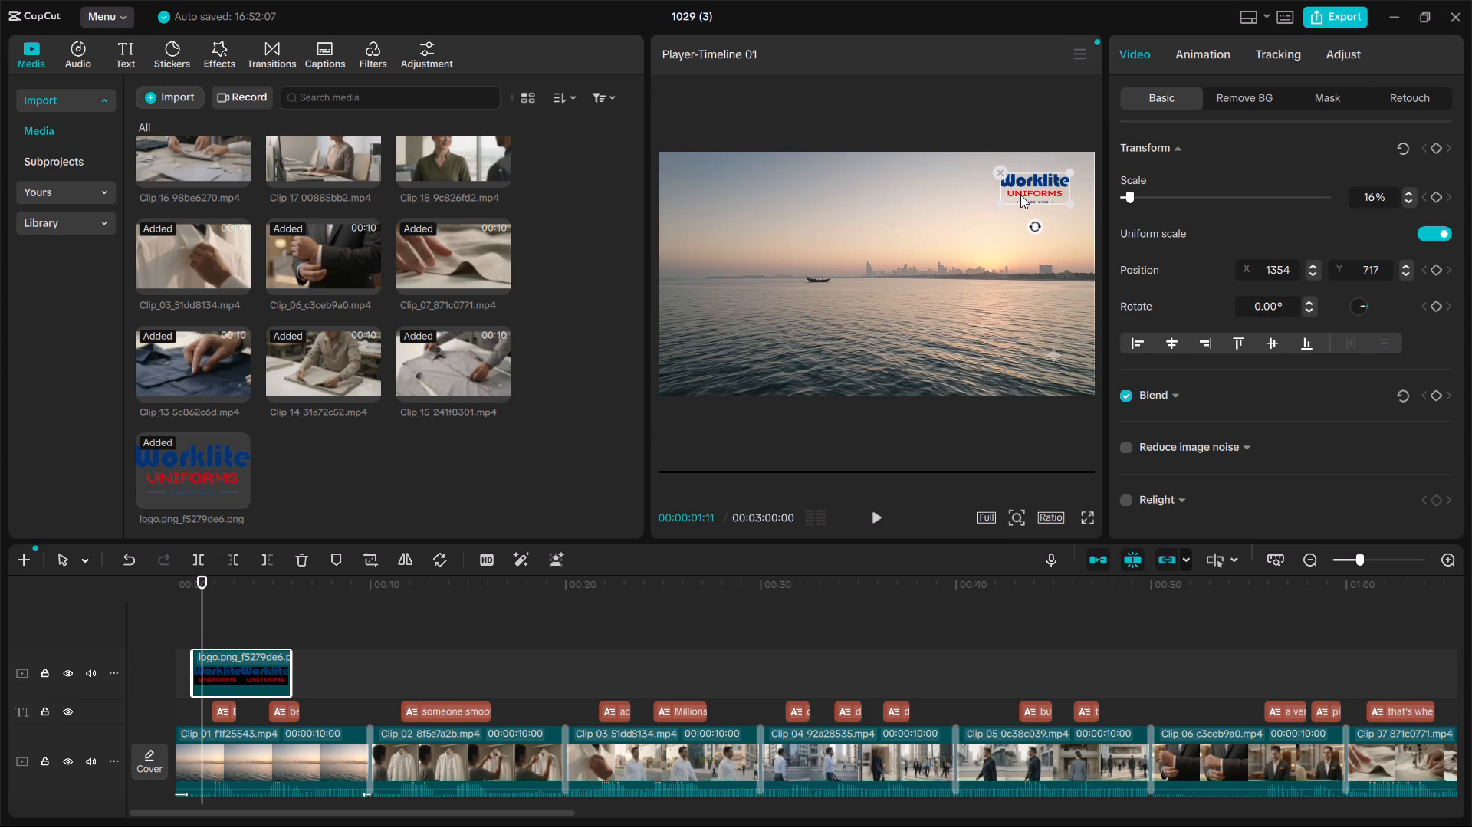
click(1017, 105)
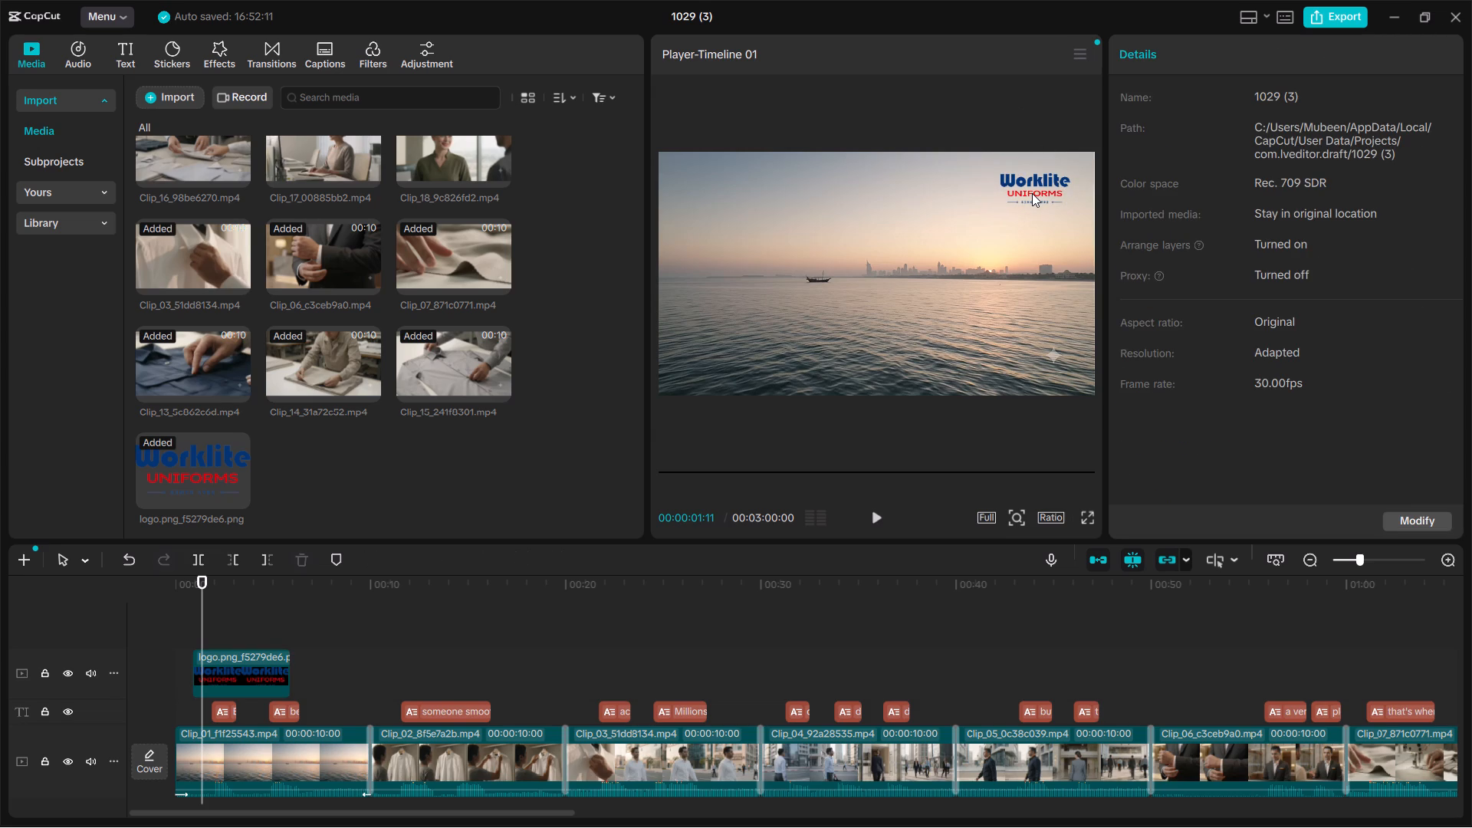
click(1032, 193)
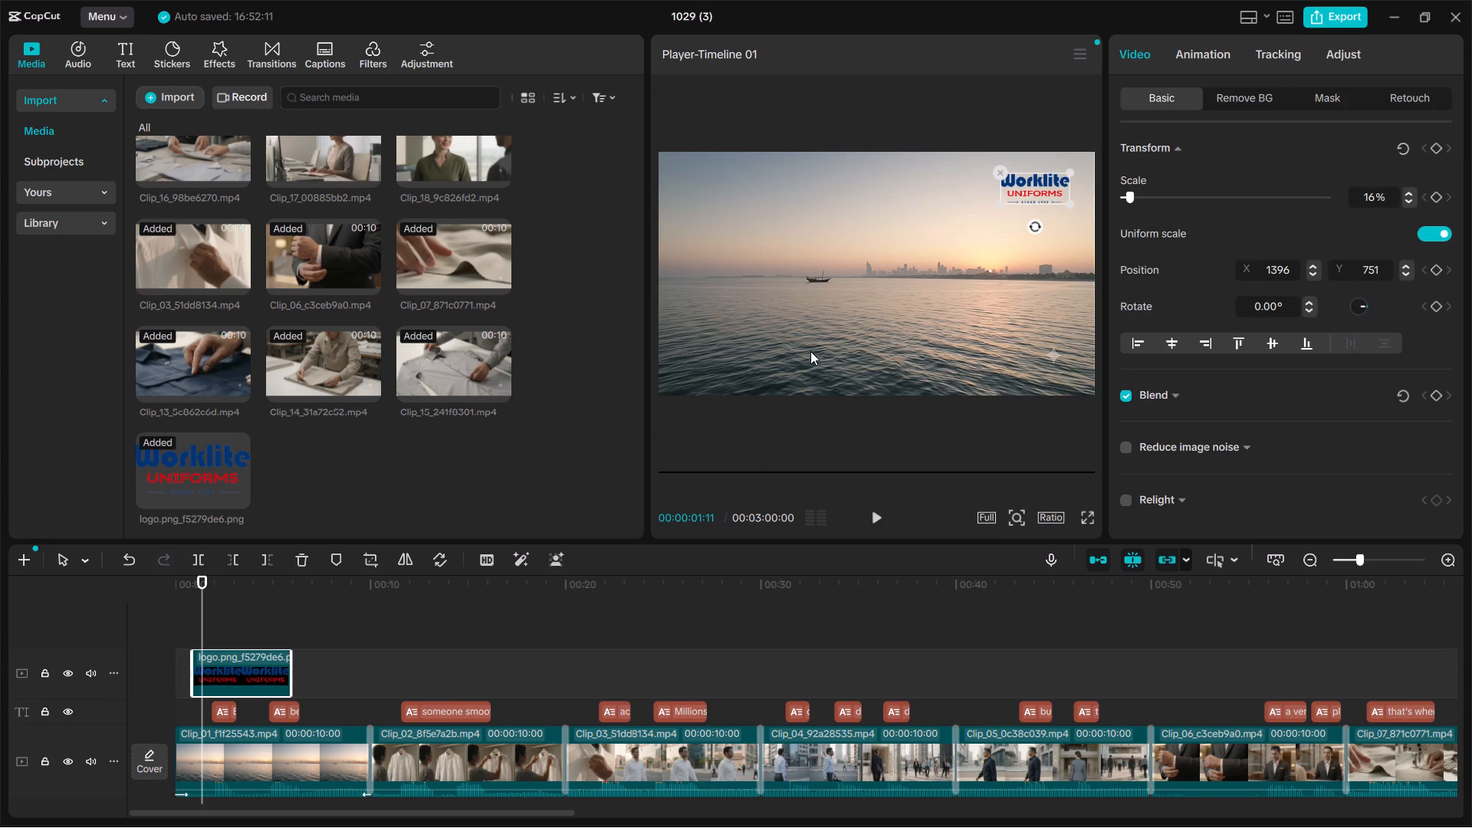
Shrink the corner logo slightly more, to about 14% scale, and play back the first clip to check it.
key(space)
click(901, 340)
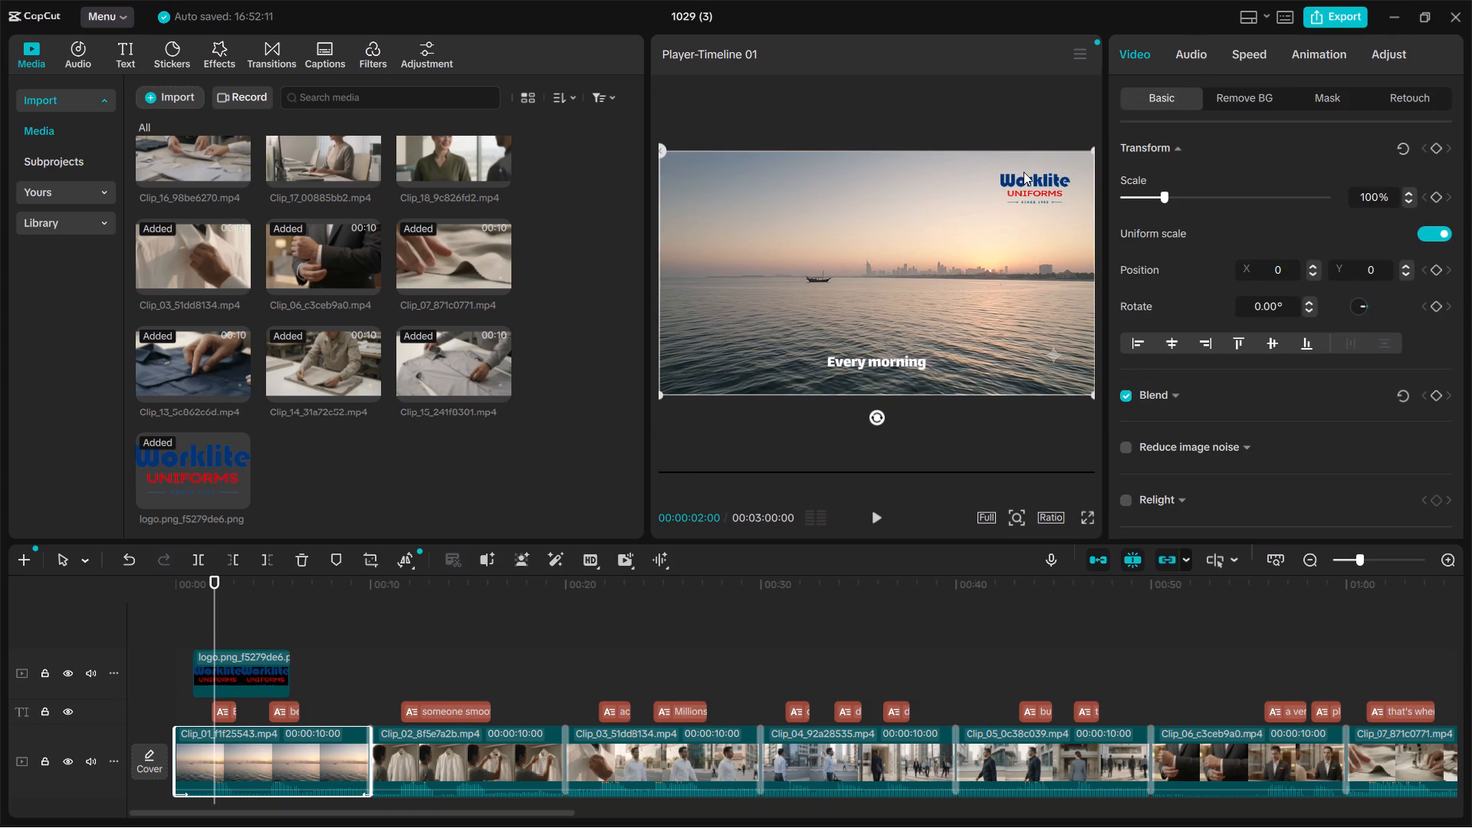
click(1024, 183)
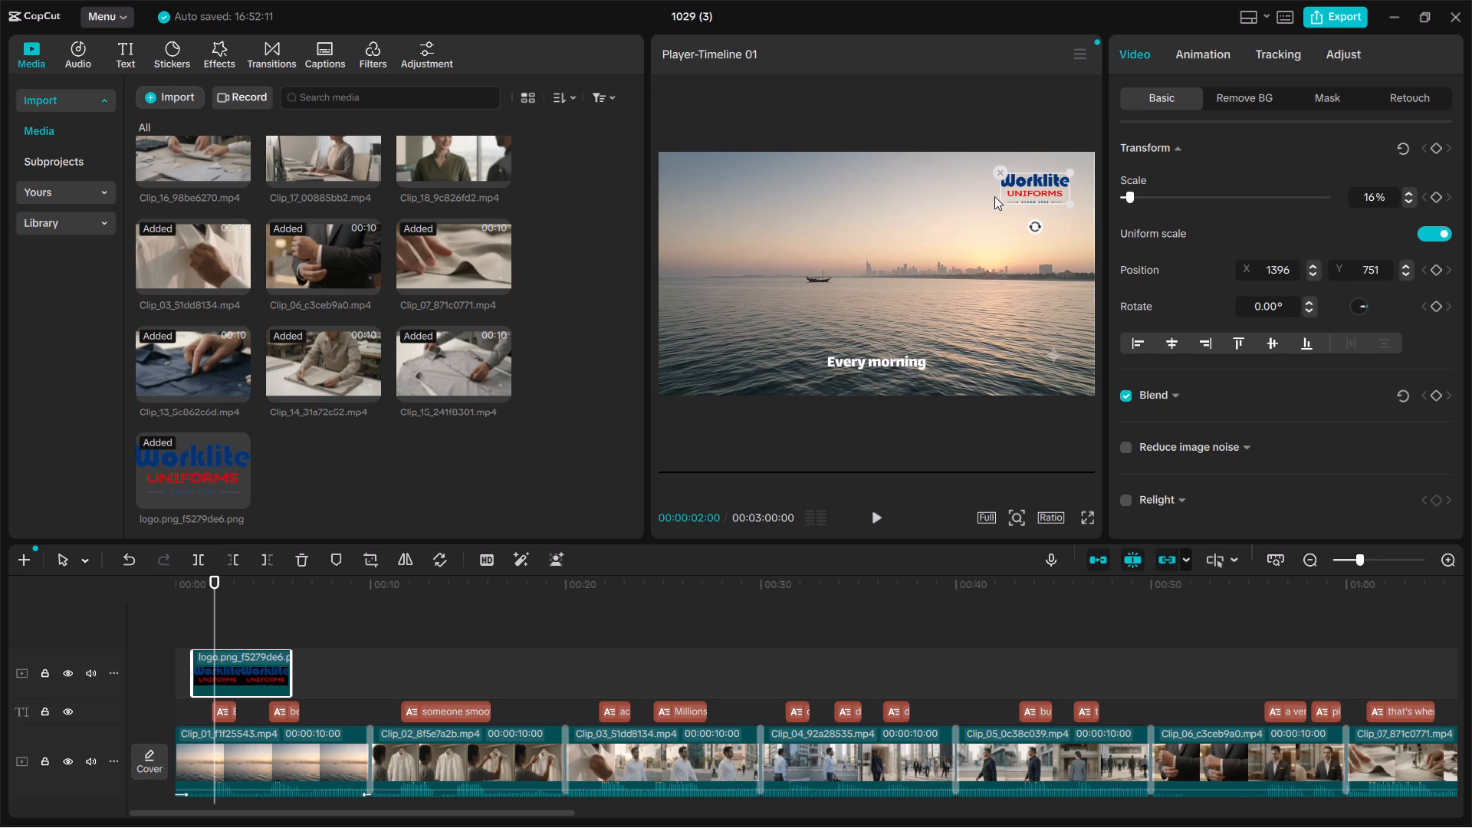
click(995, 204)
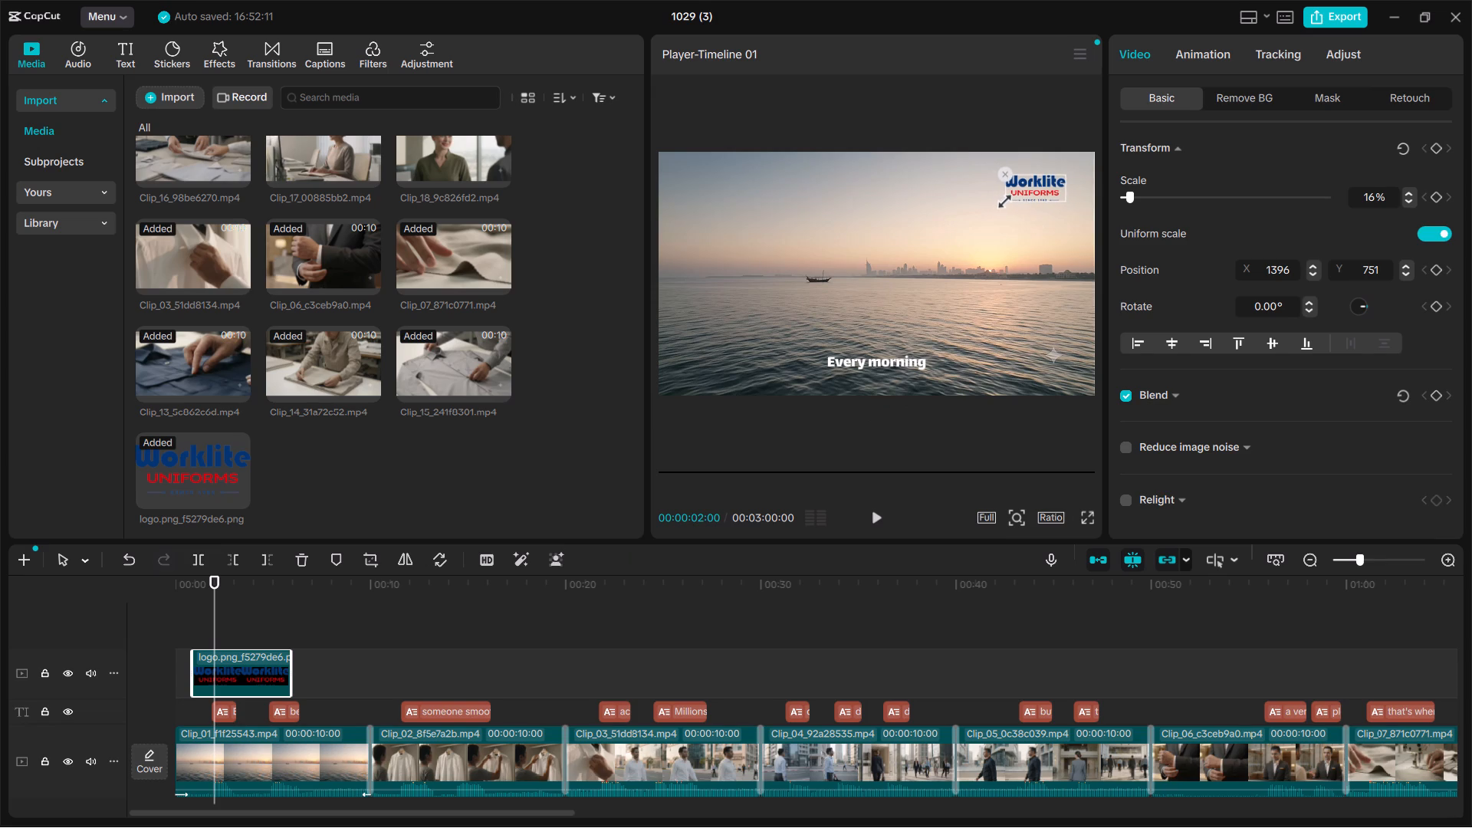
click(928, 264)
key(space)
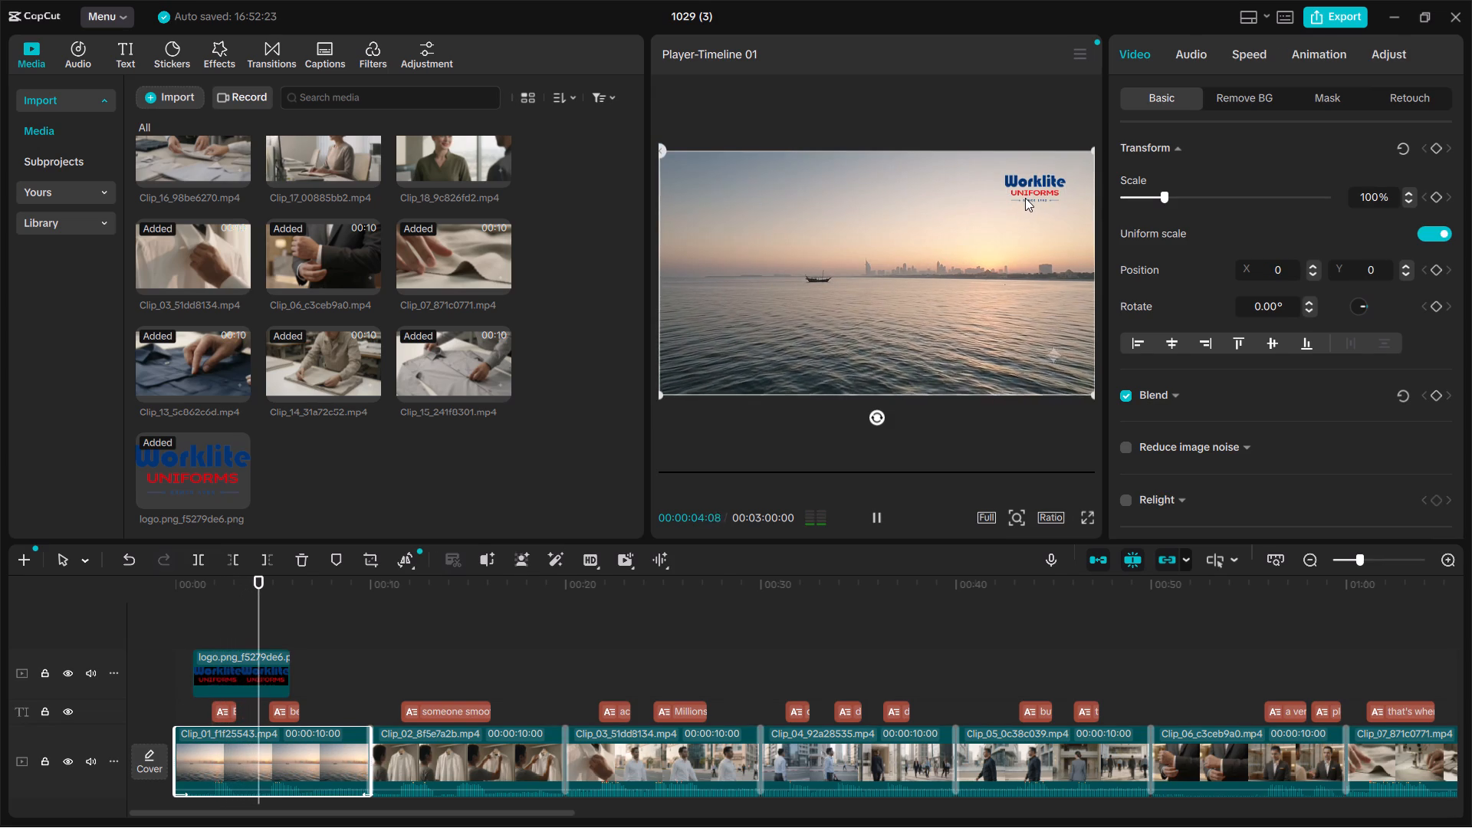
key(space)
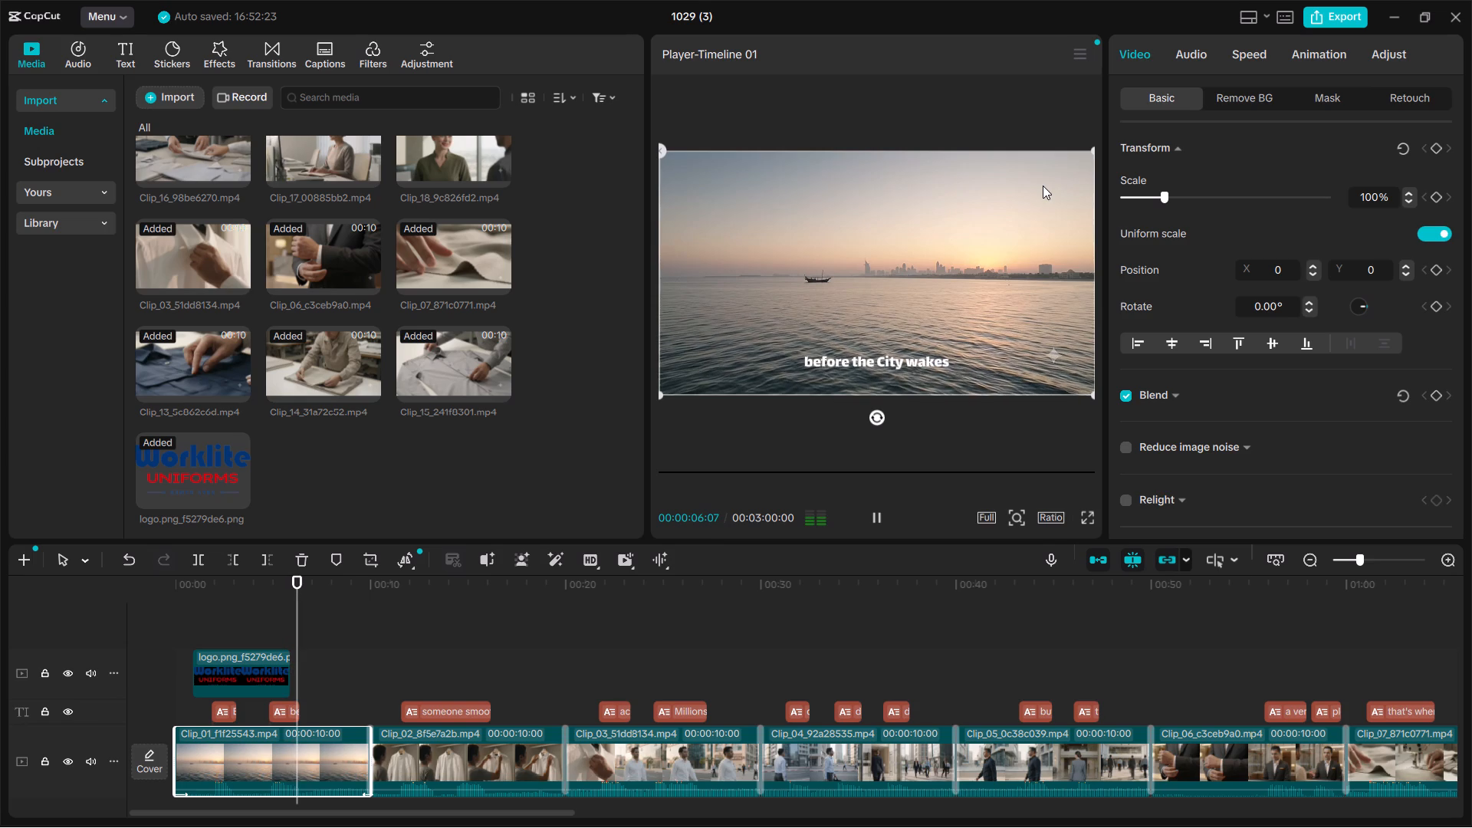
Extend the logo overlay so it runs to the end of the last clip at 3:00, and check the closing frames.
click(251, 681)
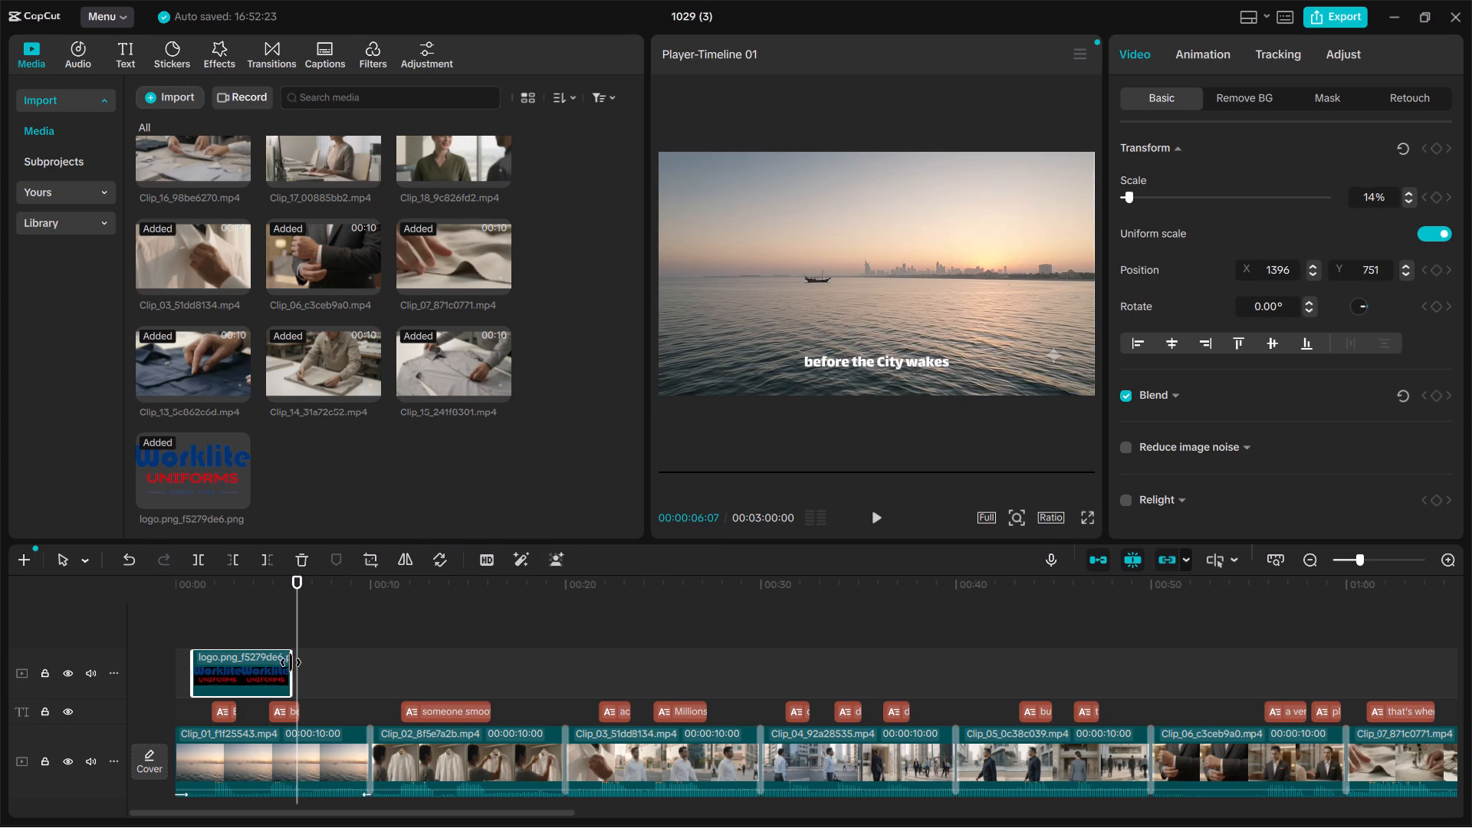
drag(291, 662, 1365, 583)
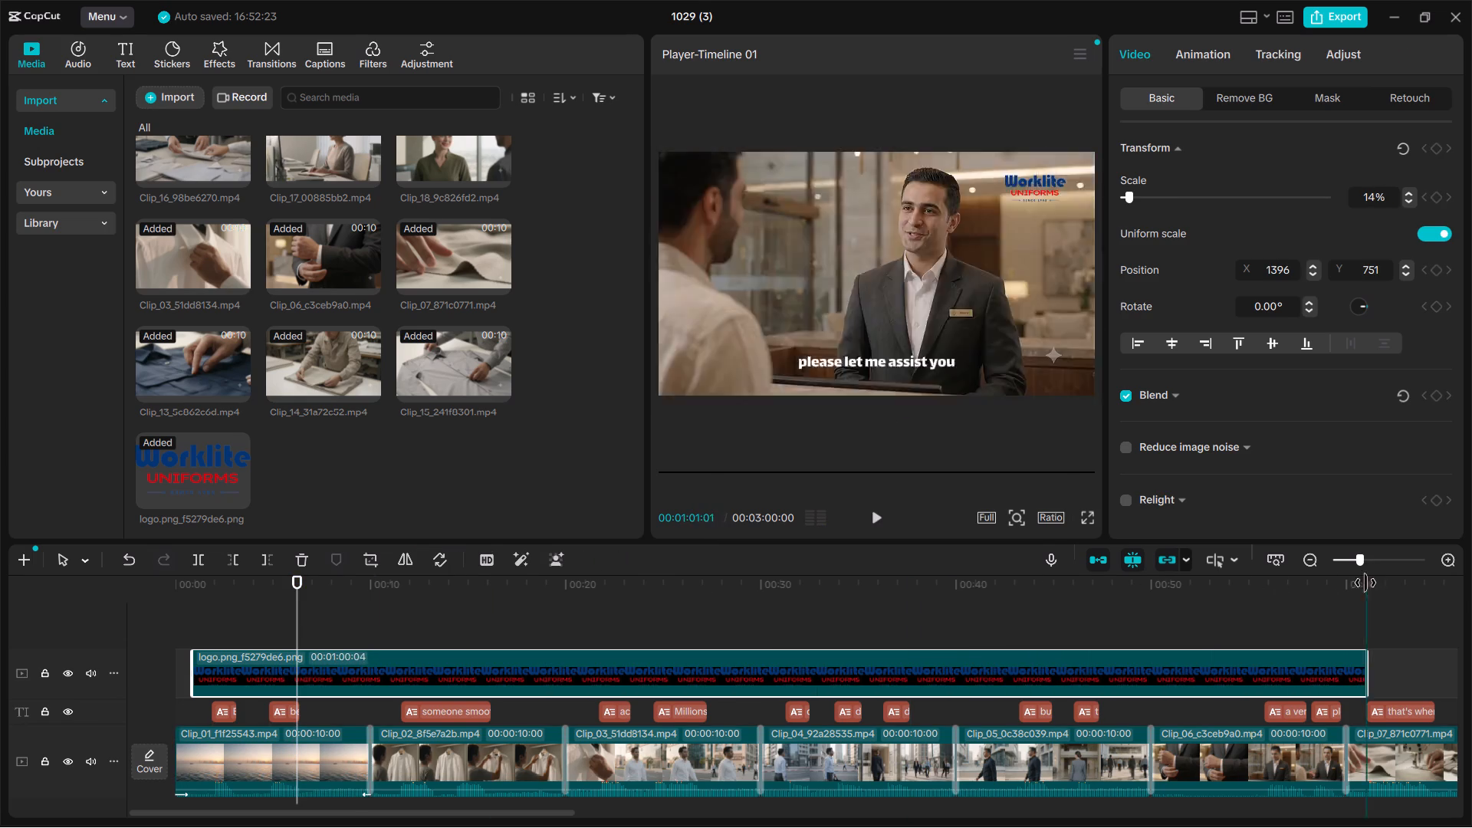
drag(1365, 583, 1467, 592)
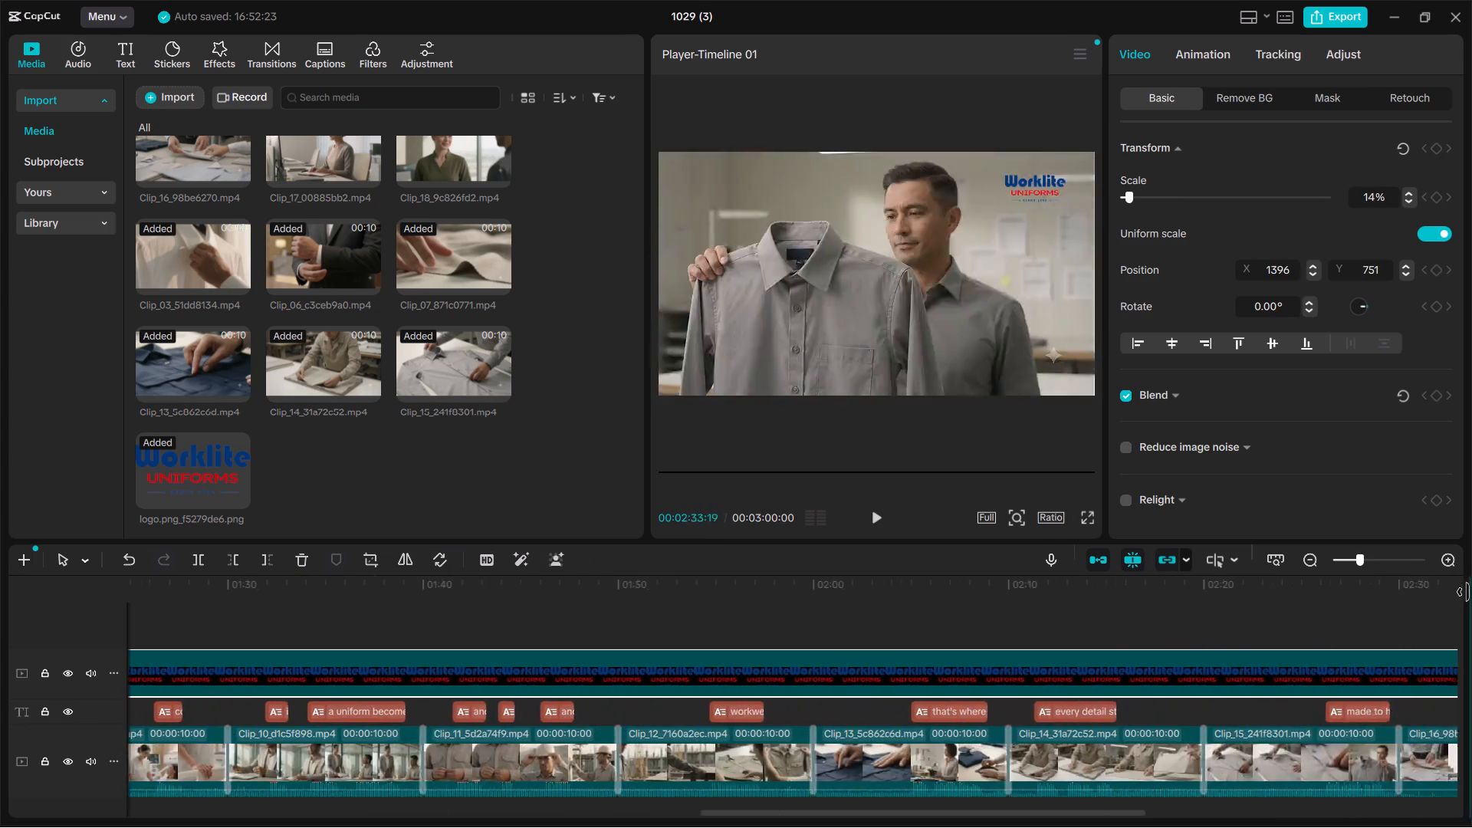
drag(1467, 592, 798, 600)
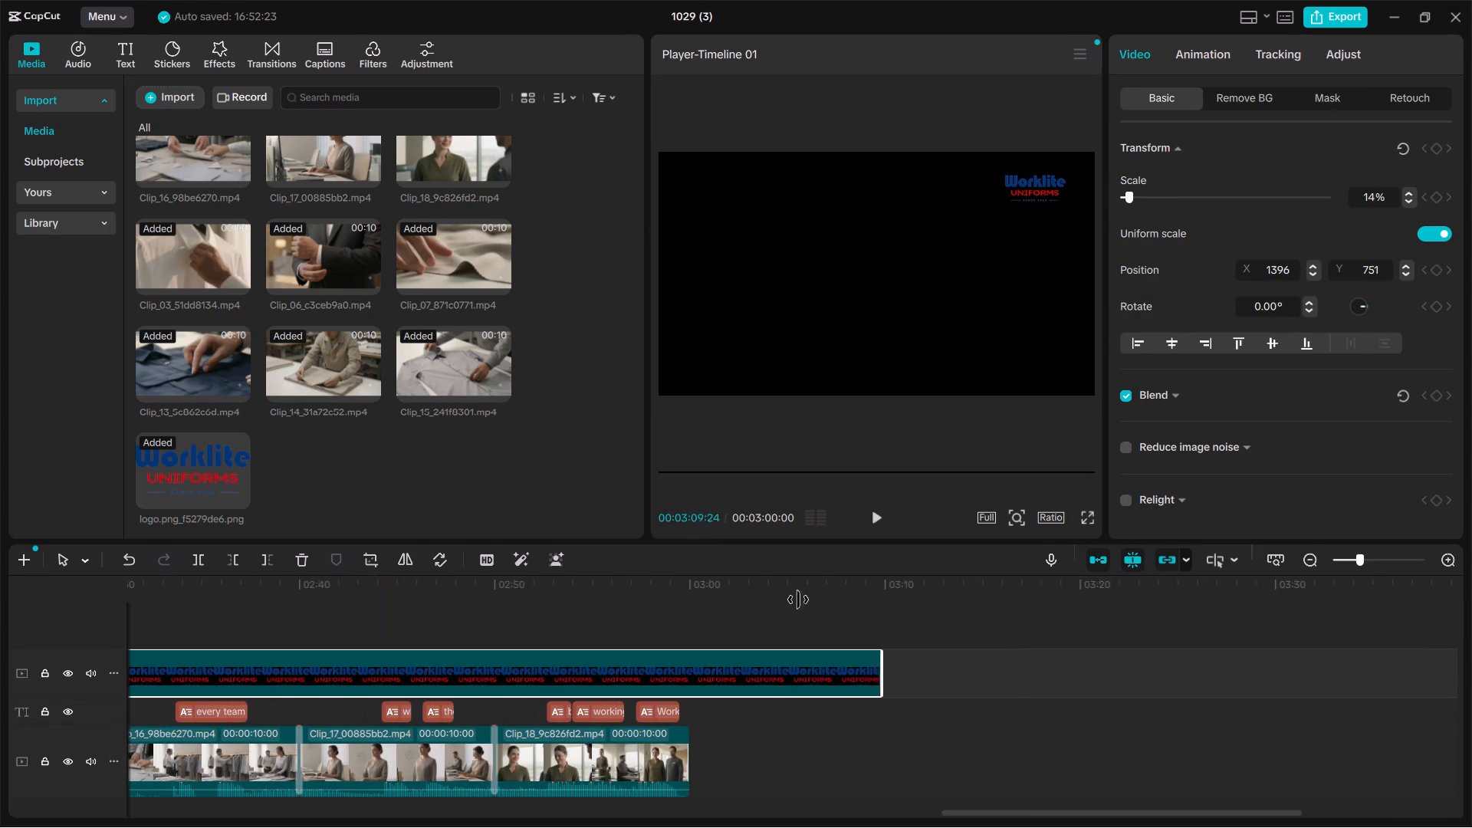
drag(798, 600, 679, 639)
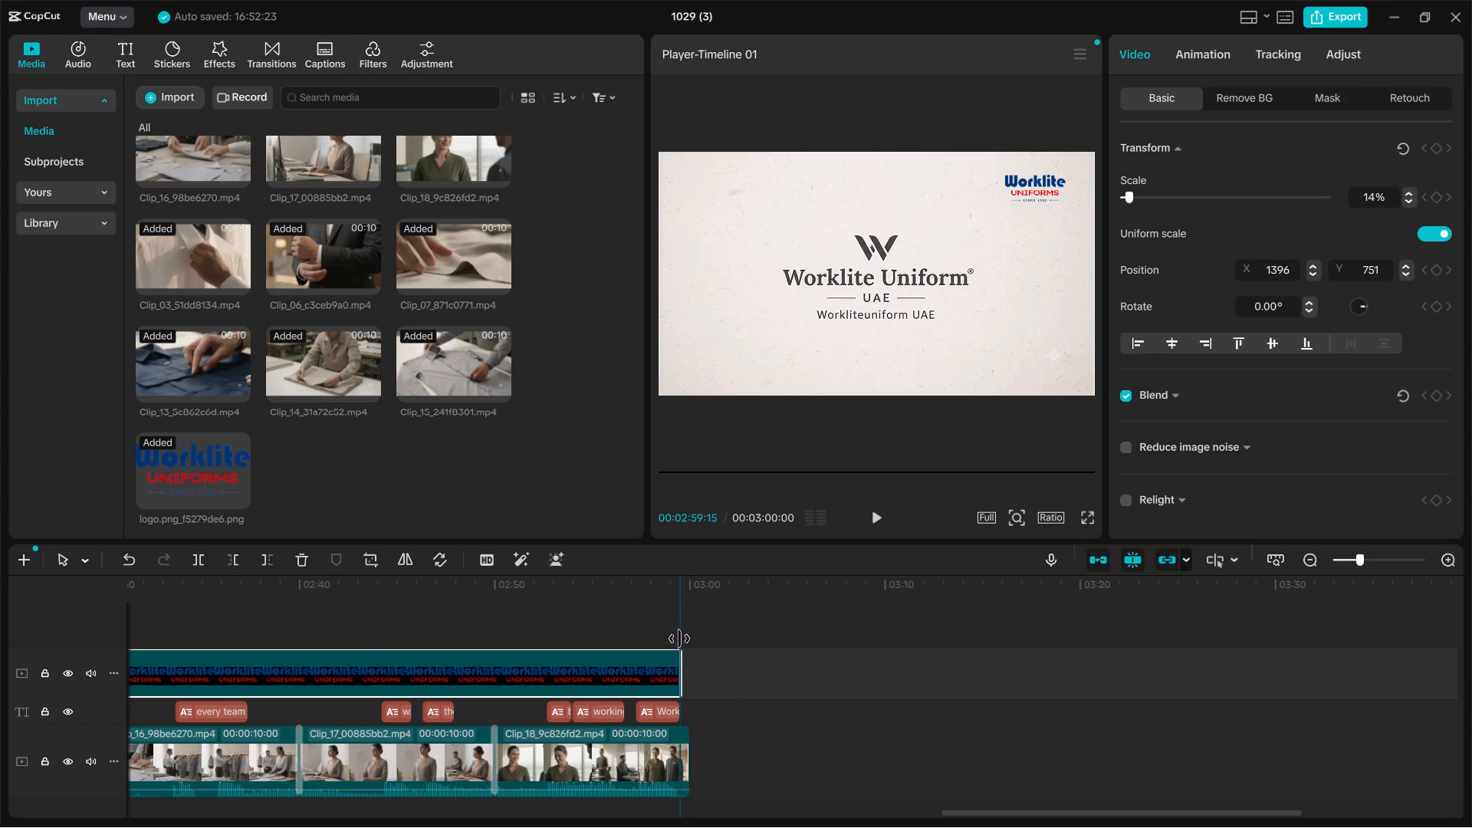
drag(679, 639, 680, 639)
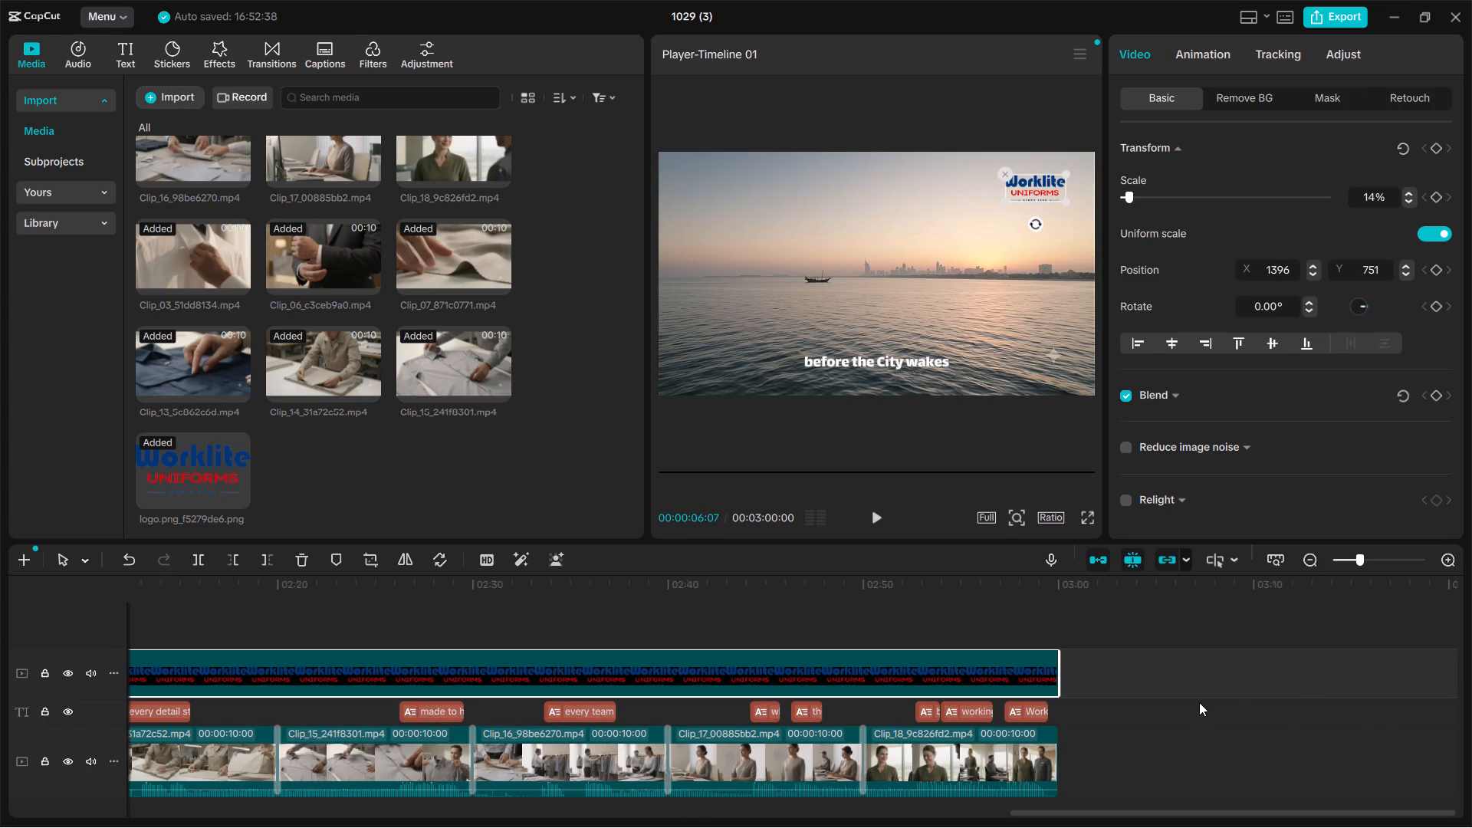
click(1199, 702)
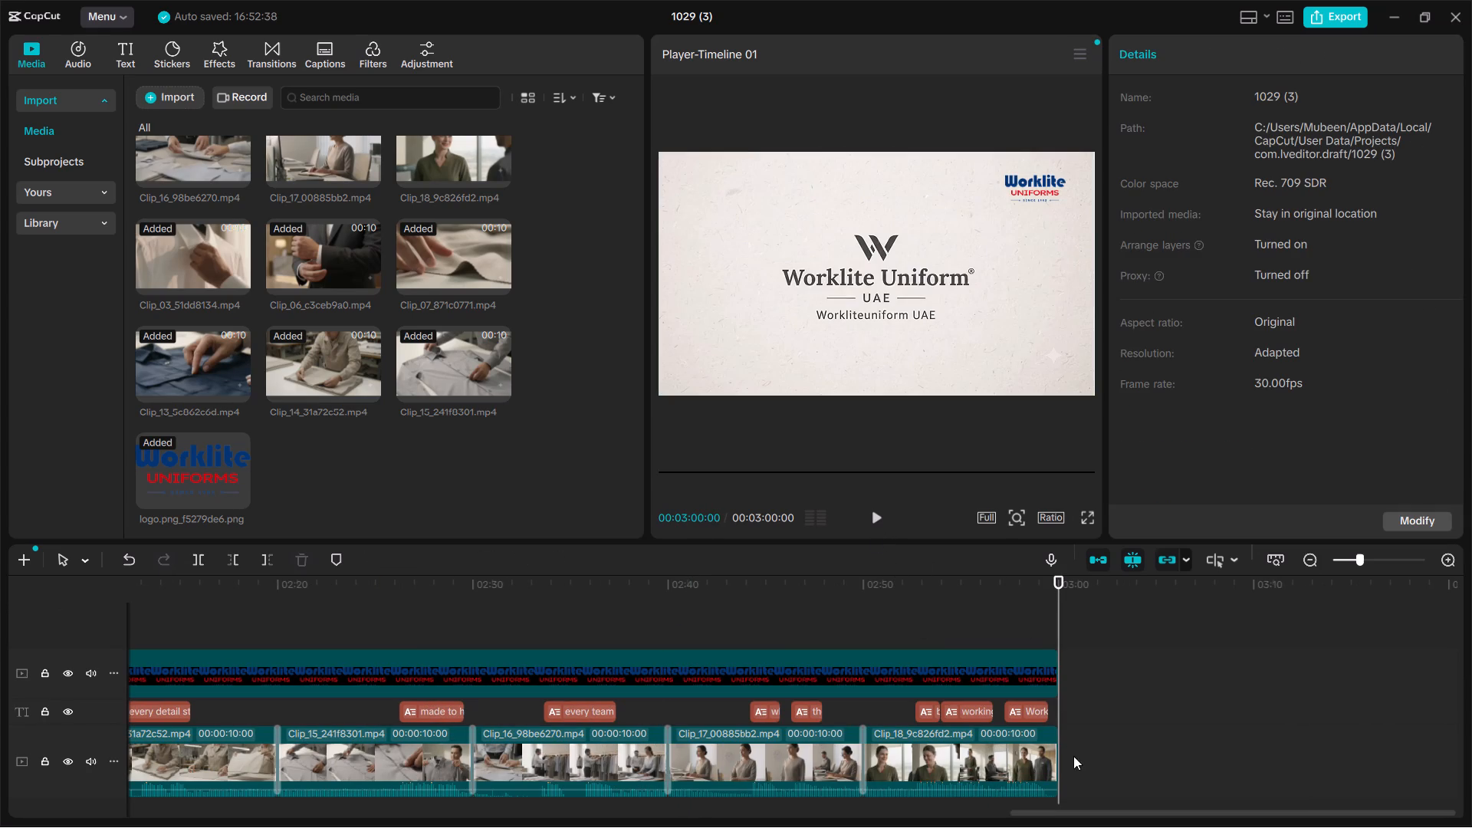
drag(1089, 754, 1088, 743)
drag(1060, 609, 1046, 611)
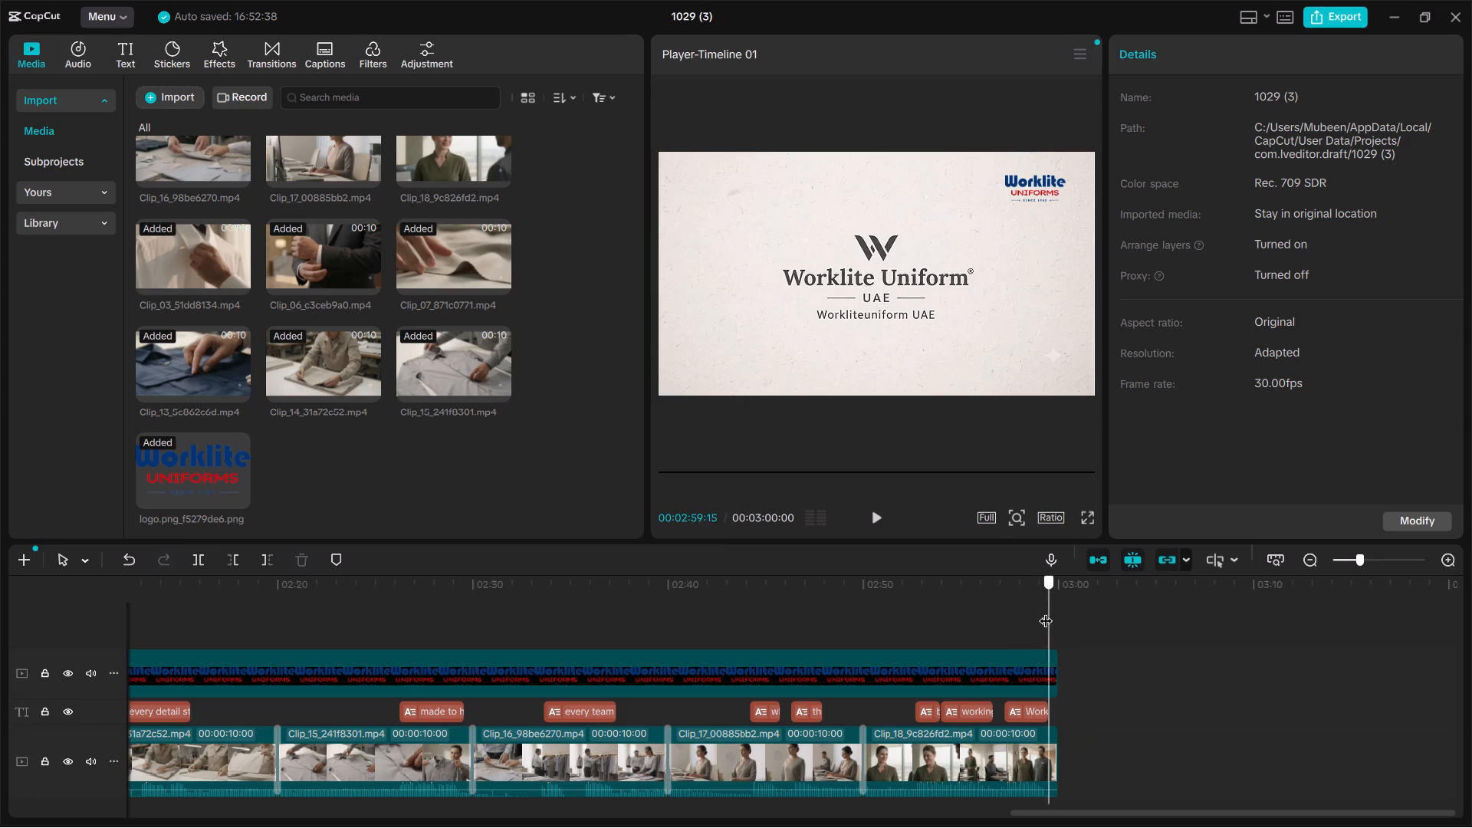
Examine the last seconds of the final clip to find where the scene gives way to the Worklite Uniform UAE title card.
drag(1046, 611, 1028, 612)
drag(1028, 612, 1015, 613)
click(1013, 753)
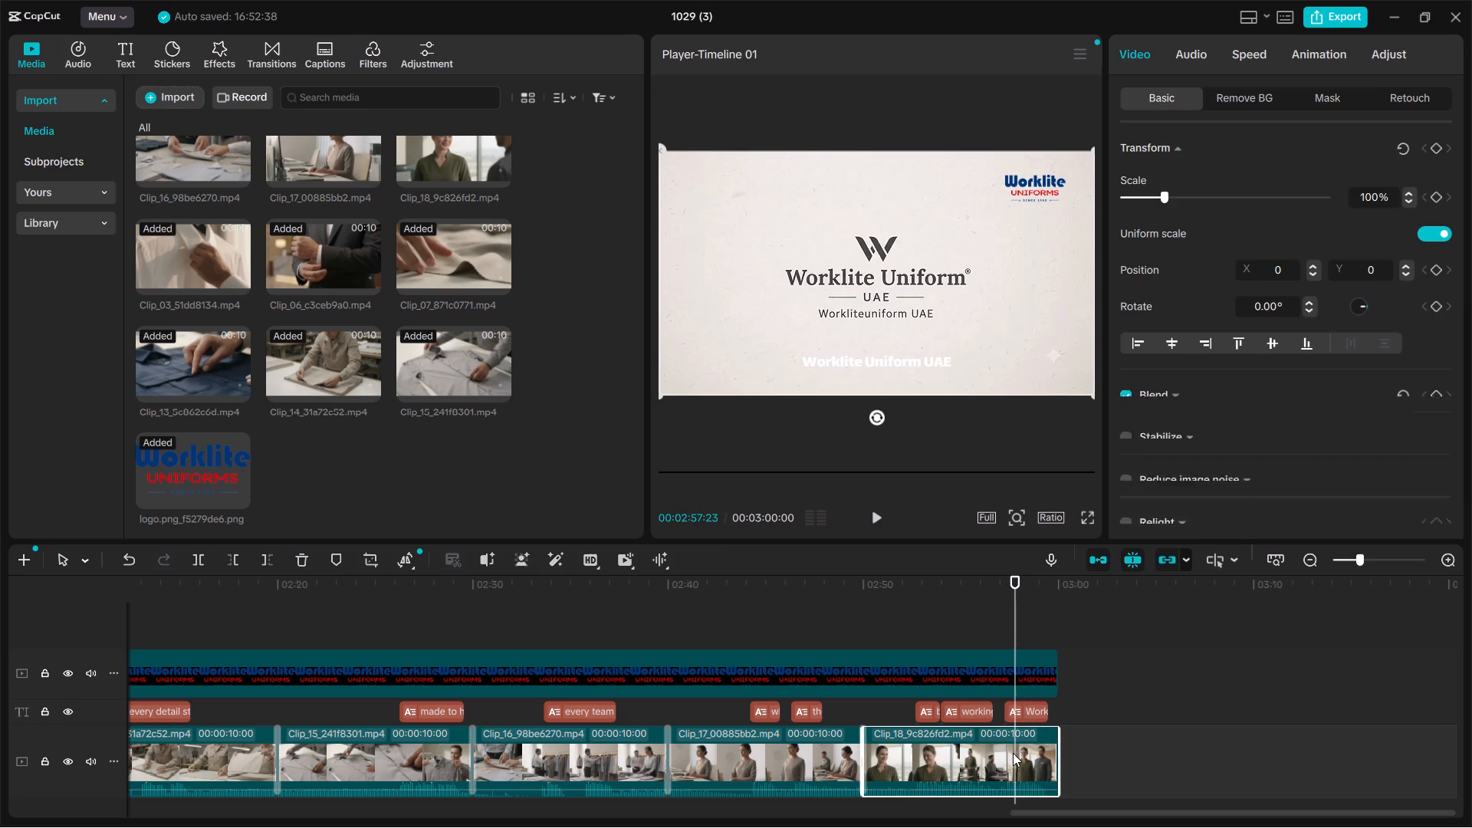
drag(1017, 613, 1012, 611)
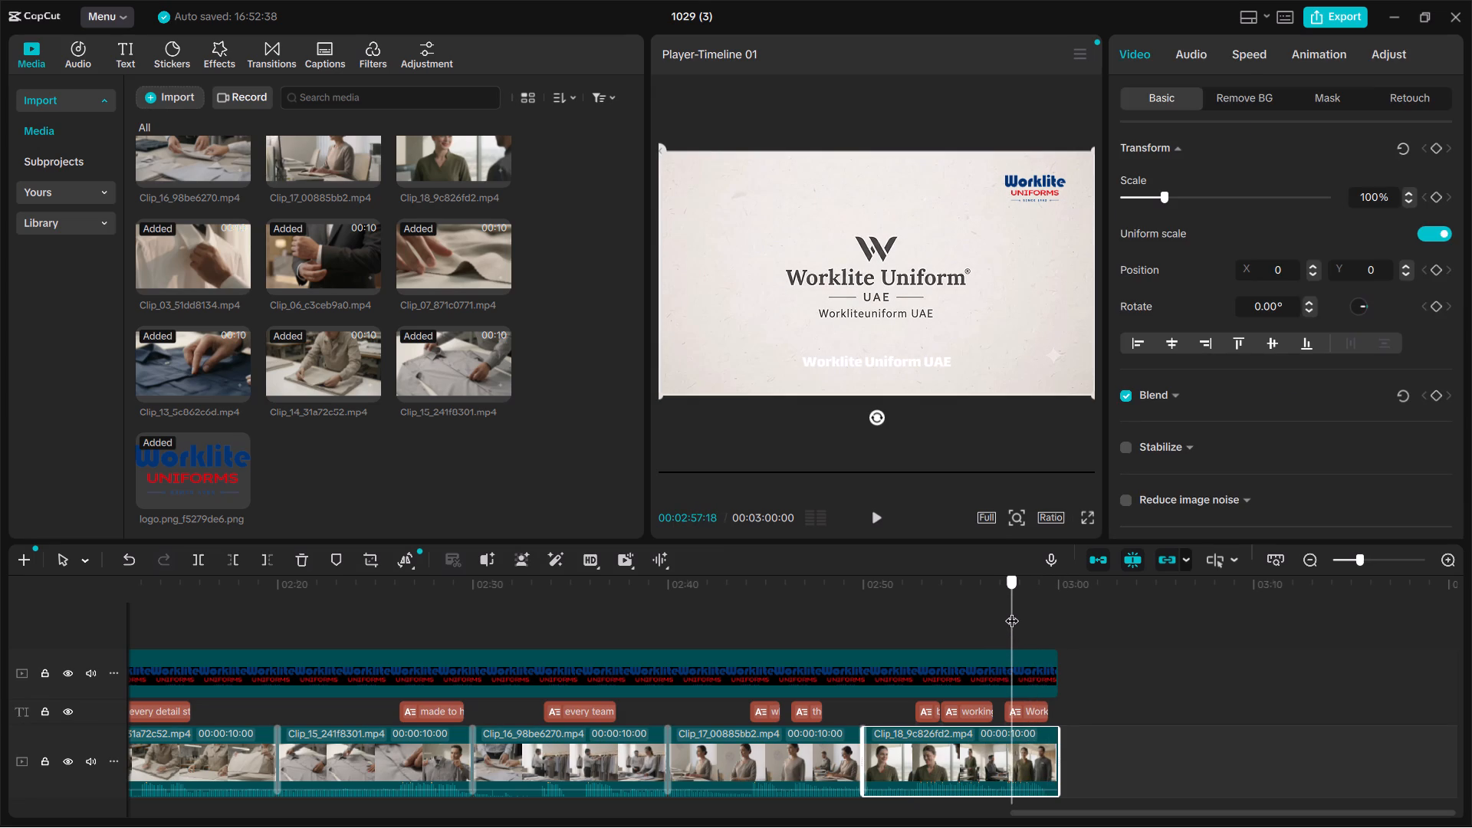
drag(1012, 611, 1007, 610)
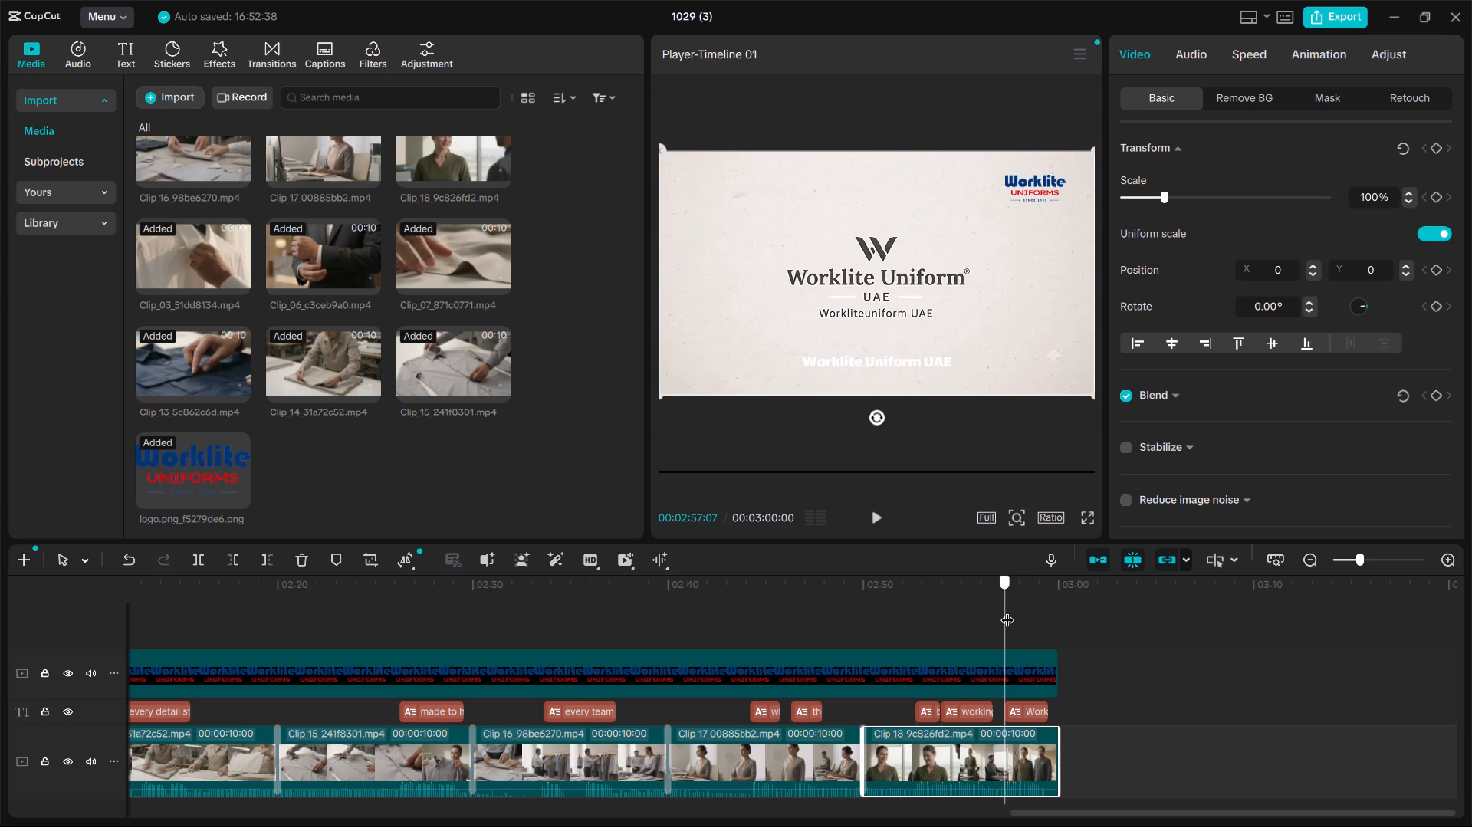
drag(1007, 610, 1022, 605)
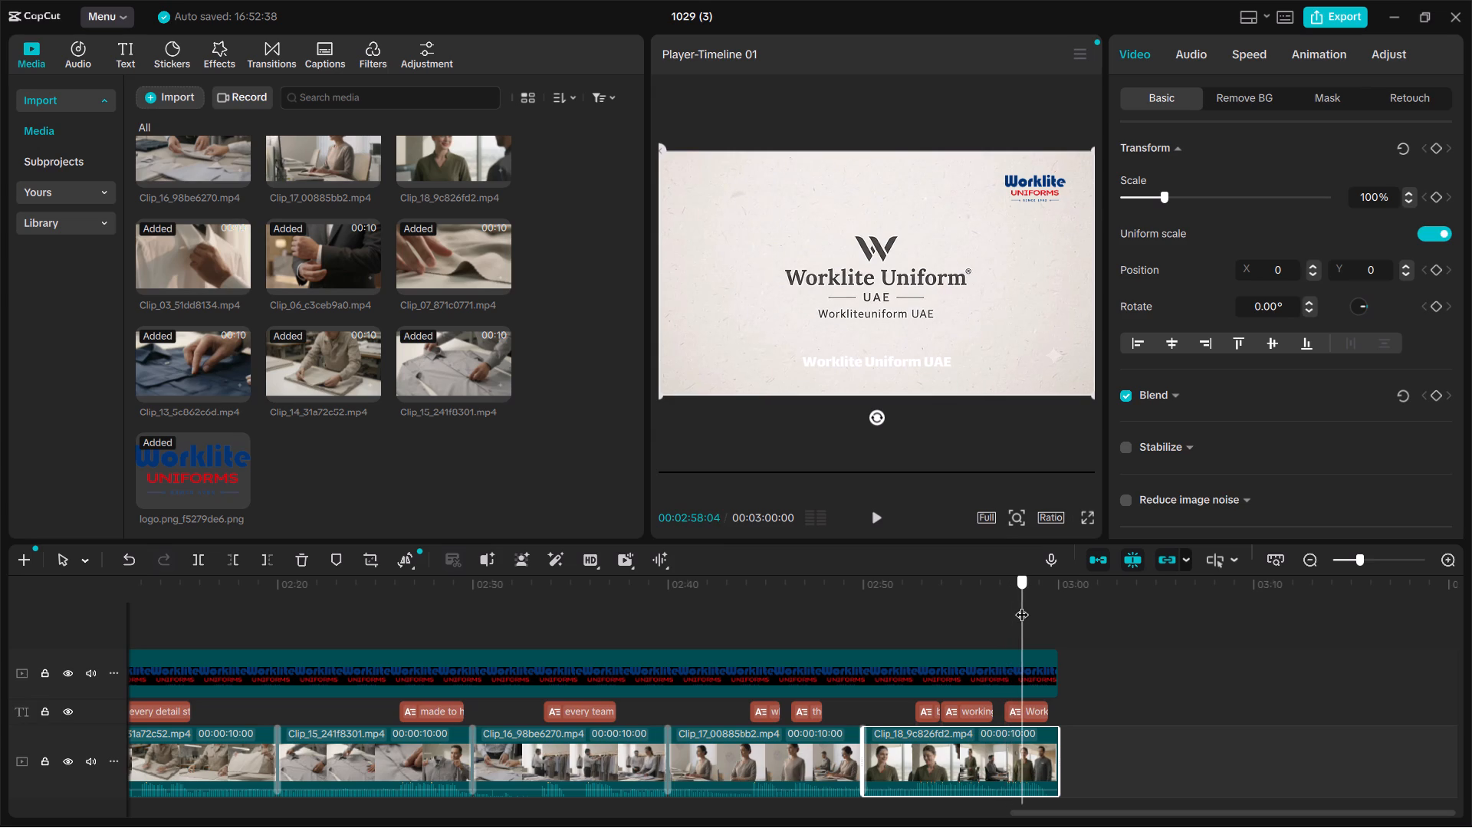
drag(1022, 605, 1011, 604)
drag(1010, 605, 1017, 606)
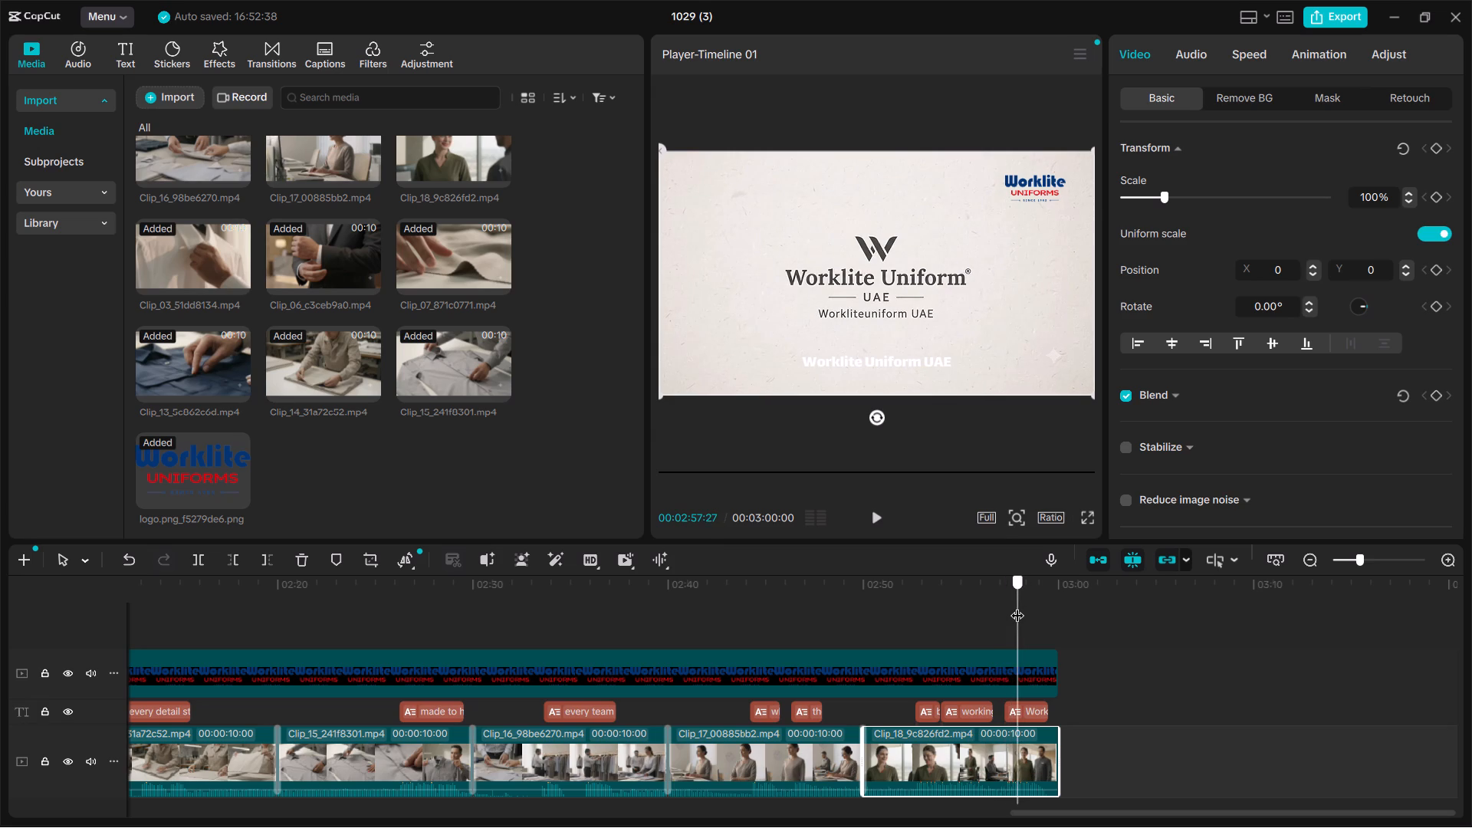
drag(1017, 606, 973, 609)
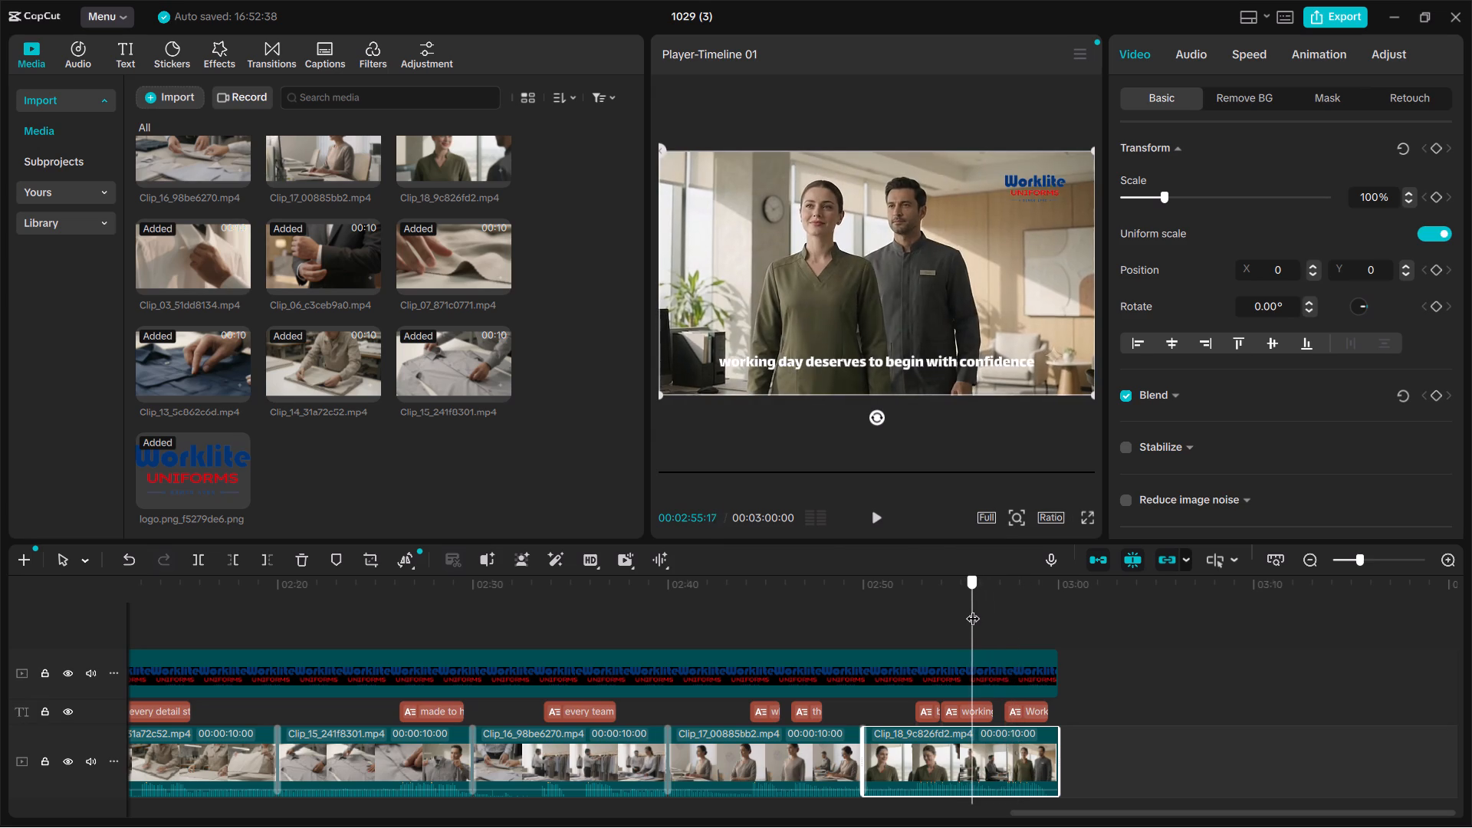
drag(973, 609, 983, 608)
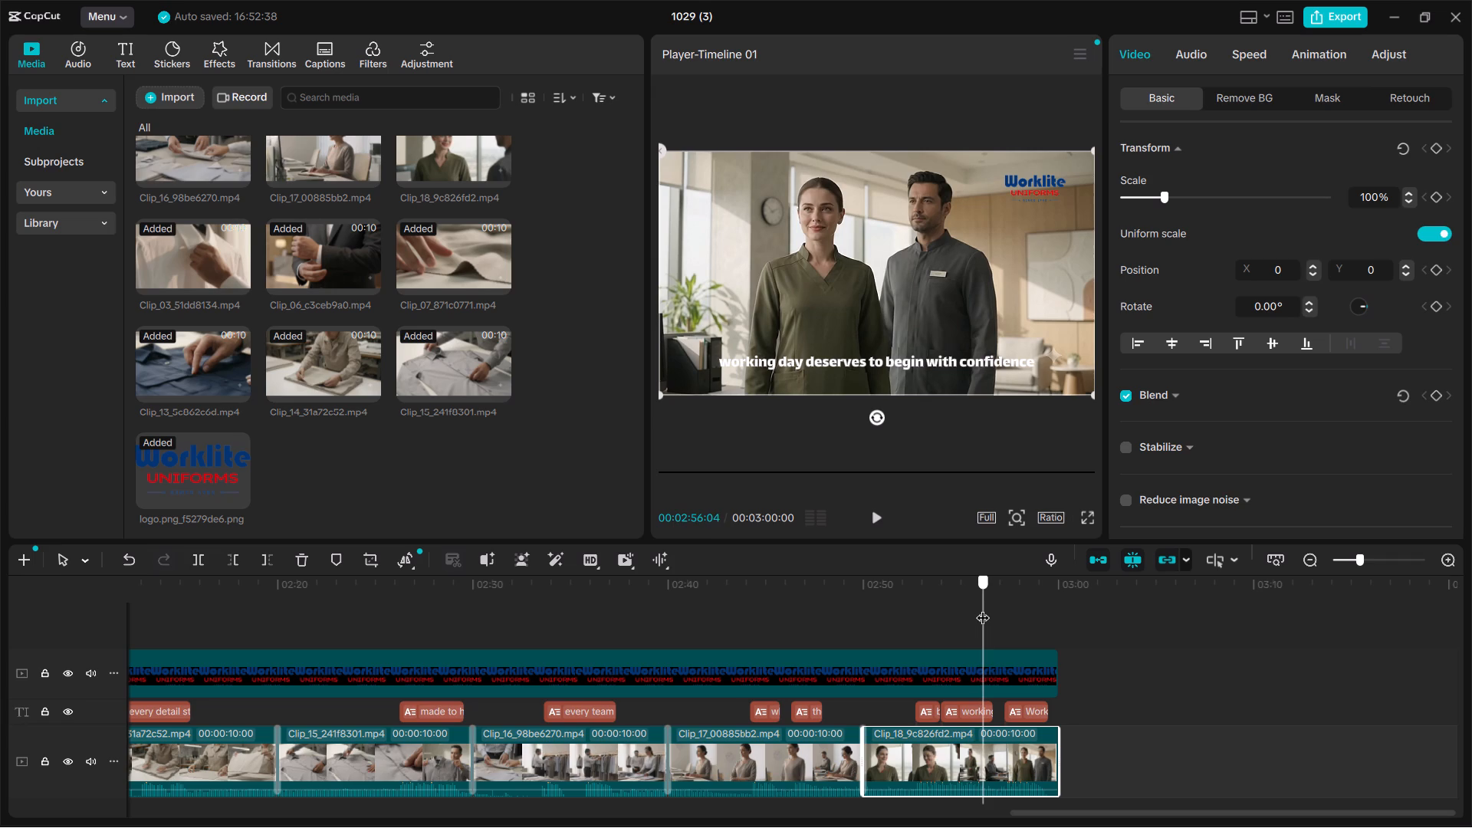
Split the last clip, Clip_18, at 00:02:57:07, where the closing title card begins.
drag(983, 608, 1001, 604)
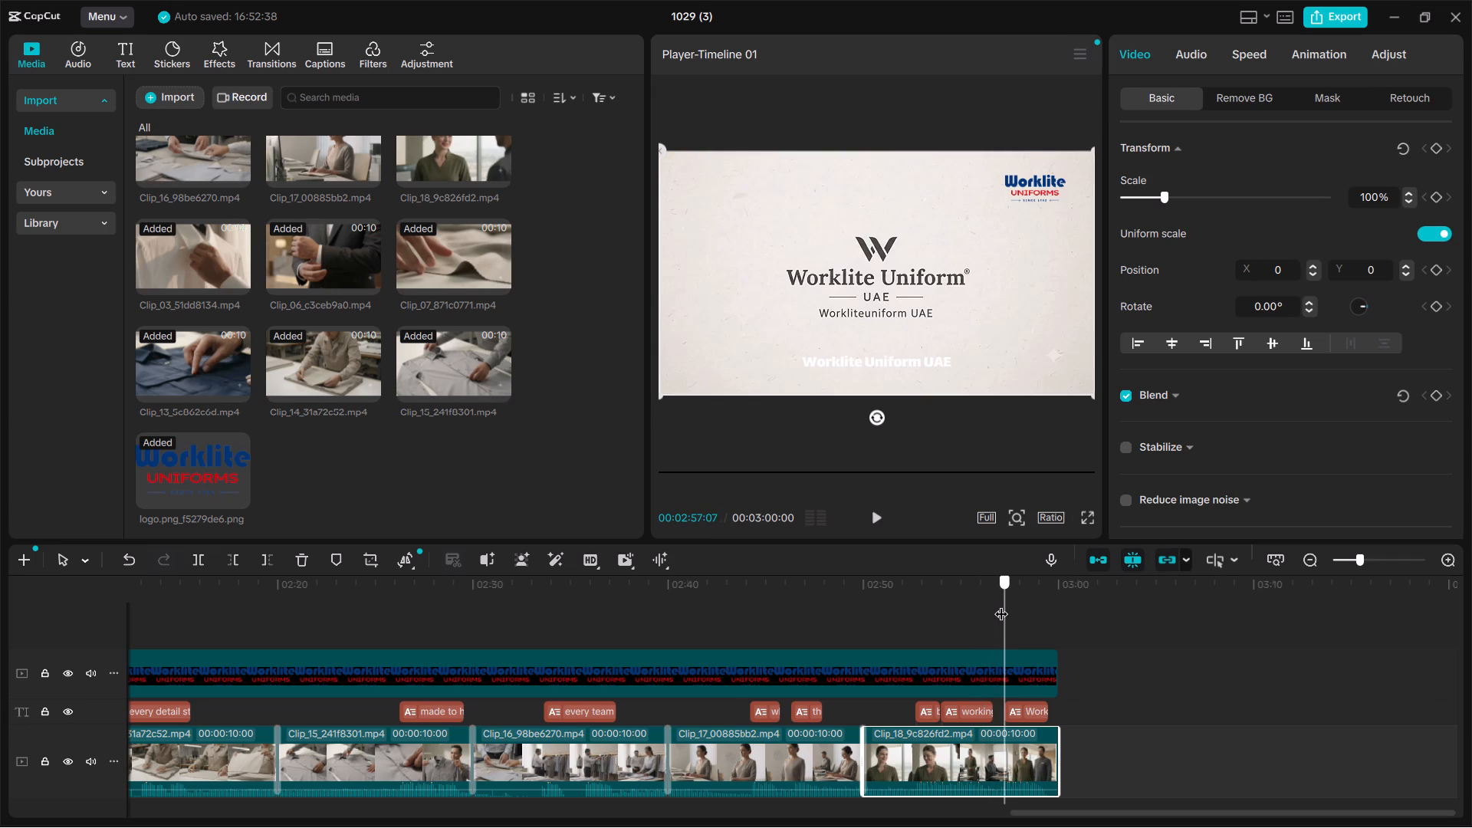
drag(1001, 604, 1002, 604)
drag(1002, 604, 1000, 600)
drag(1000, 600, 998, 602)
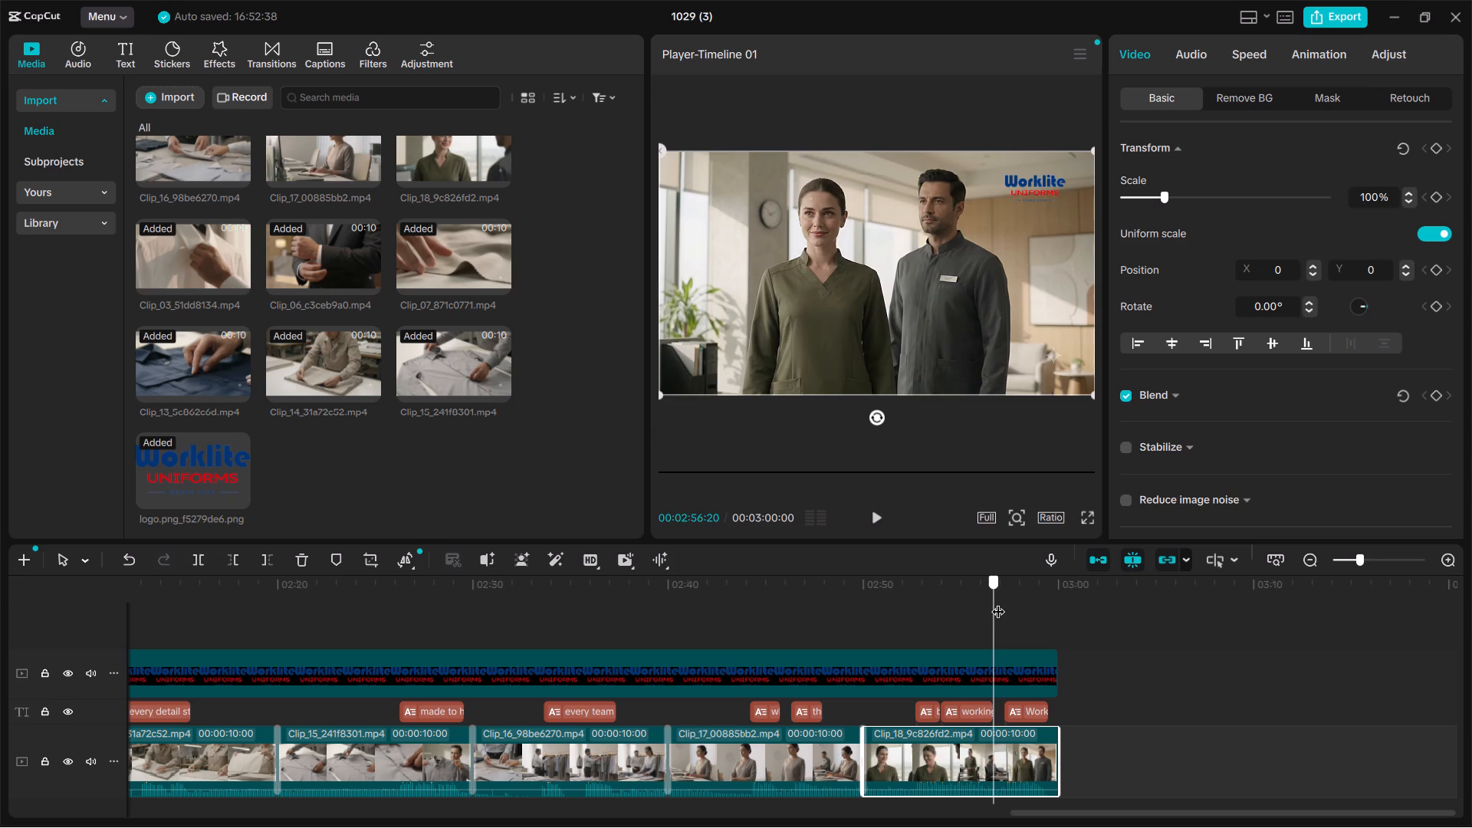
drag(998, 602, 1001, 602)
click(1018, 772)
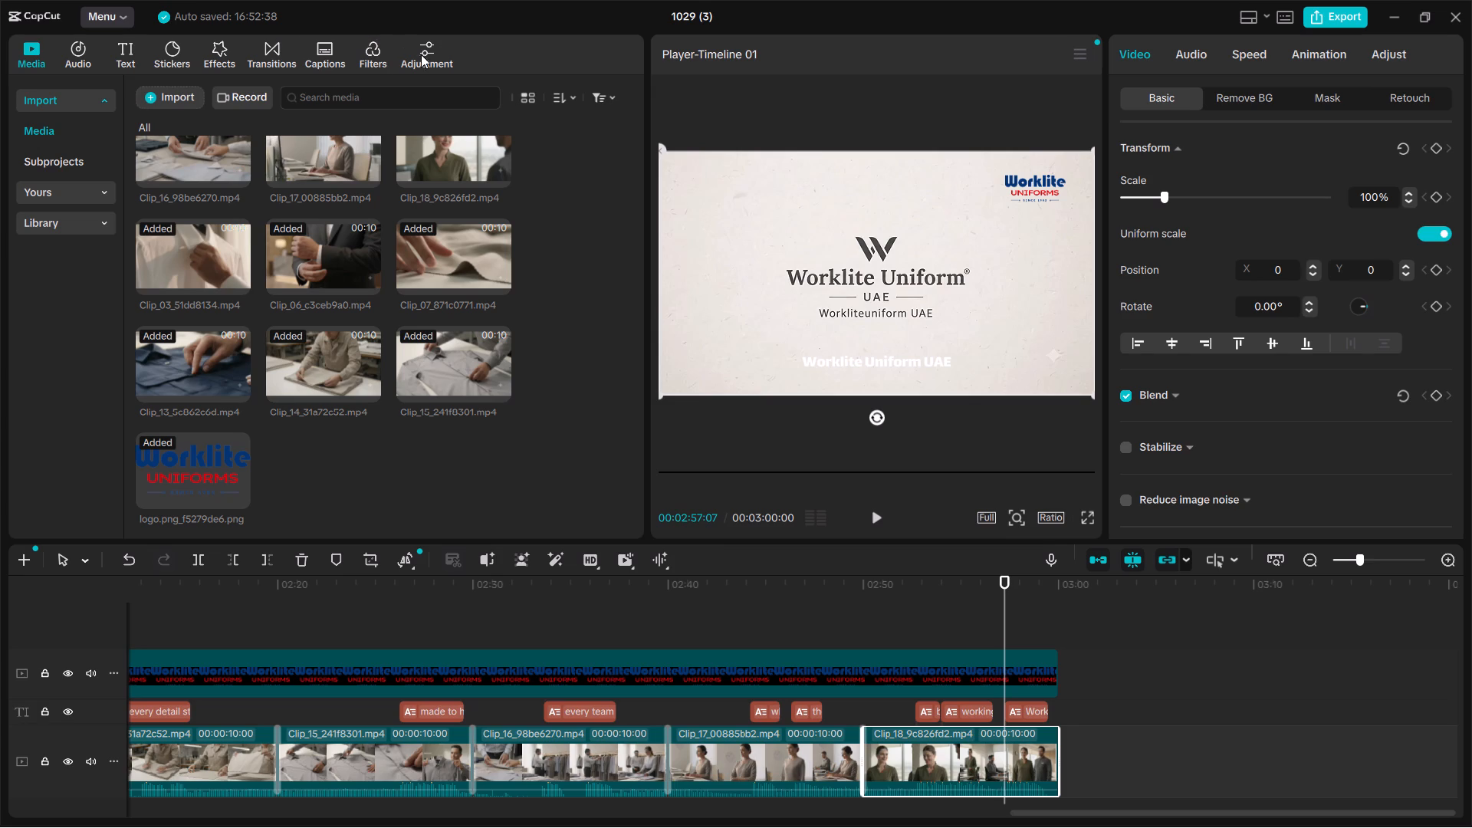
click(202, 563)
click(1276, 797)
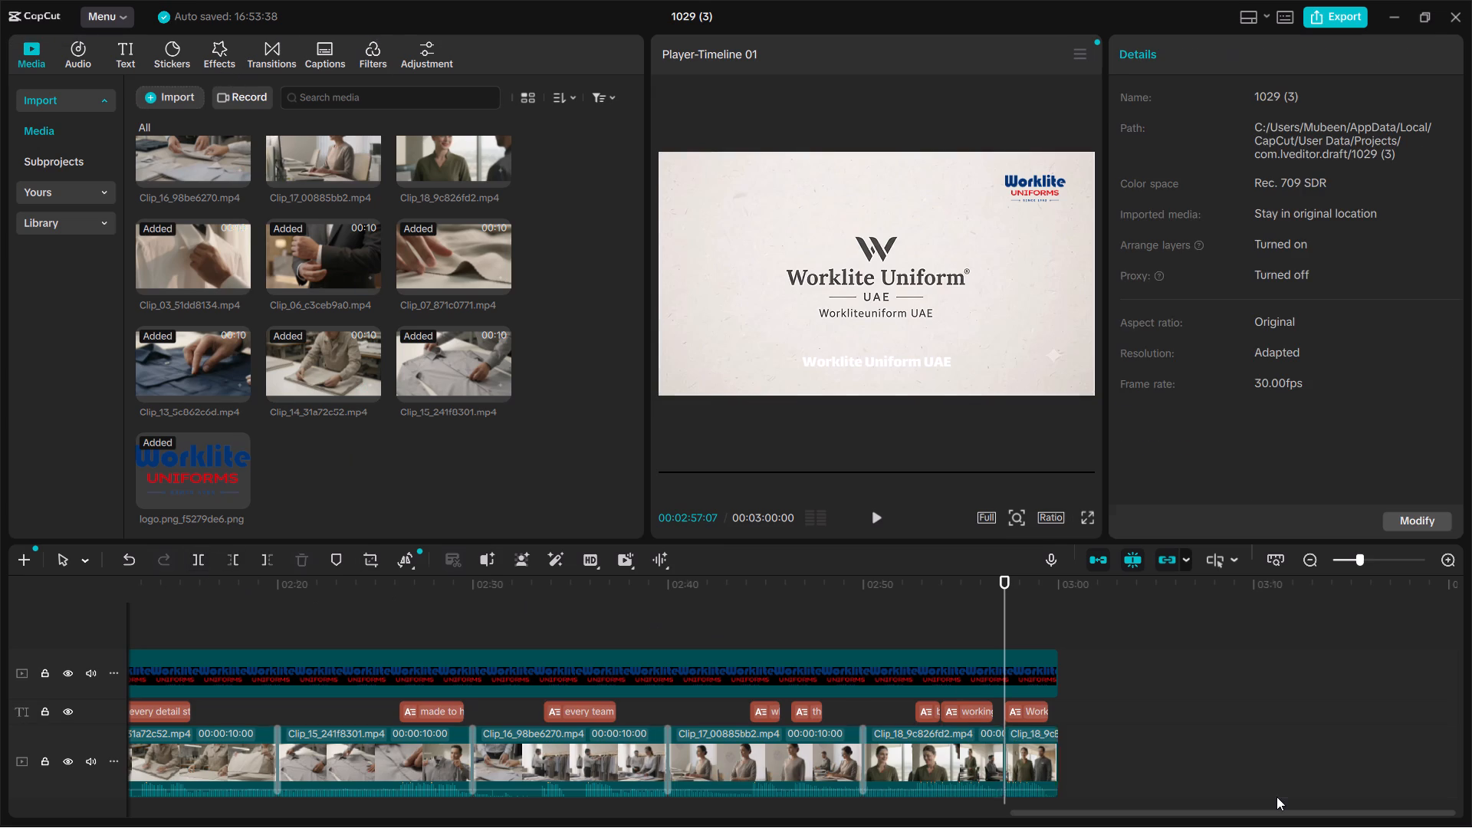
Check the frames around the cut and delete the title-card segment at the end of the video track.
click(1022, 763)
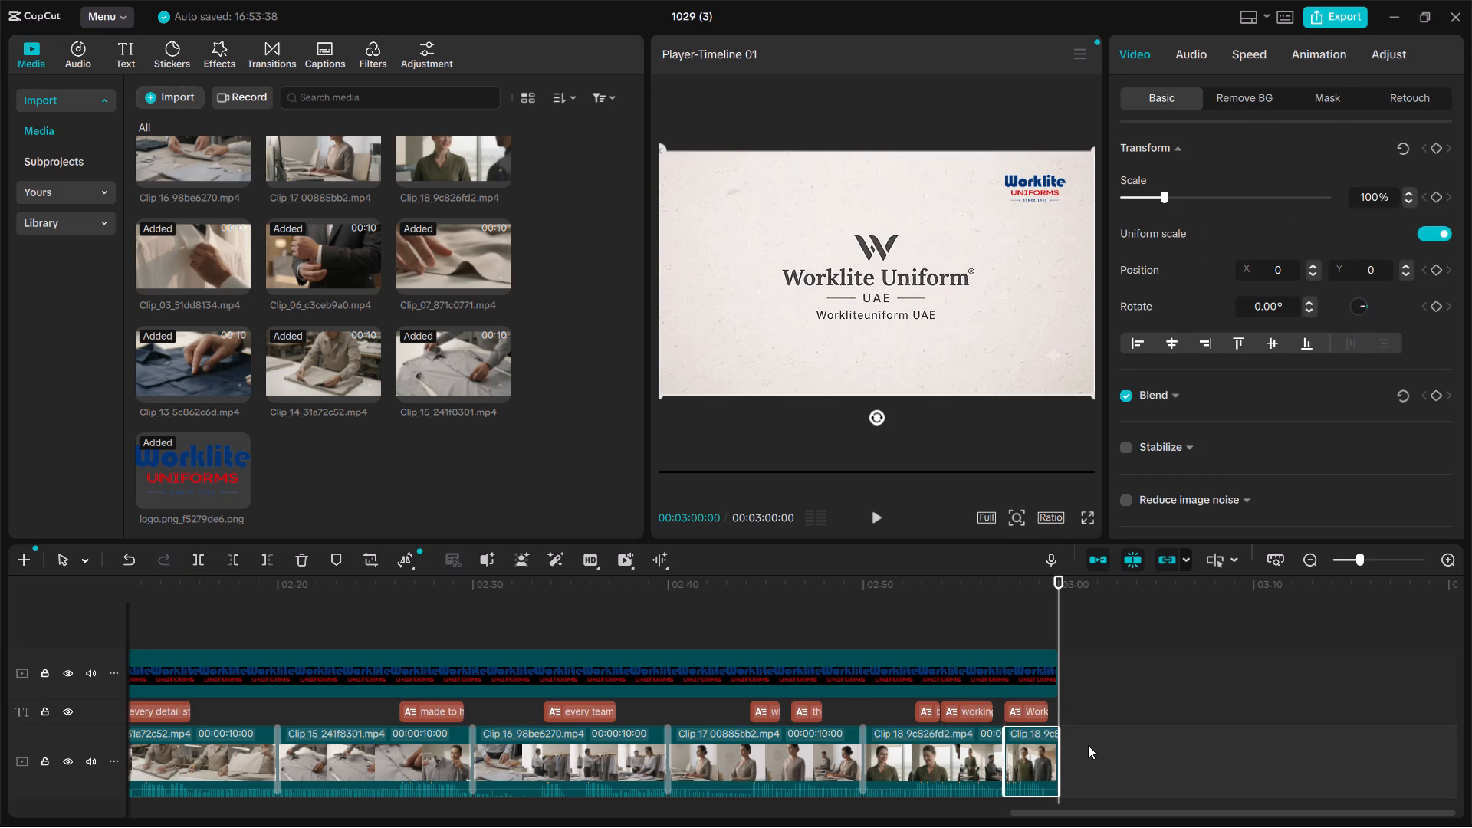
click(1088, 745)
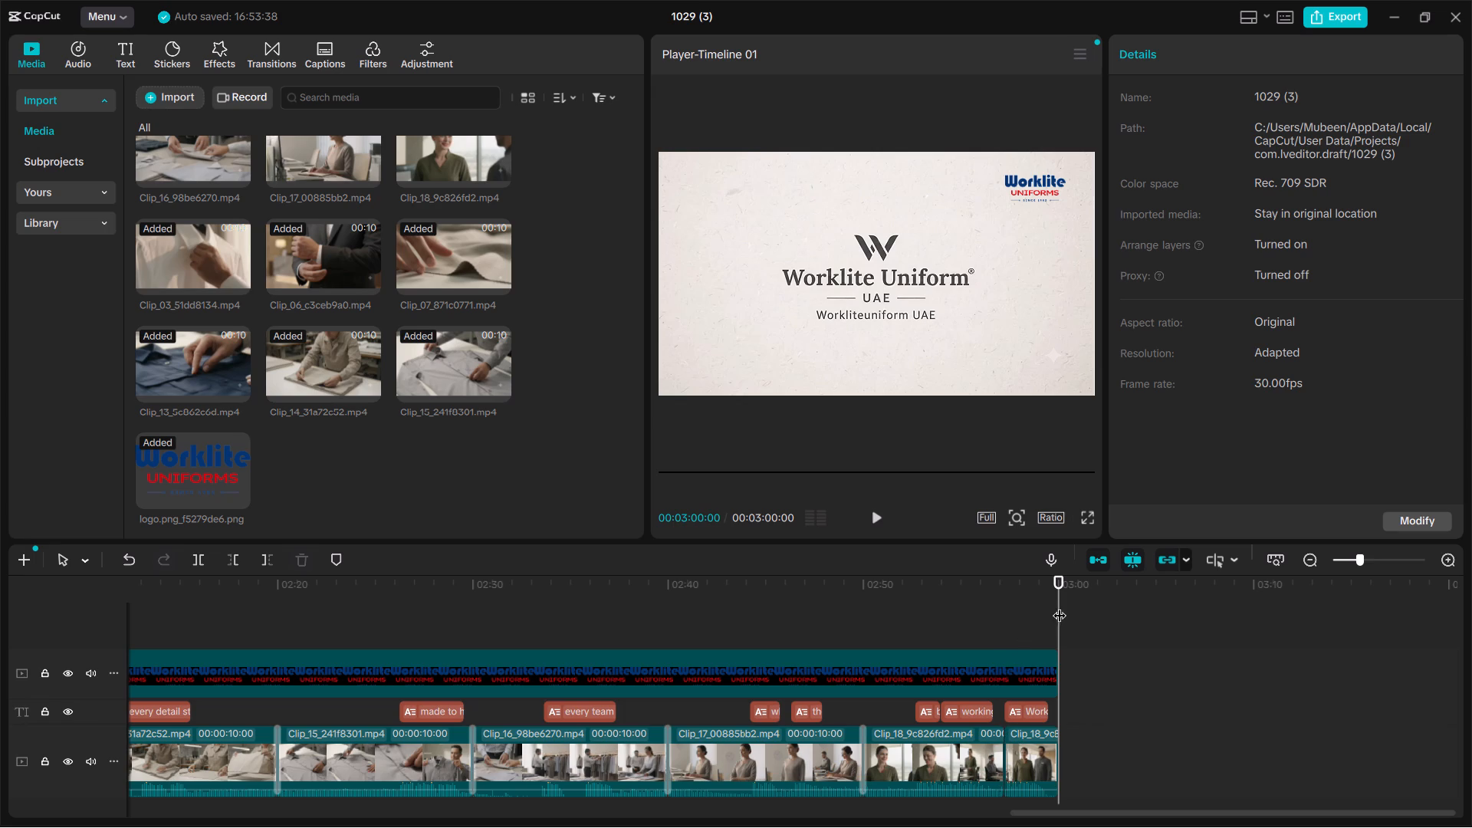
drag(1060, 606, 994, 601)
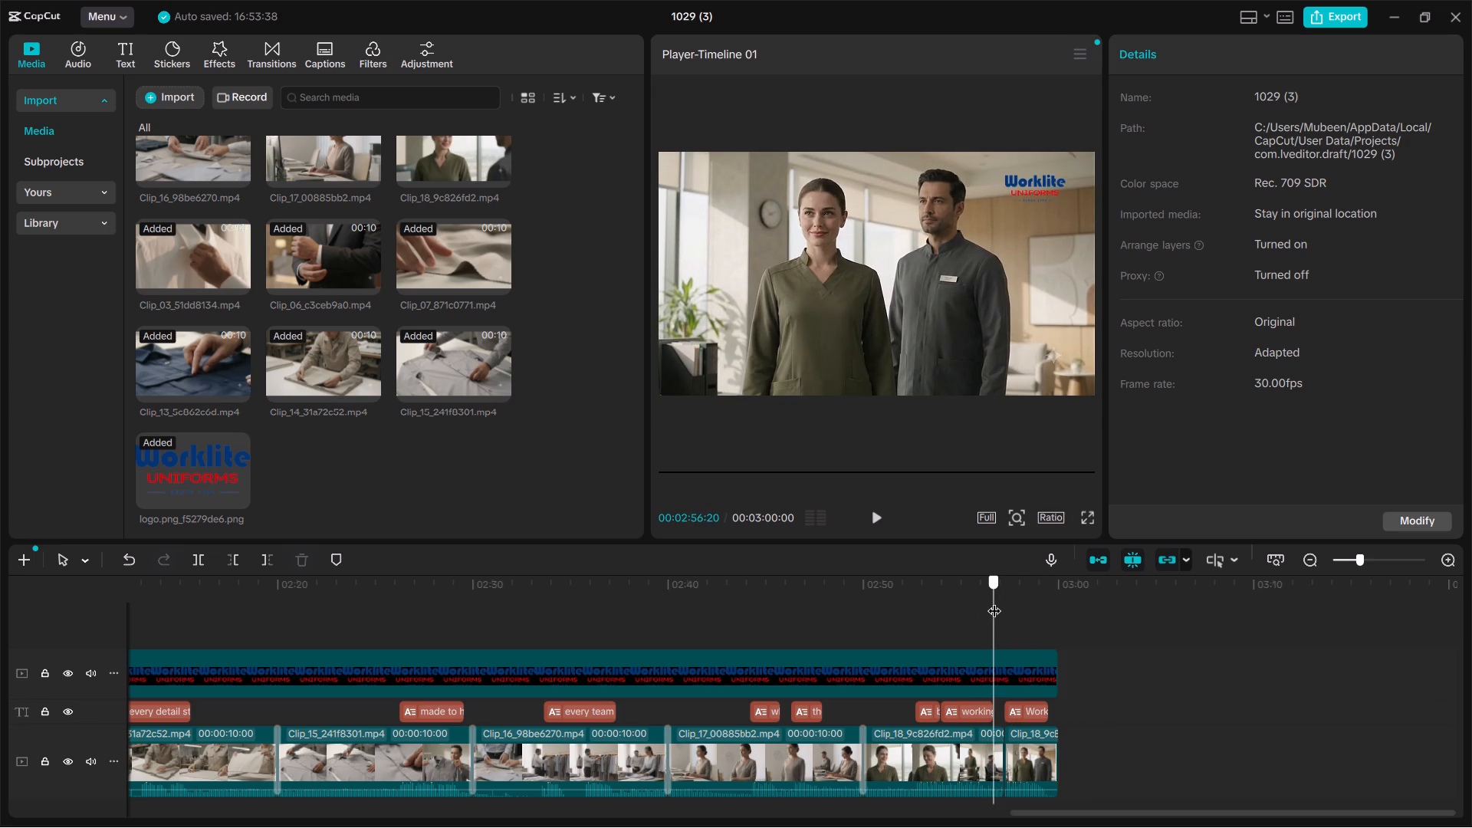
drag(994, 601, 1017, 592)
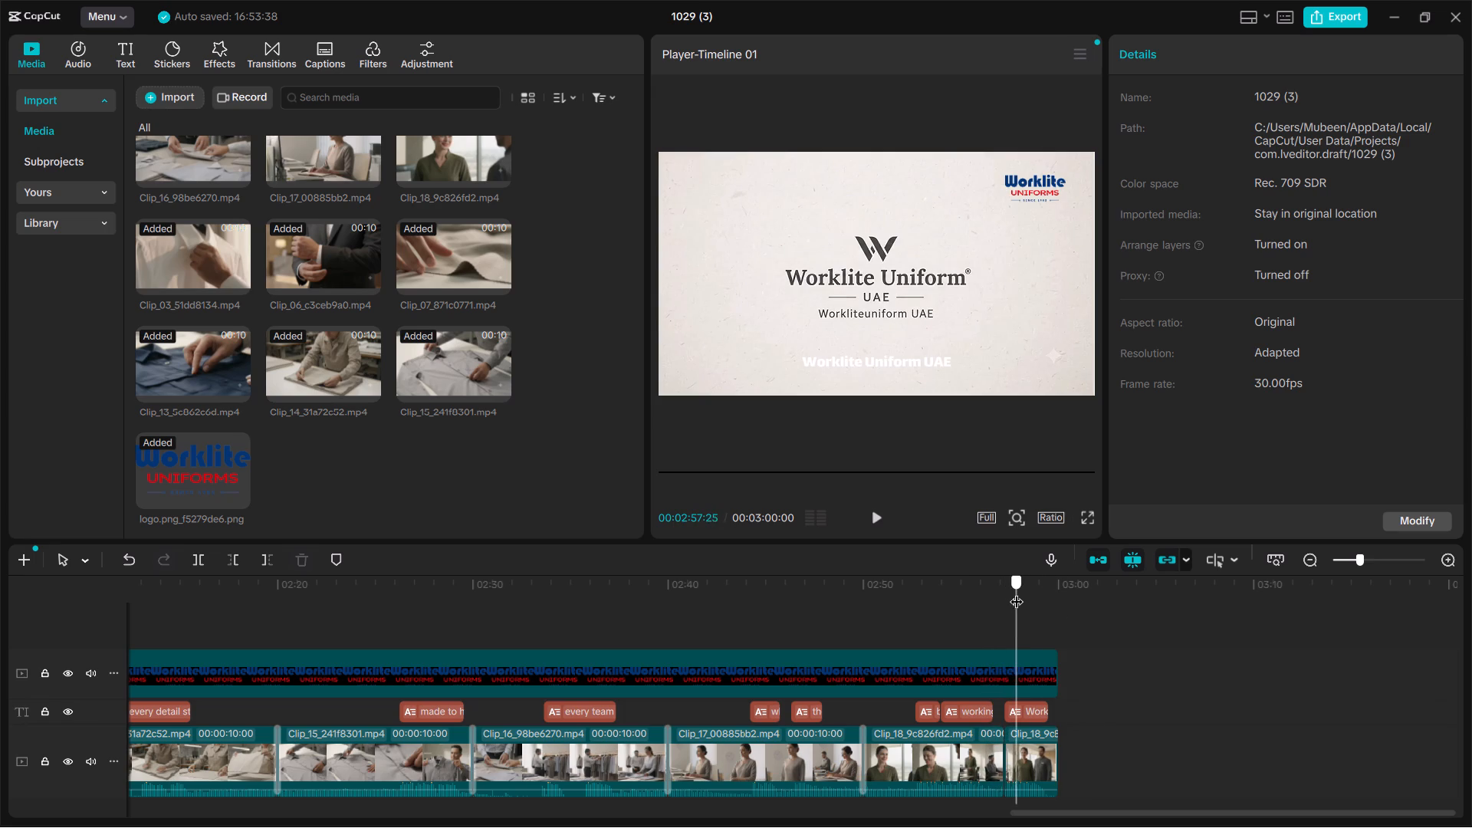
drag(1017, 592, 1098, 578)
click(1050, 746)
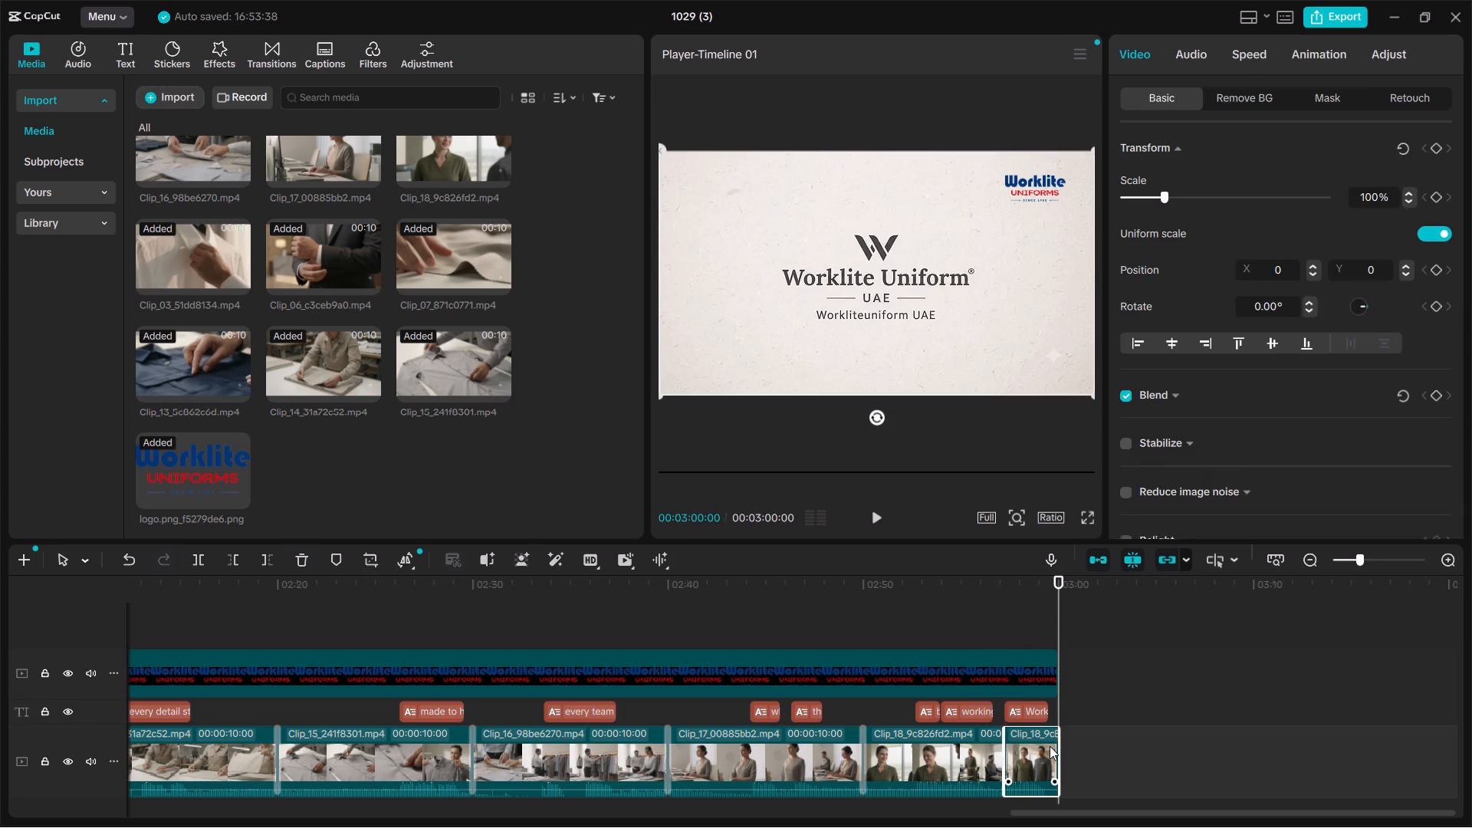
key(Delete)
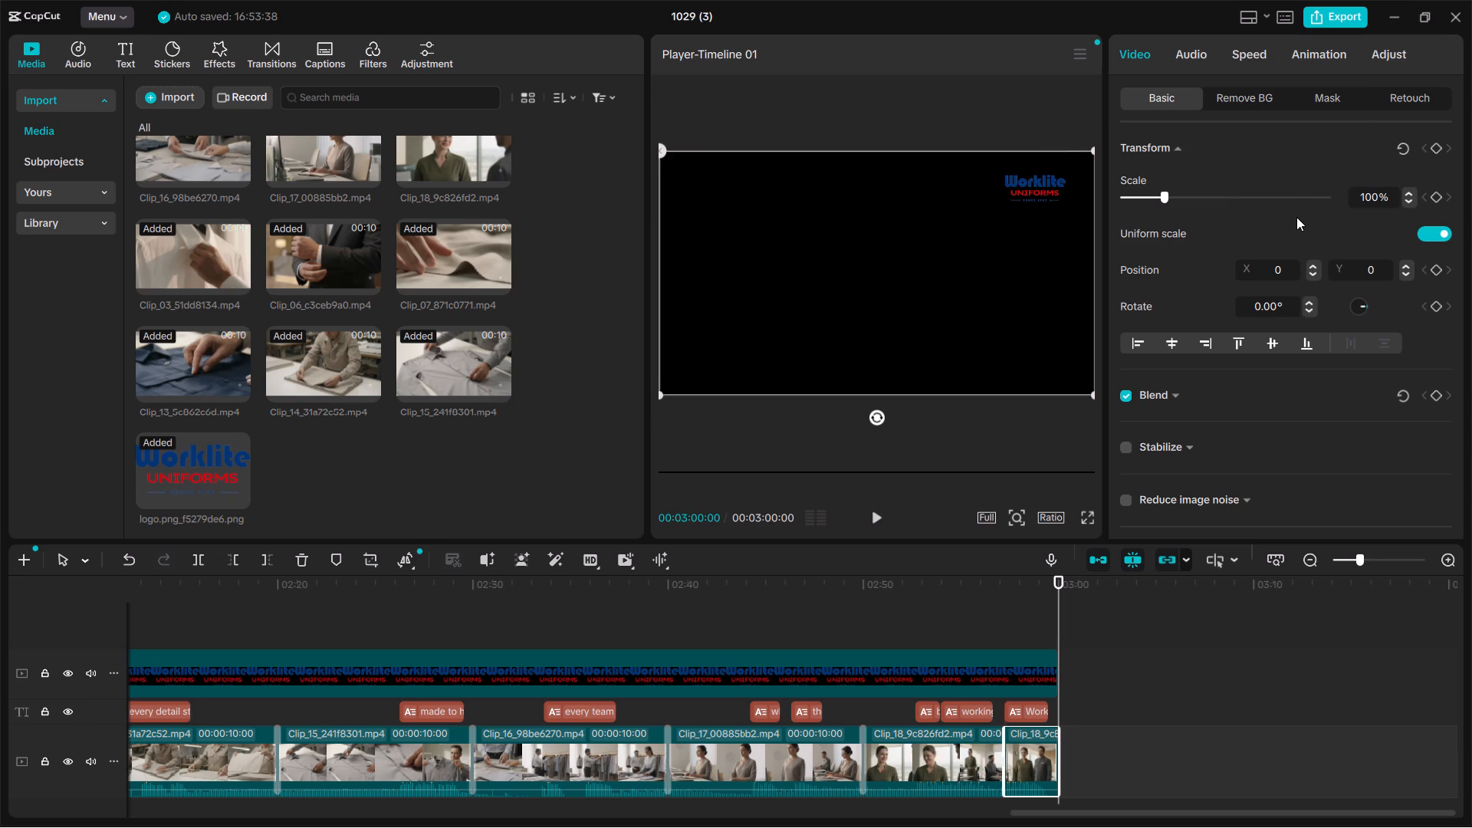
Play back and scrub through the new ending of the last clip to check the cut against the logo overlay.
drag(1060, 744, 980, 751)
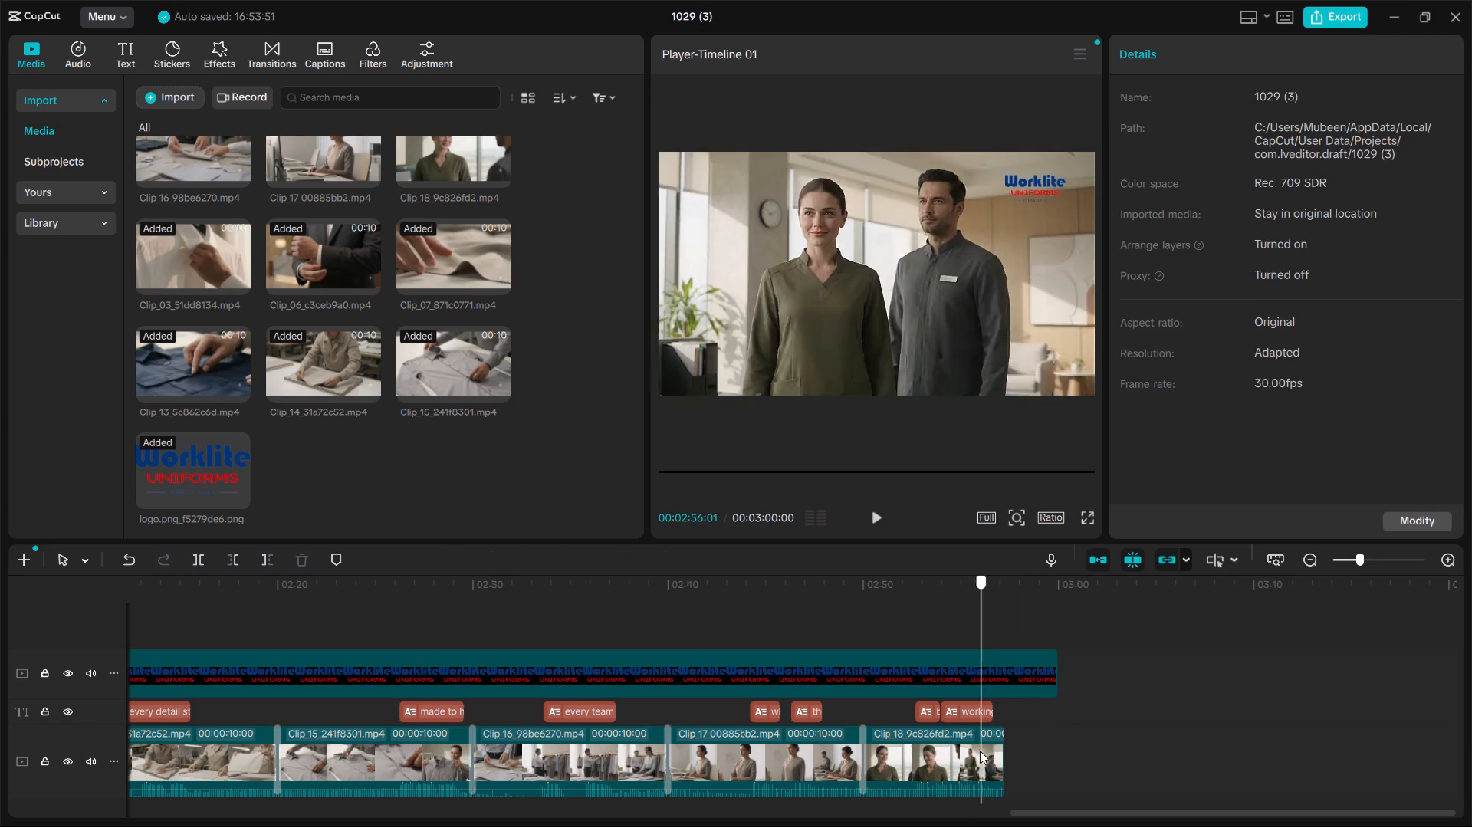
drag(980, 751, 962, 754)
key(space)
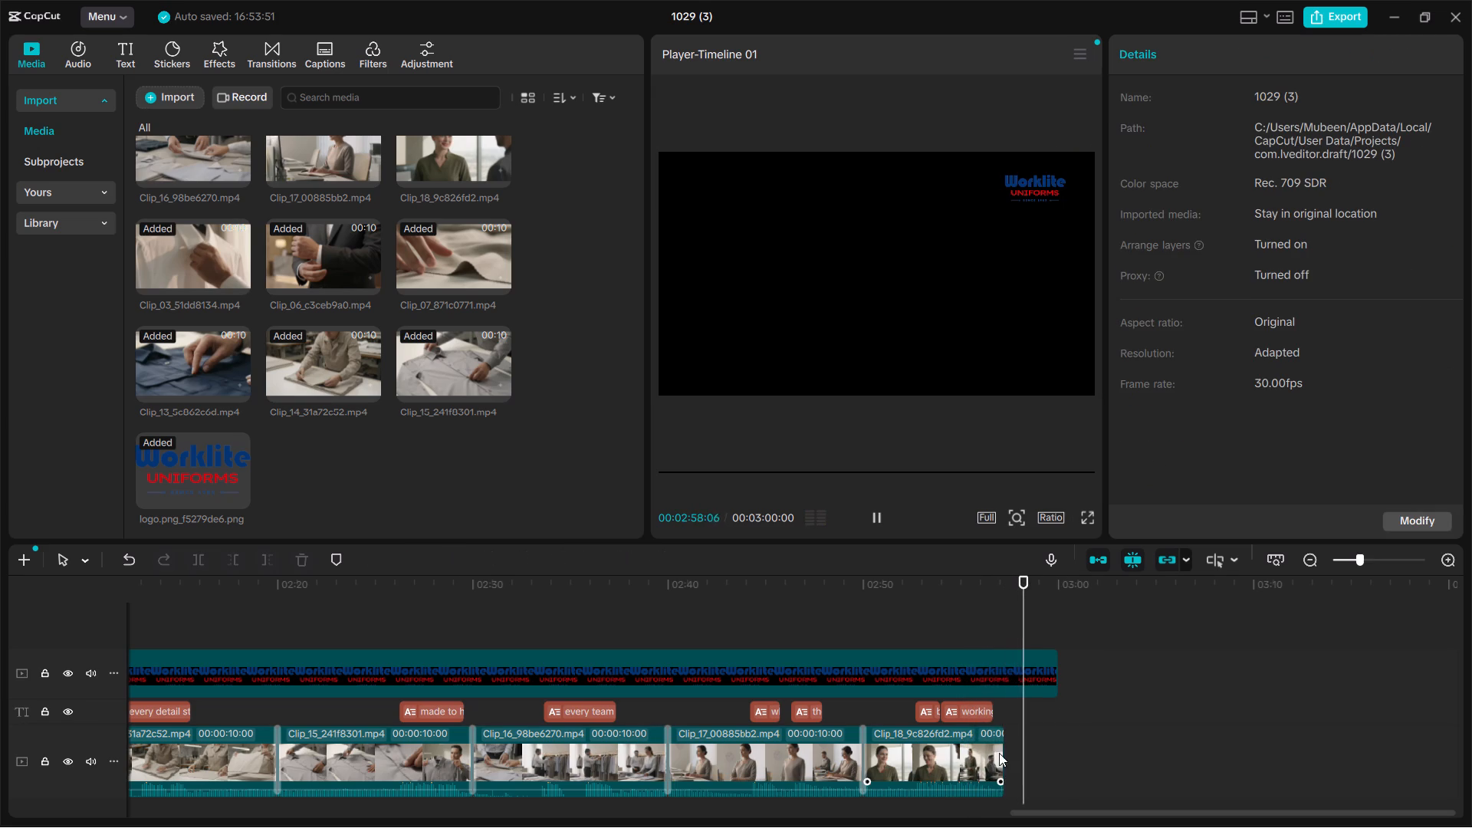
drag(1033, 746, 1001, 745)
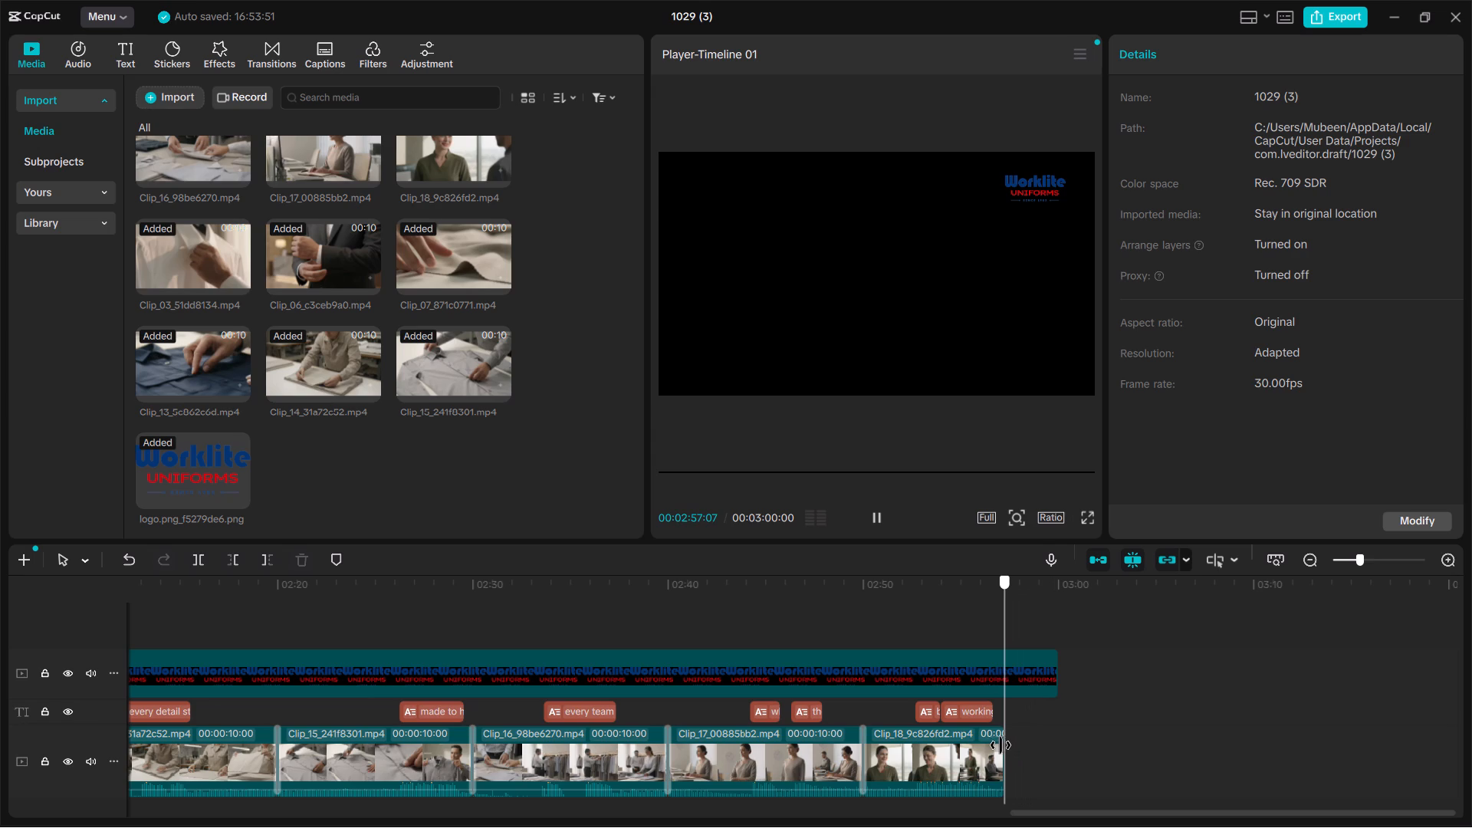
drag(1001, 745, 983, 745)
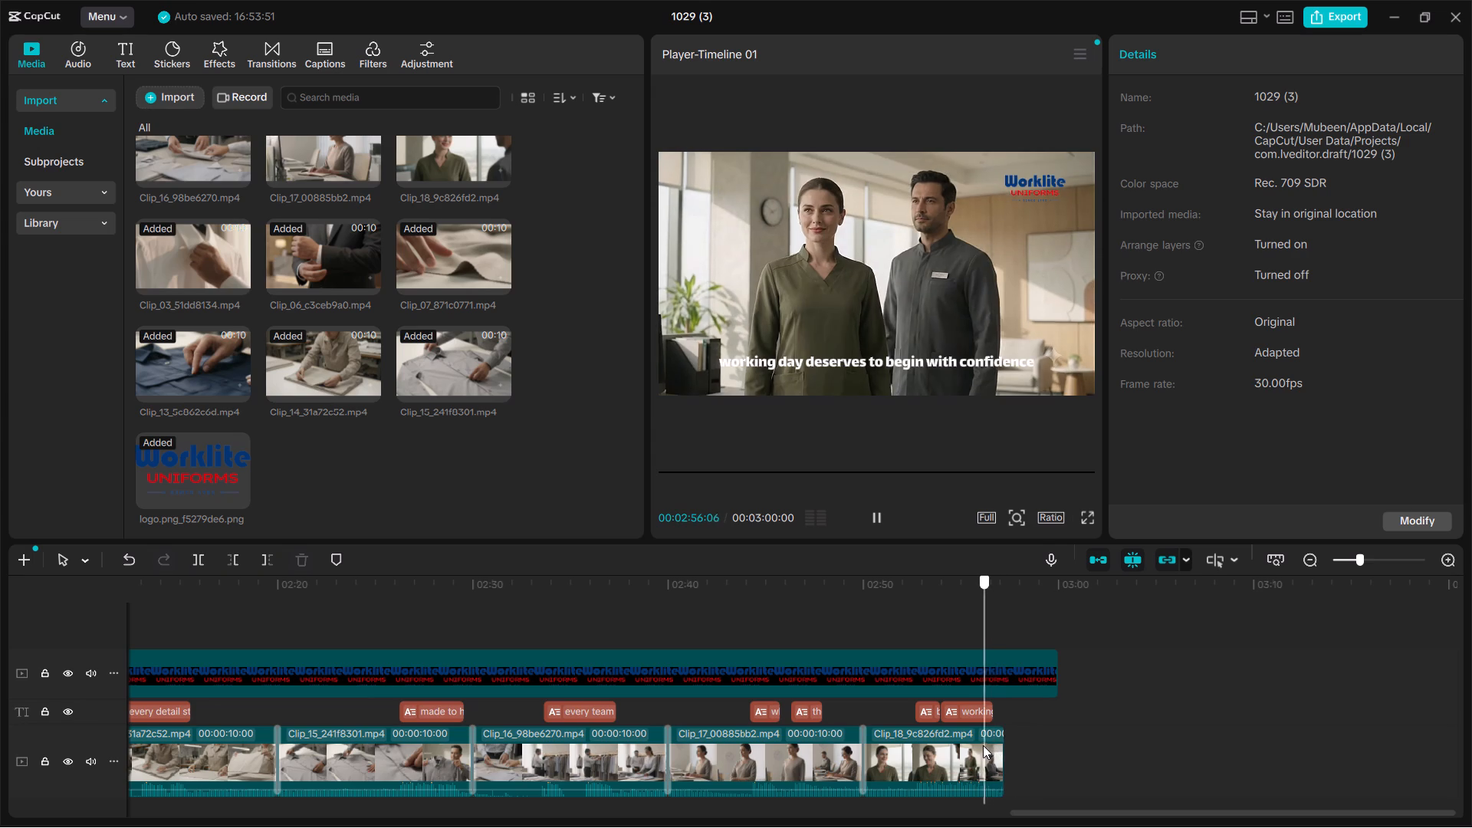
drag(983, 745, 989, 739)
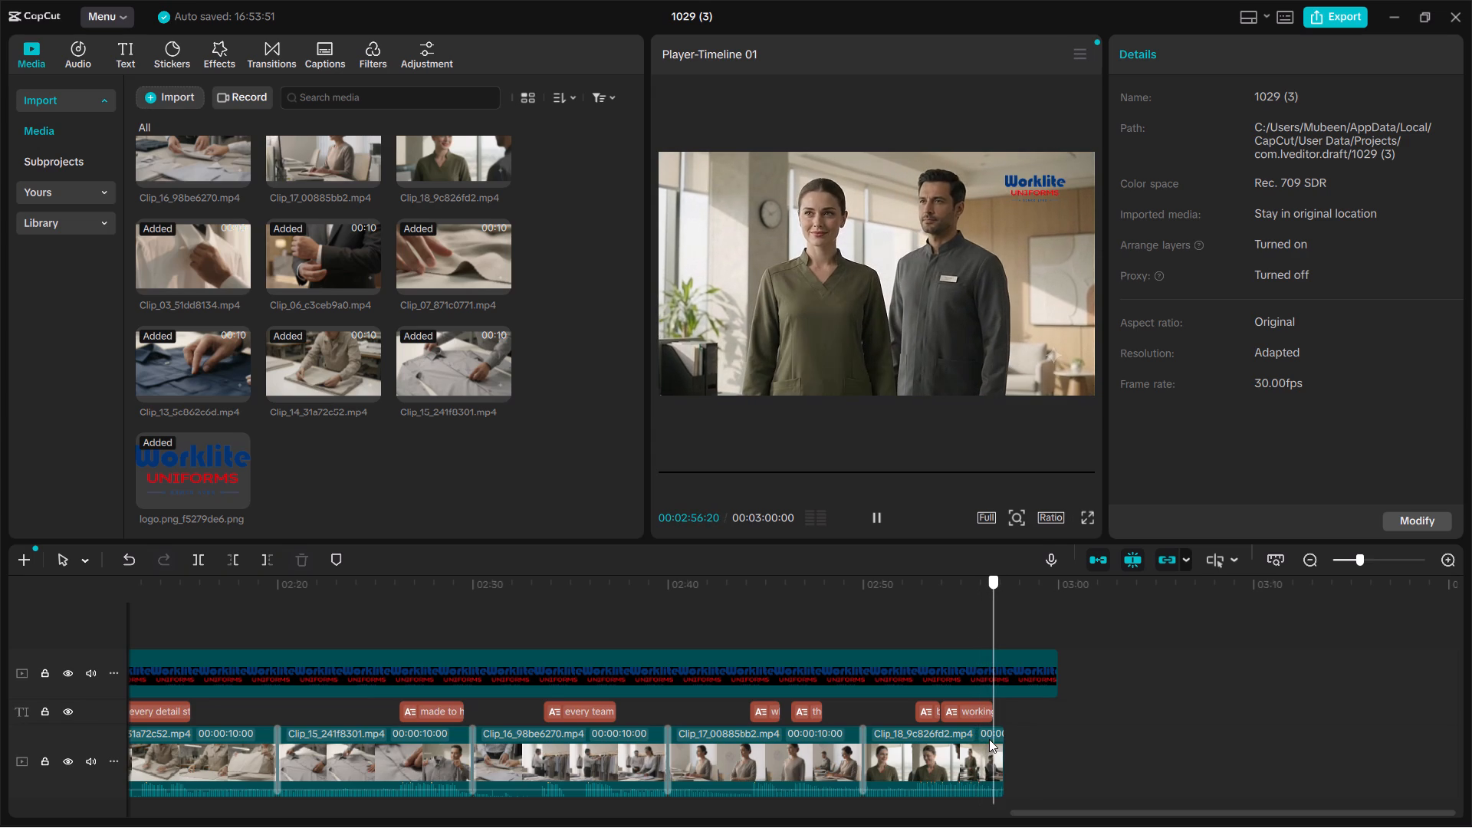
drag(989, 739, 991, 738)
drag(991, 738, 994, 733)
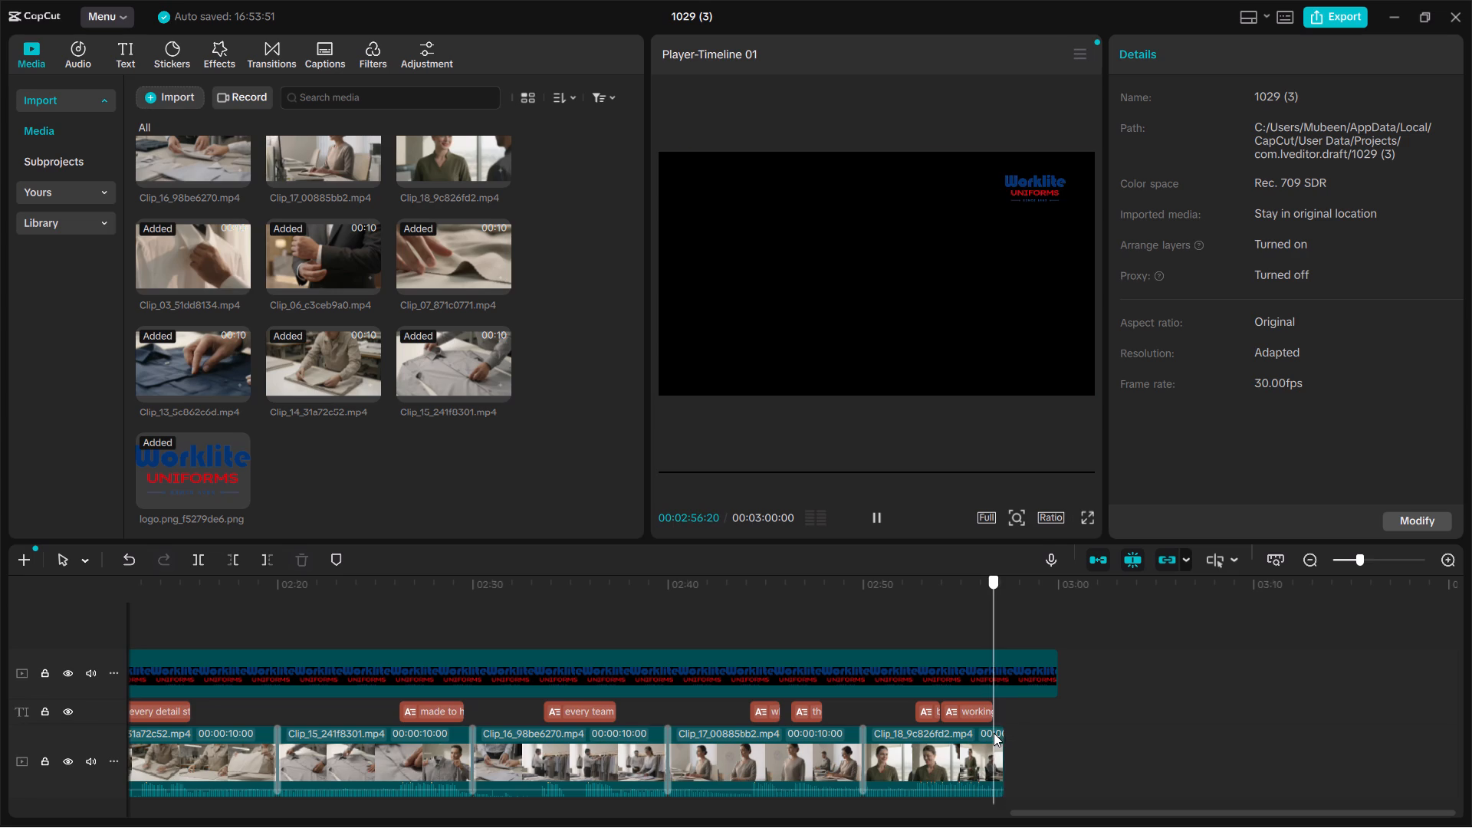
drag(994, 733, 989, 733)
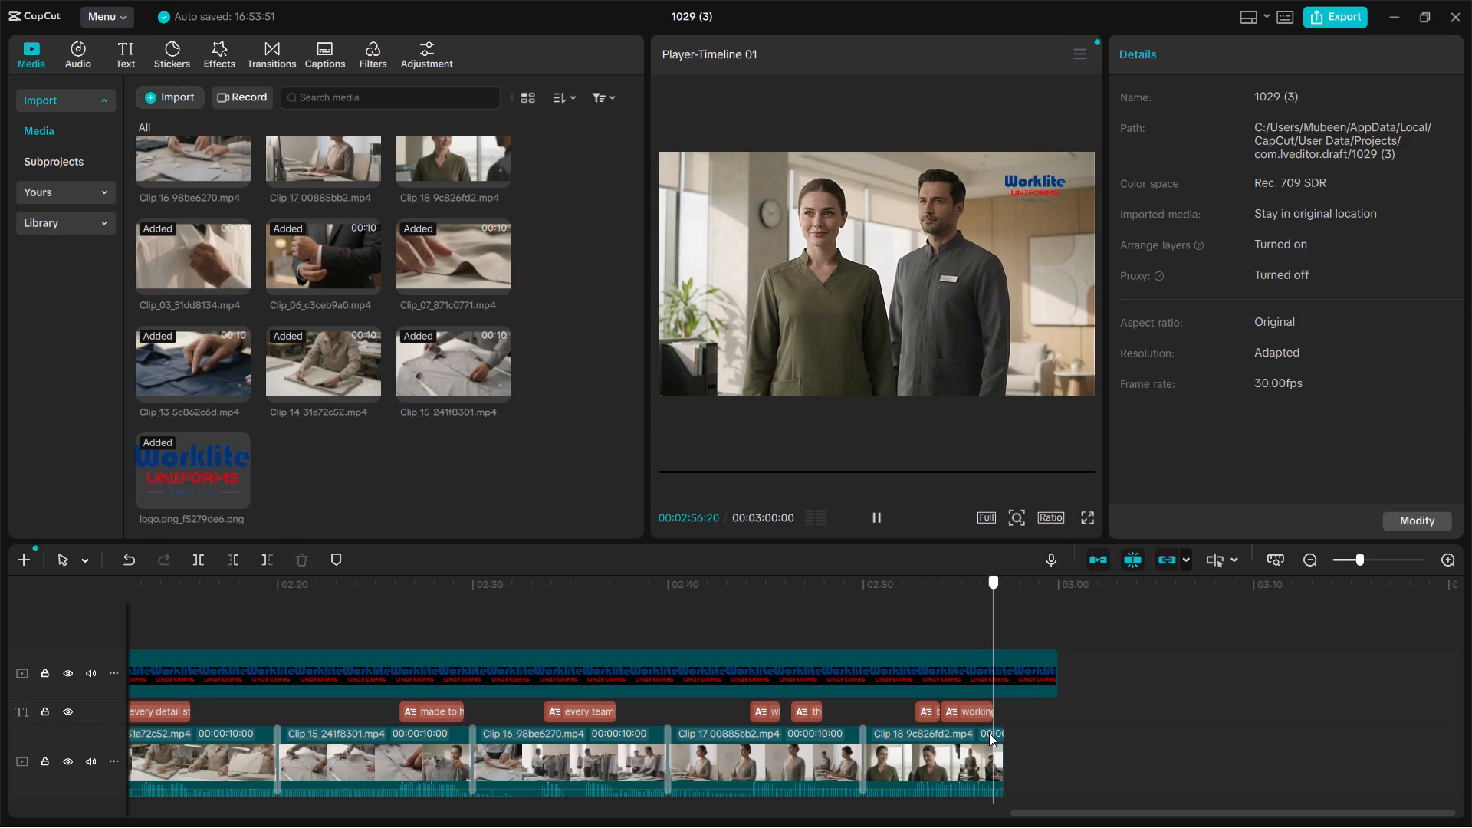
drag(989, 733, 1001, 731)
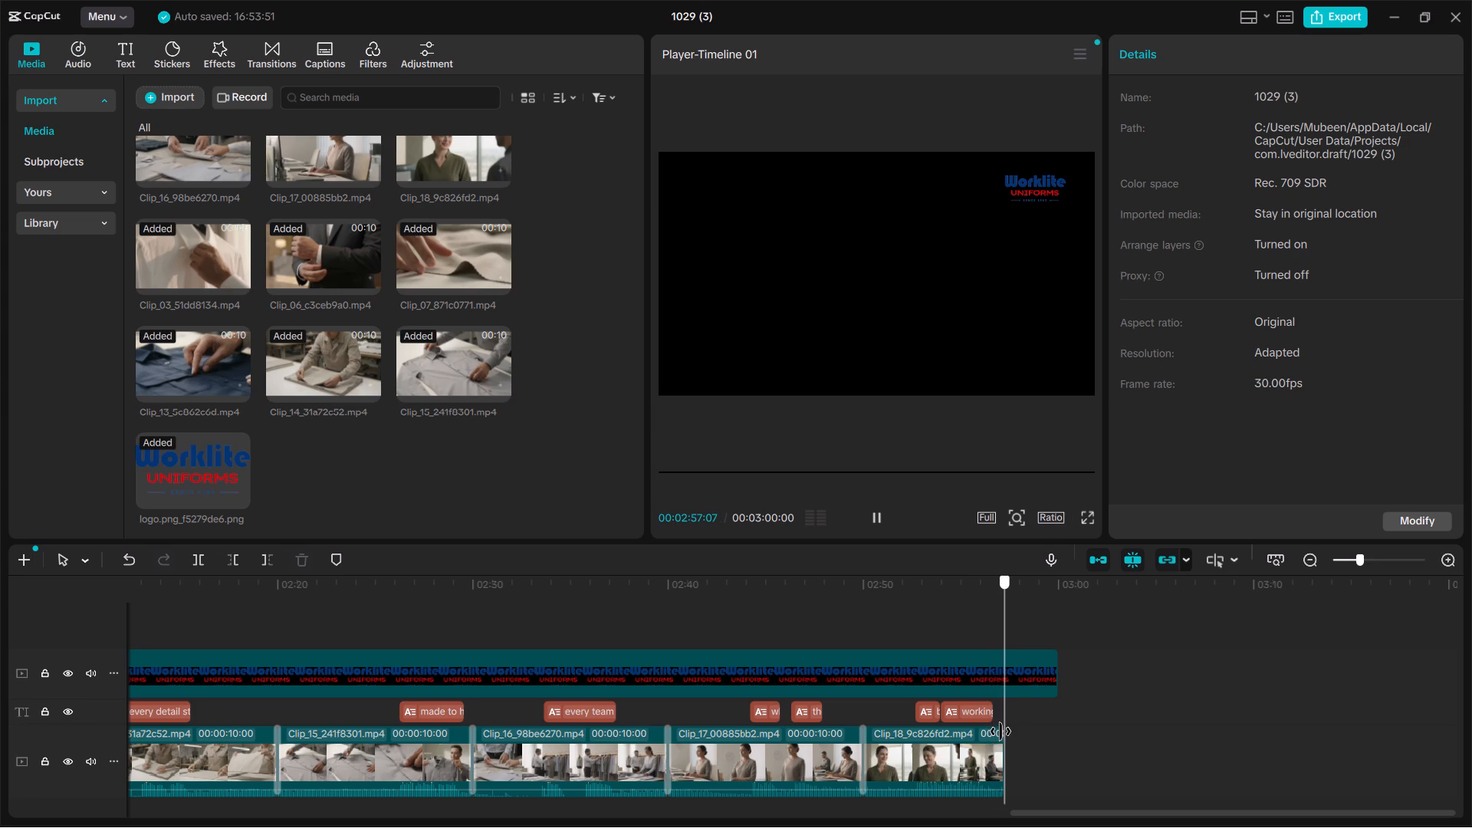
drag(1001, 731, 1004, 731)
click(1166, 735)
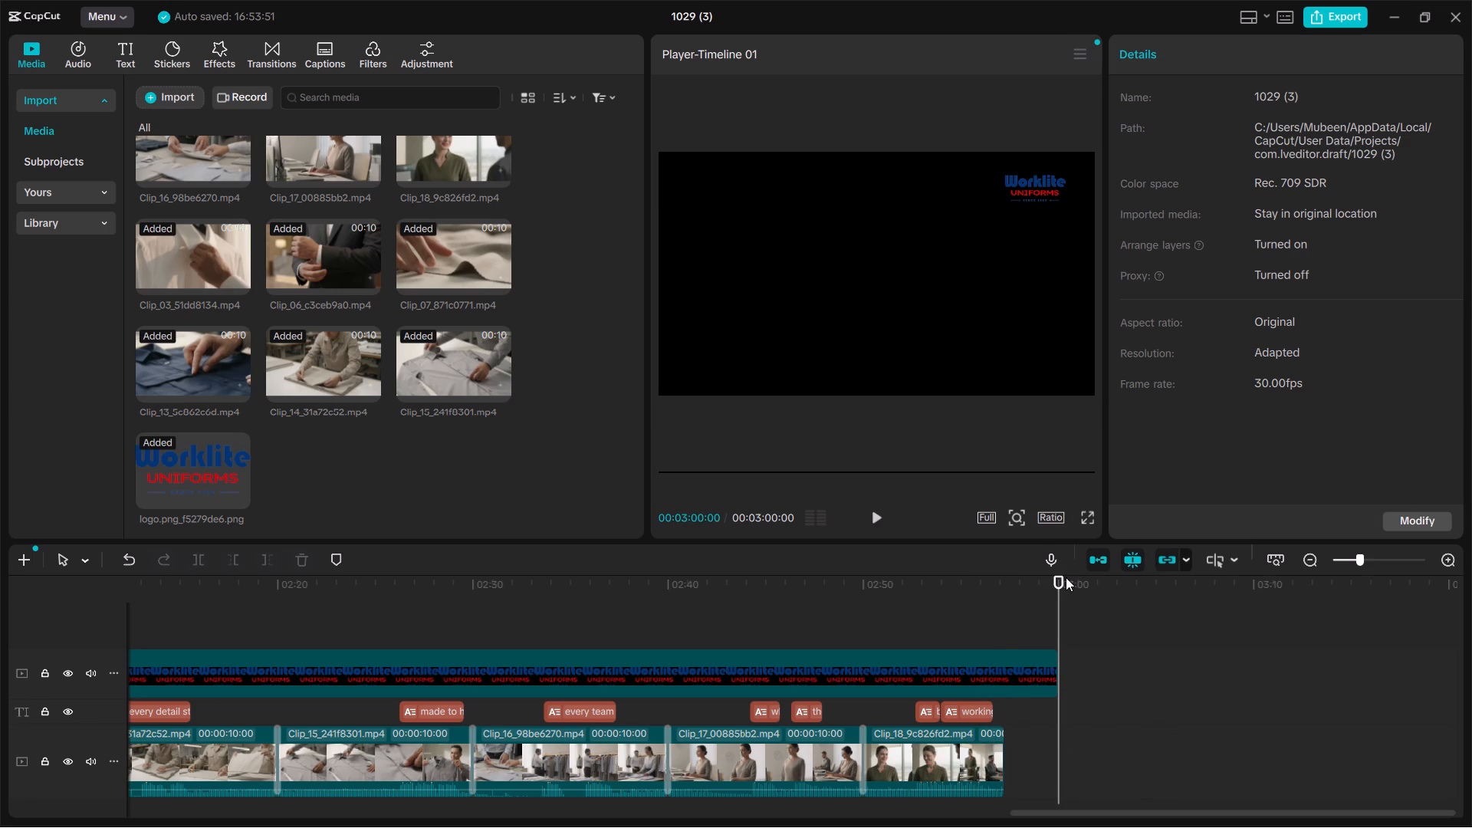
Return to the start of the timeline and export the video as a 1080P, 30fps H.264 mp4 named 1029 (3).
drag(1065, 596, 0, 616)
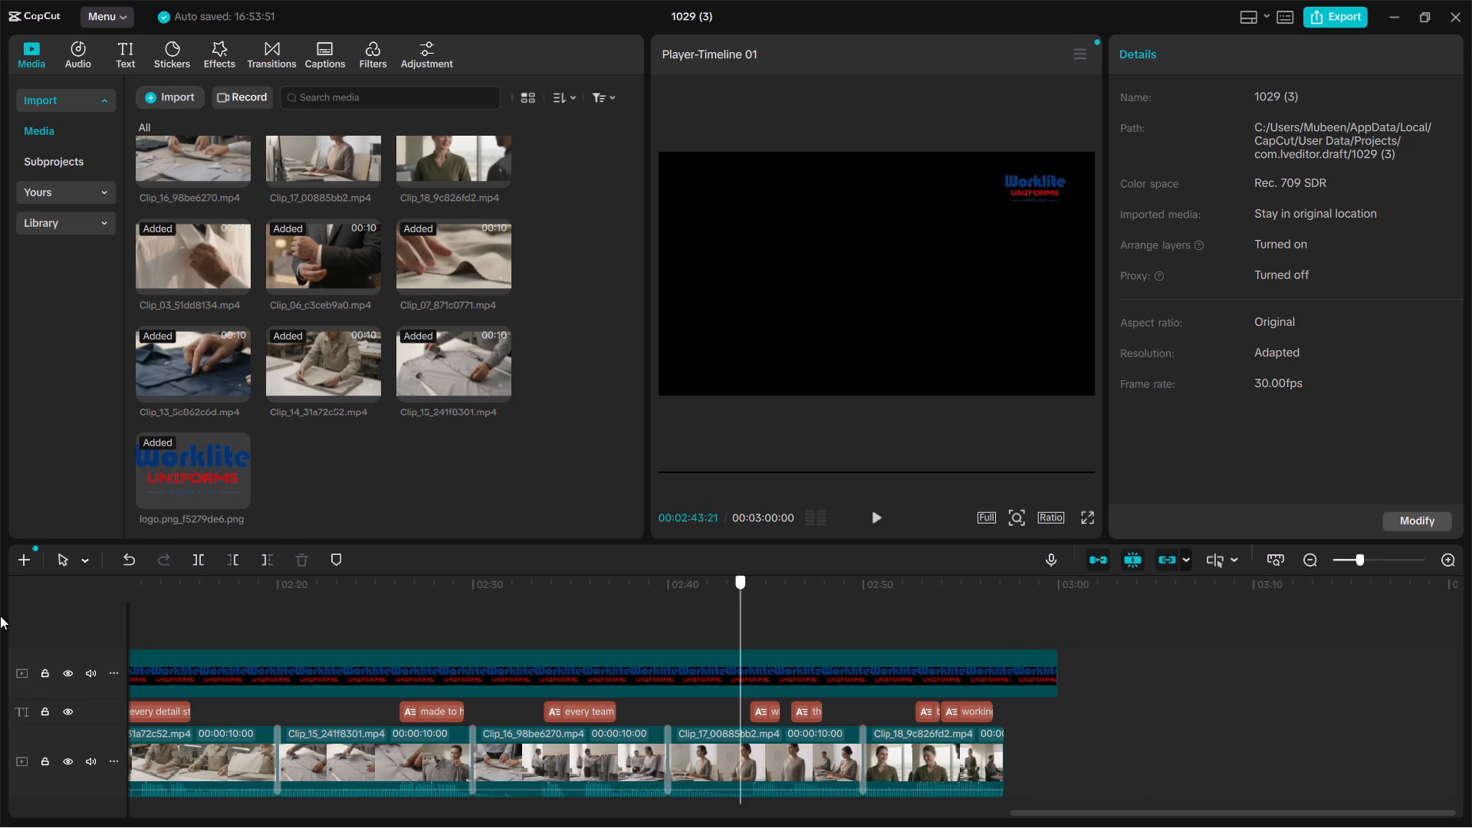
drag(0, 616, 0, 620)
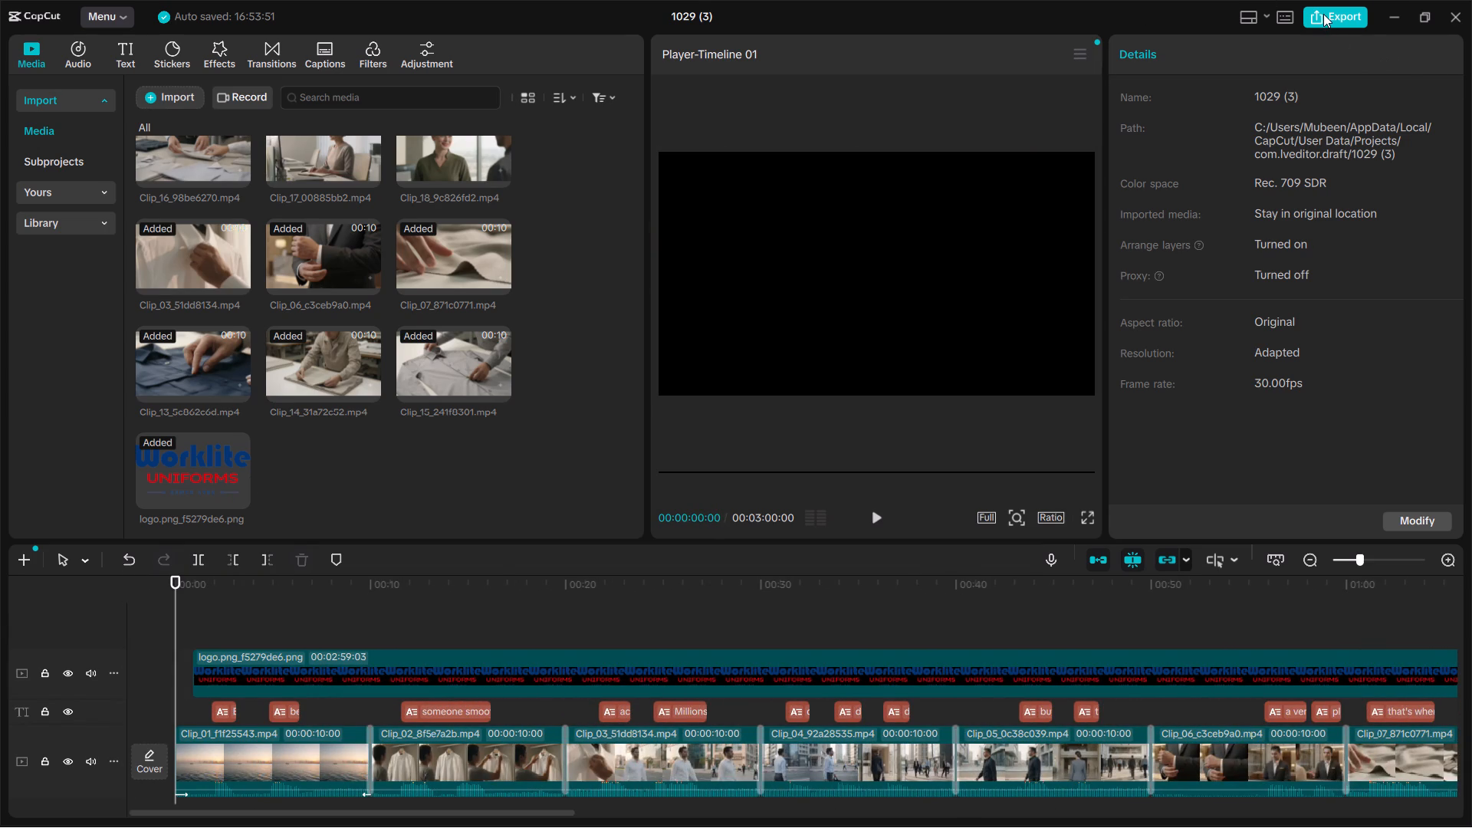
click(1323, 14)
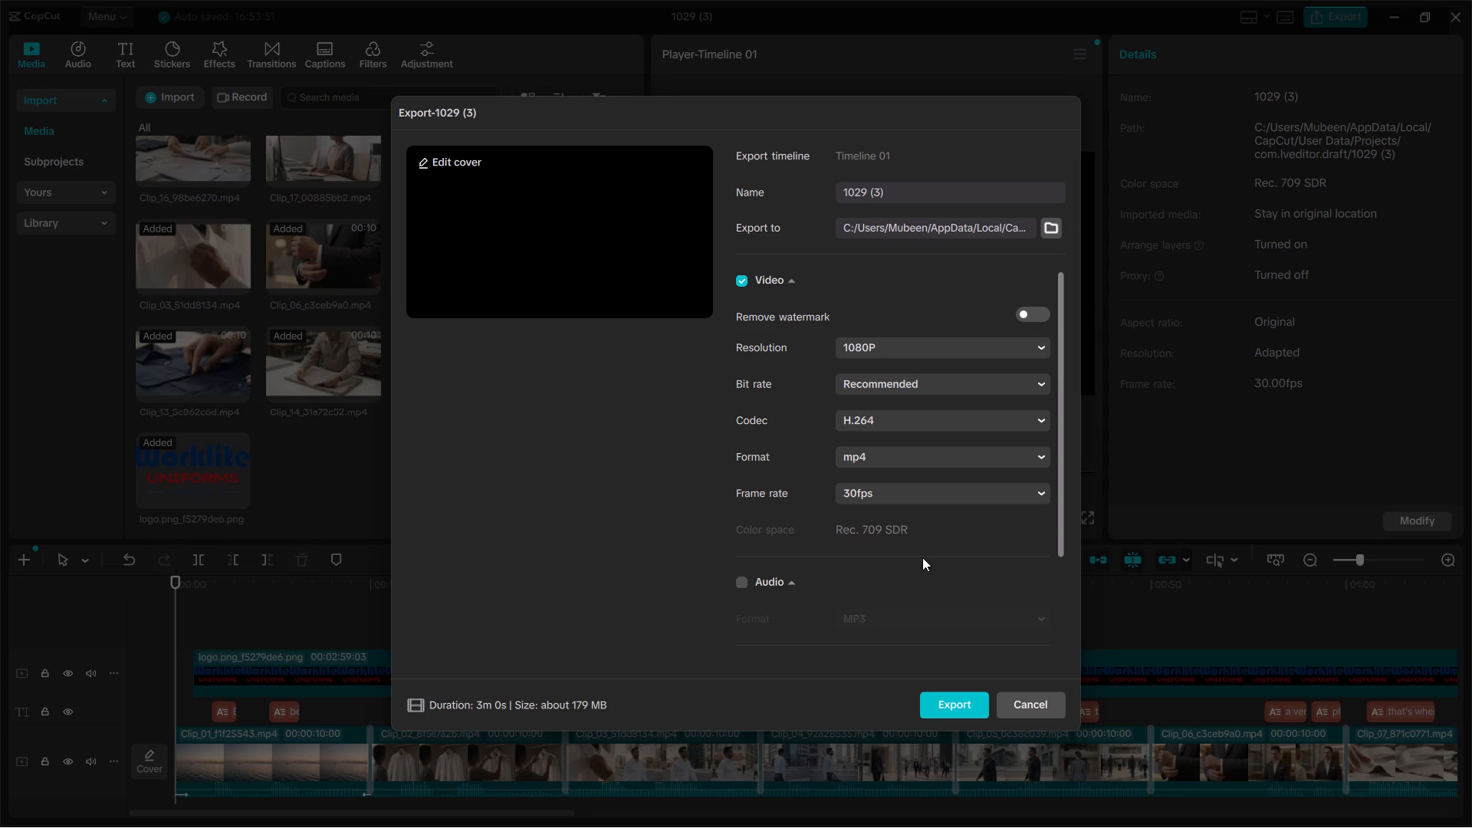
click(957, 703)
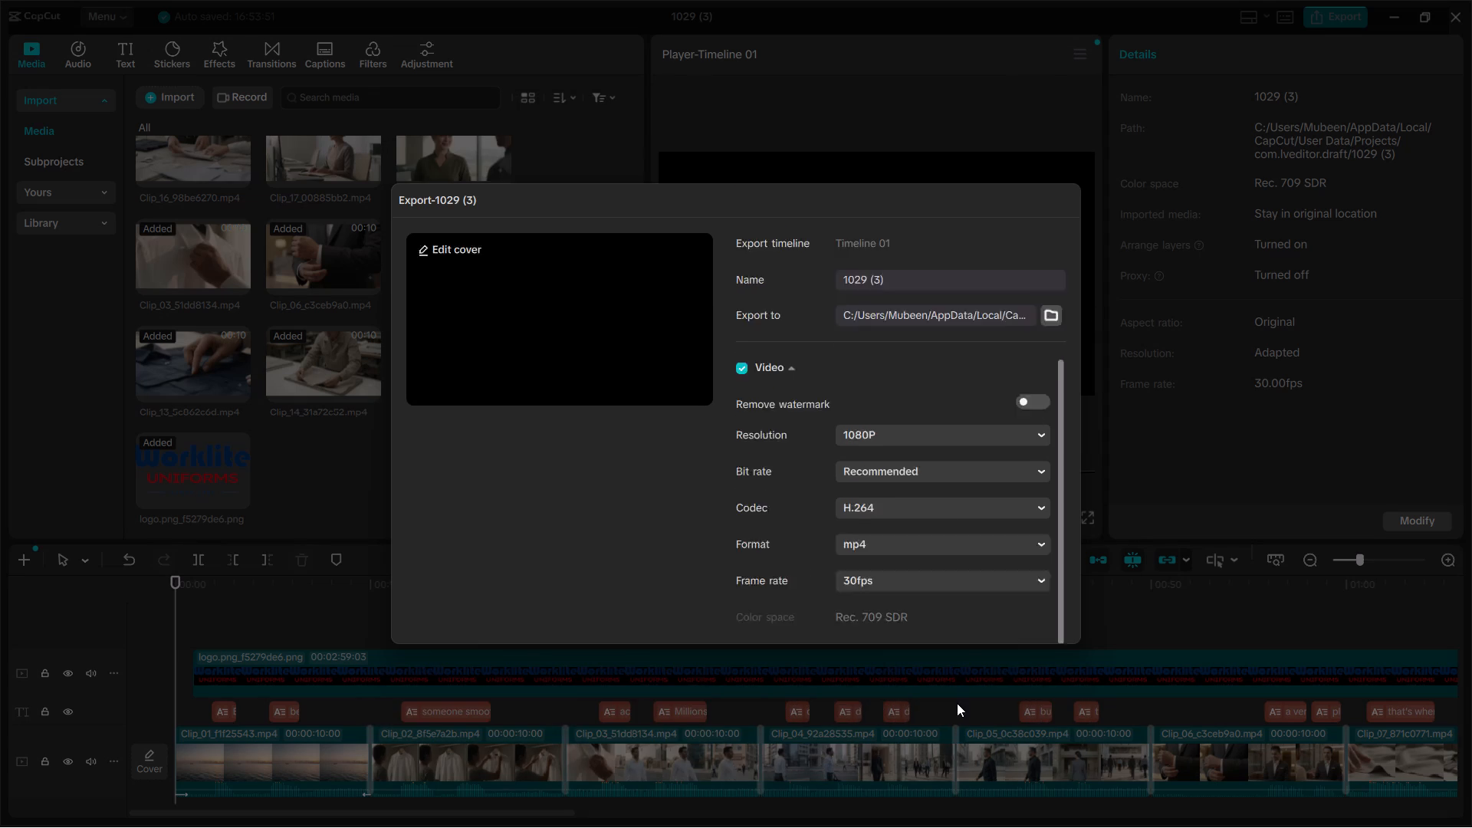
click(978, 595)
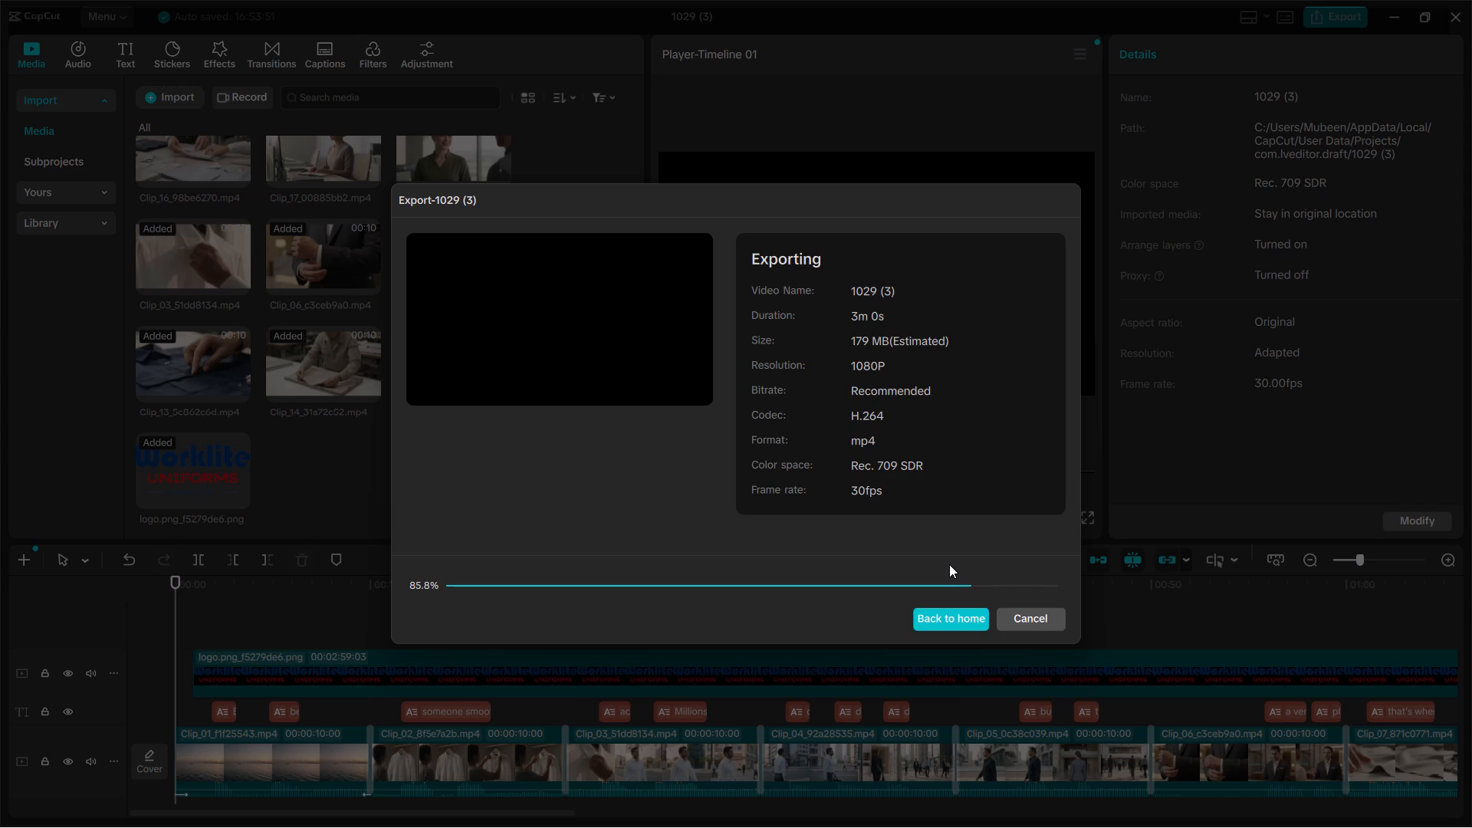
key(alt+Tab)
Switch back to CapCut, open the folder holding the finished export, and select the 1029 (3) video file.
key(alt+Tab)
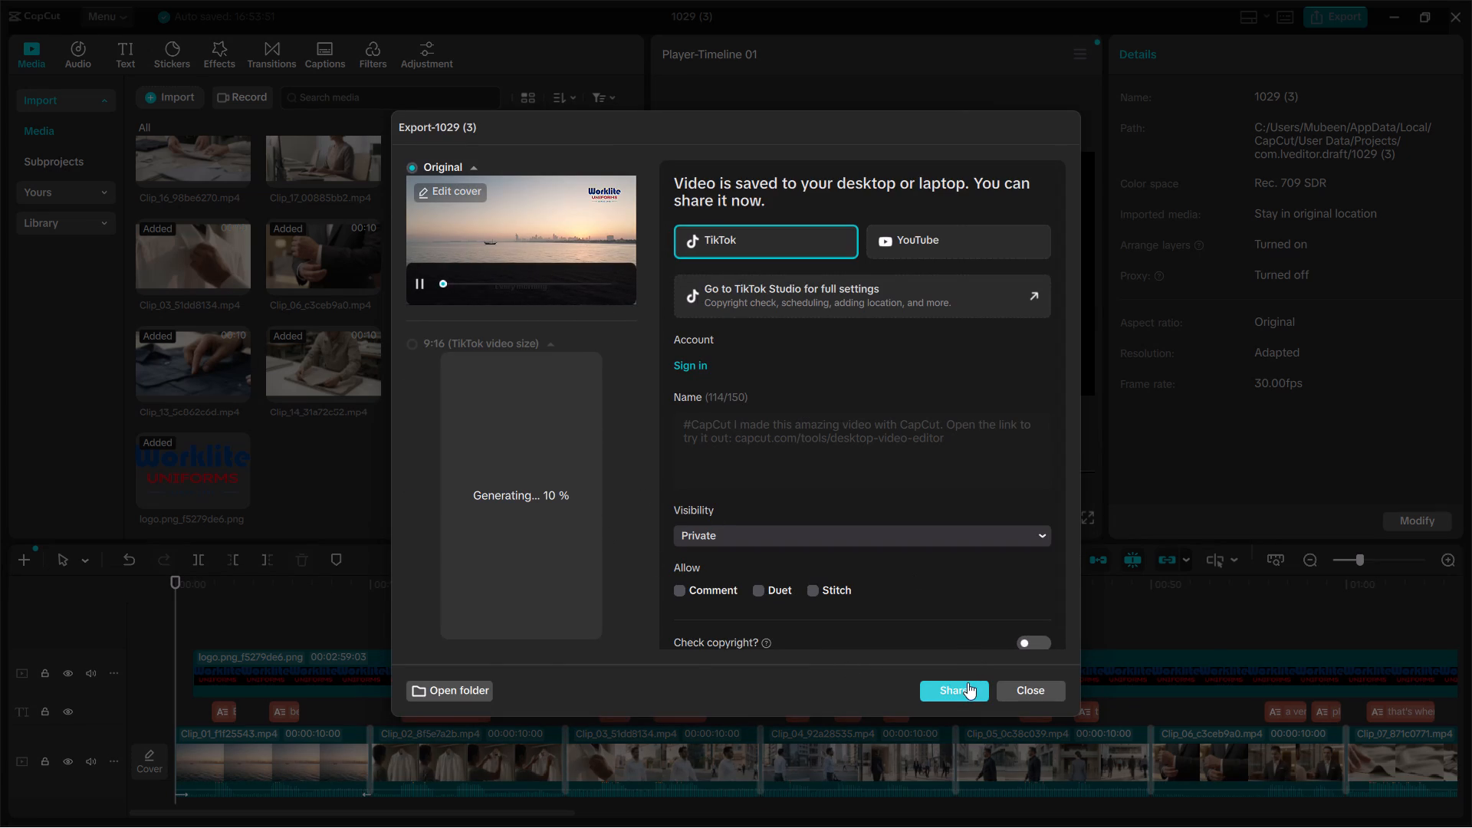
click(485, 679)
click(472, 682)
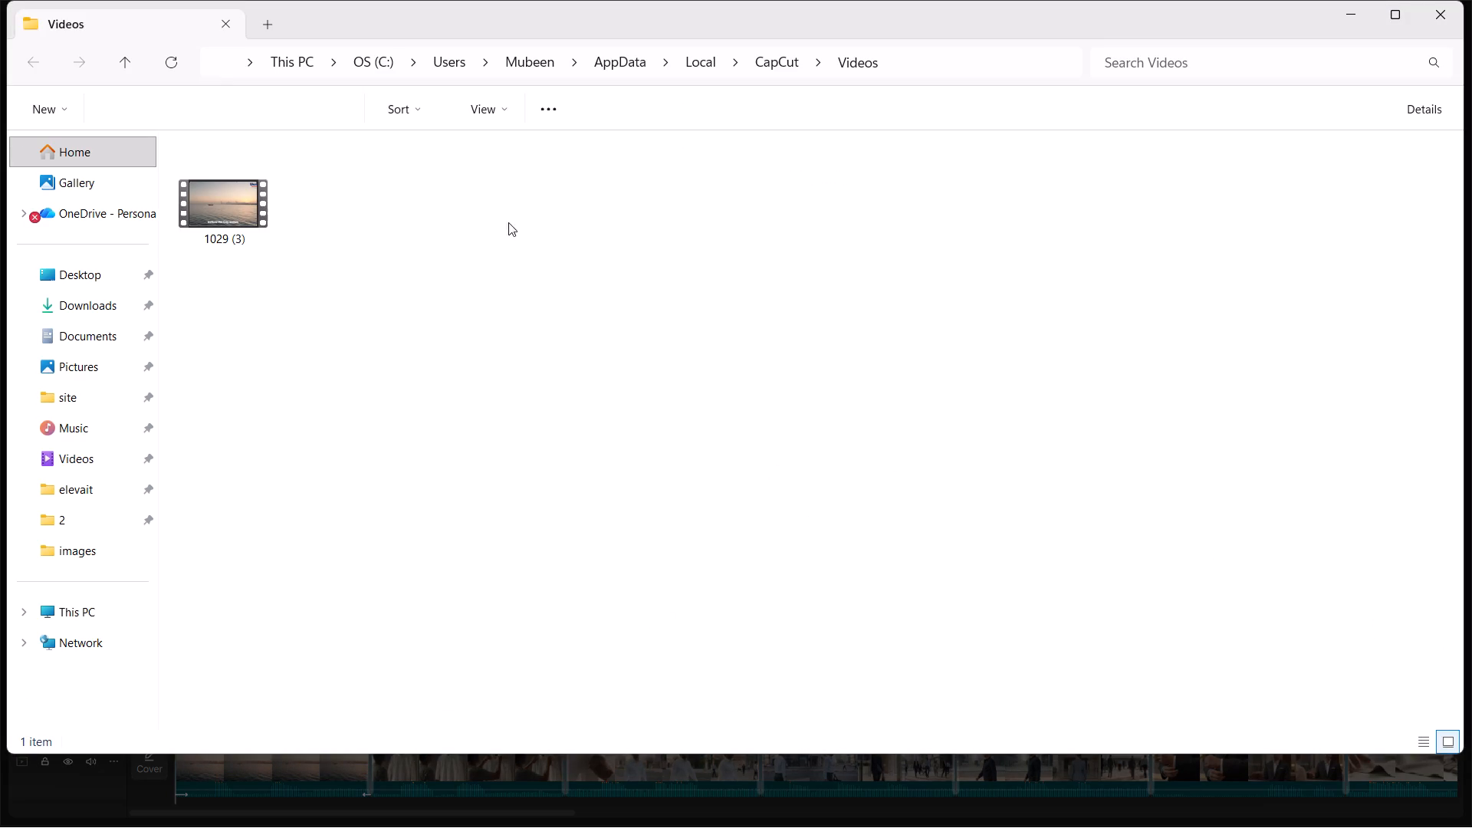
click(208, 196)
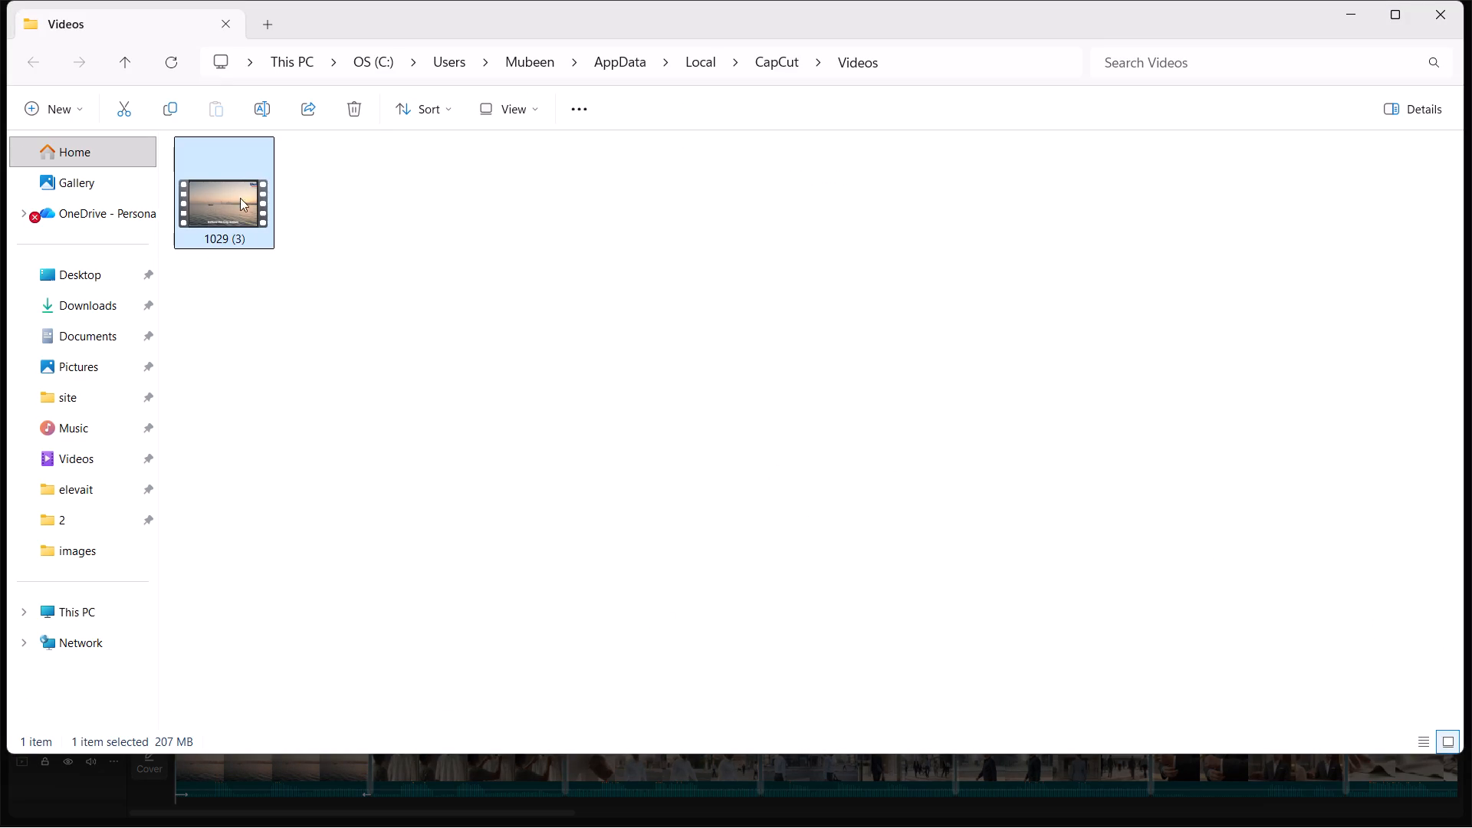
Return to CapCut and close the finished export dialog without sharing the video.
key(alt+Tab)
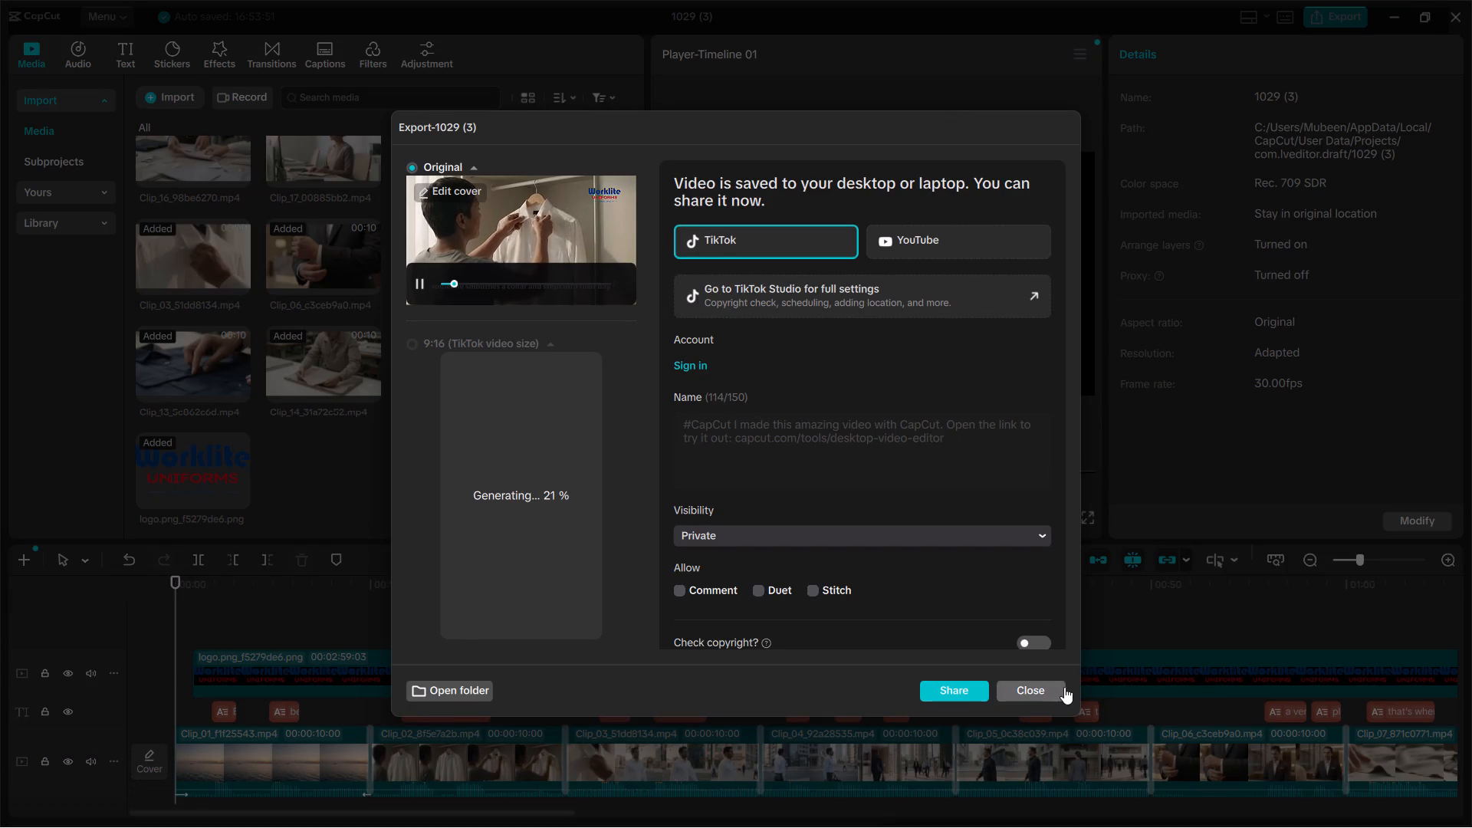
click(1064, 687)
click(1030, 690)
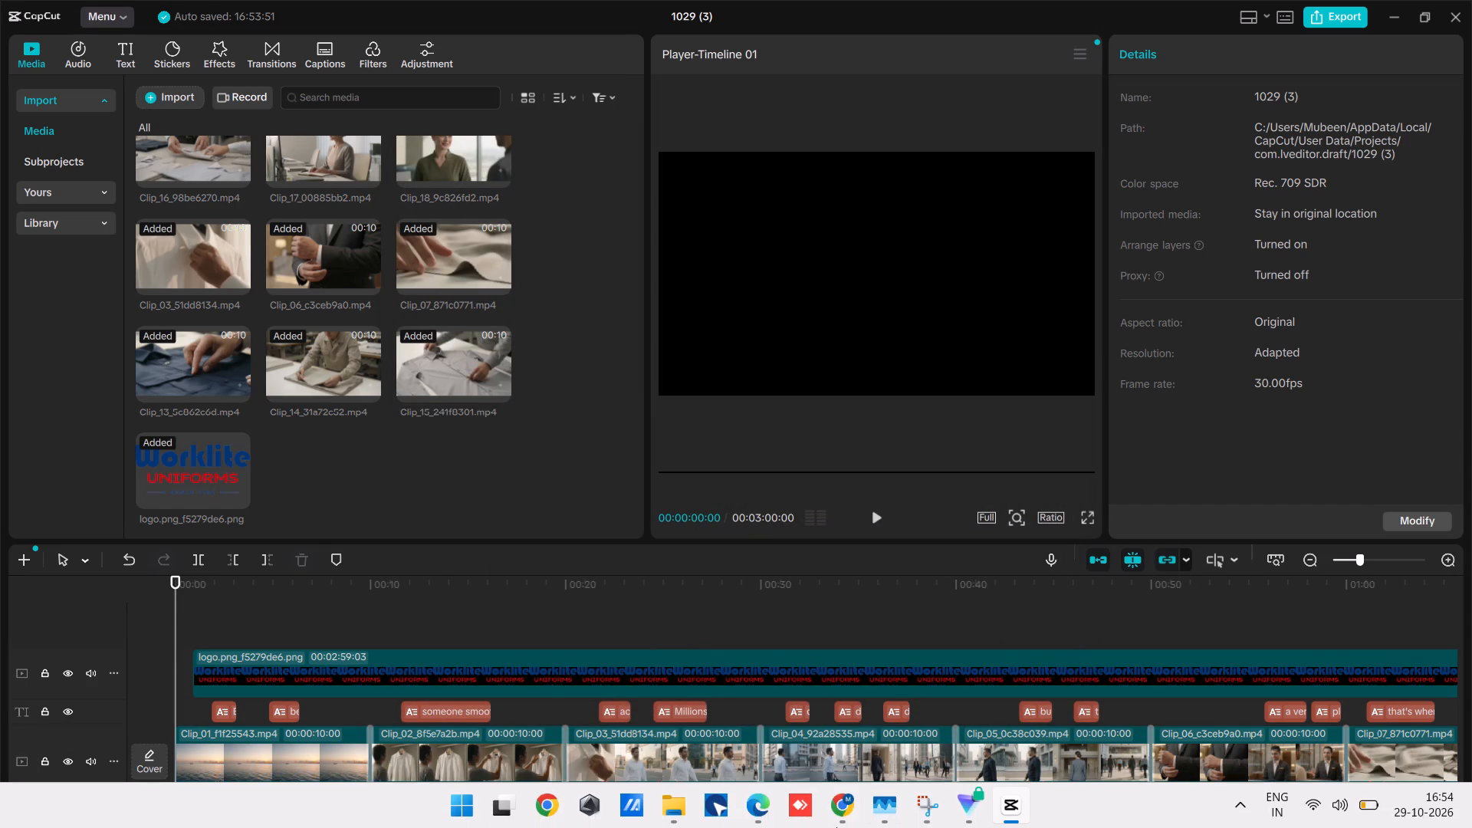
Switch to the Edge browser window containing the ChatGPT and WhatsApp pages.
click(761, 788)
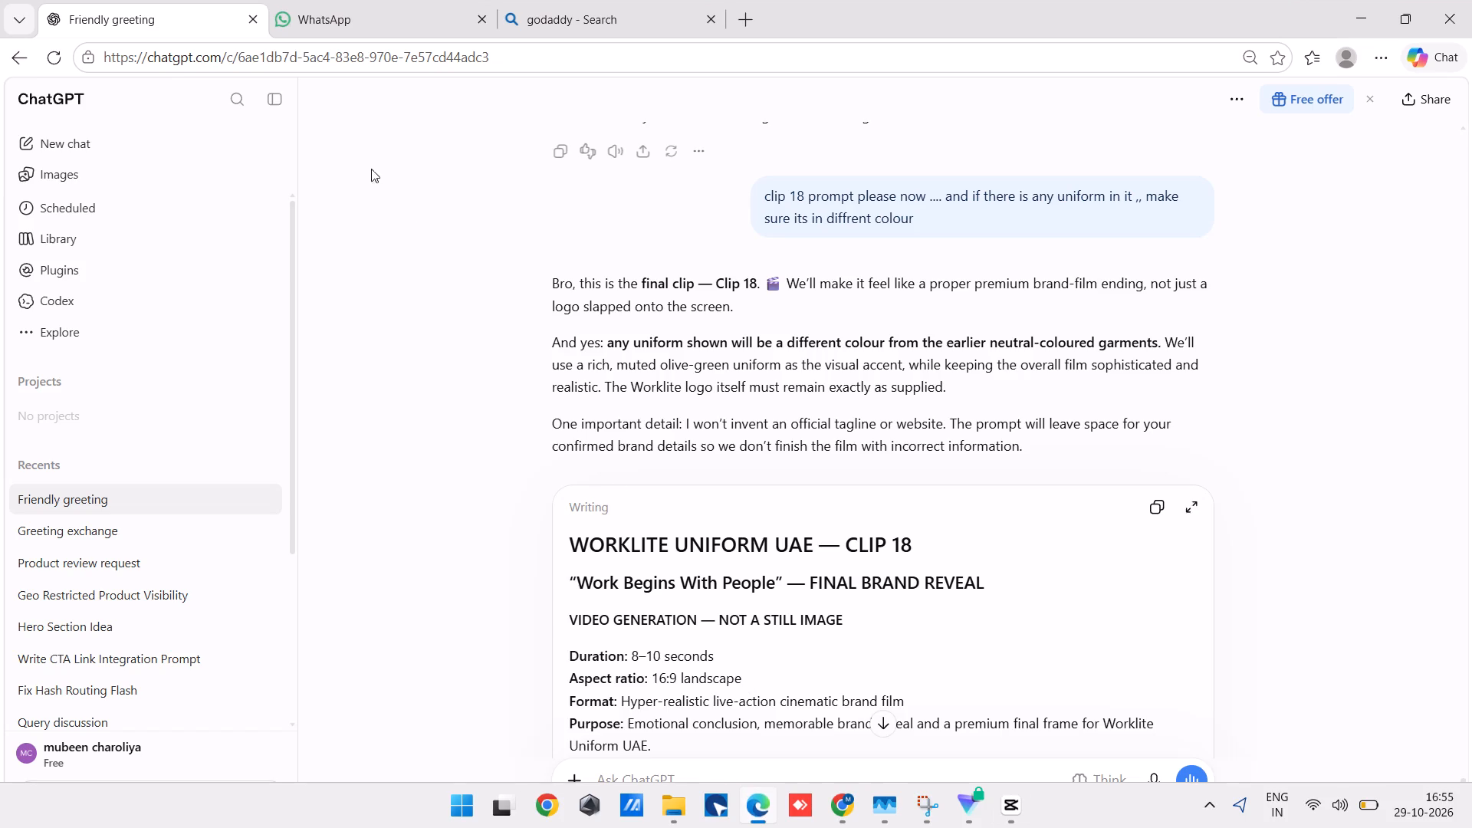